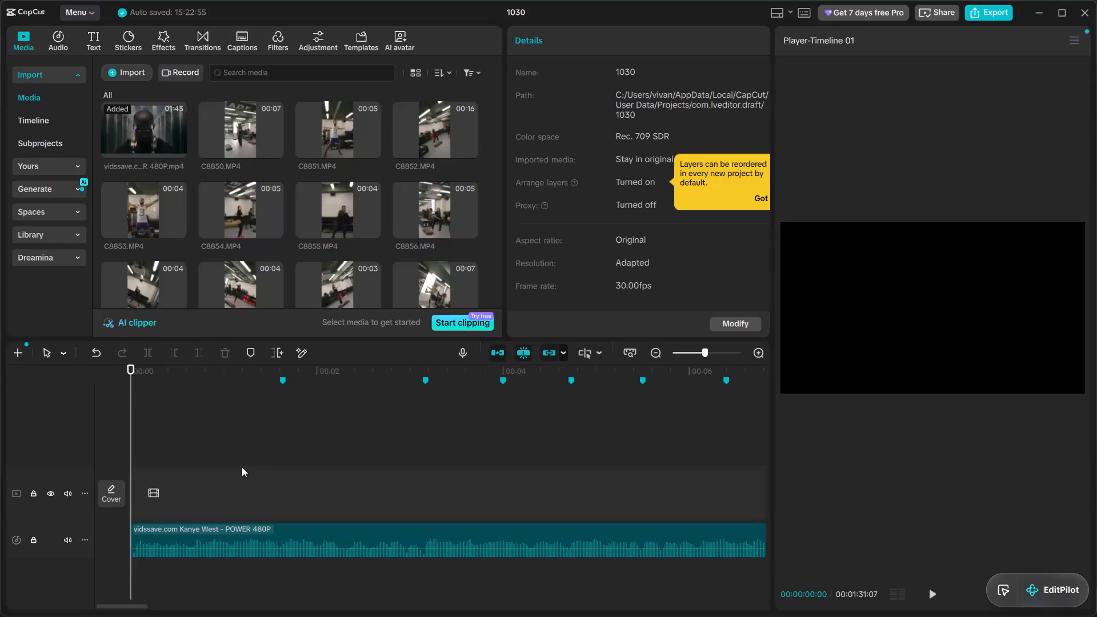
# Play the music track from the start to hear it against the beat markers, and return to the start.
pyautogui.press('space')
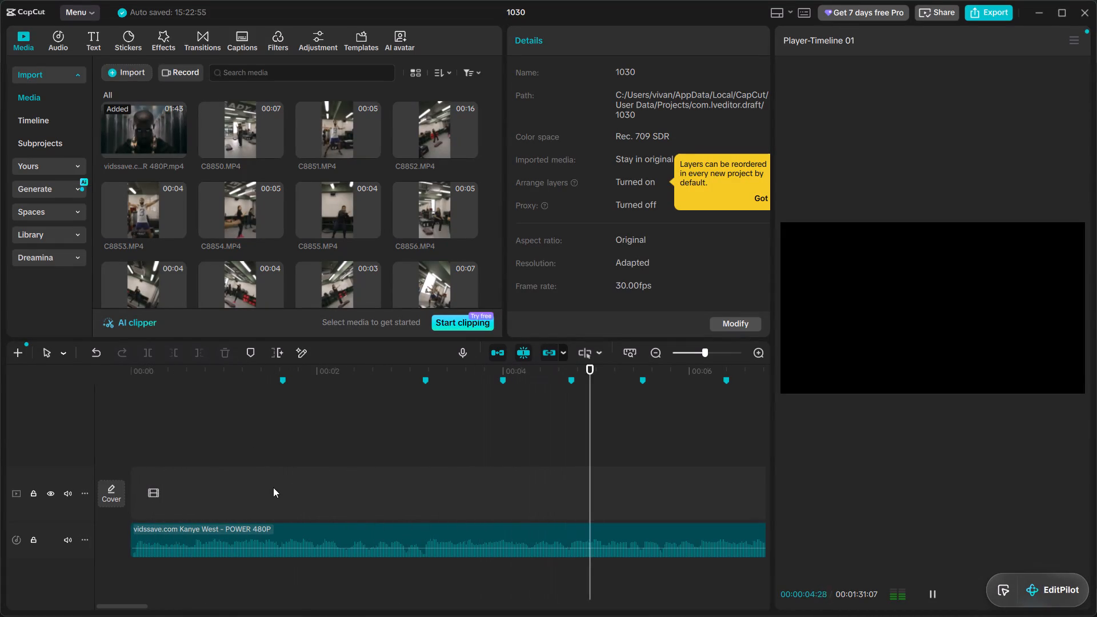
pyautogui.click(480, 463)
pyautogui.moveTo(479, 463); pyautogui.dragTo(0, 412)
# Preview clip C8850.MP4 in the media library and set its in point at about 00:00:02:16.
pyautogui.click(323, 130)
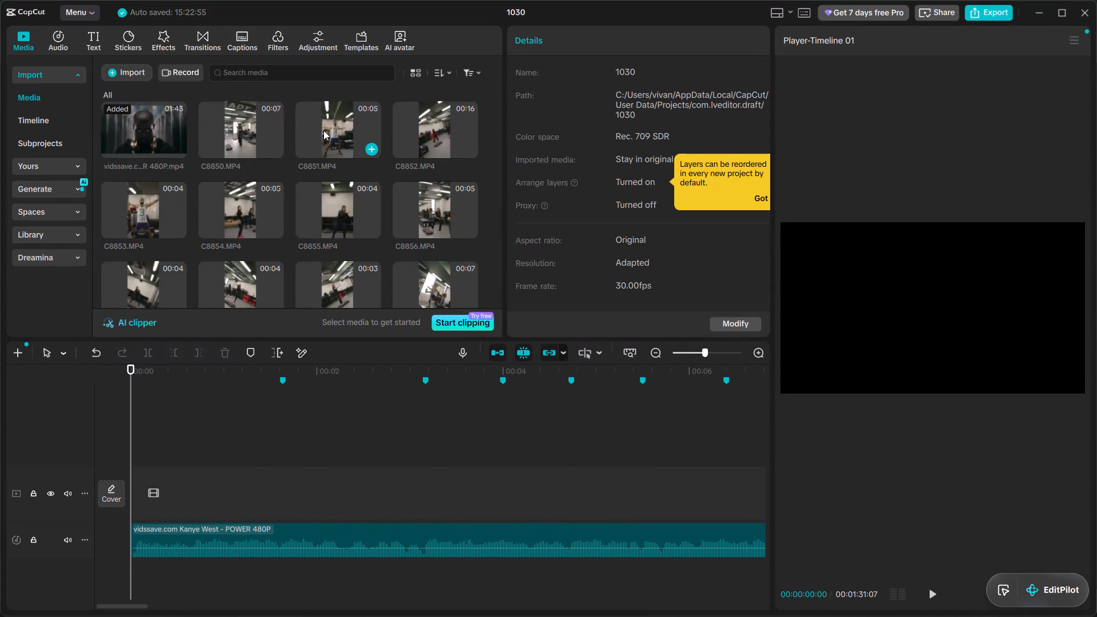
pyautogui.click(264, 126)
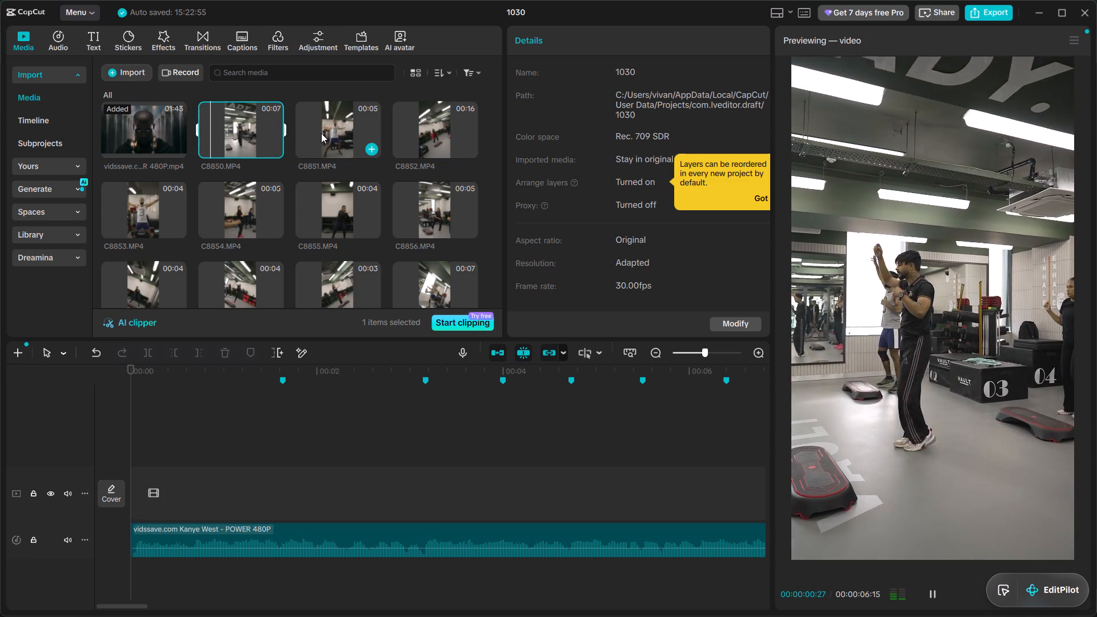
pyautogui.click(239, 122)
pyautogui.press('space')
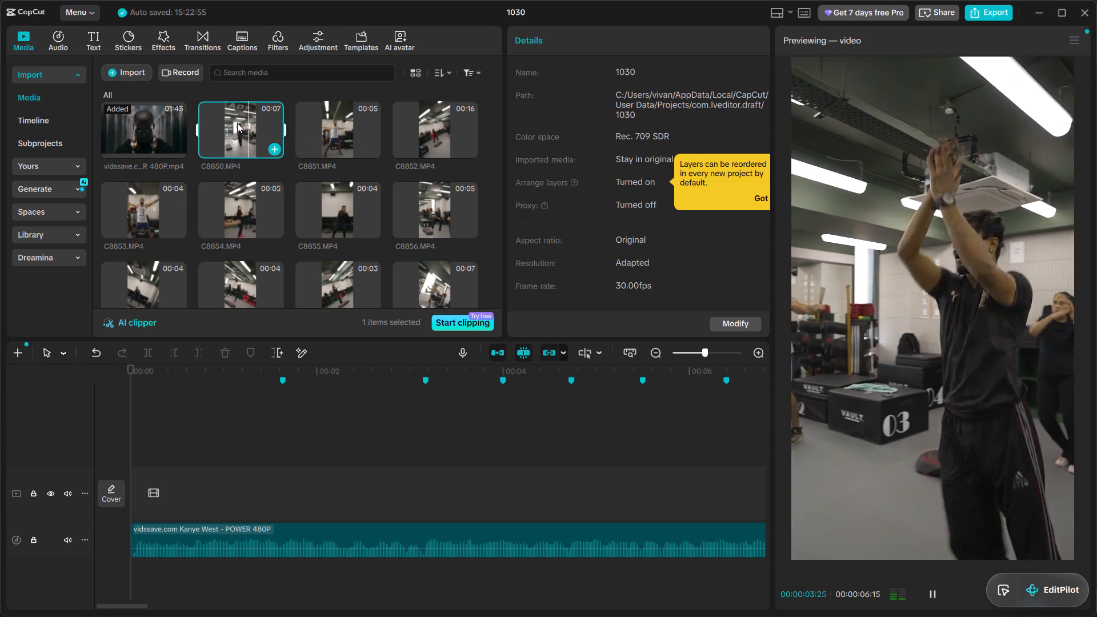
pyautogui.click(234, 123)
pyautogui.click(223, 120)
pyautogui.press('space')
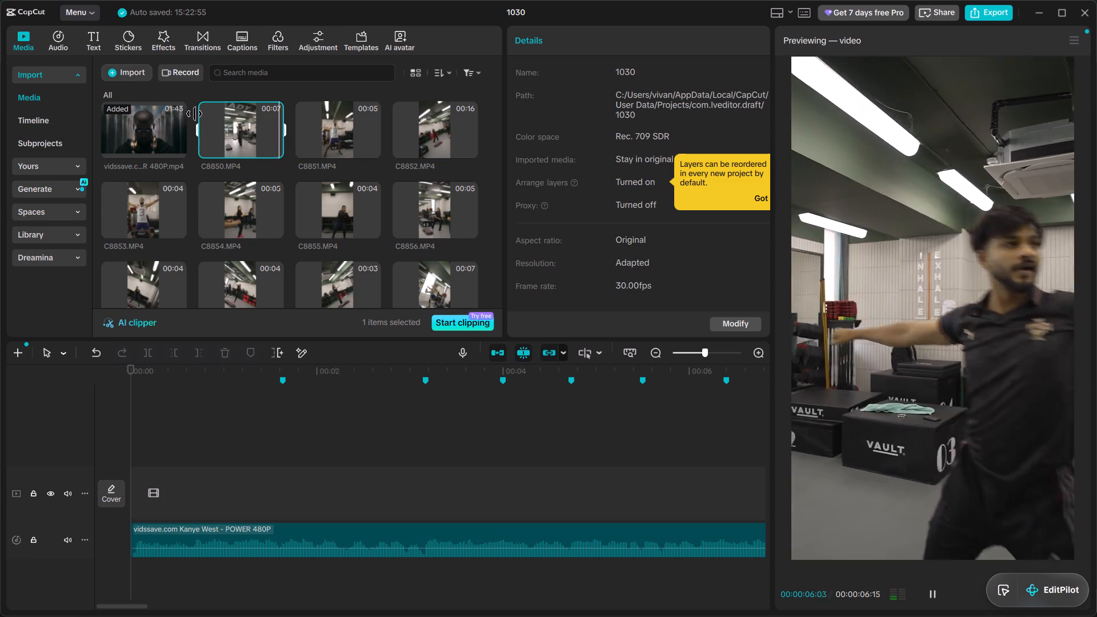
pyautogui.click(202, 116)
pyautogui.press('space')
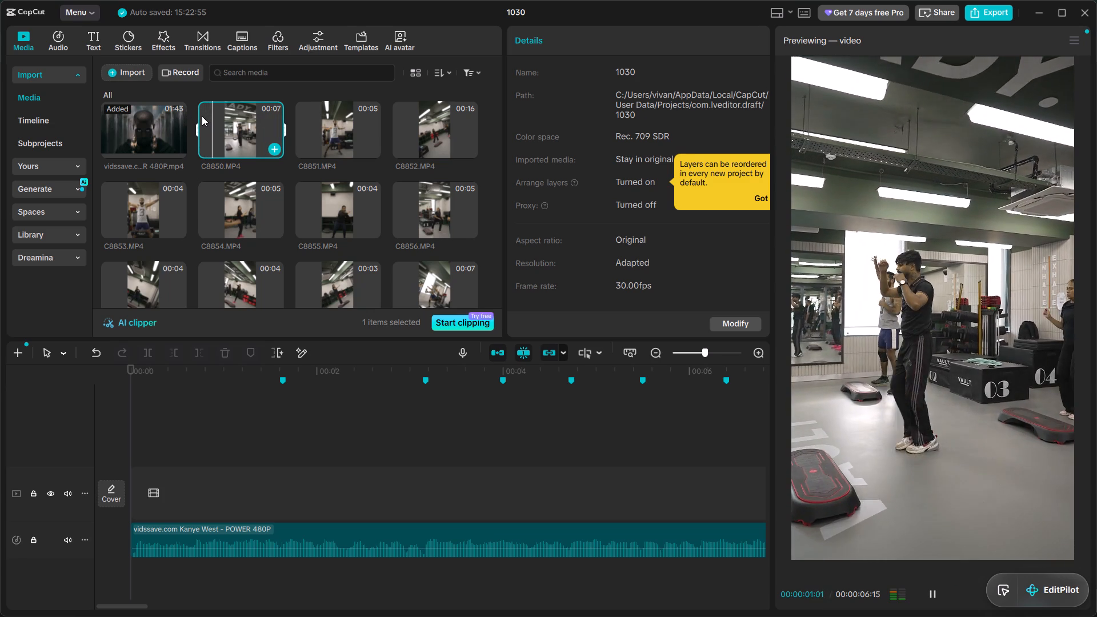
pyautogui.press('space')
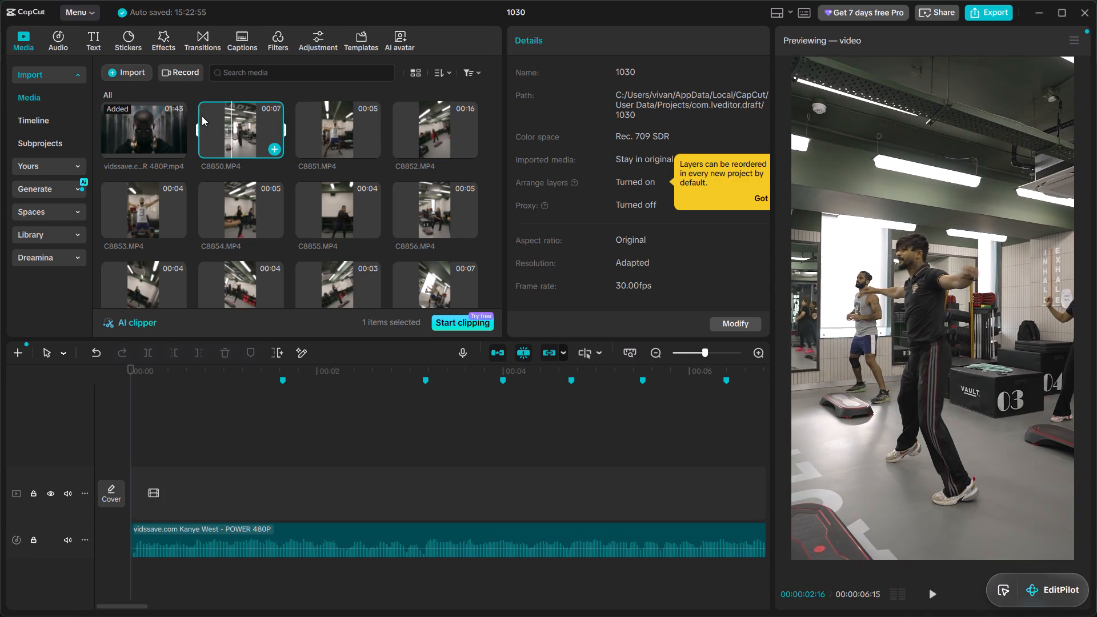
pyautogui.press('i')
pyautogui.press('space')
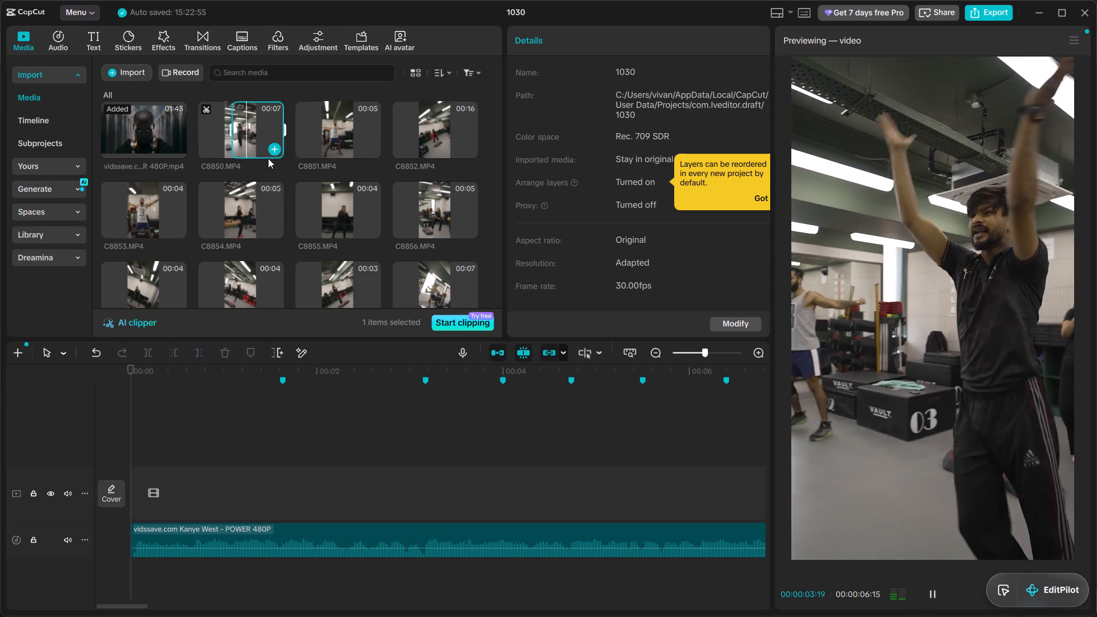
pyautogui.press('space')
# Place the trimmed C8850.MP4 at the start of the main video track, above the music.
pyautogui.moveTo(245, 121); pyautogui.dragTo(142, 514)
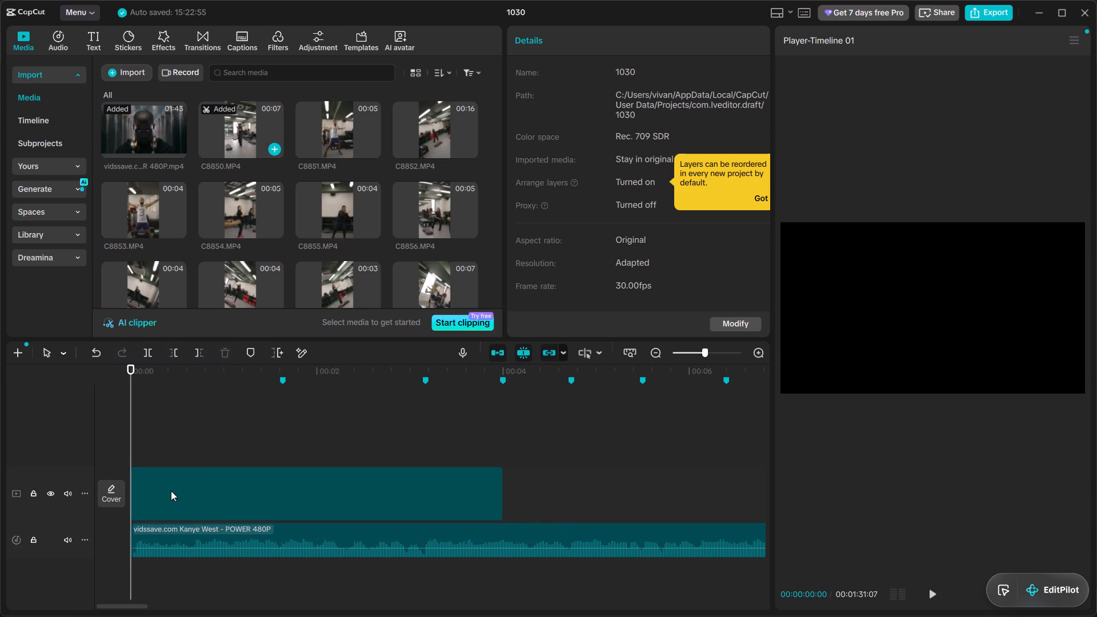
pyautogui.press('space')
pyautogui.press('space')
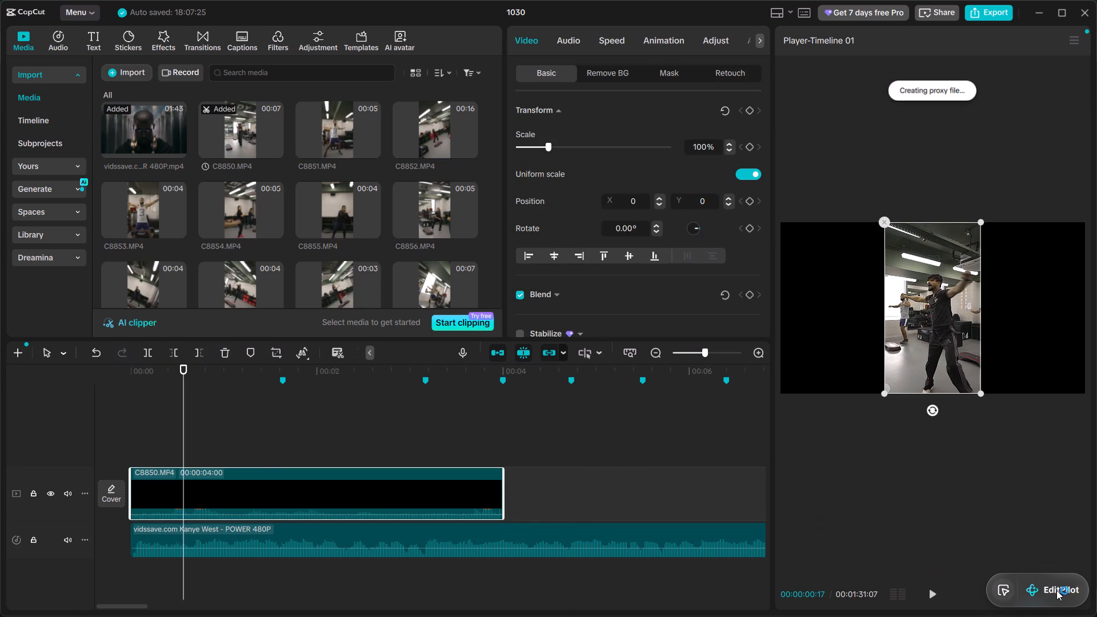
# Move the EditPilot widget out of the way and set the project's aspect ratio to 9:16.
pyautogui.moveTo(1055, 589); pyautogui.dragTo(1063, 546)
pyautogui.click(1058, 596)
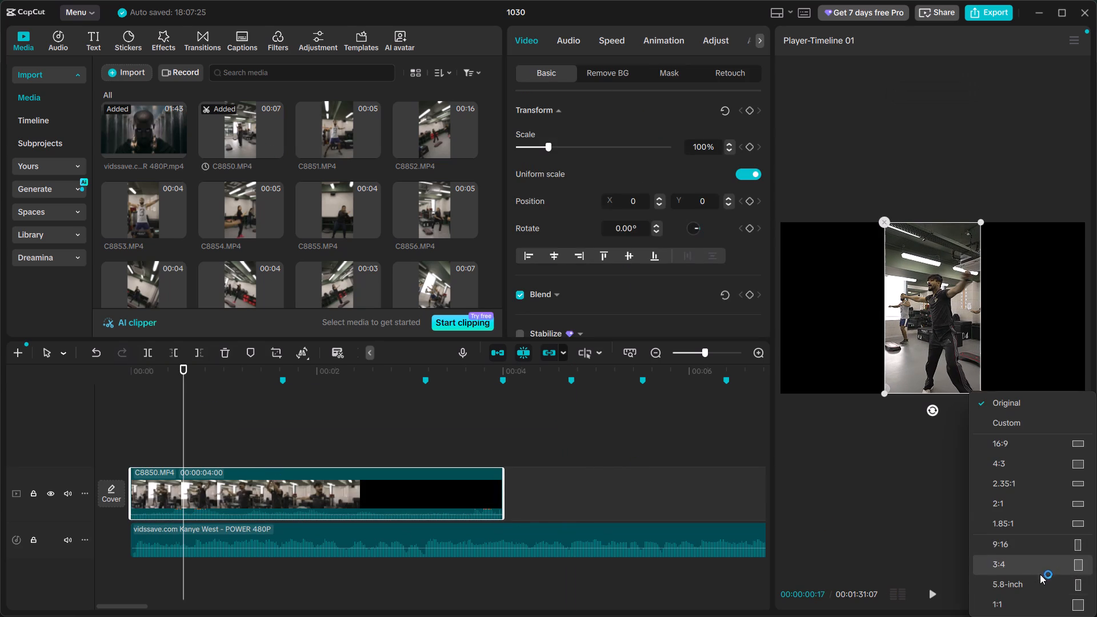
pyautogui.click(1023, 542)
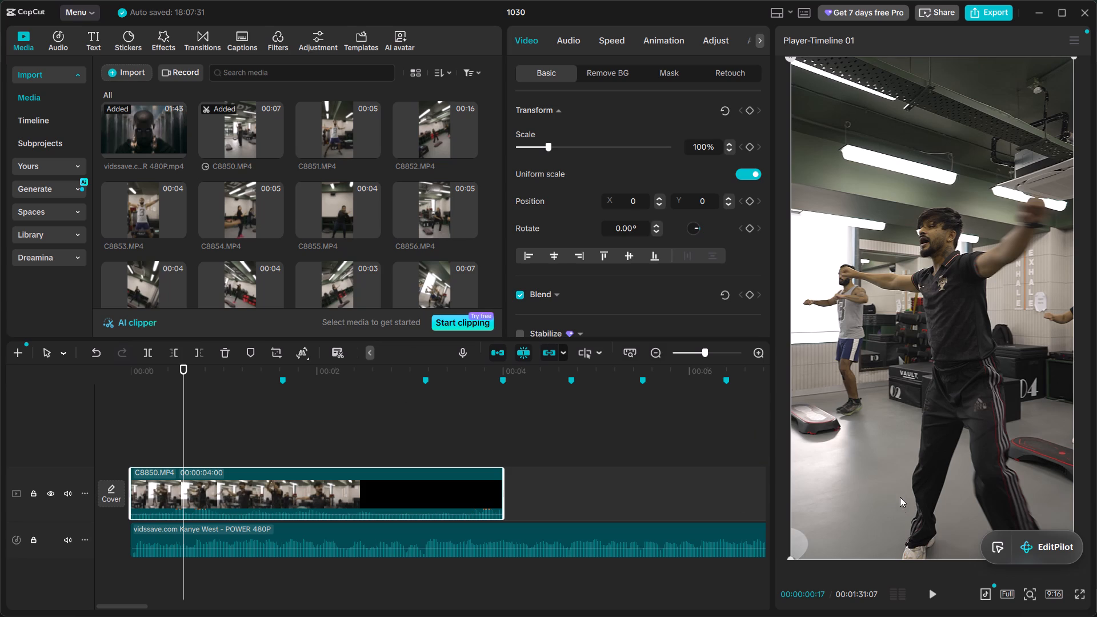
# Enlarge the C8850.MP4 clip in the frame to a scale of about 115%.
pyautogui.moveTo(790, 558); pyautogui.dragTo(739, 600)
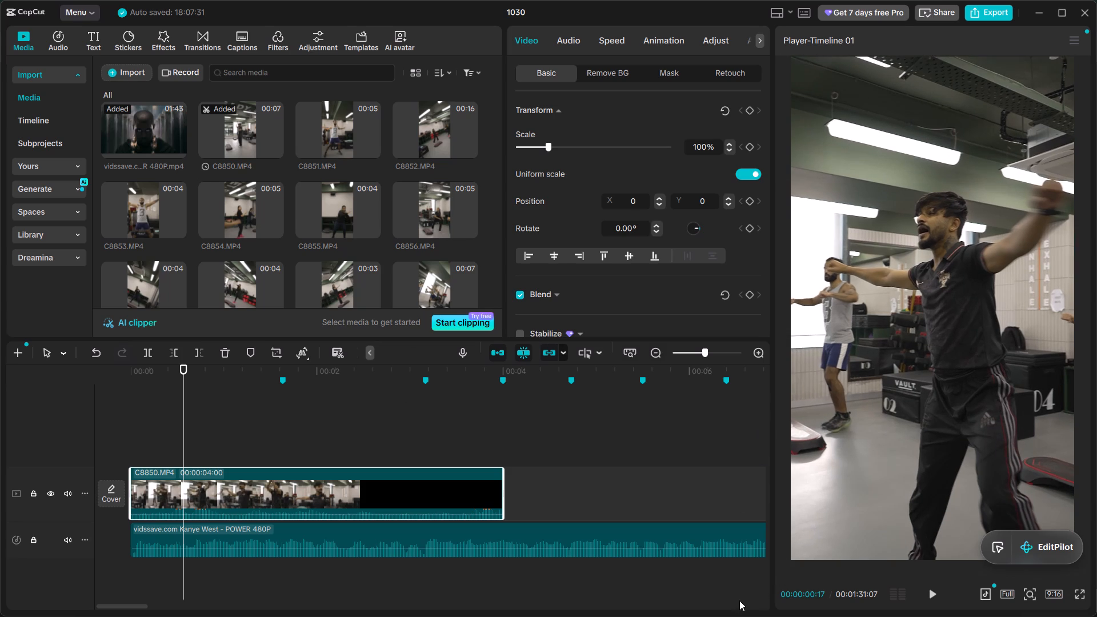
pyautogui.moveTo(739, 600); pyautogui.dragTo(740, 600)
# Lower the C8850.MP4 clip's own audio all the way down on the timeline.
pyautogui.press('space')
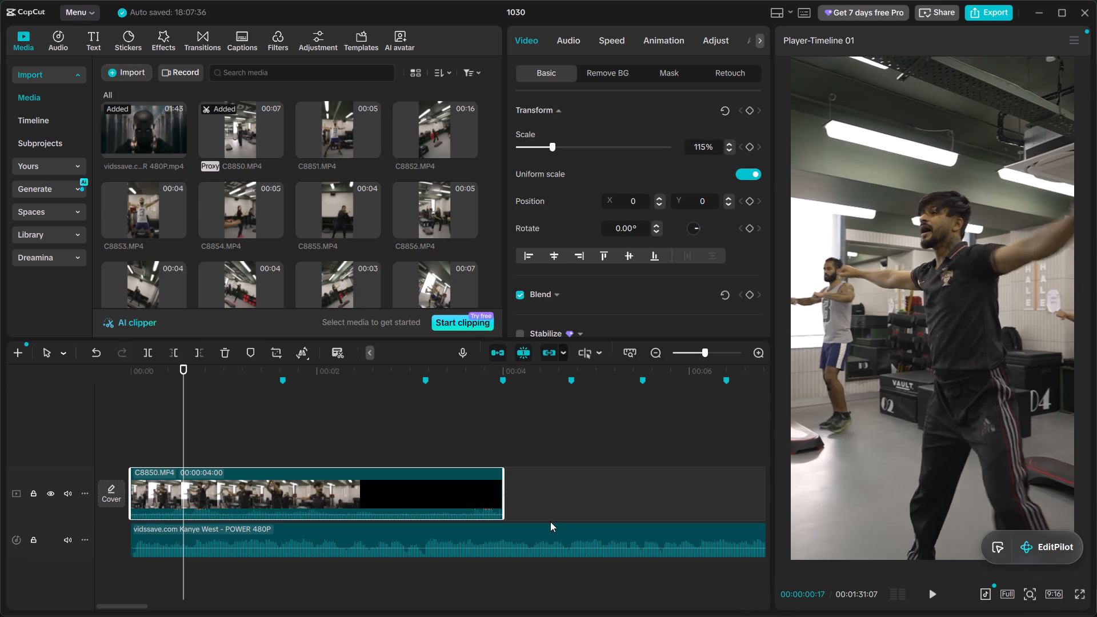
pyautogui.press('space')
pyautogui.moveTo(278, 515); pyautogui.dragTo(295, 583)
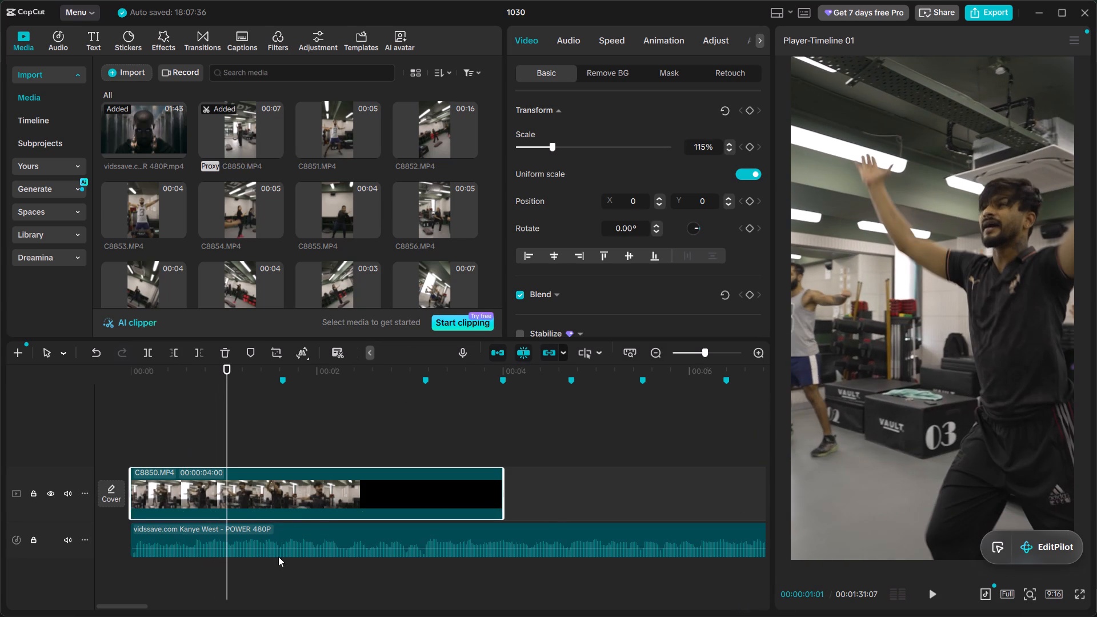
# Split C8850.MP4 at the first beat marker, 00:00:01:19, and delete the part after it.
pyautogui.click(202, 442)
pyautogui.moveTo(202, 442); pyautogui.dragTo(13, 439)
pyautogui.press('space')
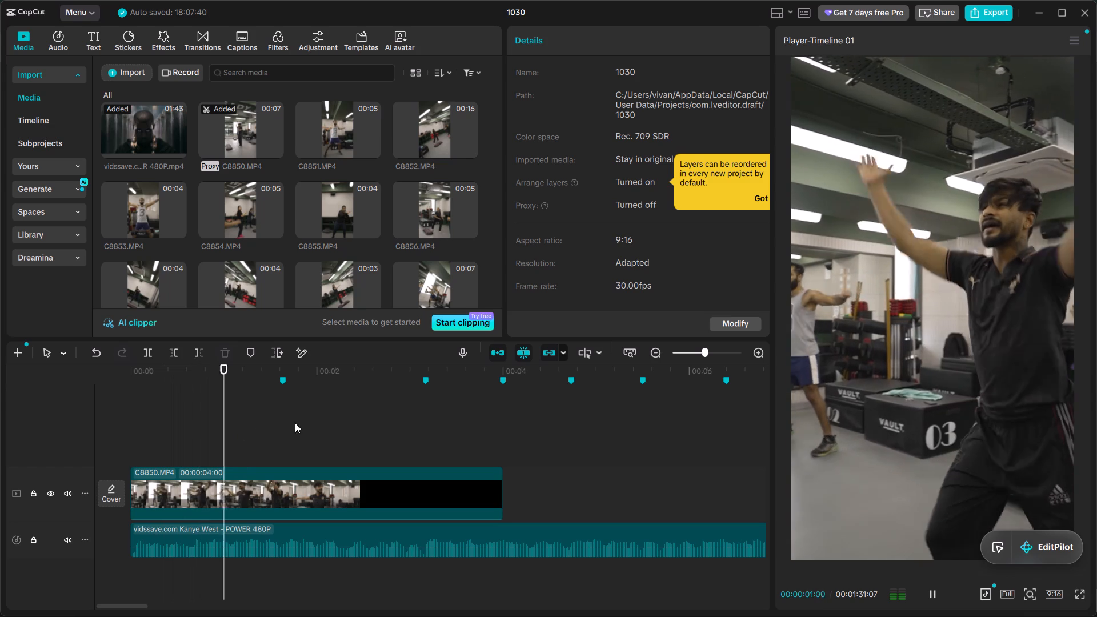
pyautogui.press('space')
pyautogui.press('space')
pyautogui.press('space')
pyautogui.click(281, 424)
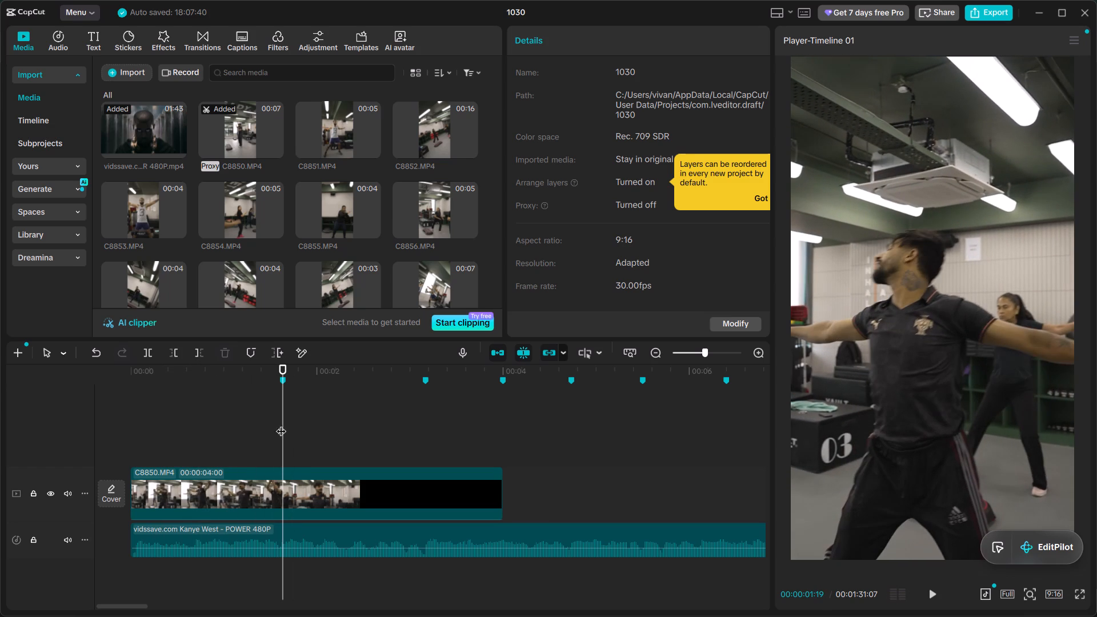
pyautogui.keyDown('ctrl'); pyautogui.click(309, 487); pyautogui.keyUp('ctrl')
pyautogui.hotkey('ctrl', 'b')
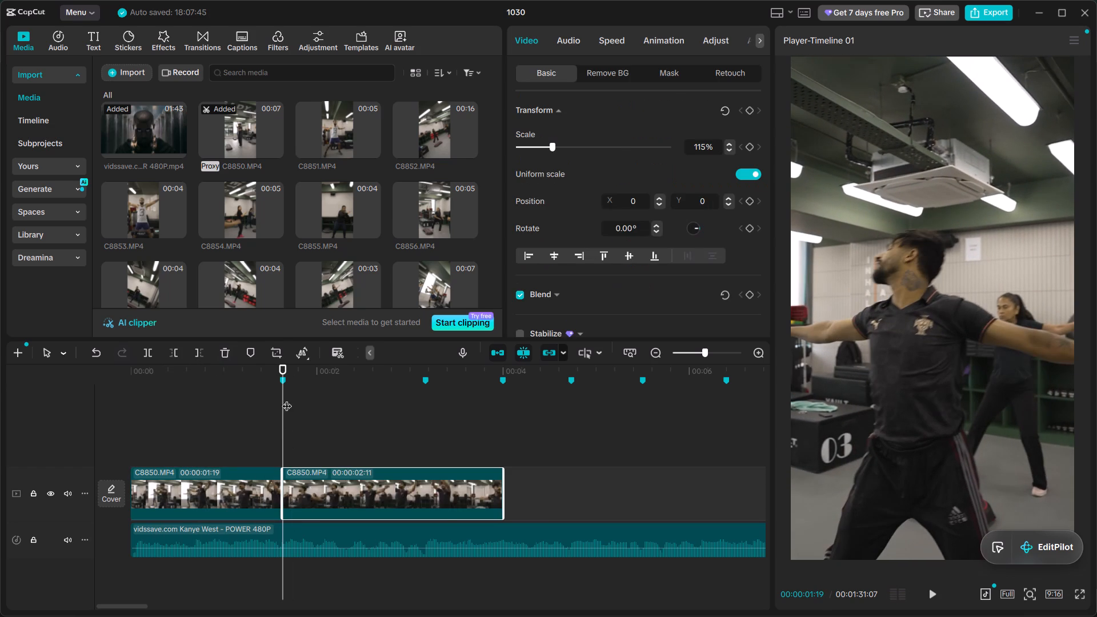
pyautogui.press('BackSpace')
# Add C8851.MP4 to the video track directly after C8850.MP4 and lower its audio all the way down.
pyautogui.click(346, 124)
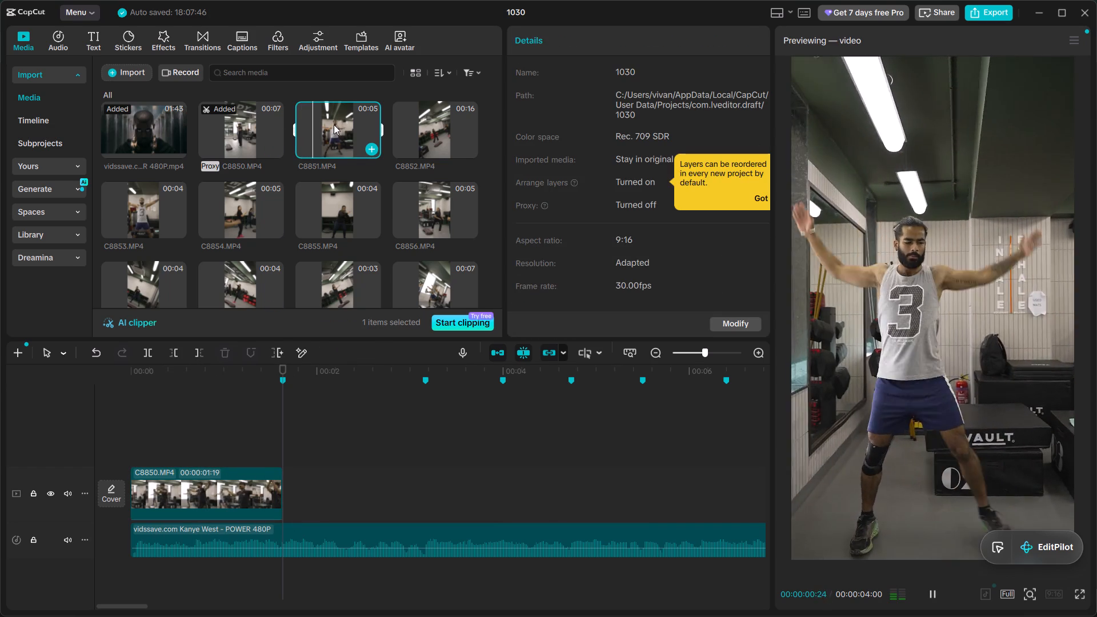
pyautogui.moveTo(334, 125); pyautogui.dragTo(302, 501)
pyautogui.moveTo(363, 515); pyautogui.dragTo(373, 580)
# Split C8851.MP4 at the second beat marker, 00:00:03:05, and delete the part after it.
pyautogui.press('space')
pyautogui.keyDown('alt'); pyautogui.scroll(-2, 431, 447); pyautogui.keyUp('alt')
pyautogui.press('space')
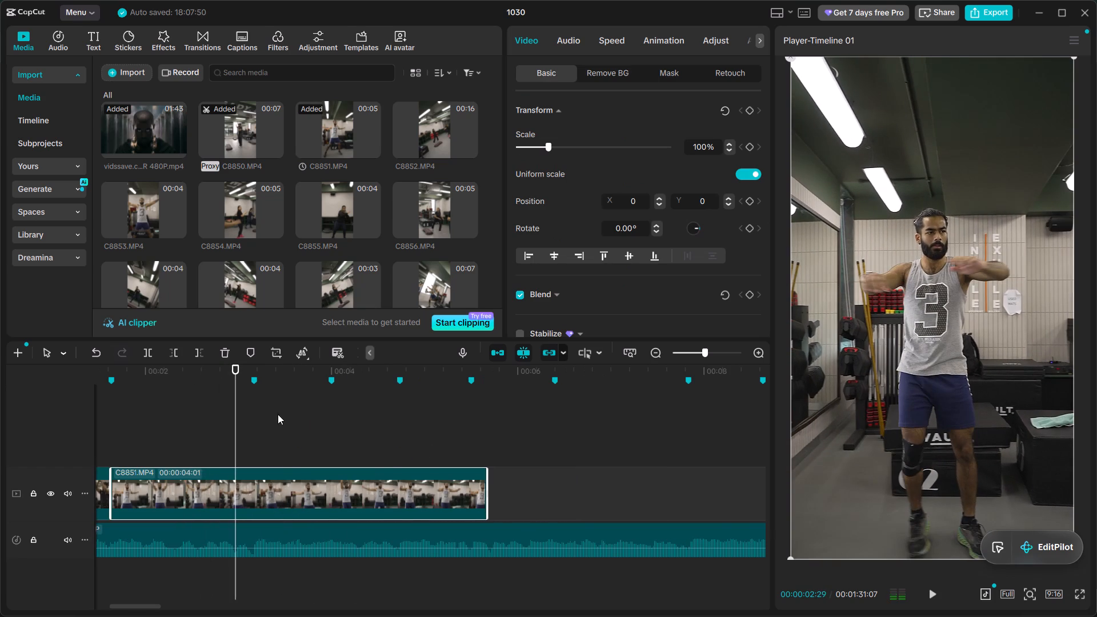
pyautogui.click(255, 416)
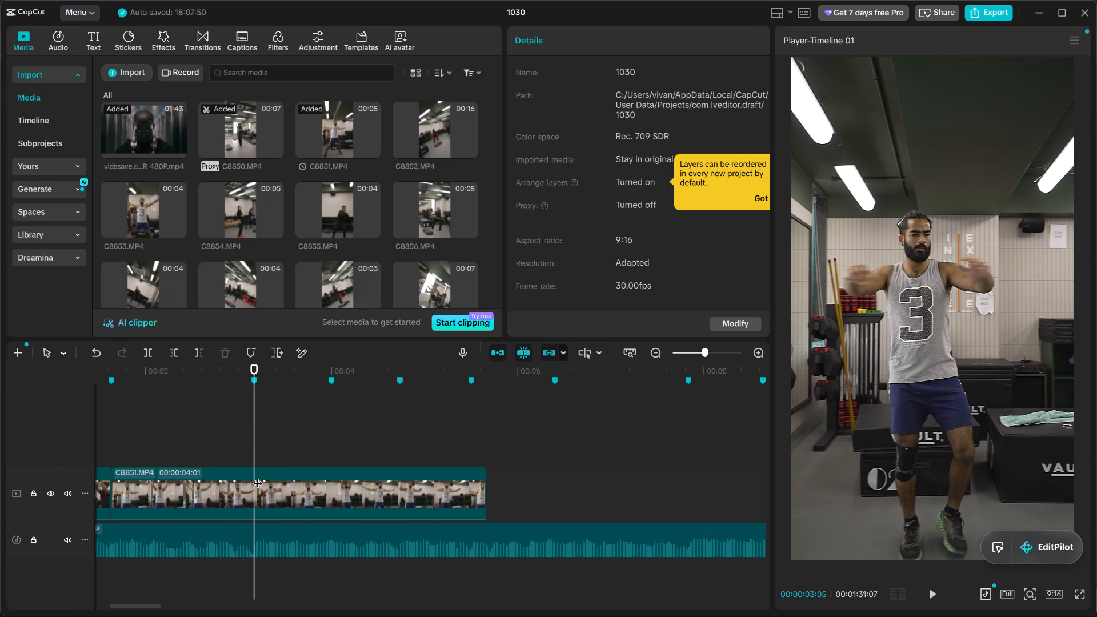
pyautogui.keyDown('ctrl'); pyautogui.click(286, 500); pyautogui.keyUp('ctrl')
pyautogui.hotkey('ctrl', 'b')
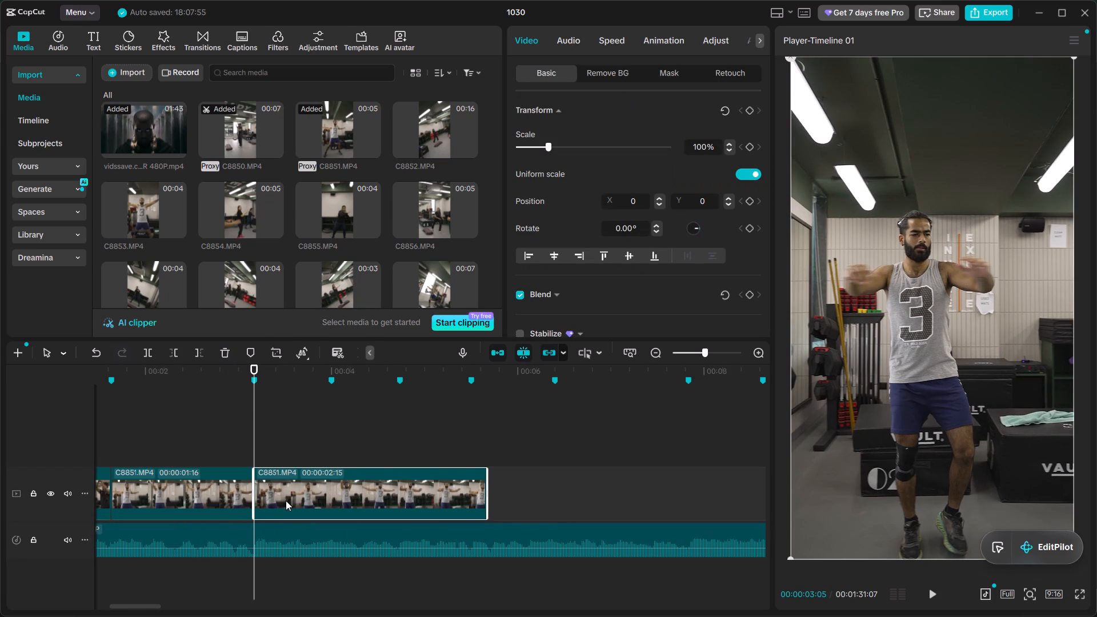
pyautogui.press('BackSpace')
# Play the two clips from the start and check their cuts against the music's beat markers.
pyautogui.click(186, 398)
pyautogui.moveTo(183, 404); pyautogui.dragTo(0, 532)
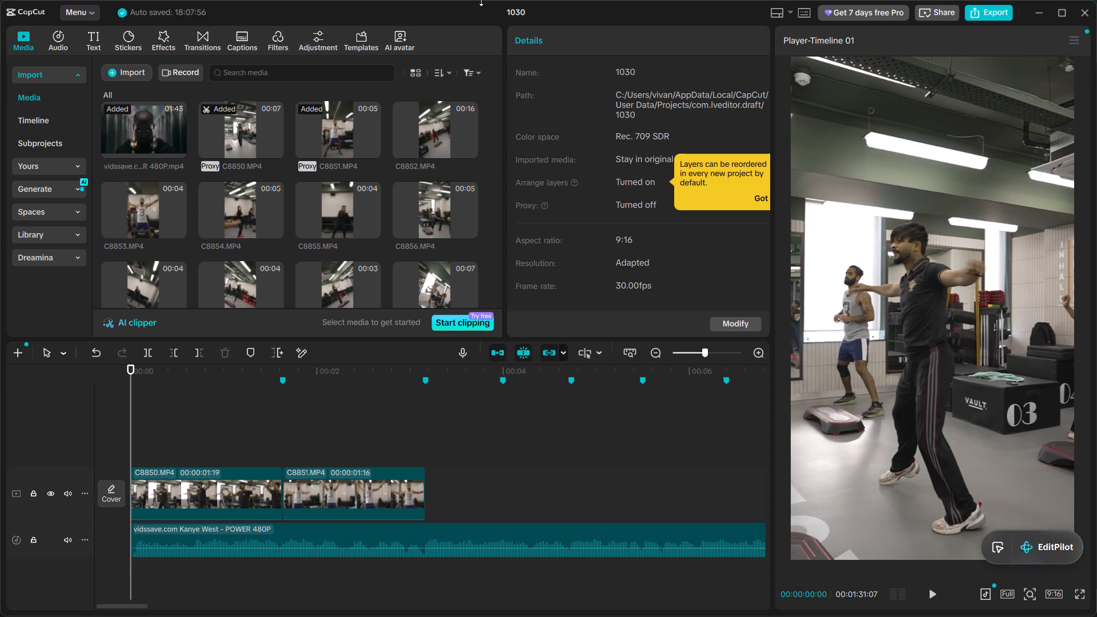
pyautogui.click(225, 437)
pyautogui.moveTo(215, 434); pyautogui.dragTo(0, 310)
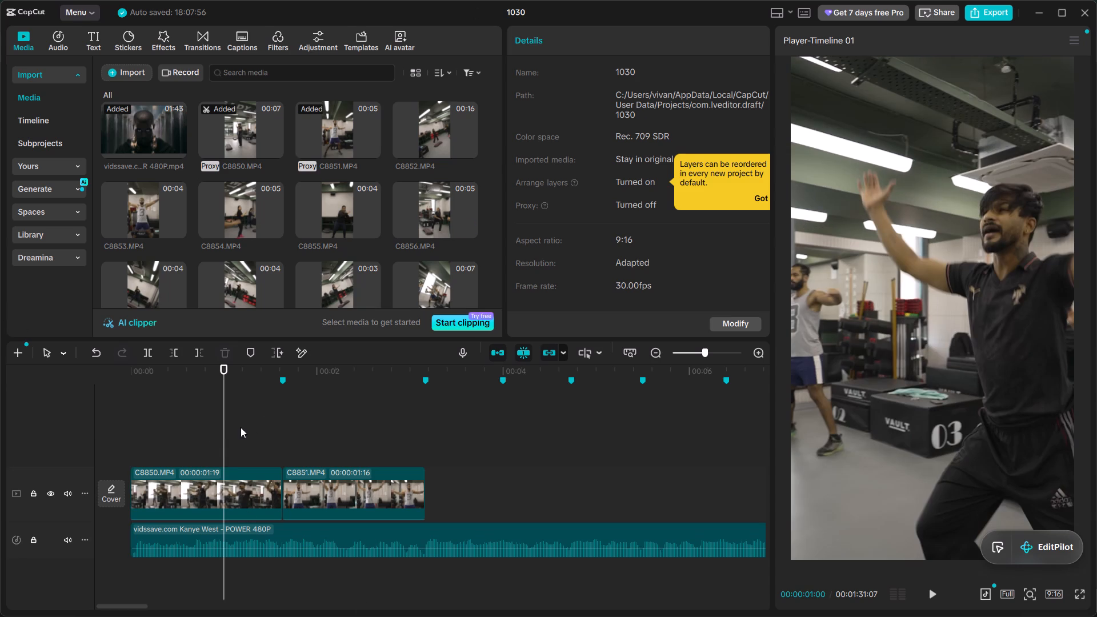
pyautogui.moveTo(226, 423); pyautogui.dragTo(0, 422)
pyautogui.press('space')
pyautogui.keyDown('alt'); pyautogui.scroll(2, 271, 440); pyautogui.keyUp('alt')
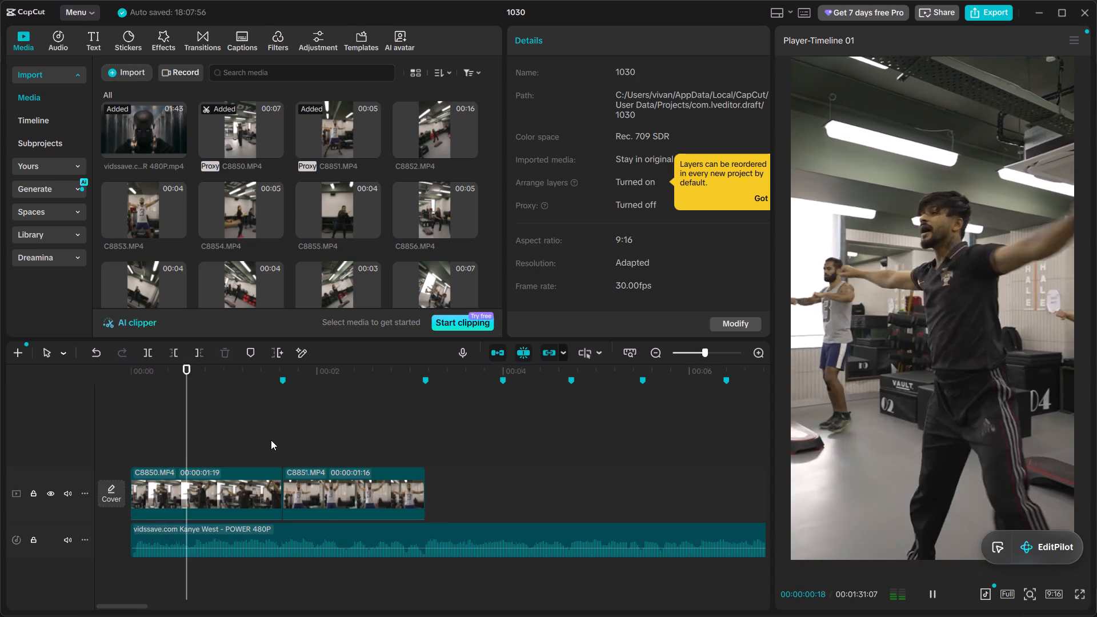
pyautogui.keyDown('alt'); pyautogui.scroll(-2, 271, 440); pyautogui.keyUp('alt')
pyautogui.keyDown('alt'); pyautogui.scroll(2, 271, 440); pyautogui.keyUp('alt')
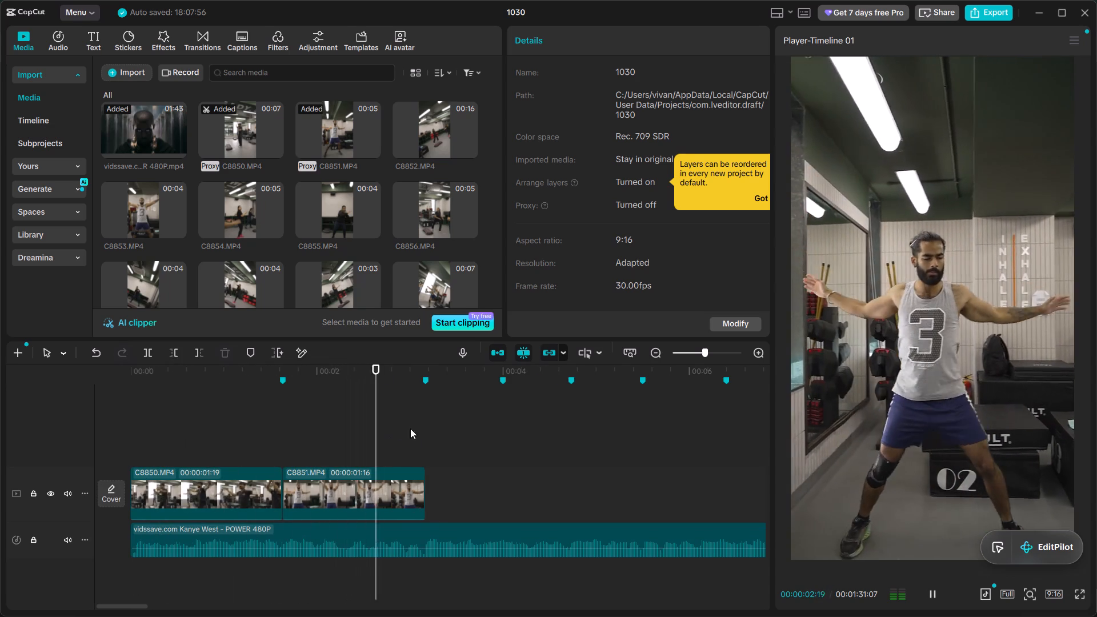
pyautogui.press('space')
pyautogui.click(431, 426)
pyautogui.click(423, 423)
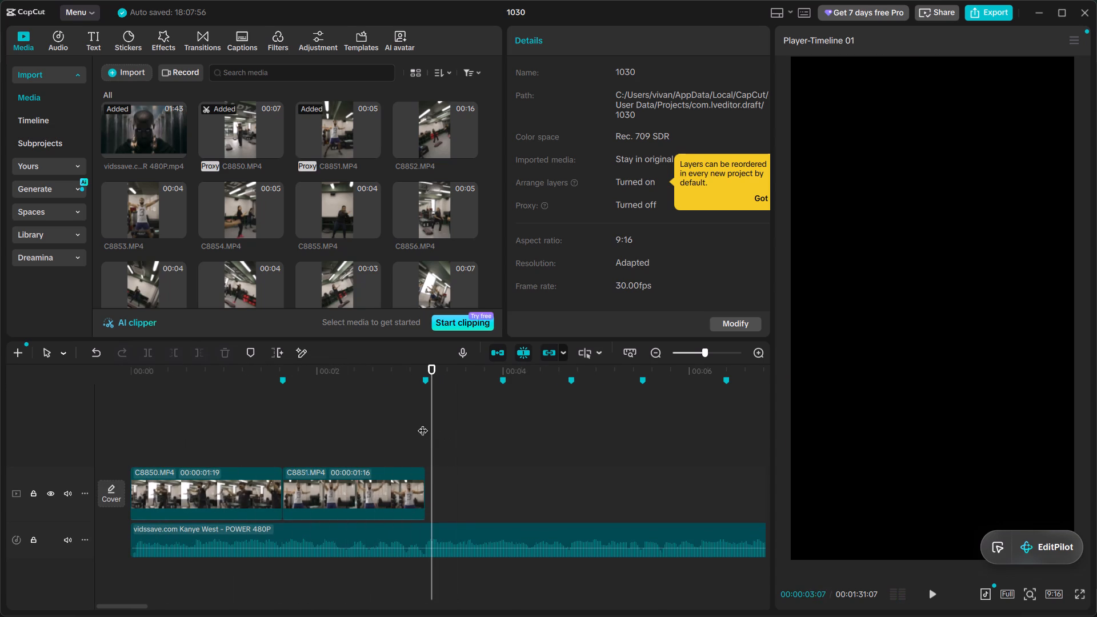
pyautogui.click(426, 424)
pyautogui.click(297, 434)
pyautogui.click(356, 498)
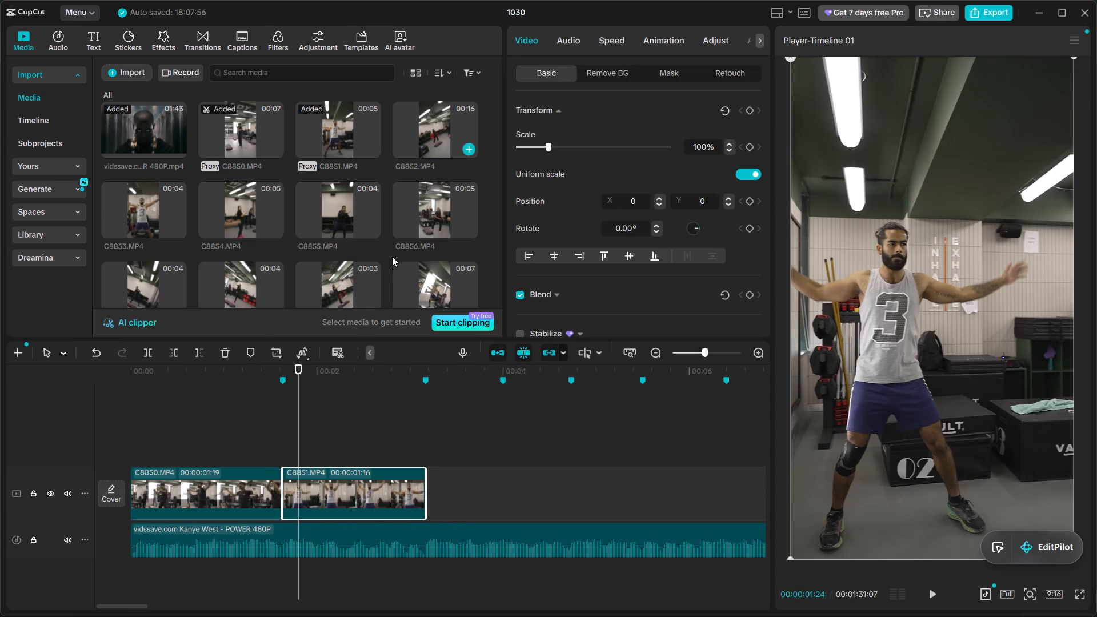
# Apply the Montage speed curve to the C8850.MP4 clip on the timeline.
pyautogui.click(186, 459)
pyautogui.click(215, 499)
pyautogui.click(610, 34)
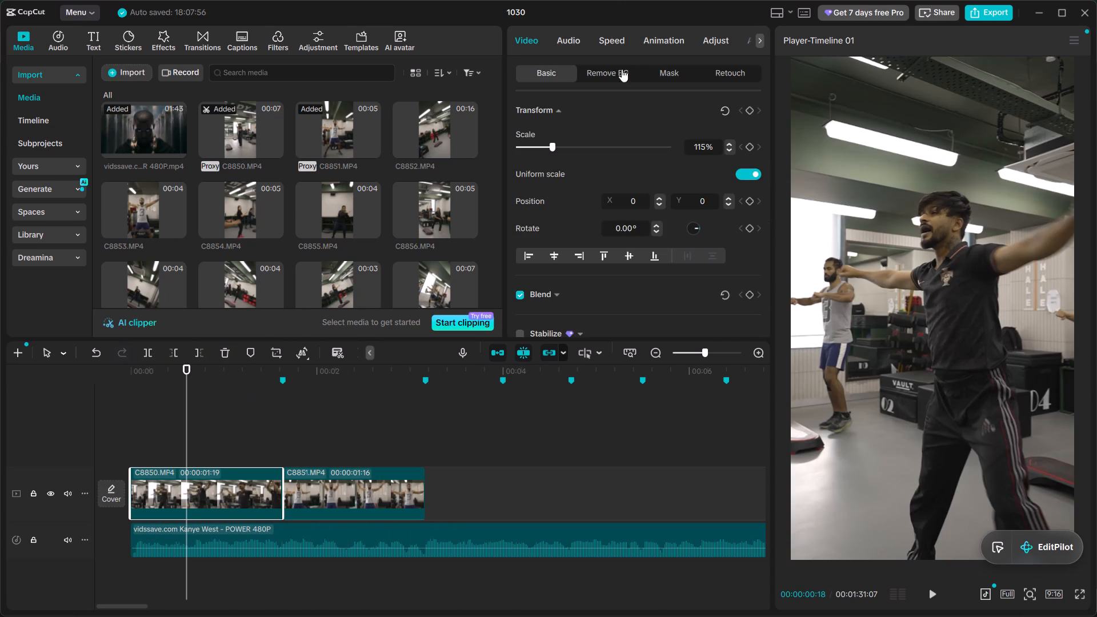
pyautogui.click(638, 71)
pyautogui.click(645, 130)
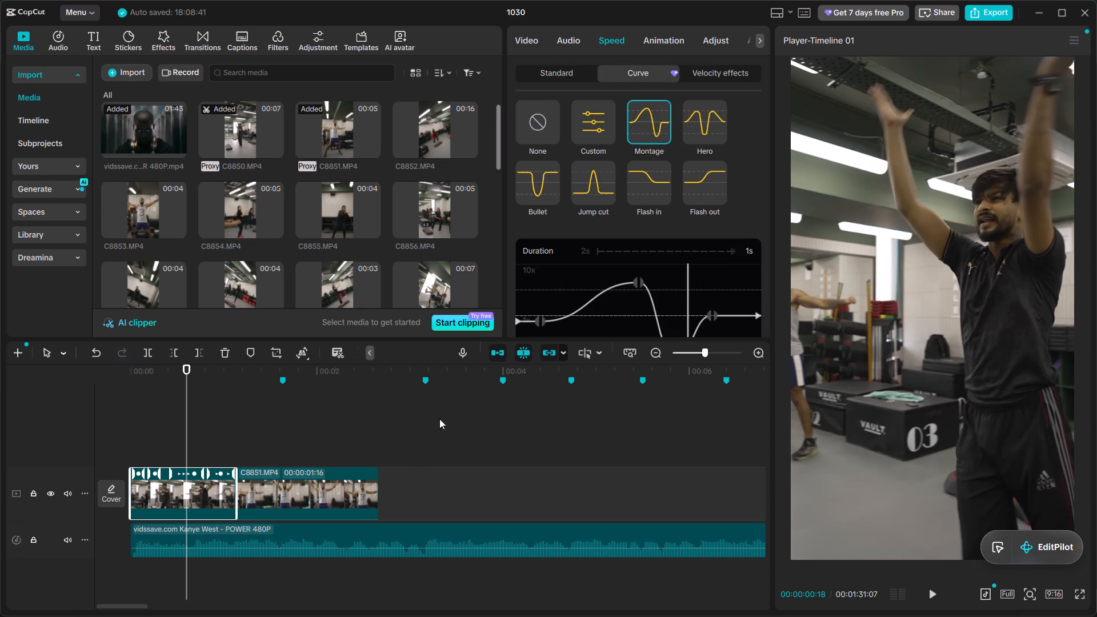
# Extend the end of the C8850.MP4 clip to the first beat marker and play back the result.
pyautogui.moveTo(238, 504); pyautogui.dragTo(281, 487)
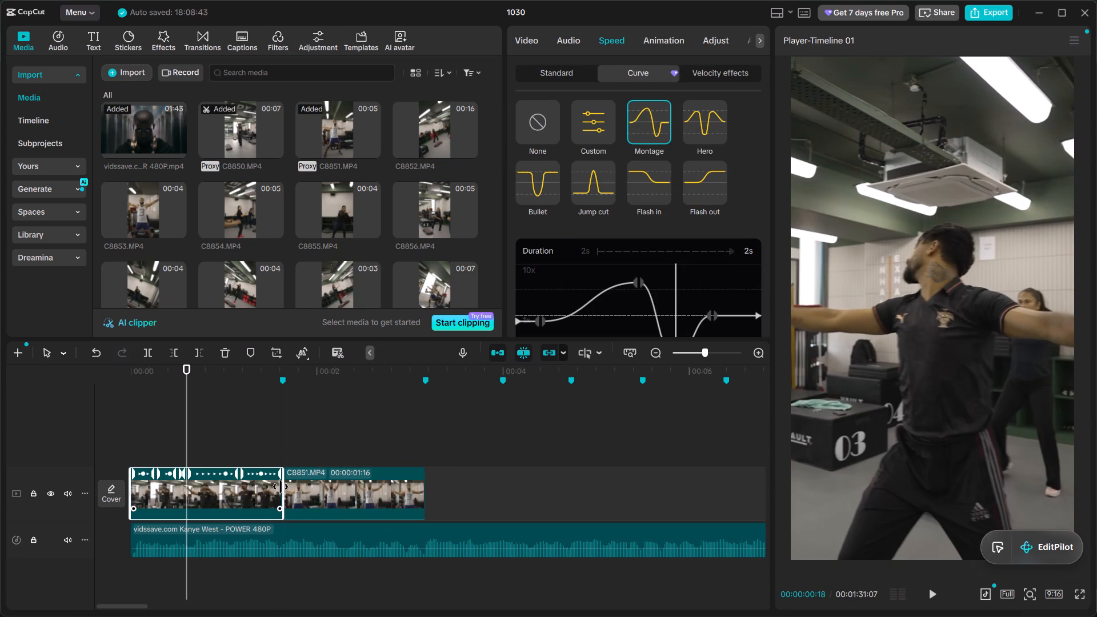
pyautogui.click(189, 427)
pyautogui.moveTo(189, 427); pyautogui.dragTo(0, 390)
pyautogui.press('space')
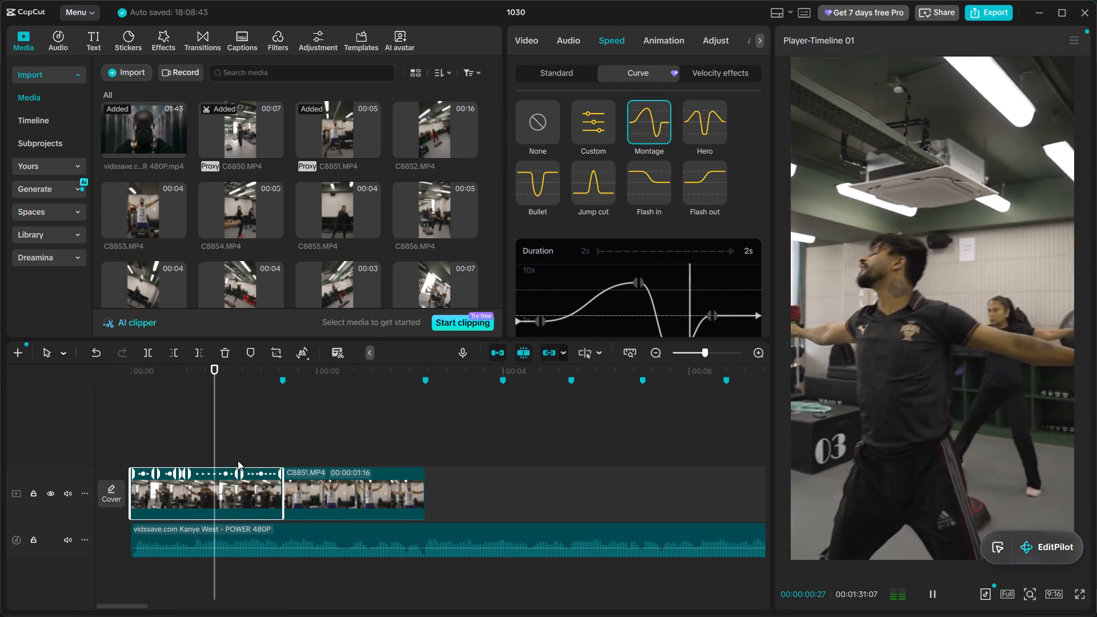
pyautogui.press('space')
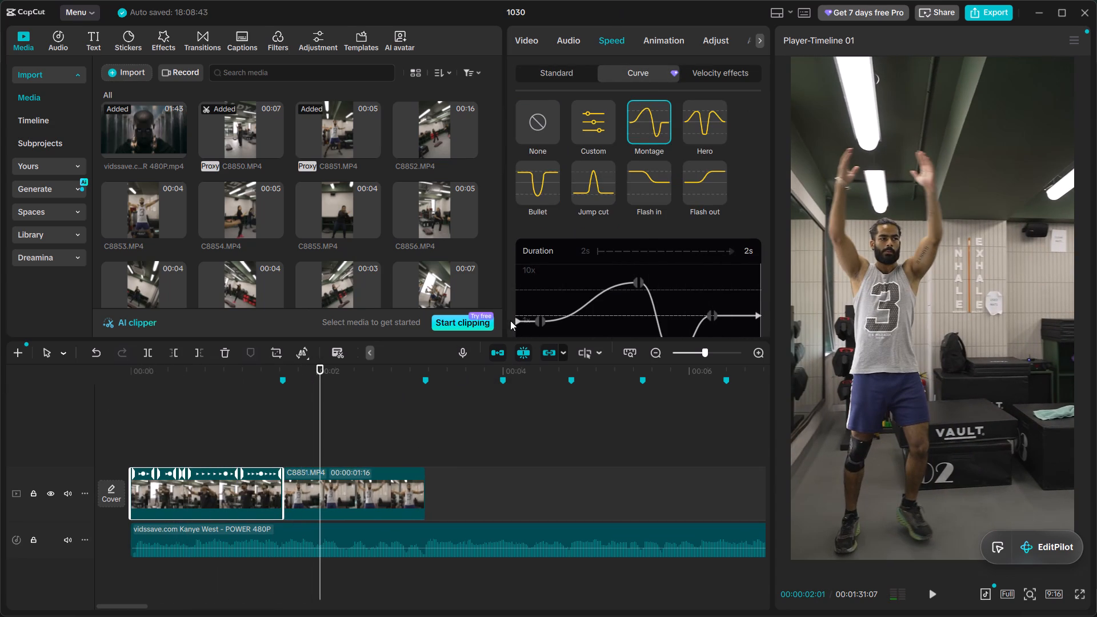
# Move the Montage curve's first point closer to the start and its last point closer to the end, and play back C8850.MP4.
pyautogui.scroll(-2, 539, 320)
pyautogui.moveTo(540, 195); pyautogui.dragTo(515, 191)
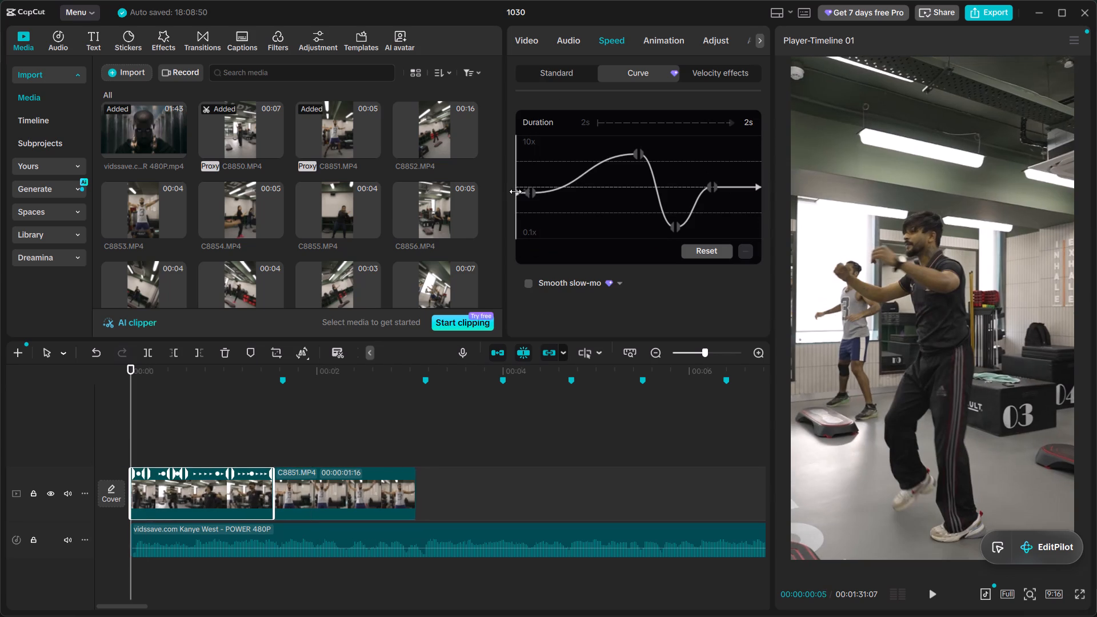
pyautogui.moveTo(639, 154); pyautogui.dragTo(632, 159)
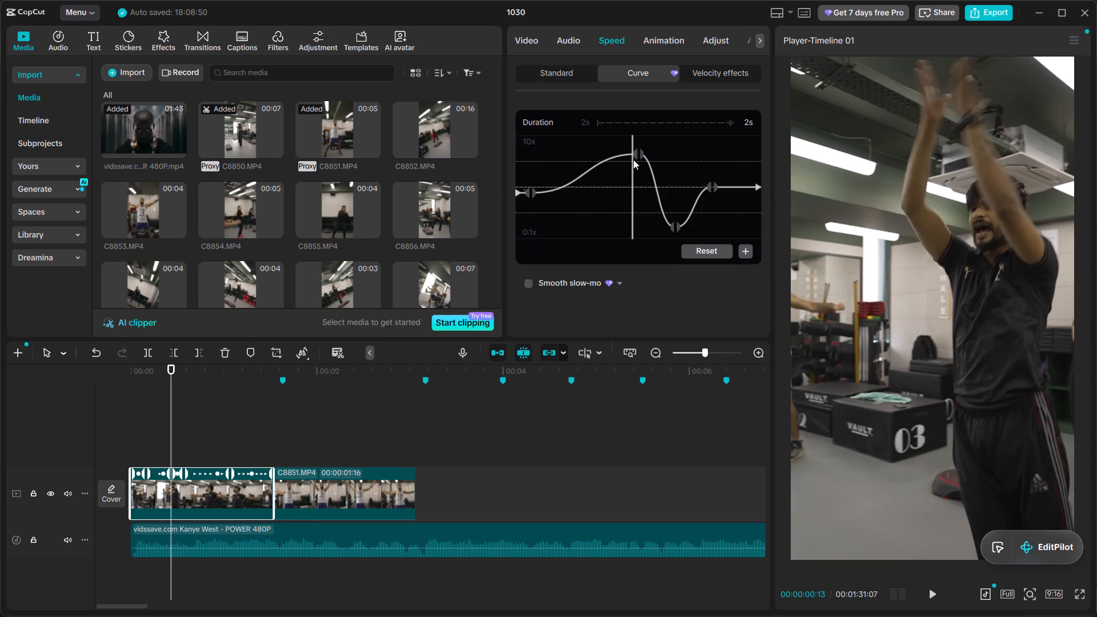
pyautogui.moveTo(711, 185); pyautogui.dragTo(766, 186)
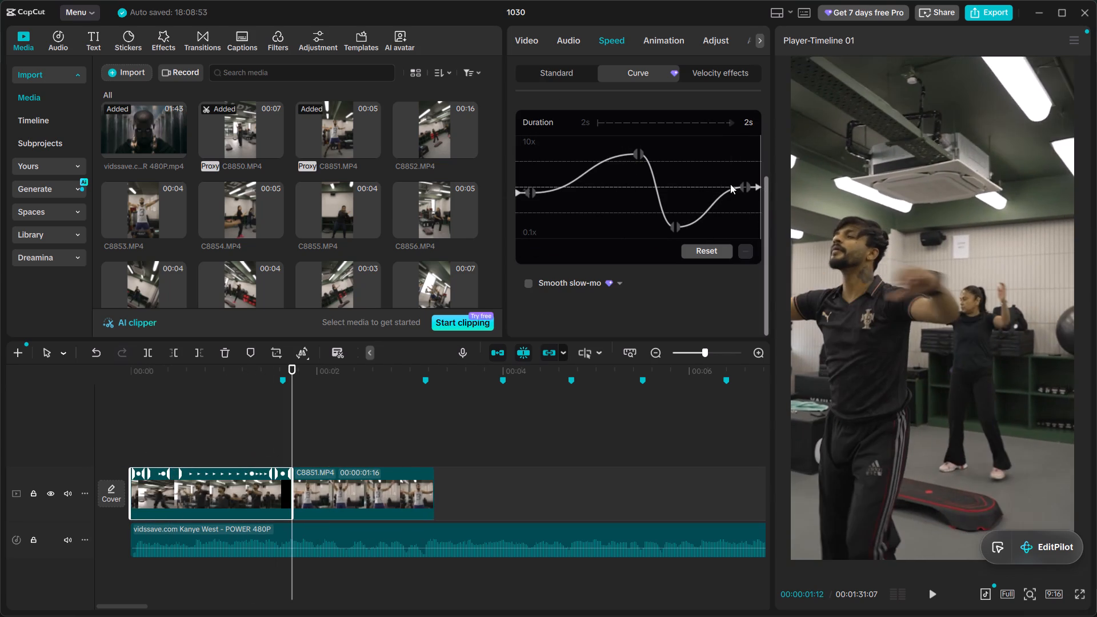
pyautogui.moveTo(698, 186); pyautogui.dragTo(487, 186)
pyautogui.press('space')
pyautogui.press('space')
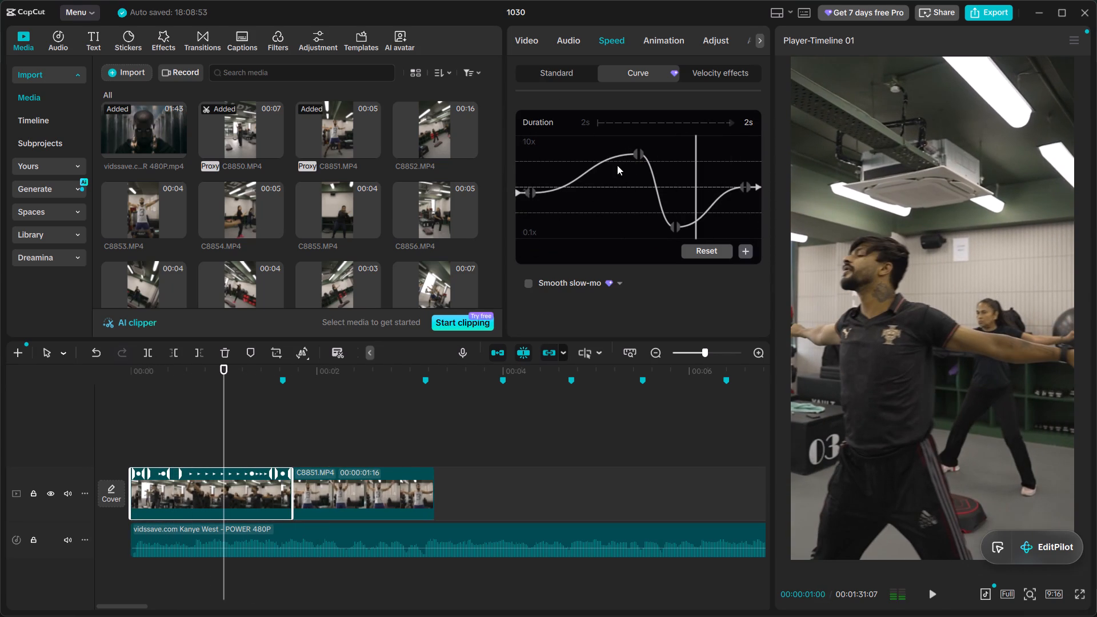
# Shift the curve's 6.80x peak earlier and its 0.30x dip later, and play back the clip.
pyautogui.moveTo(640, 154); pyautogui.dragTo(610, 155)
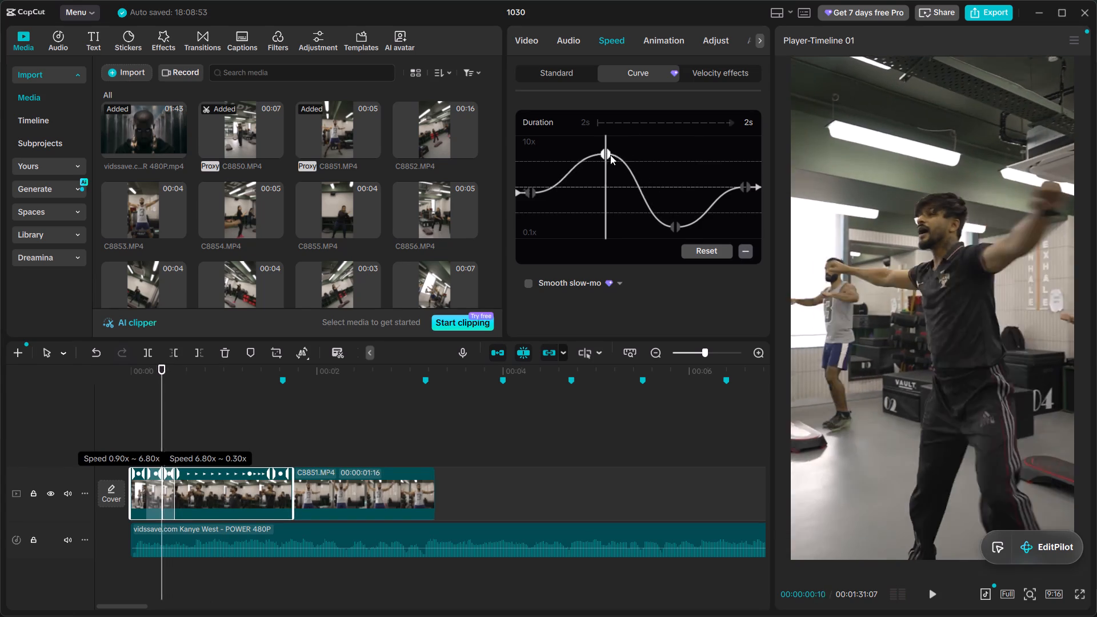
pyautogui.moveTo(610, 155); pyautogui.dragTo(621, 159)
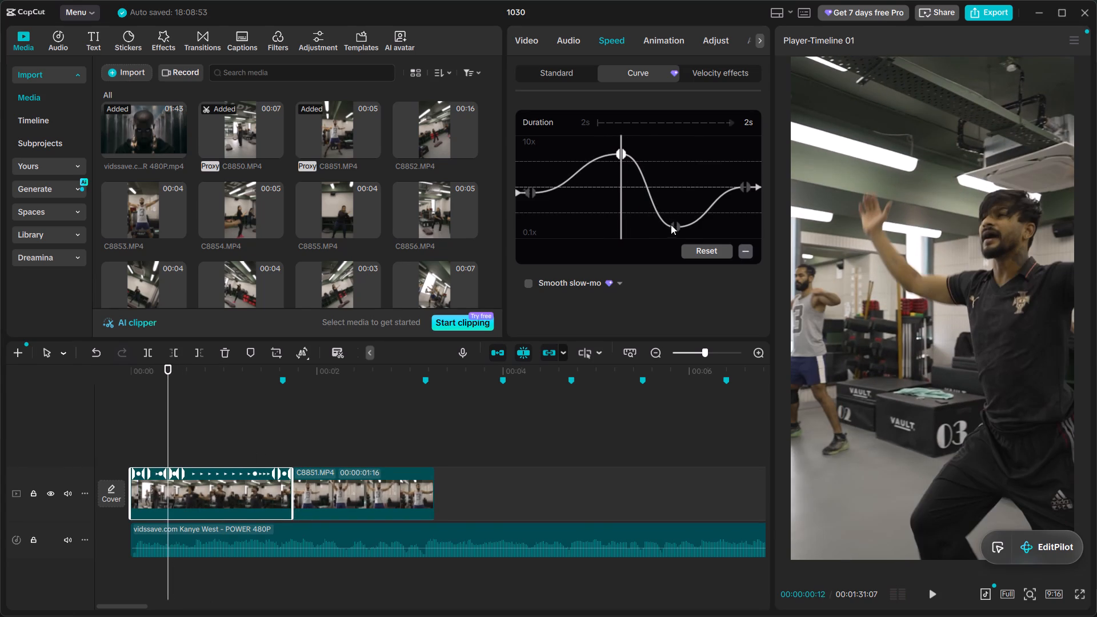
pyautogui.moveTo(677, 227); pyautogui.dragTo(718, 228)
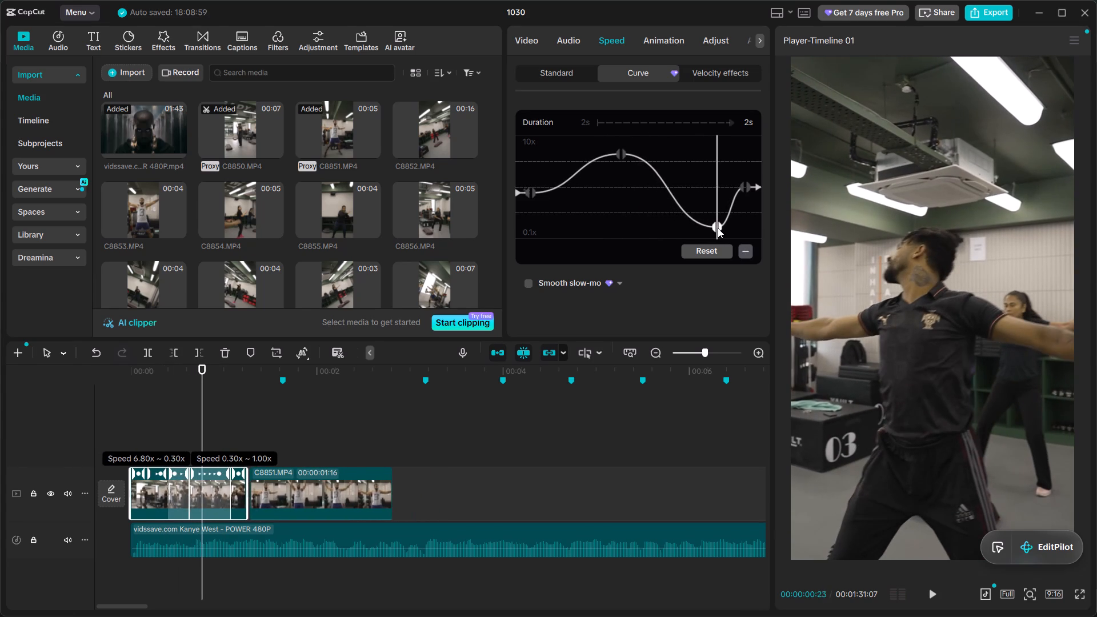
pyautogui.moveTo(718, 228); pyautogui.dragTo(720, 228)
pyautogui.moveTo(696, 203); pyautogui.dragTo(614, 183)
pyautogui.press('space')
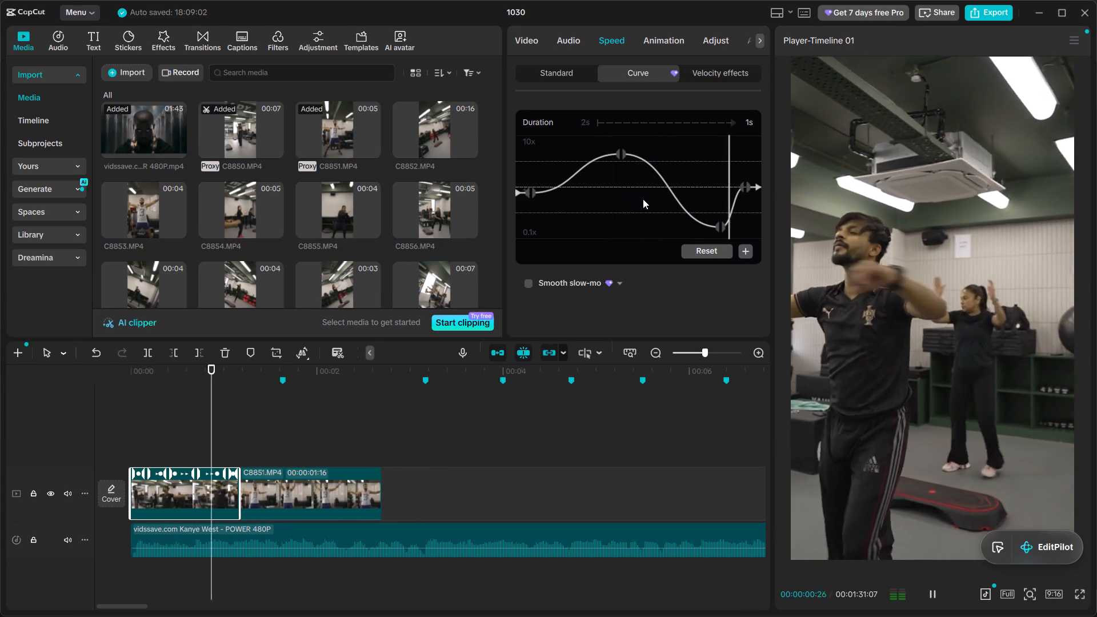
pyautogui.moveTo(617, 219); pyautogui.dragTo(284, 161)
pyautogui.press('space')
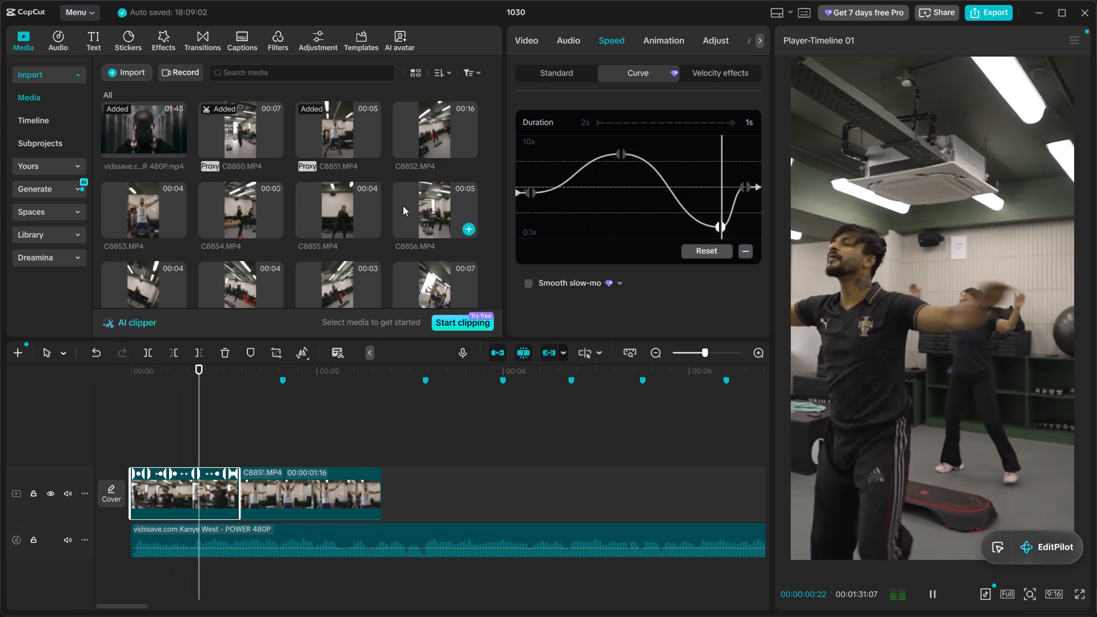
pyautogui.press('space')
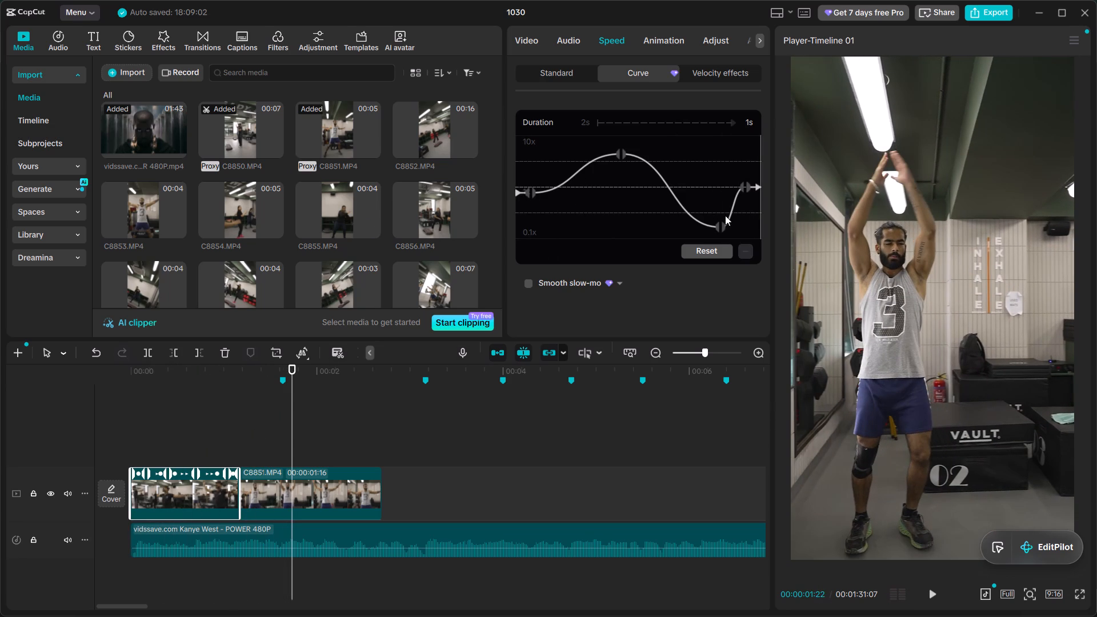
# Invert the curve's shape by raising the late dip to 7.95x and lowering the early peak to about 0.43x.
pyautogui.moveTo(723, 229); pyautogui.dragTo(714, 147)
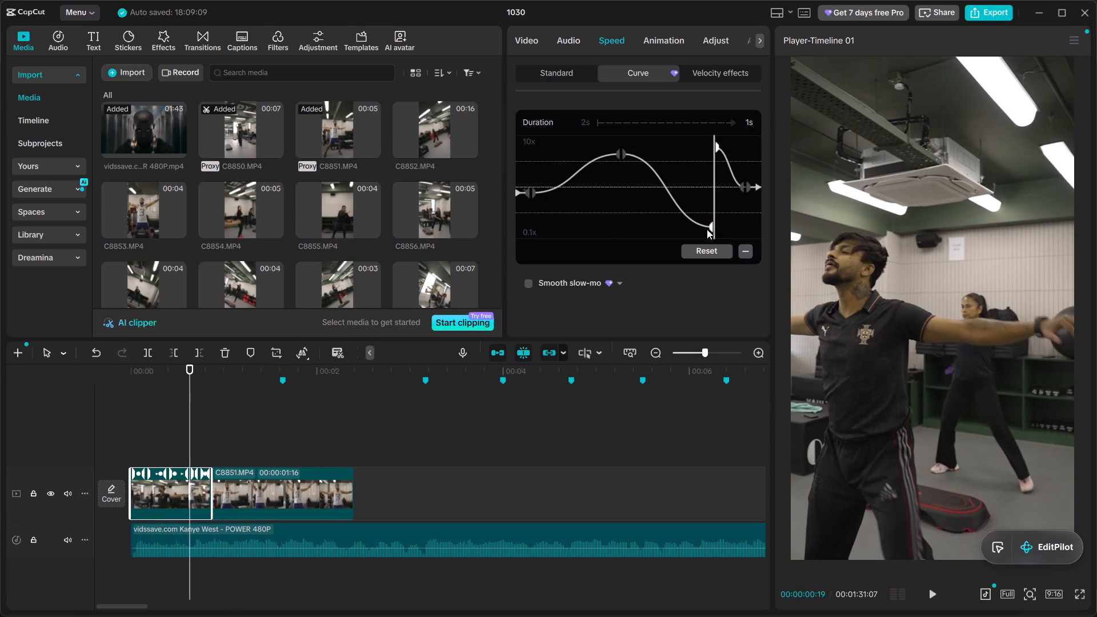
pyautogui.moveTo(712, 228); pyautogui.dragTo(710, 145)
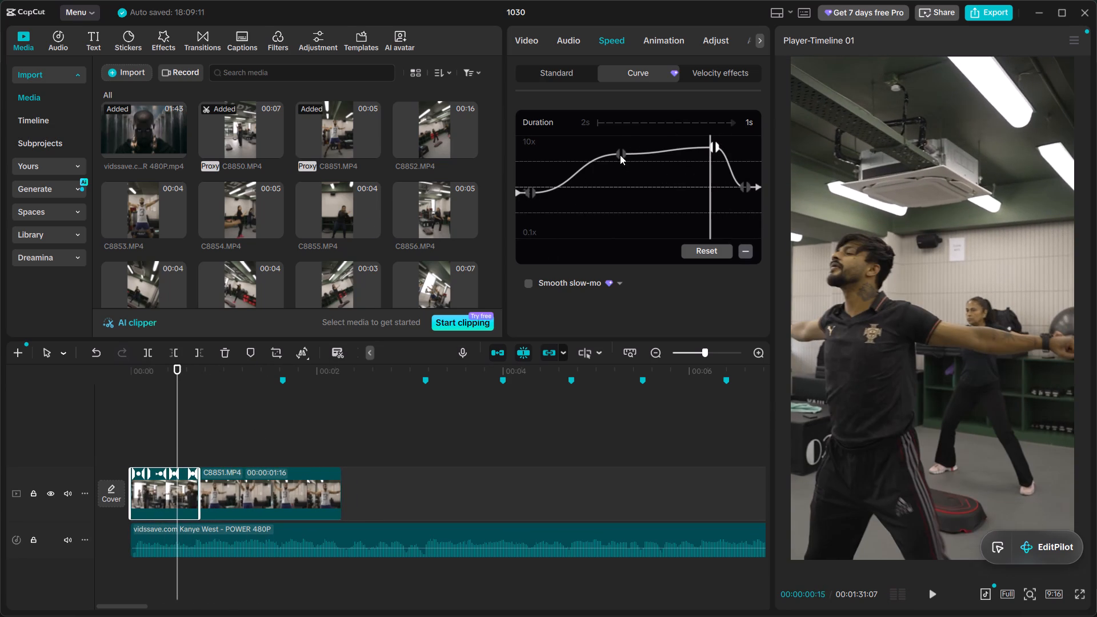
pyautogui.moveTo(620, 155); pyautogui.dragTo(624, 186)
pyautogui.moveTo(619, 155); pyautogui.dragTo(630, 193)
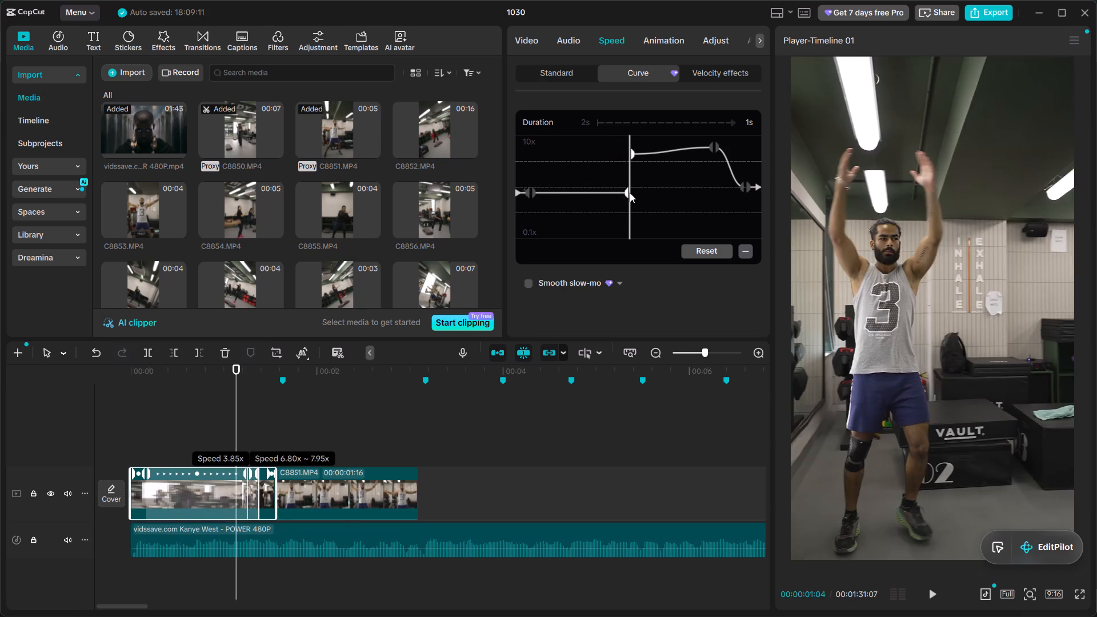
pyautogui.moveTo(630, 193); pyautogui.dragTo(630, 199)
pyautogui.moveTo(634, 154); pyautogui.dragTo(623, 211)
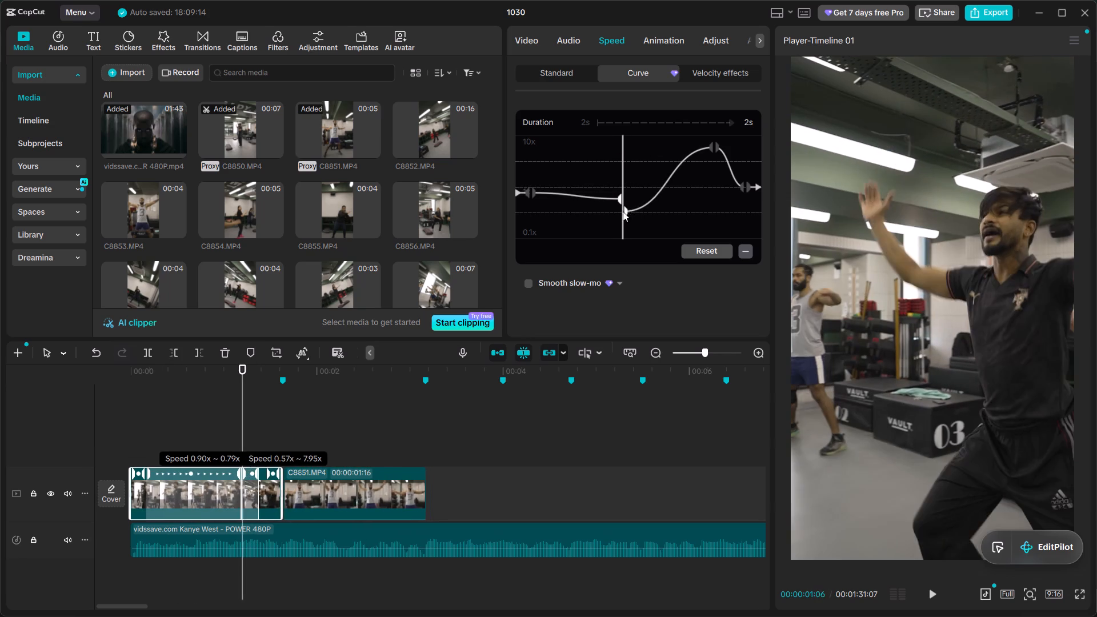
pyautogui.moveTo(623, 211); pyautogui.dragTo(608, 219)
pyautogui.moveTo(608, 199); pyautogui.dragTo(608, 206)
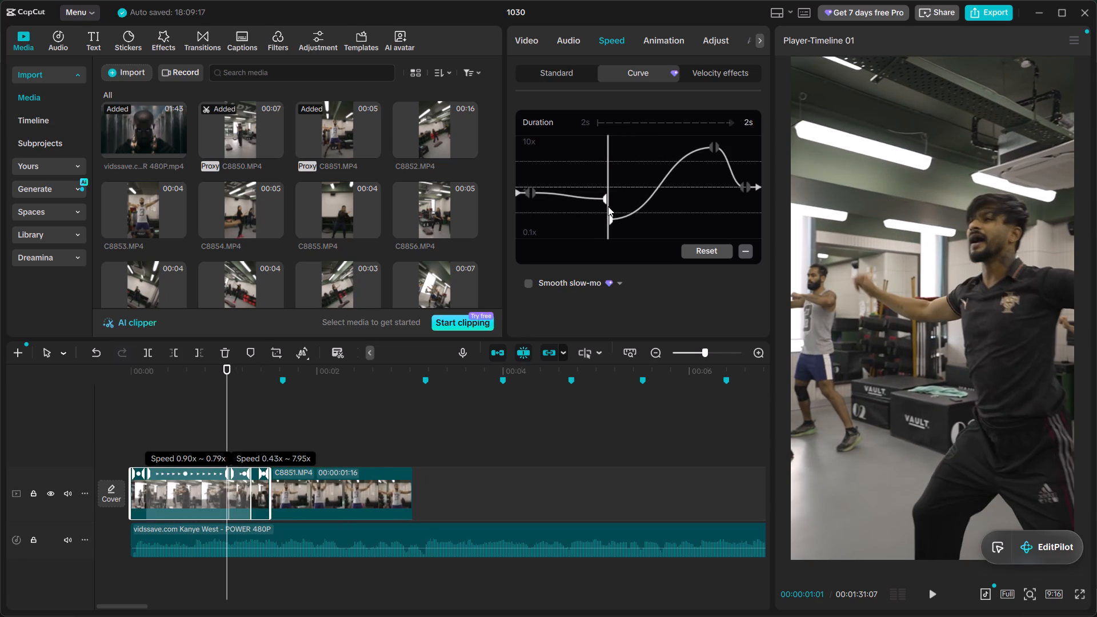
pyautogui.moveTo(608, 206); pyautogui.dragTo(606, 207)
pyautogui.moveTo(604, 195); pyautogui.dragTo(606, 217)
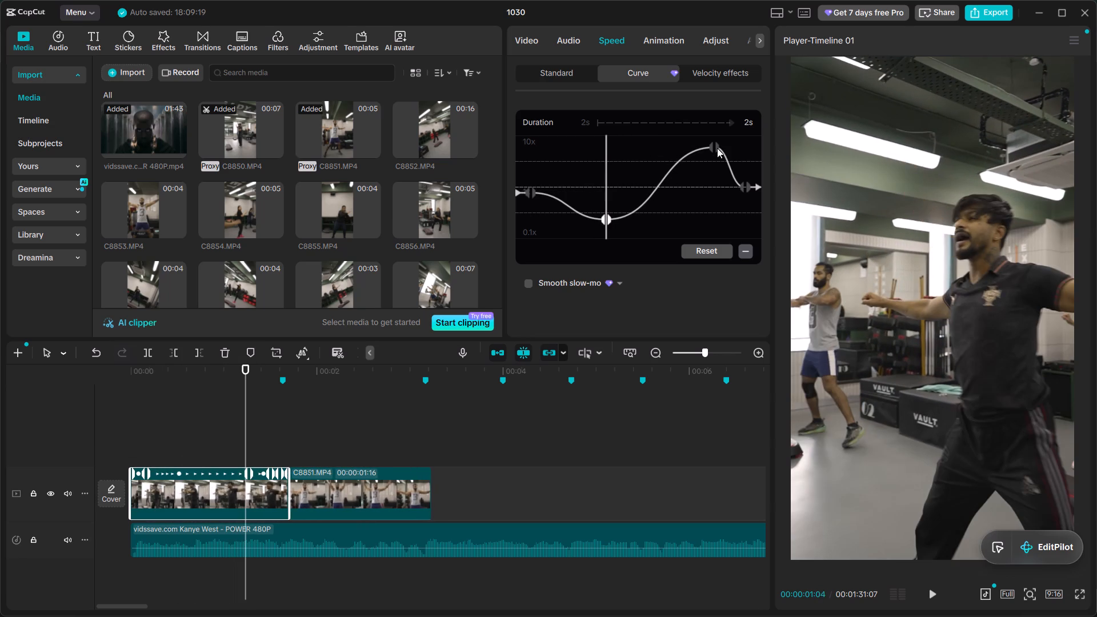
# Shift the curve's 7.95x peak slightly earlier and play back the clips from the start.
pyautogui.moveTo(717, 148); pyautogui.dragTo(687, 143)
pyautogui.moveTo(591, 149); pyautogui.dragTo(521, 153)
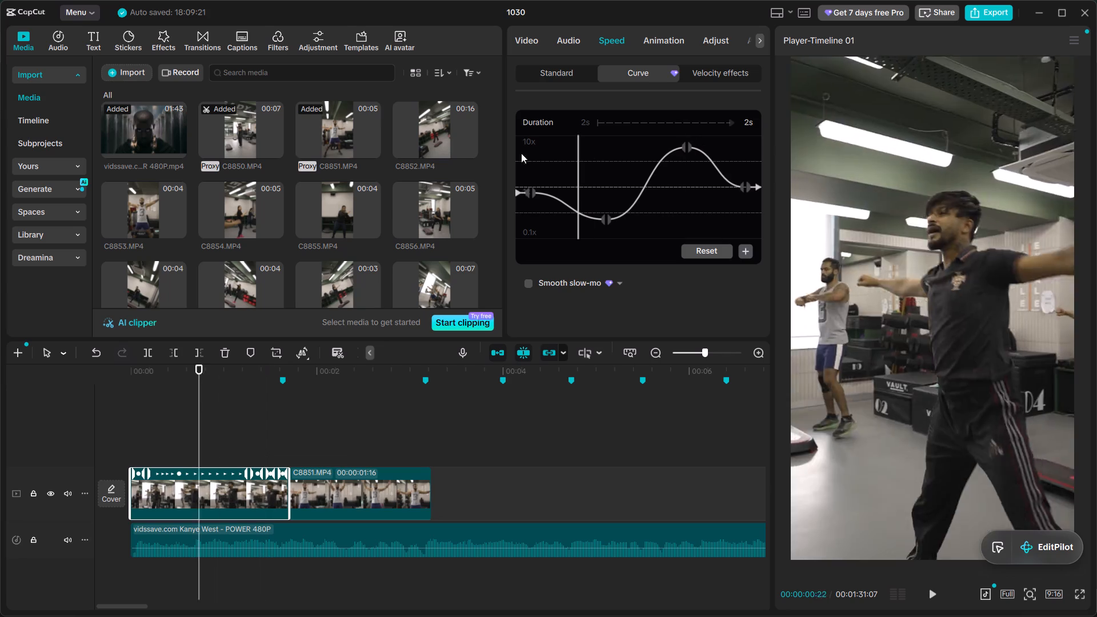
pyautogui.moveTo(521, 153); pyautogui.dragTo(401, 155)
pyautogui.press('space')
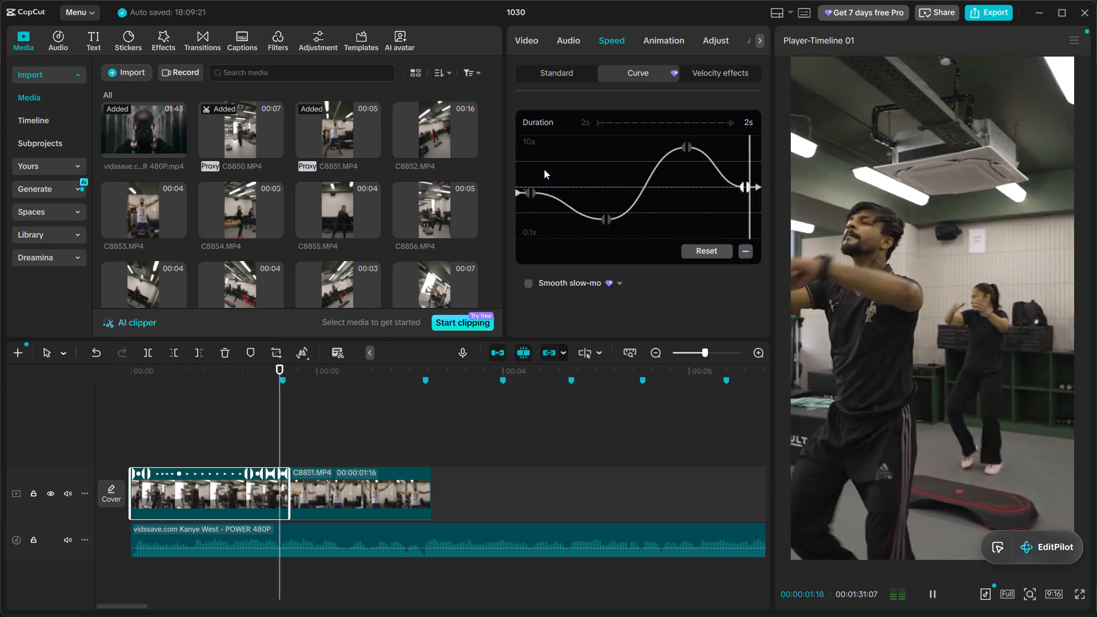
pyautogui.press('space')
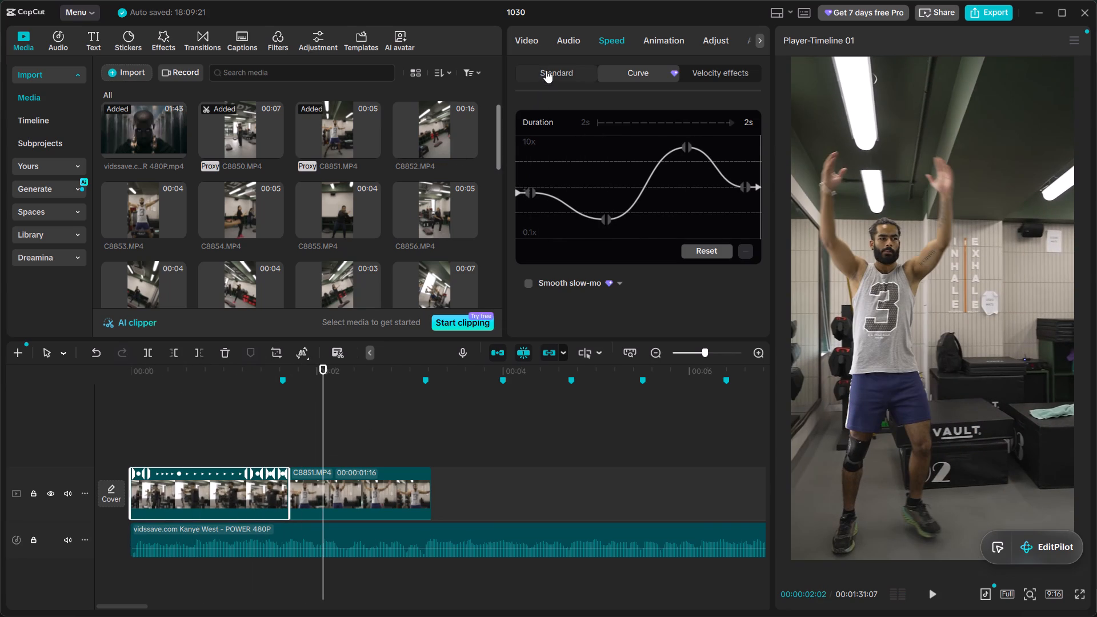
# Replace the Montage speed curve on C8850.MP4 with the Custom curve.
pyautogui.click(546, 70)
pyautogui.click(532, 39)
pyautogui.click(587, 34)
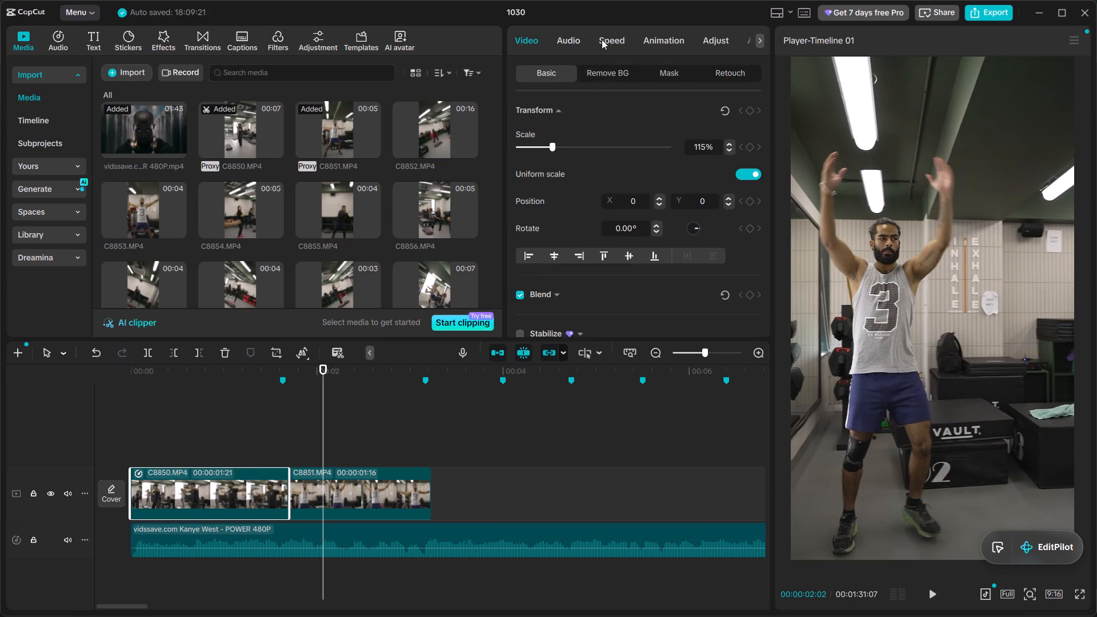
pyautogui.click(605, 41)
pyautogui.click(612, 71)
pyautogui.click(589, 131)
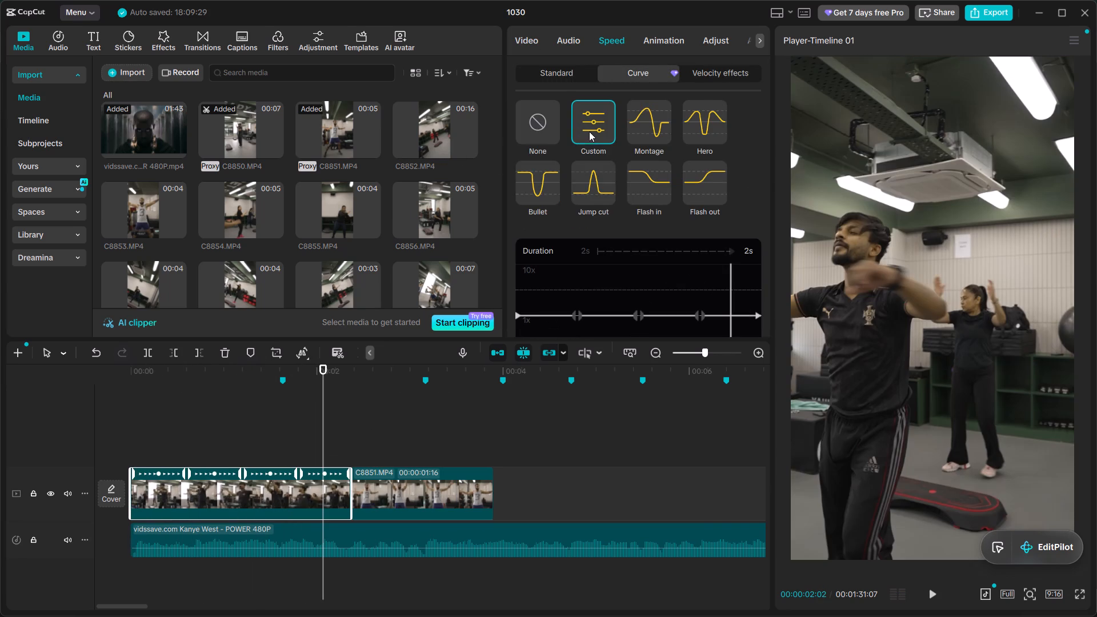
# Raise the Custom curve's start and end points to 10x and play back the clips.
pyautogui.scroll(-1, 540, 293)
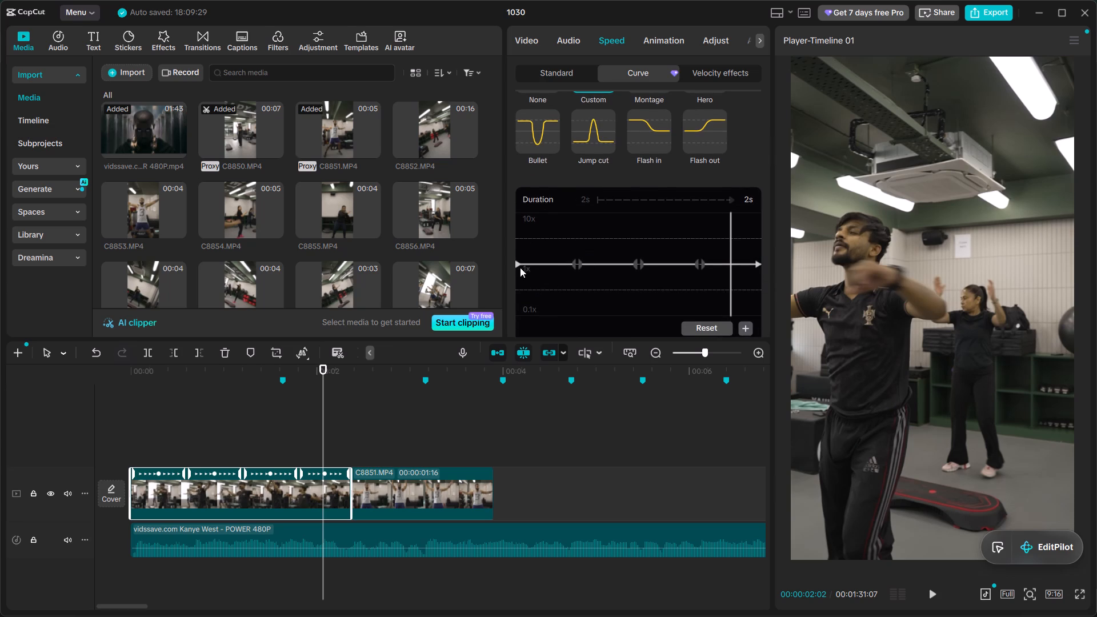
pyautogui.moveTo(519, 264); pyautogui.dragTo(497, 180)
pyautogui.moveTo(753, 262); pyautogui.dragTo(746, 187)
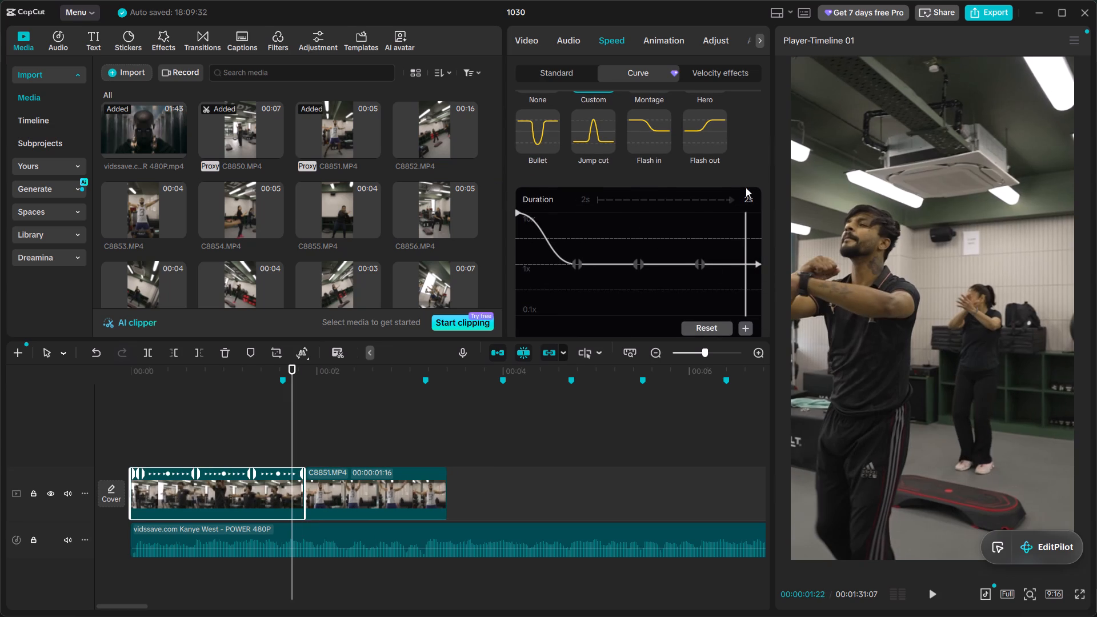
pyautogui.moveTo(746, 187); pyautogui.dragTo(746, 167)
pyautogui.moveTo(759, 263); pyautogui.dragTo(752, 181)
pyautogui.moveTo(621, 226); pyautogui.dragTo(375, 230)
pyautogui.press('space')
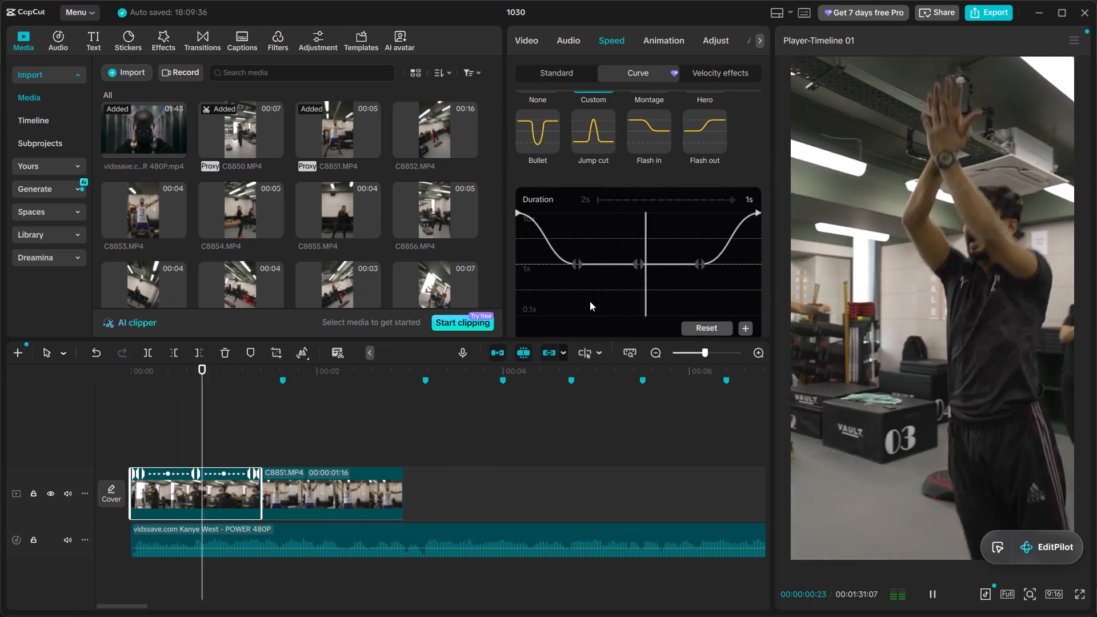
pyautogui.press('space')
pyautogui.click(207, 419)
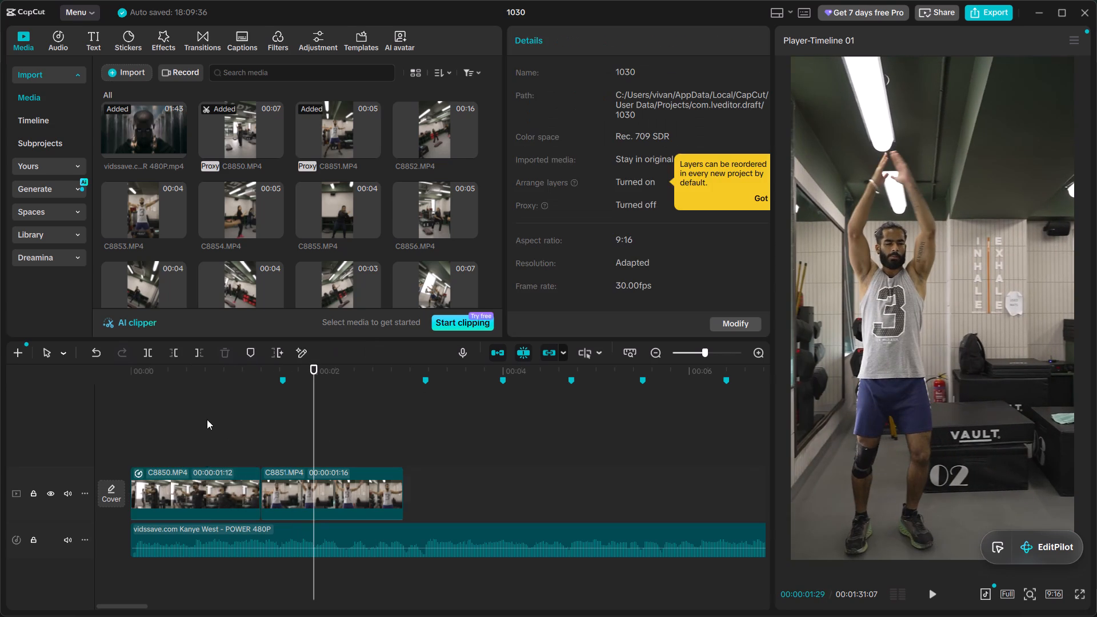
pyautogui.press('space')
pyautogui.press('space')
pyautogui.click(269, 452)
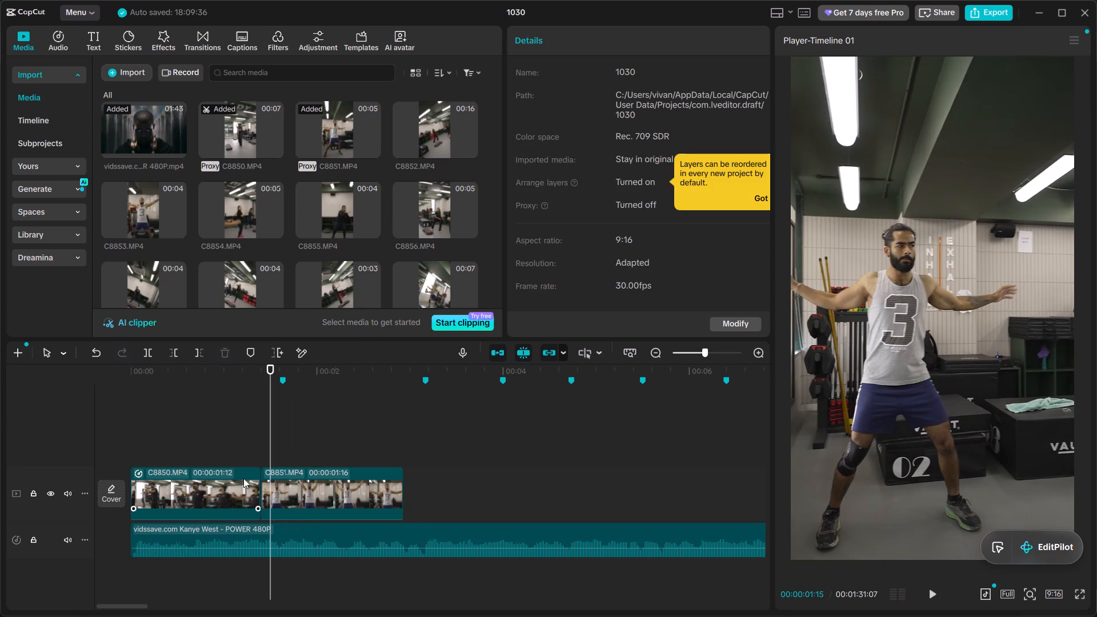
# On C8850.MP4's Custom curve, move the two outer 1x points inward, closer to the middle point.
pyautogui.click(242, 485)
pyautogui.click(591, 36)
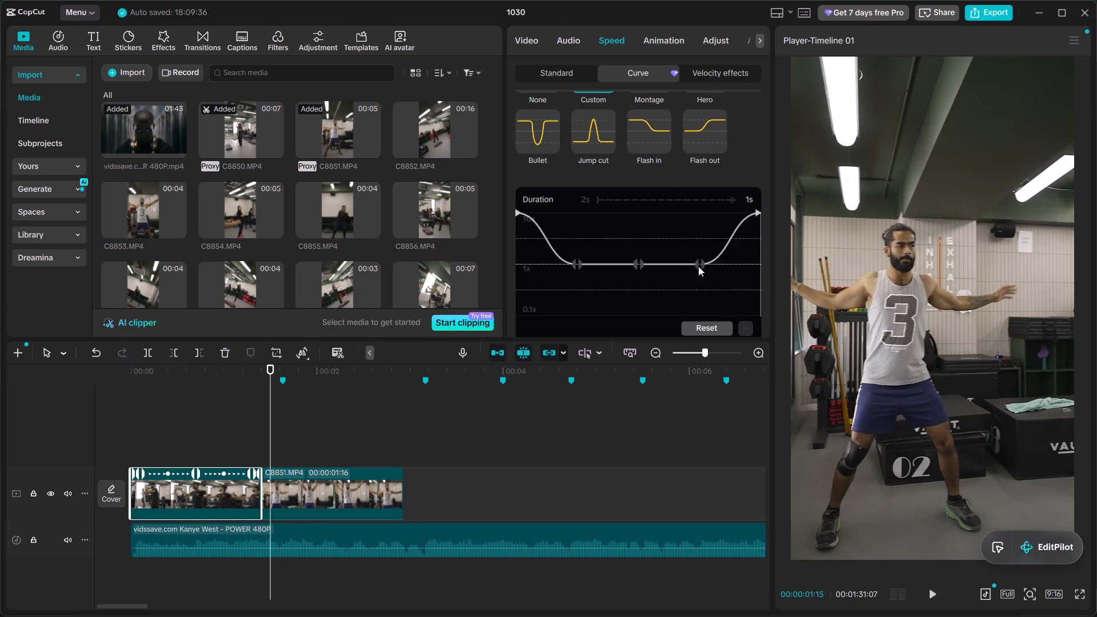
pyautogui.moveTo(700, 262); pyautogui.dragTo(723, 259)
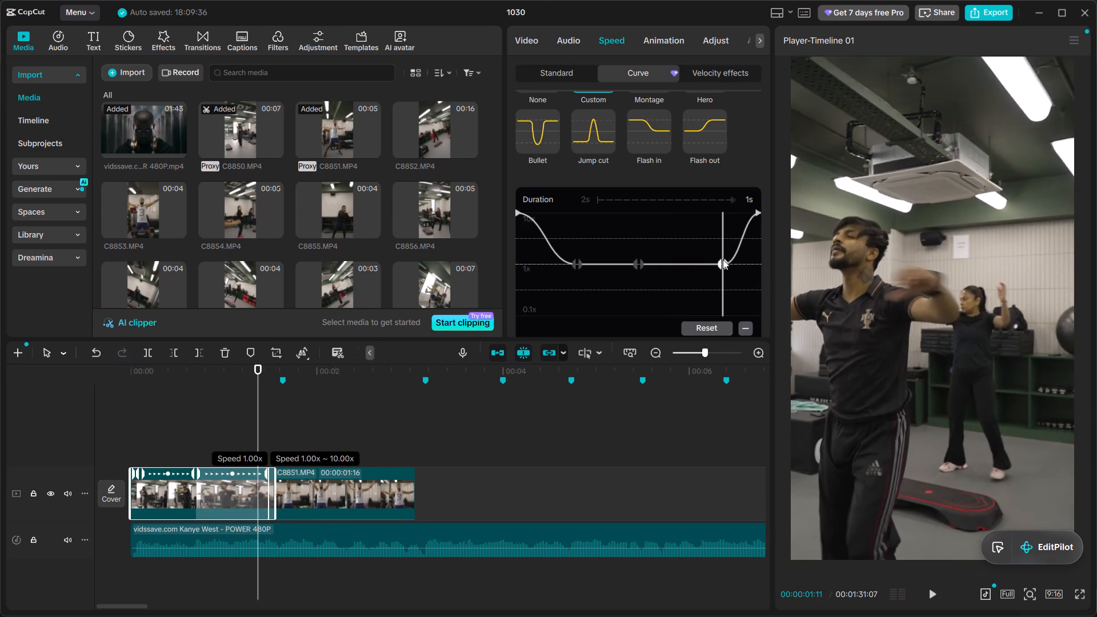
pyautogui.moveTo(723, 259); pyautogui.dragTo(684, 259)
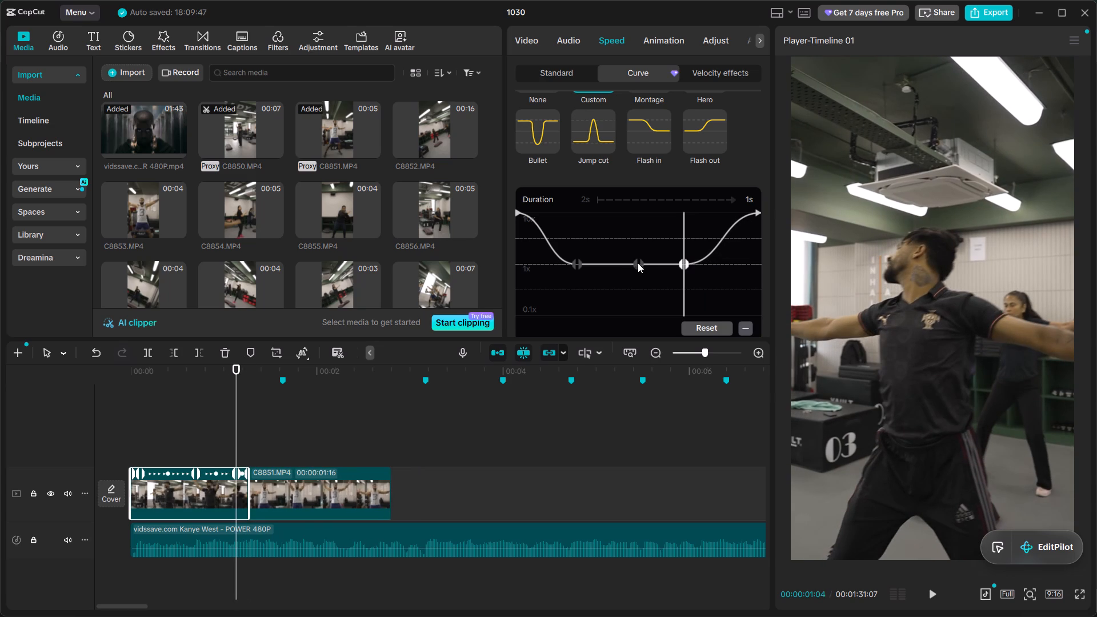
pyautogui.moveTo(579, 263); pyautogui.dragTo(610, 263)
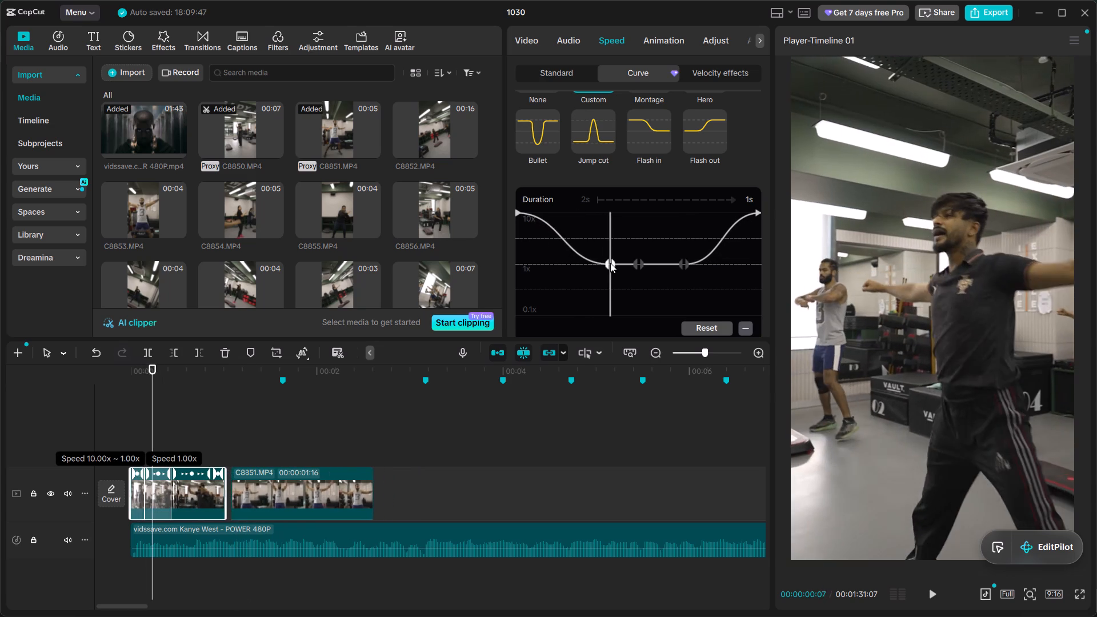
pyautogui.moveTo(610, 263); pyautogui.dragTo(597, 262)
# Lower the Custom curve's middle point to 0.10x for a slow-motion dip and return to the clip's start.
pyautogui.click(636, 265)
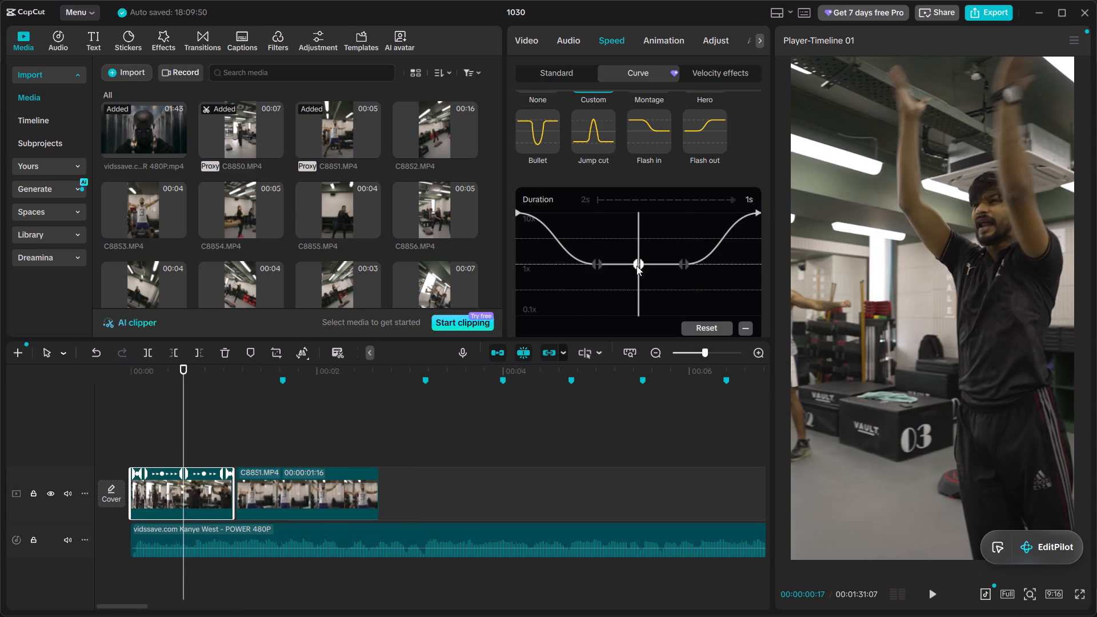
pyautogui.moveTo(639, 263); pyautogui.dragTo(639, 298)
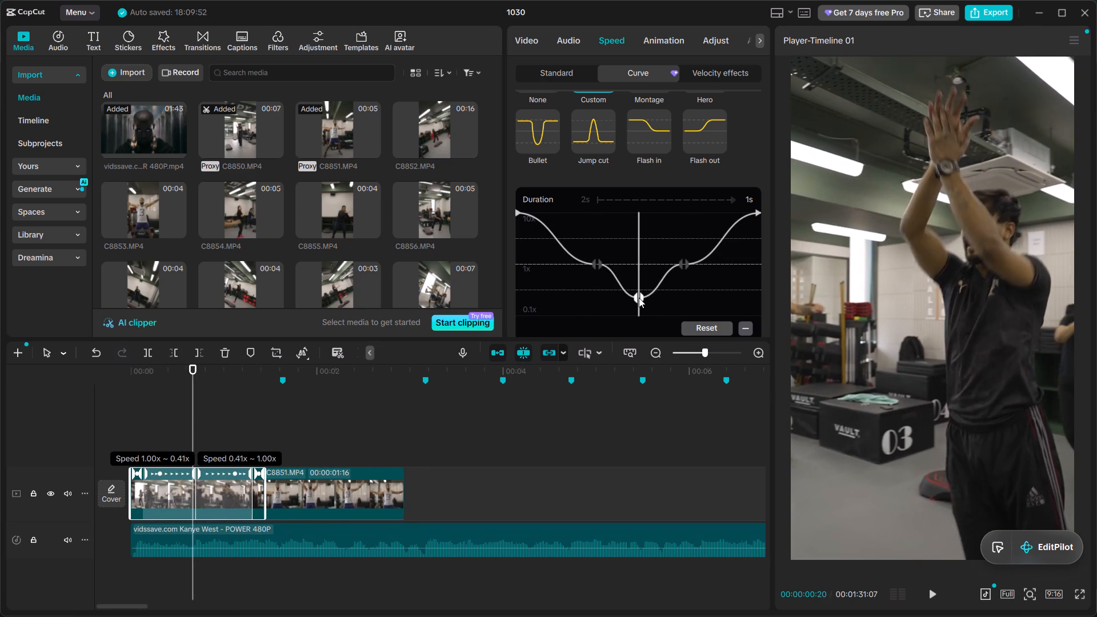
pyautogui.moveTo(639, 298); pyautogui.dragTo(644, 320)
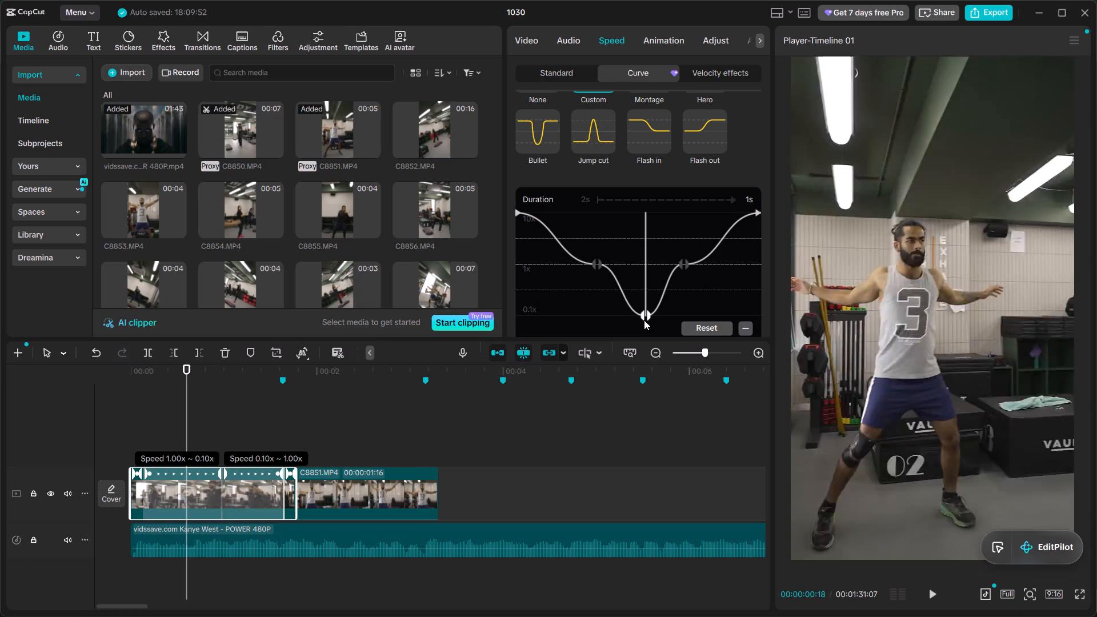
pyautogui.moveTo(644, 320); pyautogui.dragTo(643, 320)
pyautogui.moveTo(635, 292); pyautogui.dragTo(487, 262)
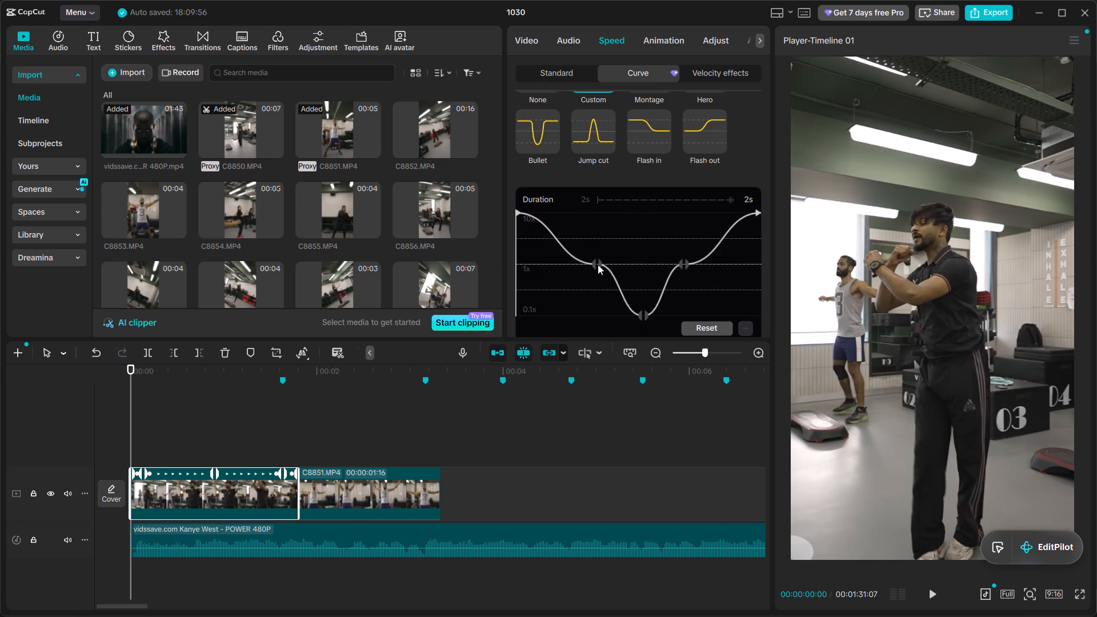
# On C8850.MP4's Custom curve, move the two outer 1x points in tight around the 0.10x middle point and play back the clips.
pyautogui.moveTo(599, 265); pyautogui.dragTo(623, 269)
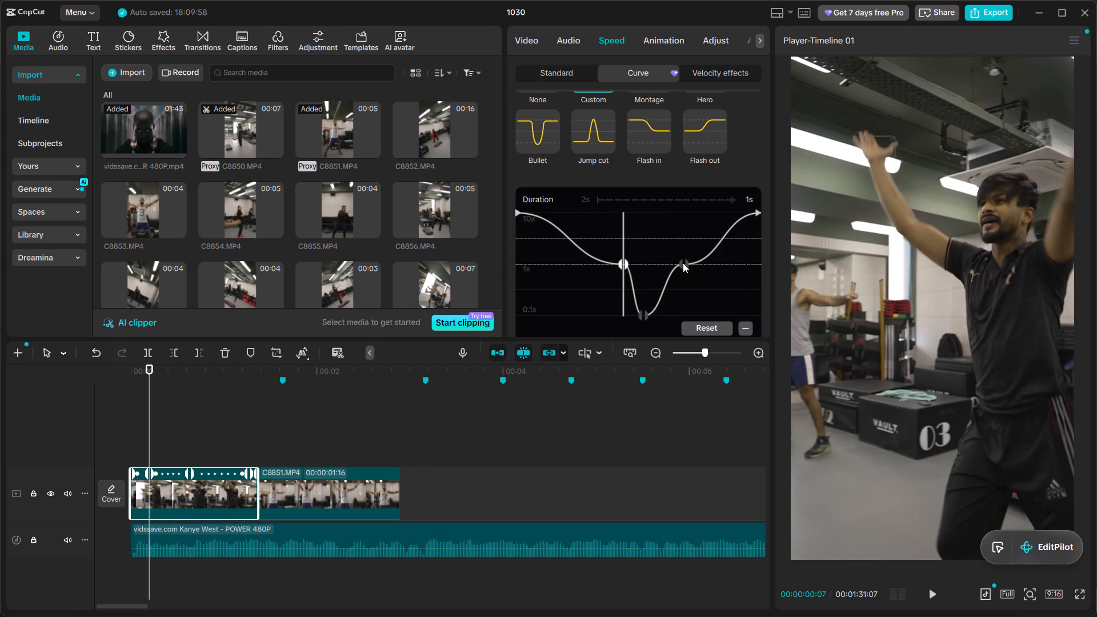
pyautogui.moveTo(683, 263); pyautogui.dragTo(658, 258)
pyautogui.moveTo(682, 265); pyautogui.dragTo(659, 263)
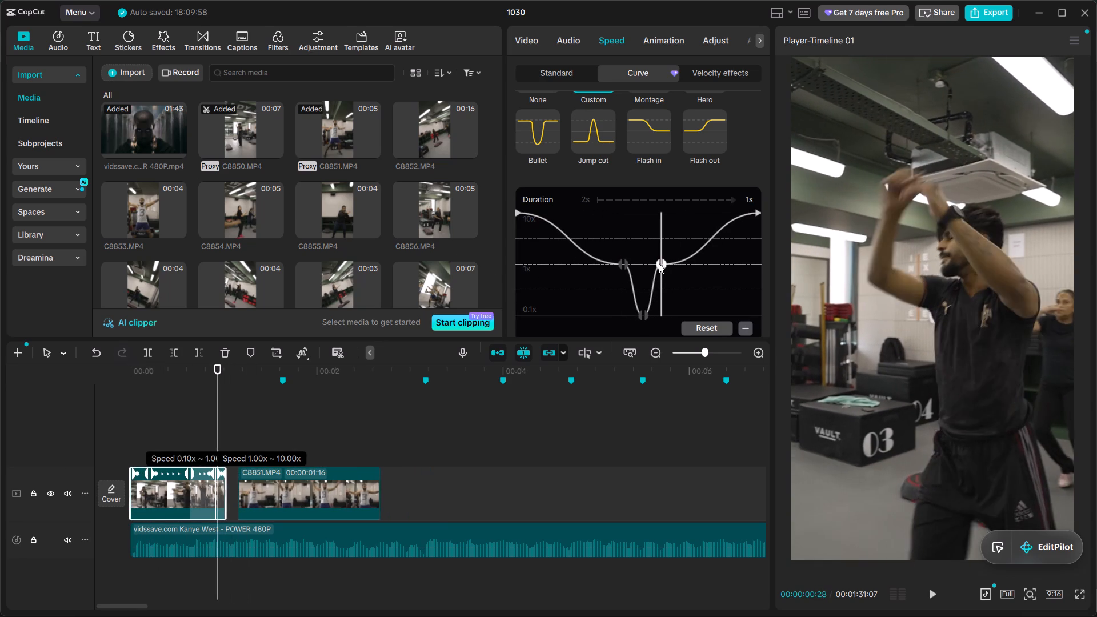
pyautogui.moveTo(659, 263); pyautogui.dragTo(661, 263)
pyautogui.moveTo(626, 230); pyautogui.dragTo(291, 207)
pyautogui.press('space')
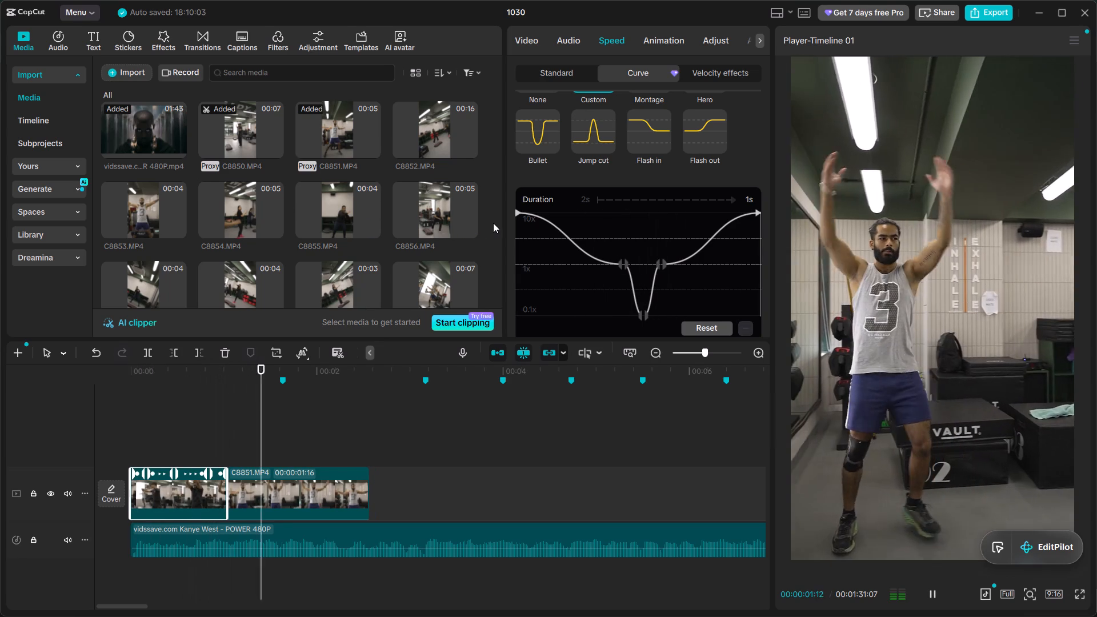
pyautogui.press('space')
pyautogui.click(154, 451)
pyautogui.moveTo(154, 451); pyautogui.dragTo(86, 428)
pyautogui.press('space')
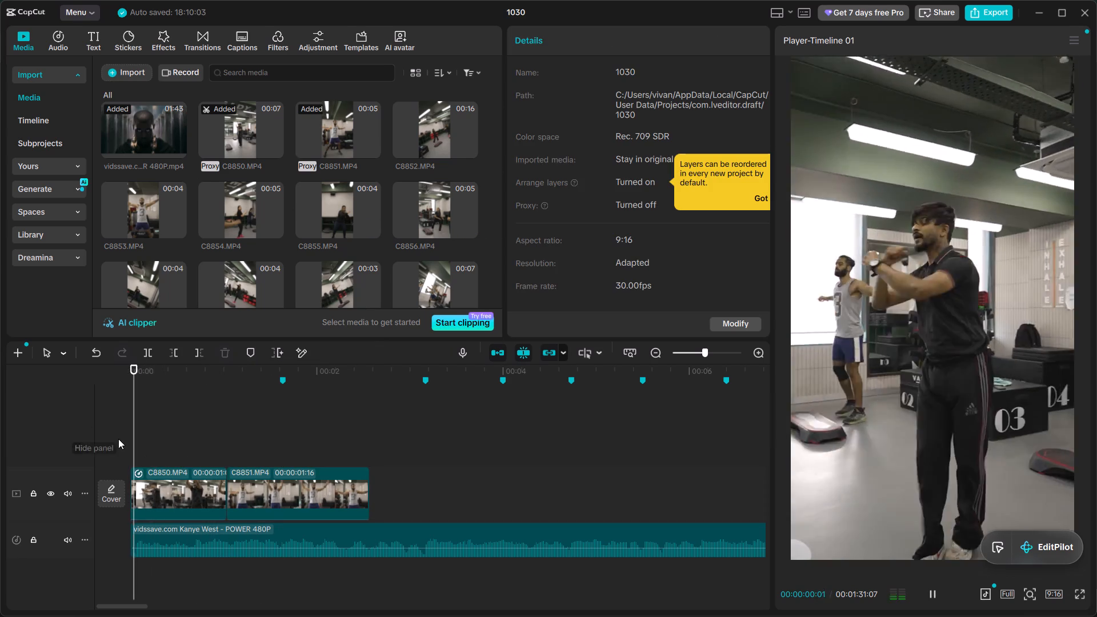
pyautogui.press('space')
# Copy C8850.MP4's attributes, including the Custom speed curve and 115% scale, onto C8851.MP4 and play back both clips.
pyautogui.click(189, 491)
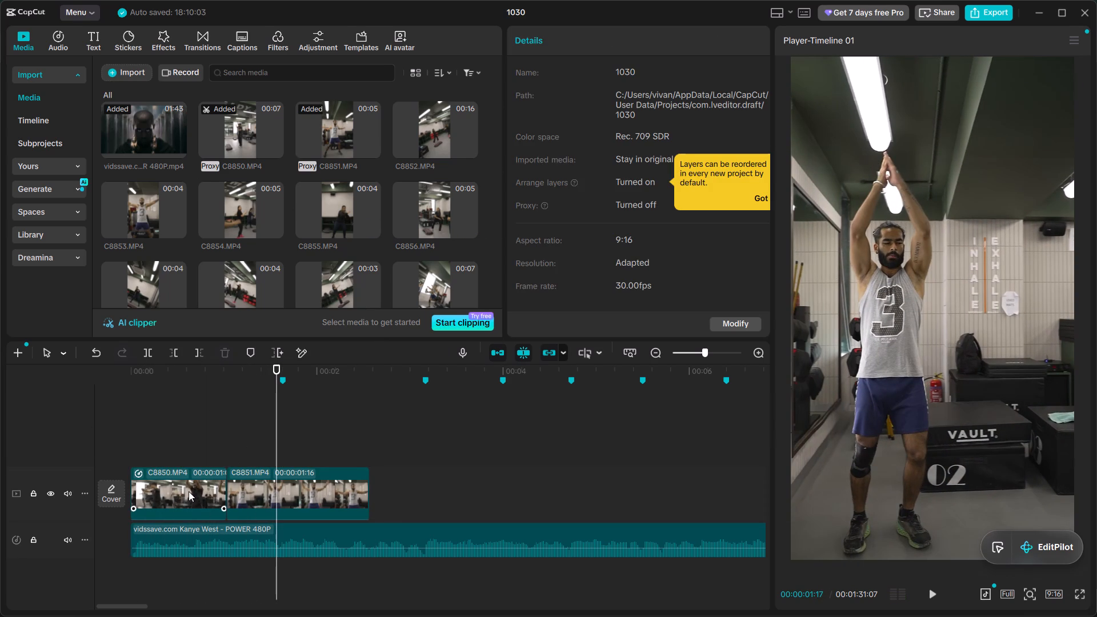
pyautogui.hotkey('ctrl', 'shift', 'c')
pyautogui.click(279, 482)
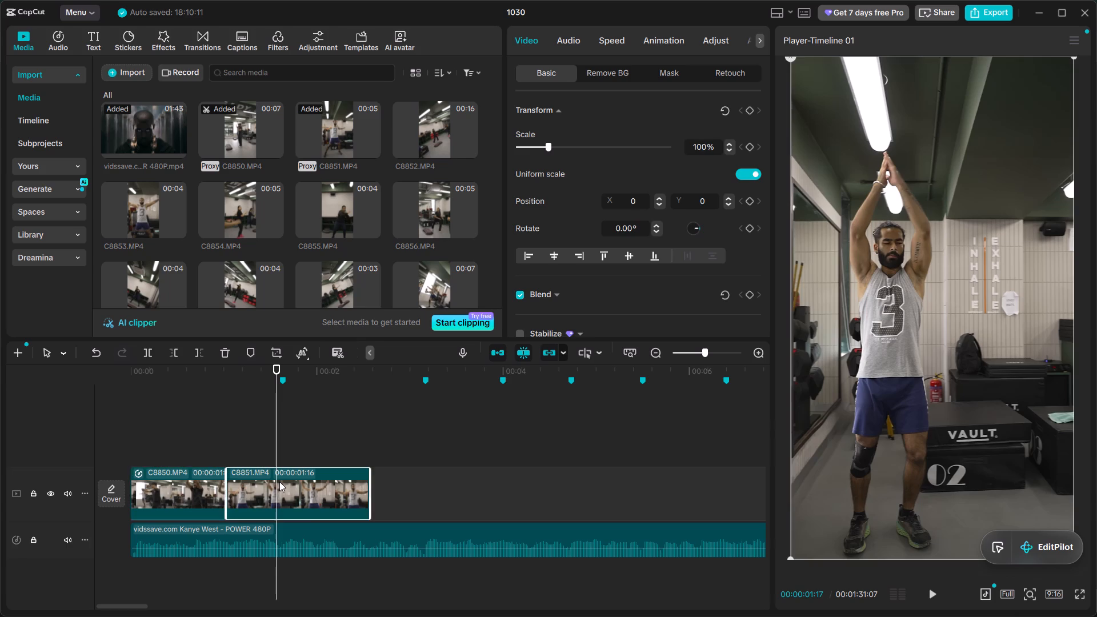
pyautogui.hotkey('ctrl', 'shift', 'v')
pyautogui.click(711, 463)
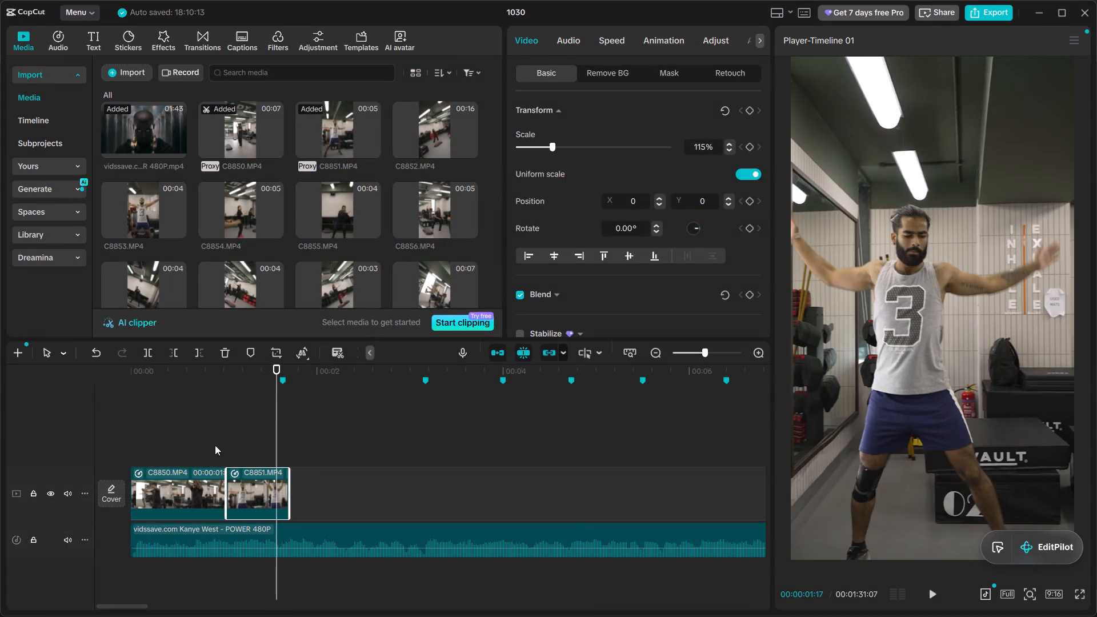
pyautogui.click(230, 448)
pyautogui.press('space')
pyautogui.press('space')
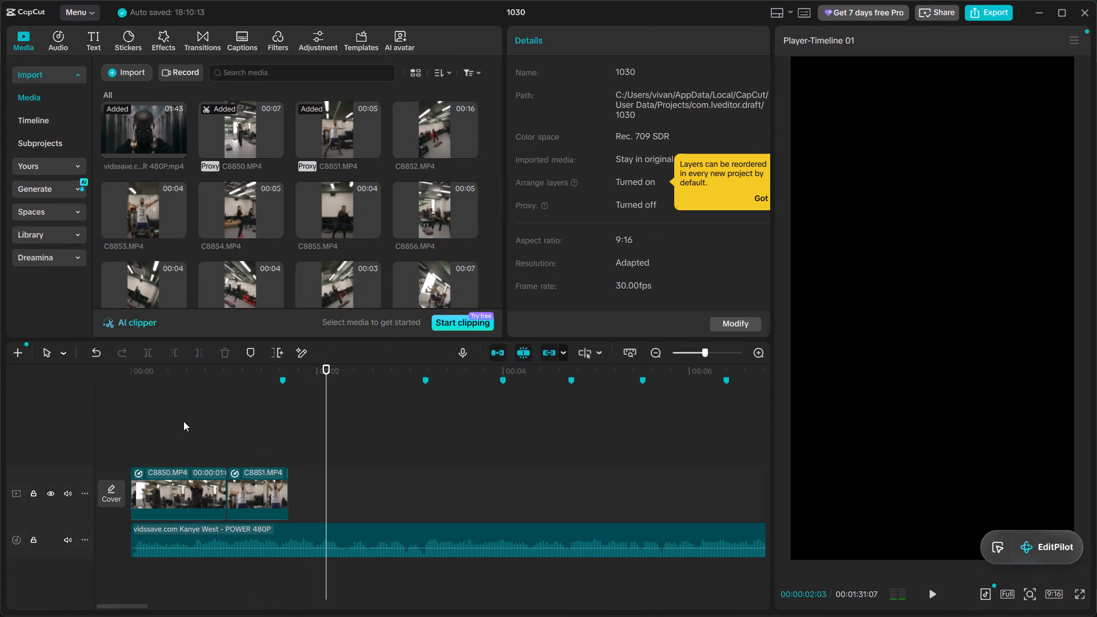
pyautogui.click(174, 419)
pyautogui.moveTo(174, 419); pyautogui.dragTo(0, 371)
pyautogui.press('space')
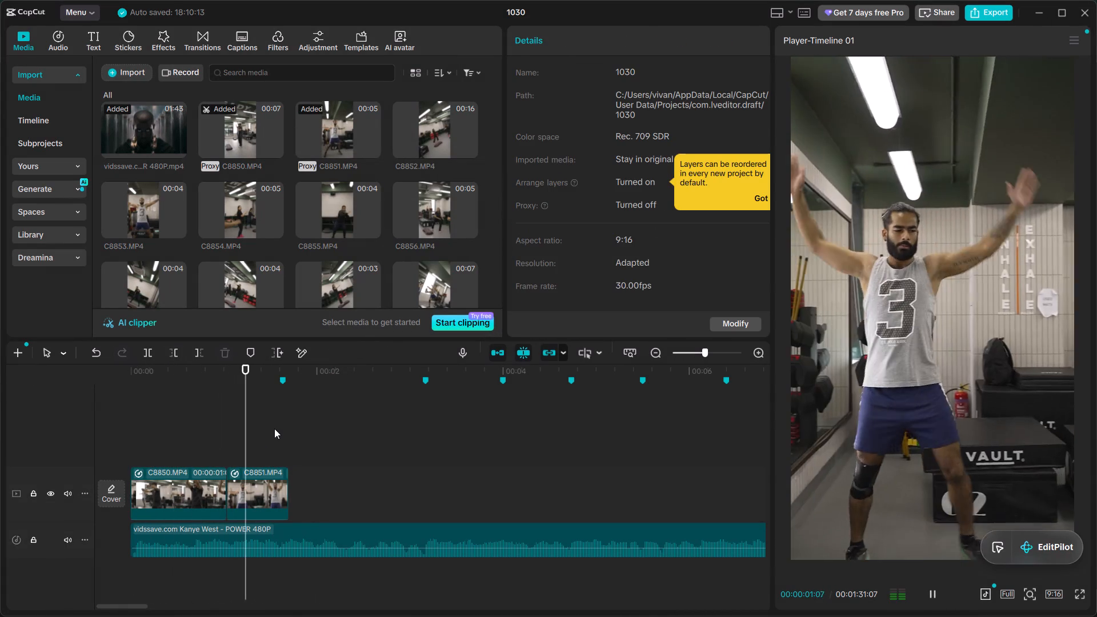
pyautogui.press('space')
# Split C8851.MP4 at the first beat marker at 00:00:01:19, delete the remainder and play back the cut.
pyautogui.click(292, 421)
pyautogui.moveTo(292, 421); pyautogui.dragTo(286, 419)
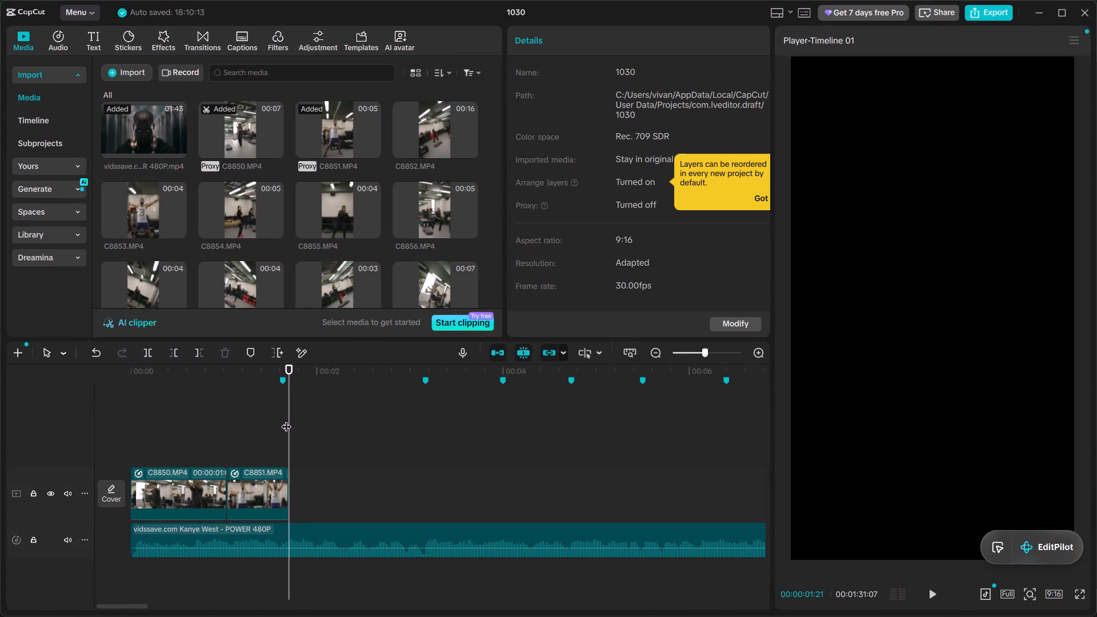
pyautogui.moveTo(286, 419); pyautogui.dragTo(282, 418)
pyautogui.keyDown('ctrl'); pyautogui.click(275, 480); pyautogui.keyUp('ctrl')
pyautogui.hotkey('ctrl', 'b')
pyautogui.press('BackSpace')
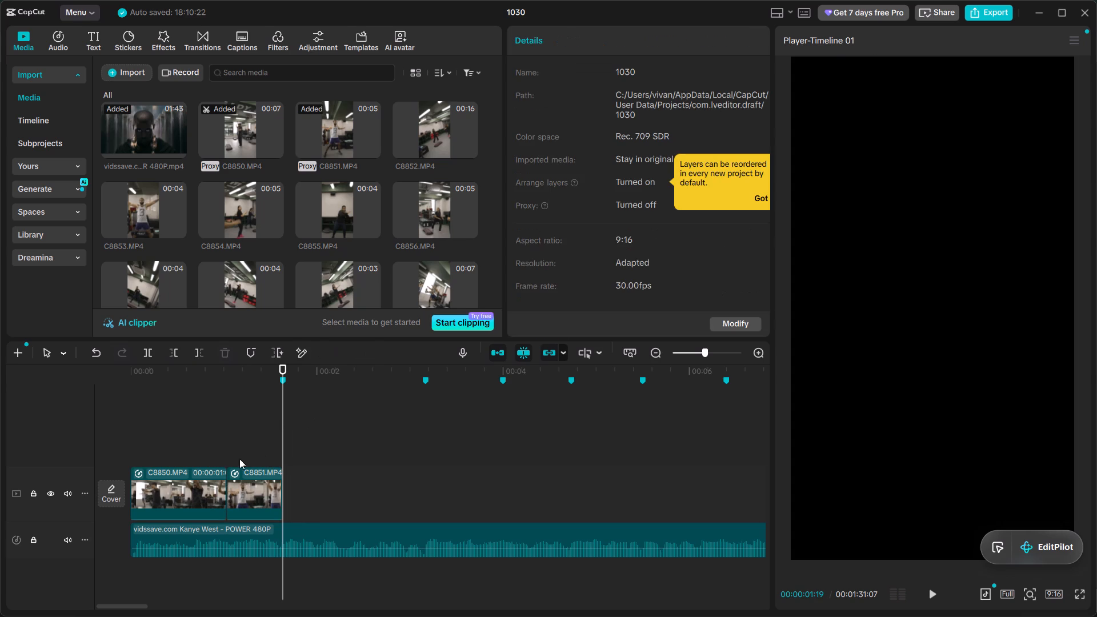
pyautogui.click(219, 446)
pyautogui.press('space')
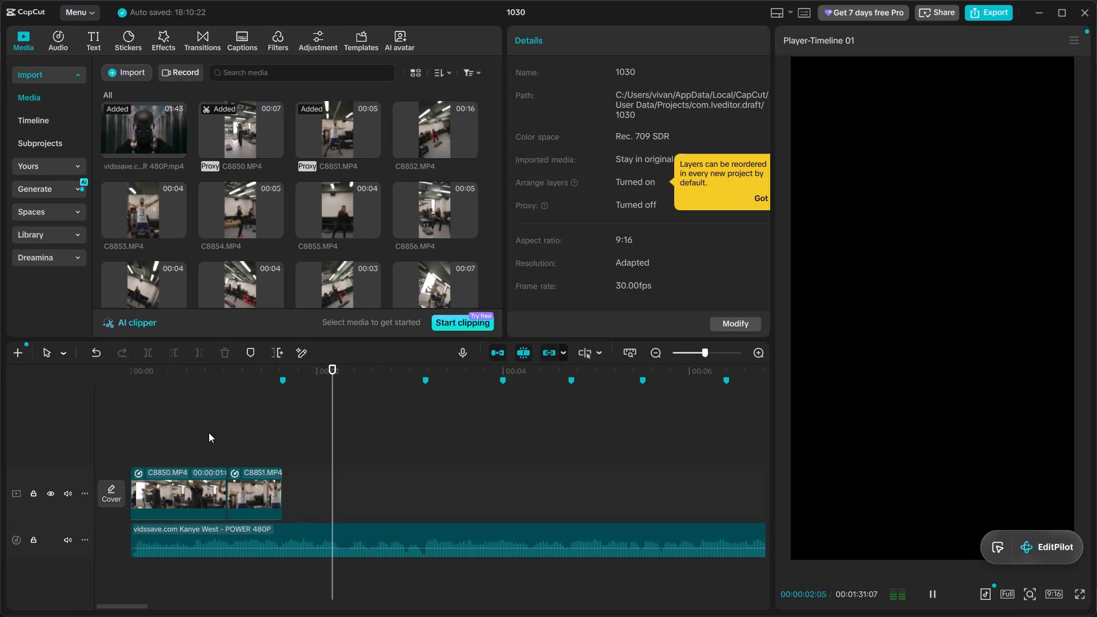
pyautogui.press('space')
pyautogui.click(198, 431)
pyautogui.moveTo(198, 431); pyautogui.dragTo(0, 347)
pyautogui.press('space')
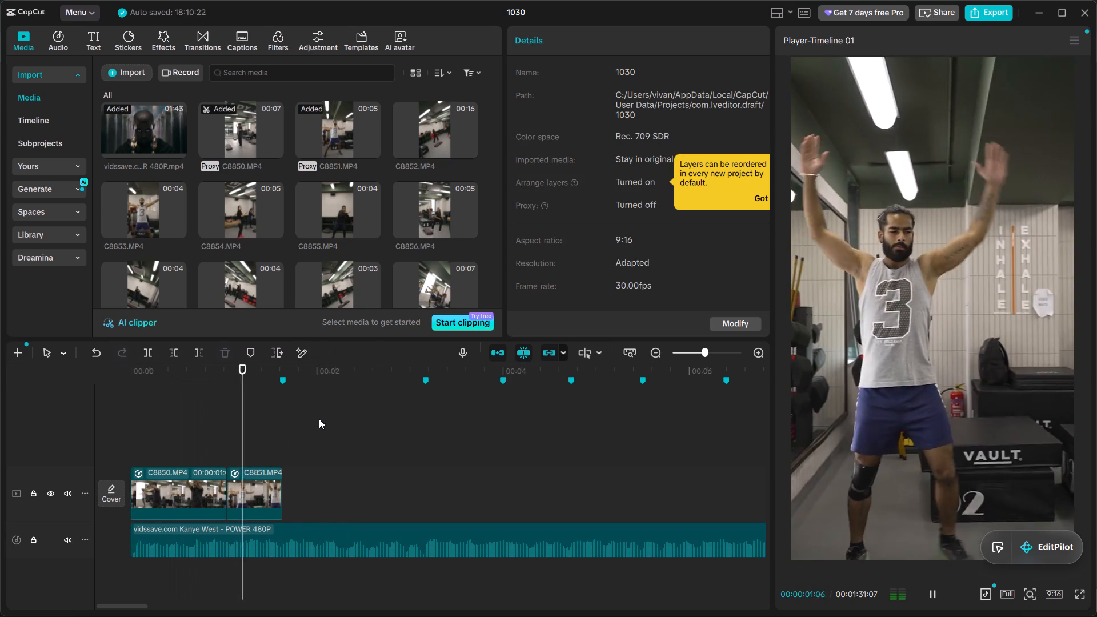
pyautogui.press('space')
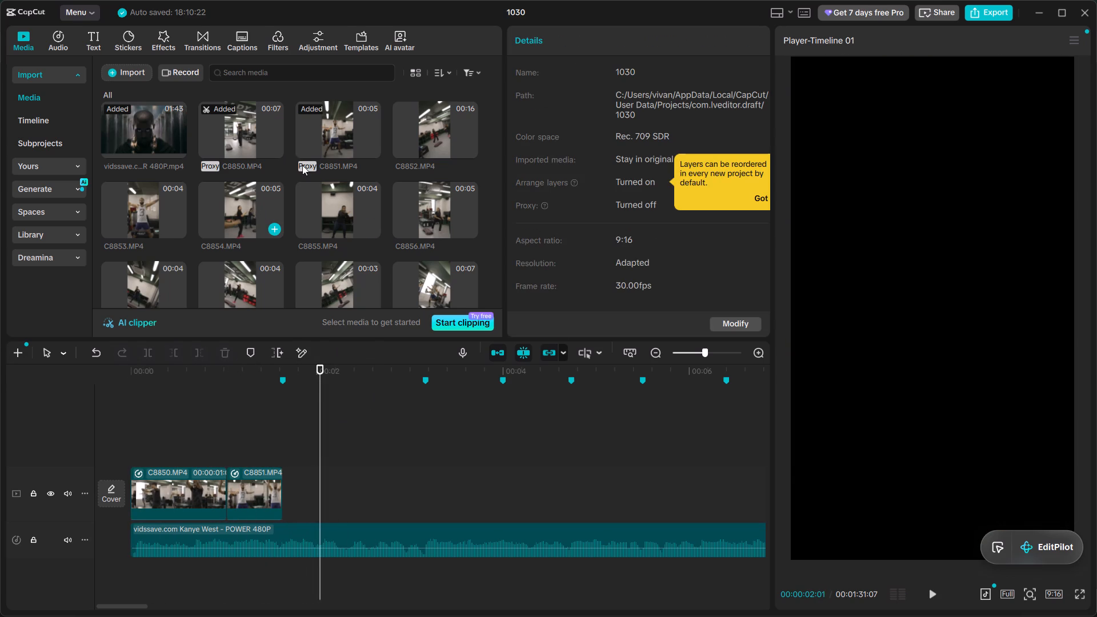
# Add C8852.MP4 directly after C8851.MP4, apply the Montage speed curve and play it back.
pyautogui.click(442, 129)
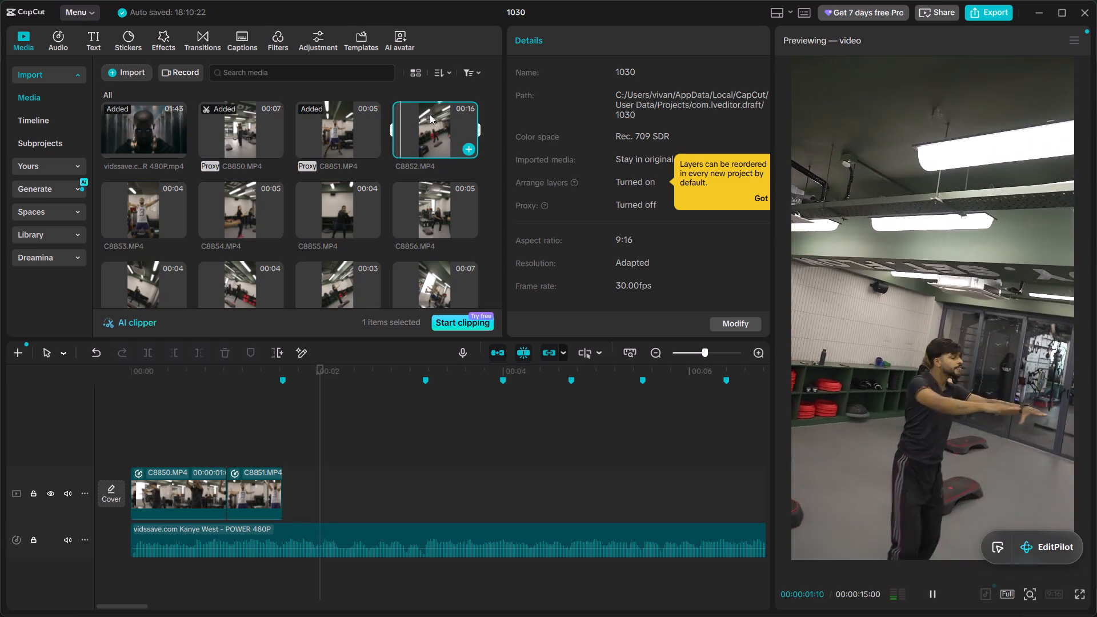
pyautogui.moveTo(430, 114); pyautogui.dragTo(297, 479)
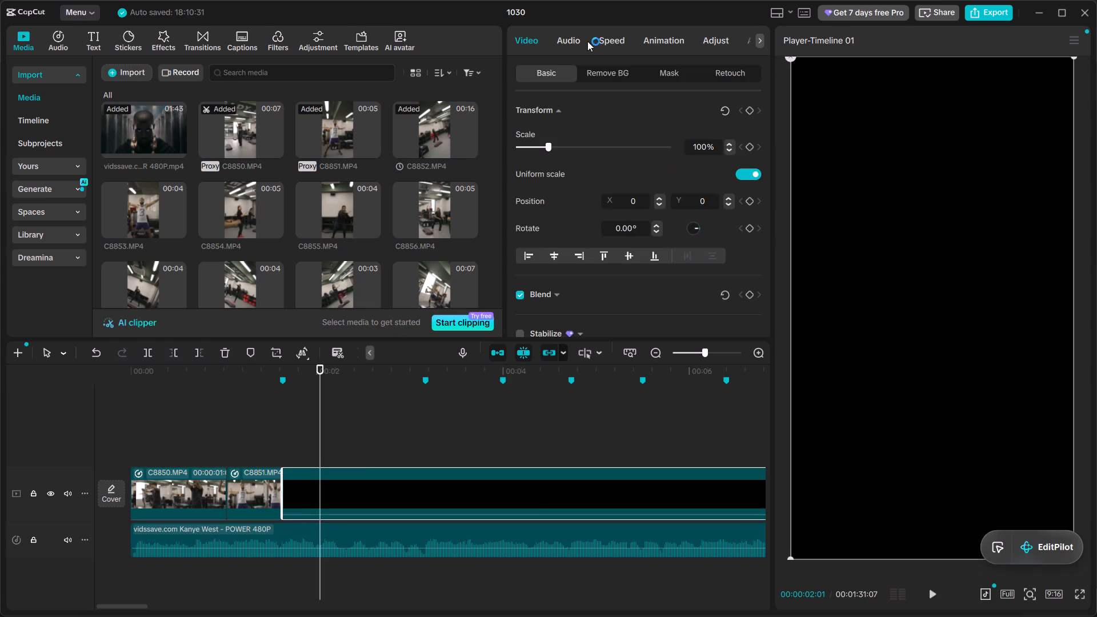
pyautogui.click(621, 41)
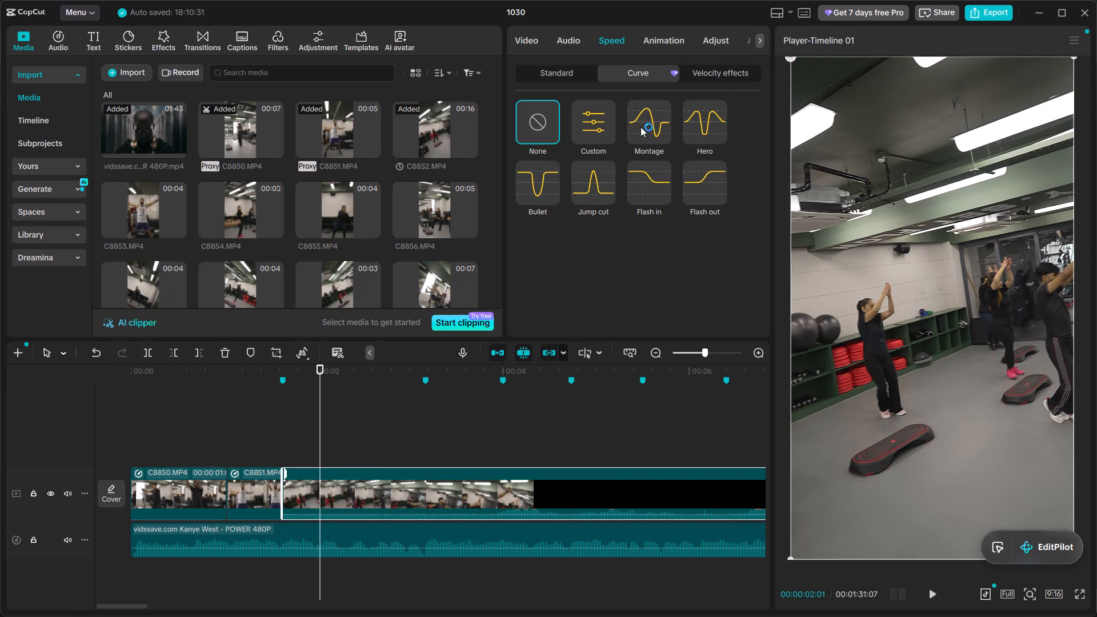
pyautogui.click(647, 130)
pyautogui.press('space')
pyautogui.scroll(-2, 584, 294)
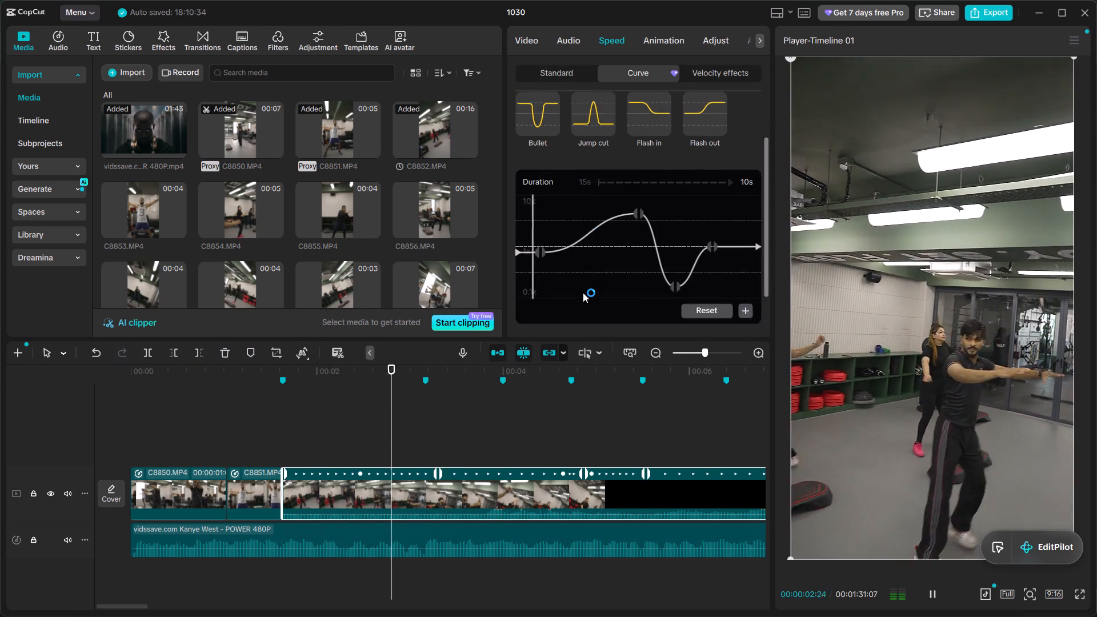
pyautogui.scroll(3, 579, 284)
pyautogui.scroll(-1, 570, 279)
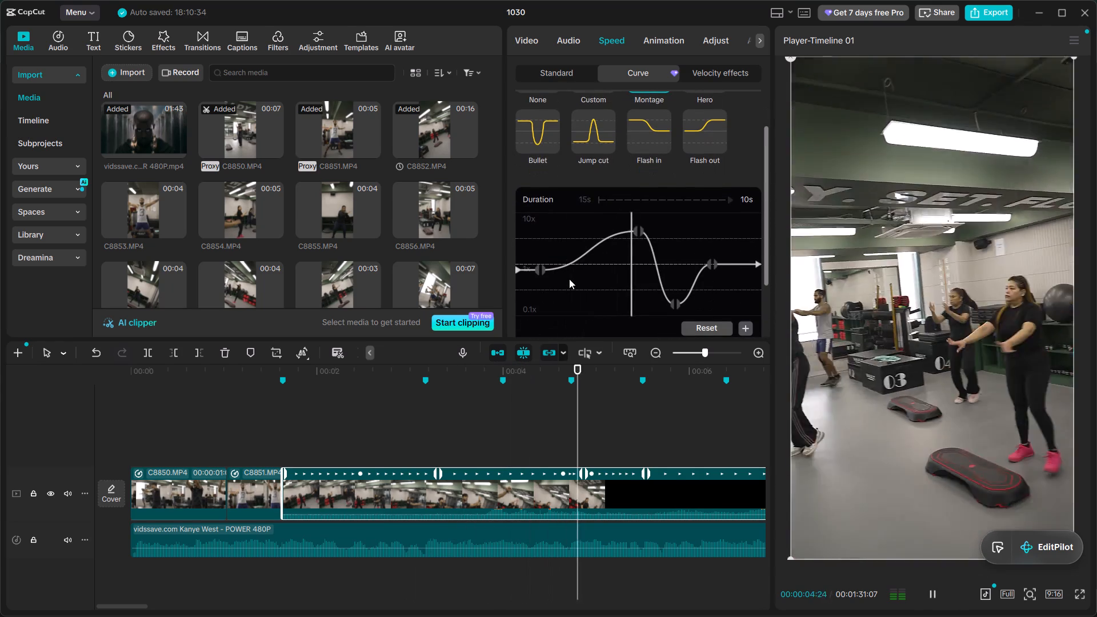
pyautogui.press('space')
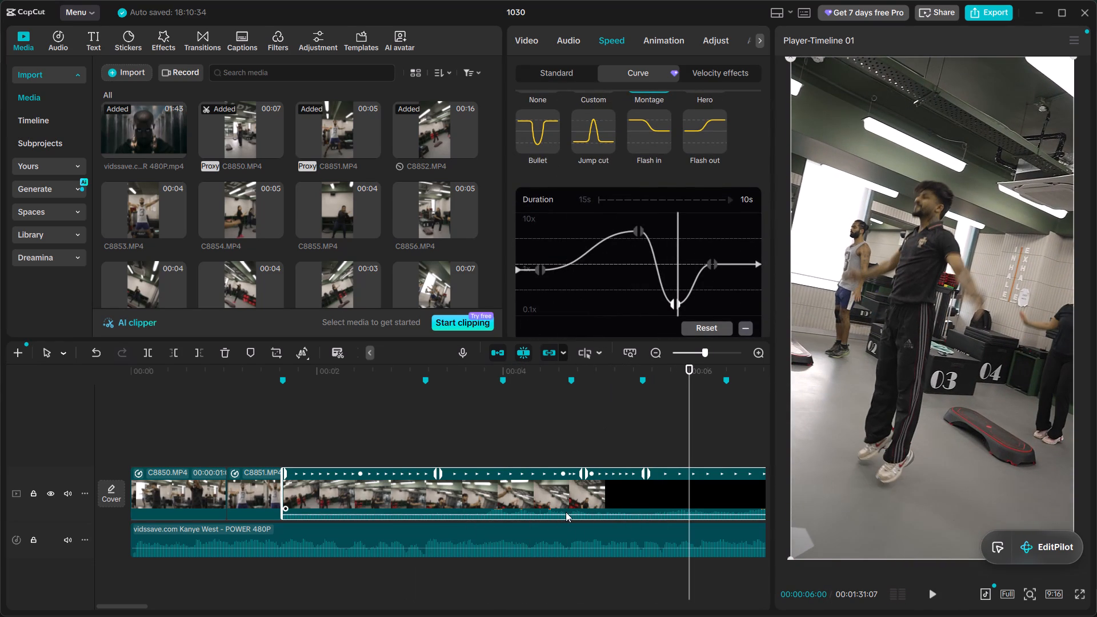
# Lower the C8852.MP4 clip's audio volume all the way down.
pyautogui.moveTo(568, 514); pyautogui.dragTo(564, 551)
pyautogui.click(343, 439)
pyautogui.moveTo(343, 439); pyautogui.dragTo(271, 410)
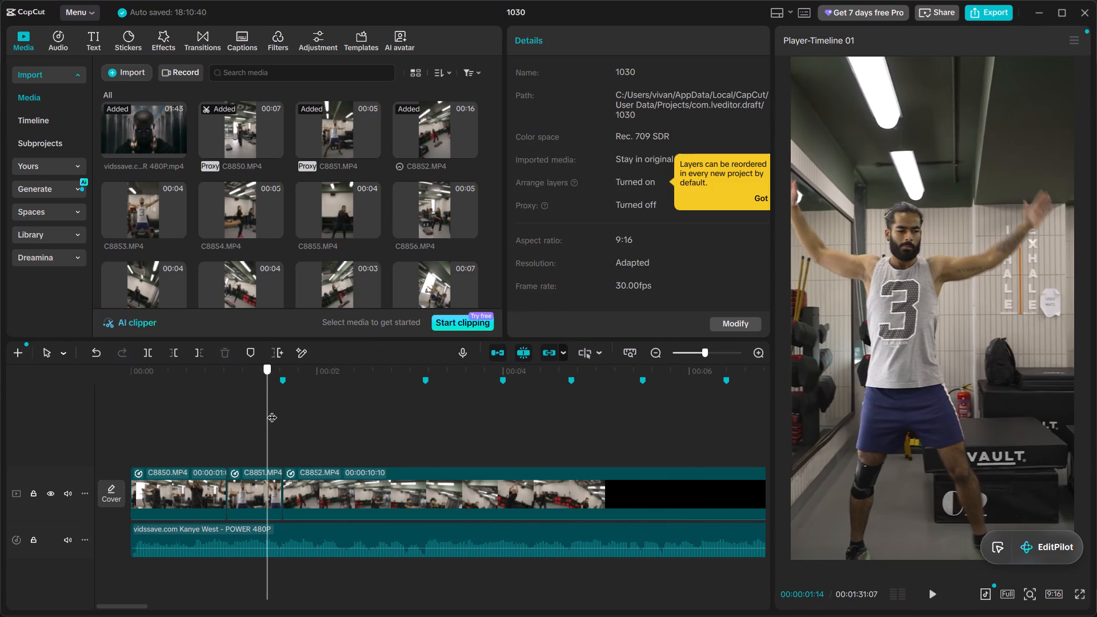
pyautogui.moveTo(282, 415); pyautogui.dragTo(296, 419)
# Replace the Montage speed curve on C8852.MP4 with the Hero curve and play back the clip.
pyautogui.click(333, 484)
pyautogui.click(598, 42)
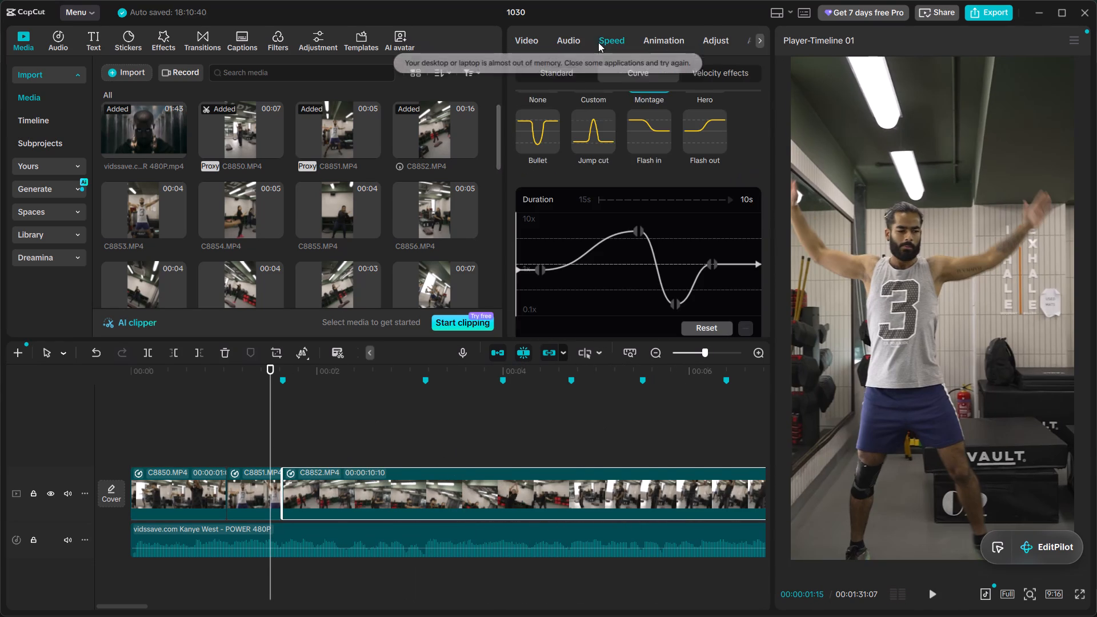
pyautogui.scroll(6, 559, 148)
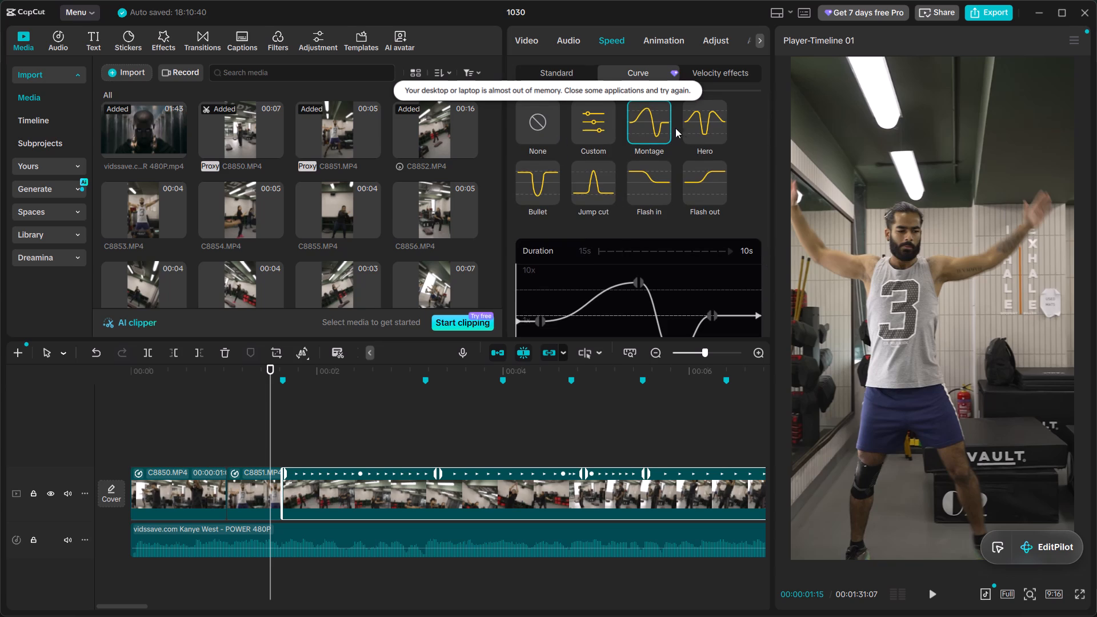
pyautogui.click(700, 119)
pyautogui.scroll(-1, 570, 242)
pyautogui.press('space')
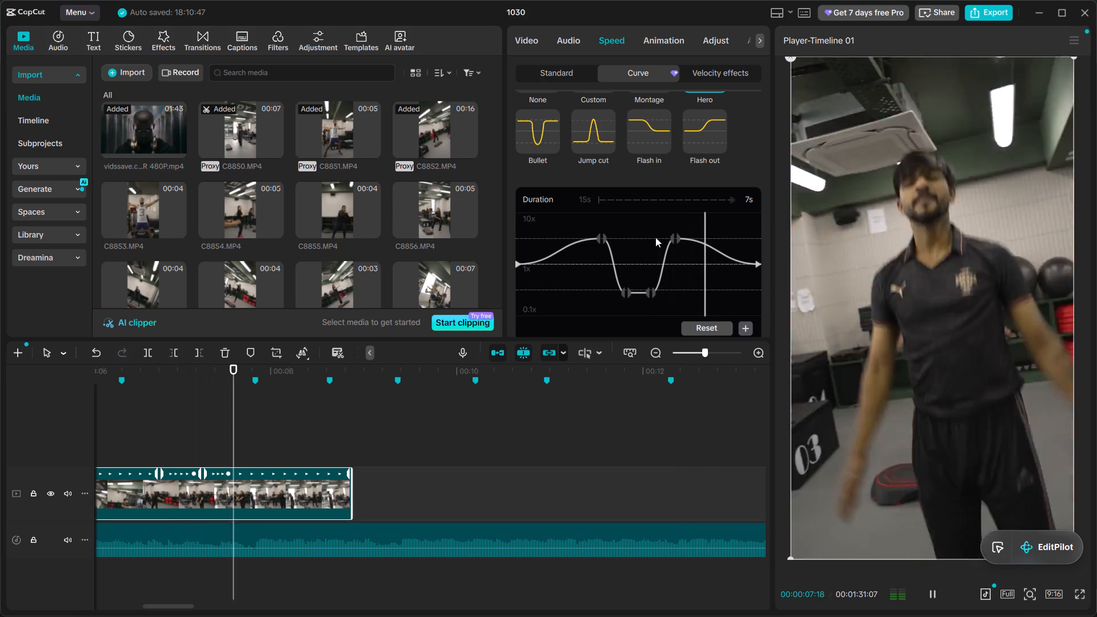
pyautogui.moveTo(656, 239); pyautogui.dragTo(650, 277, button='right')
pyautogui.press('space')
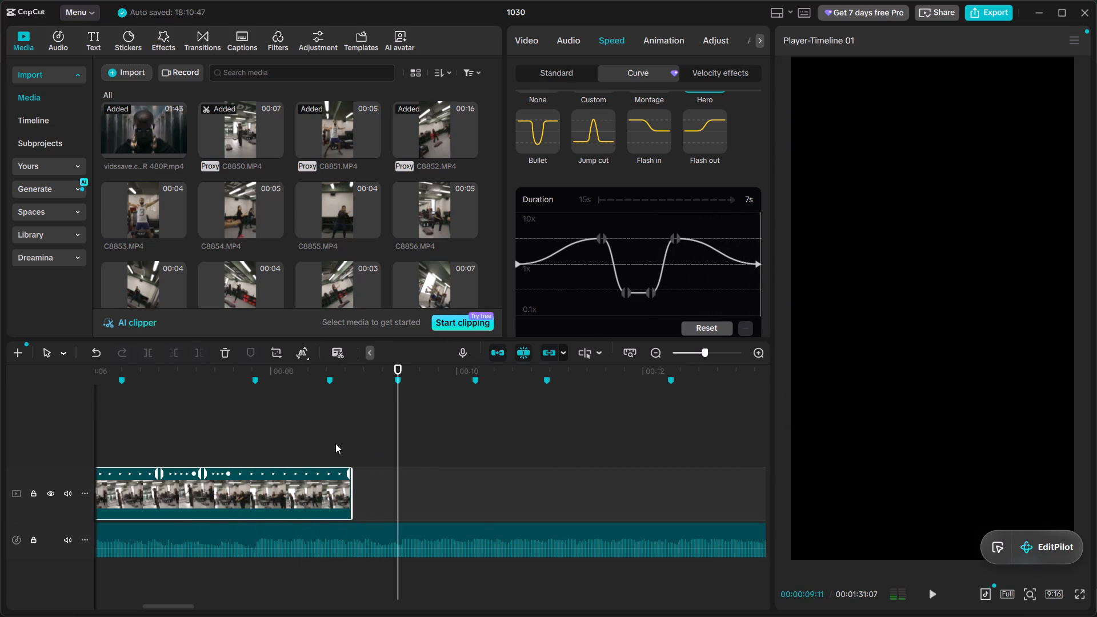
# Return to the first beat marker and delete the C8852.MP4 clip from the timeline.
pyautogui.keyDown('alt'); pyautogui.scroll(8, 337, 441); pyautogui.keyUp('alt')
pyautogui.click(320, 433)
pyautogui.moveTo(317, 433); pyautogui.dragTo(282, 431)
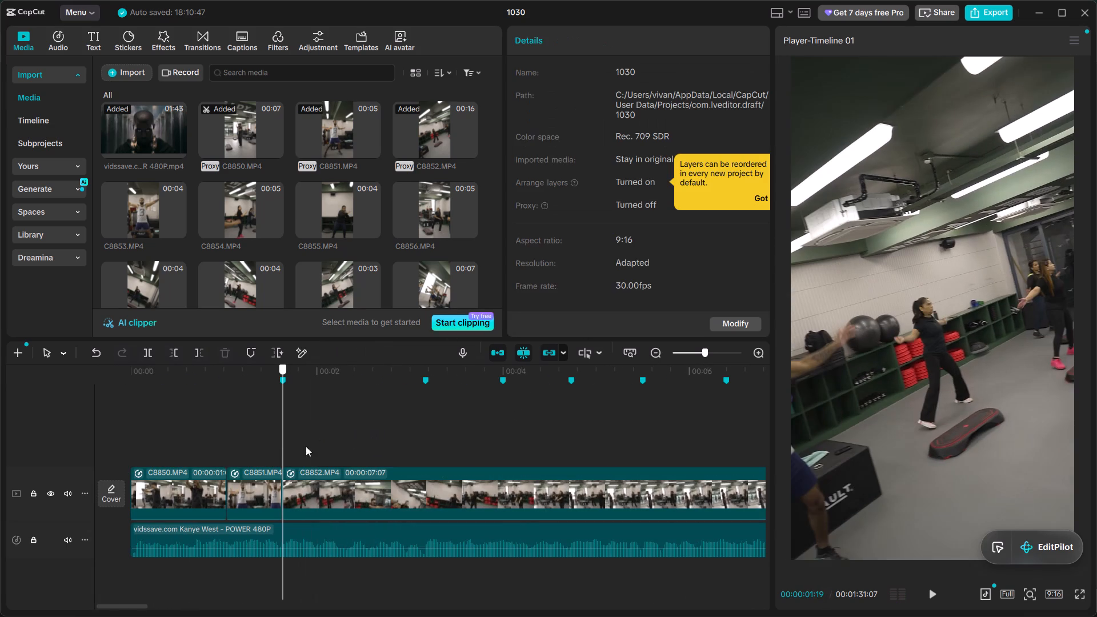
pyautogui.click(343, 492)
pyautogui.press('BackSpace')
# Add a fresh C8852.MP4 directly after C8851.MP4, lower its audio volume all the way down and play it back.
pyautogui.moveTo(432, 135); pyautogui.dragTo(306, 479)
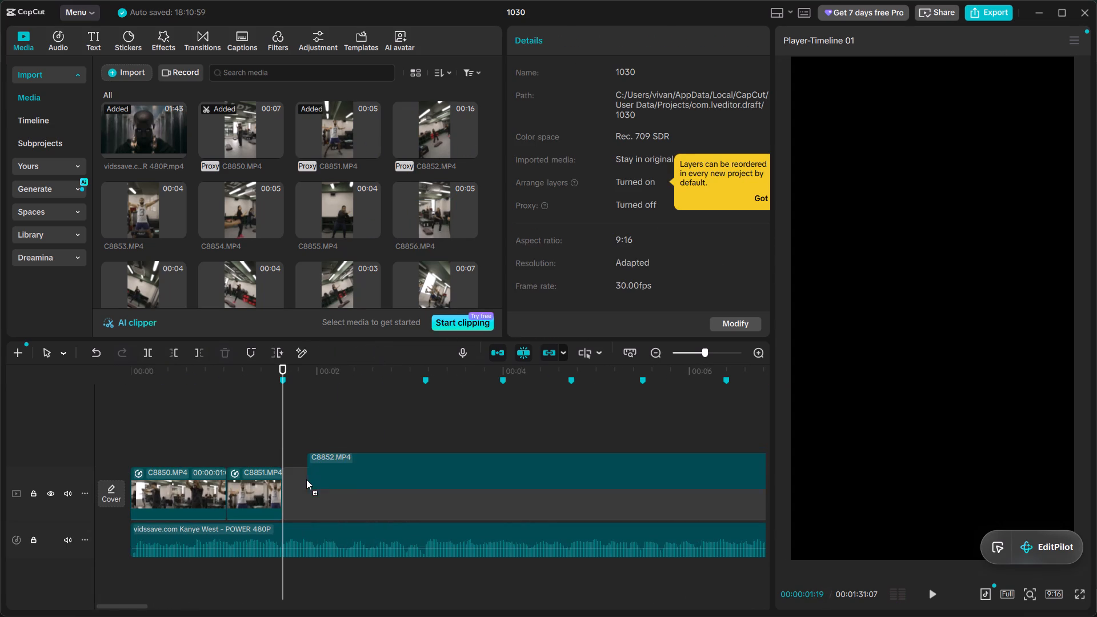
pyautogui.moveTo(306, 479); pyautogui.dragTo(290, 486)
pyautogui.click(342, 492)
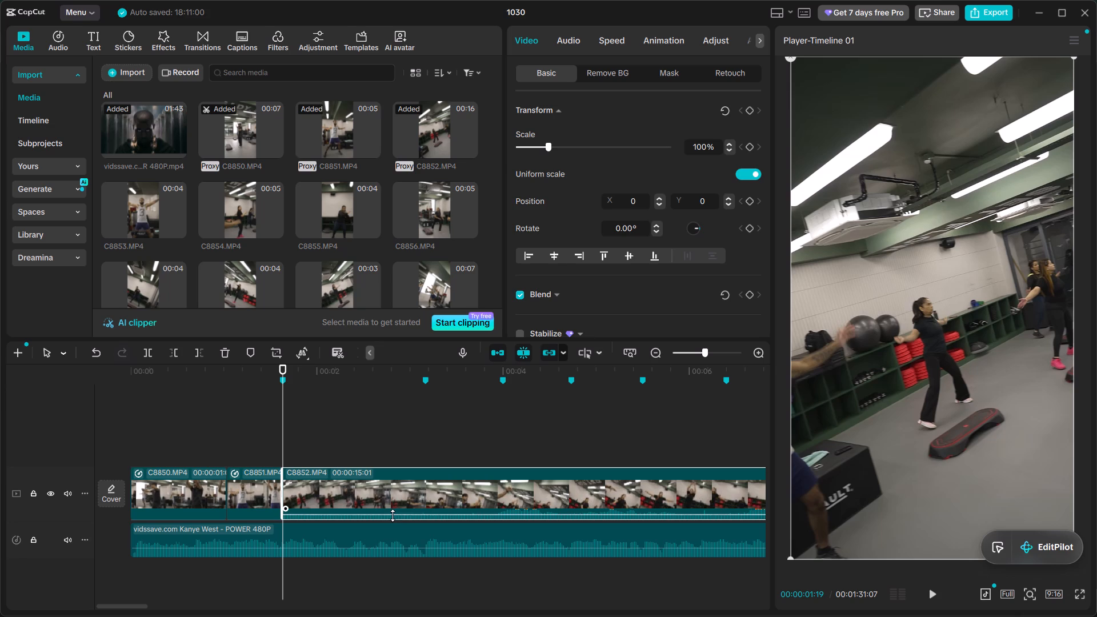
pyautogui.moveTo(393, 515); pyautogui.dragTo(395, 563)
pyautogui.click(359, 418)
pyautogui.moveTo(351, 415); pyautogui.dragTo(342, 412)
pyautogui.doubleClick(285, 413)
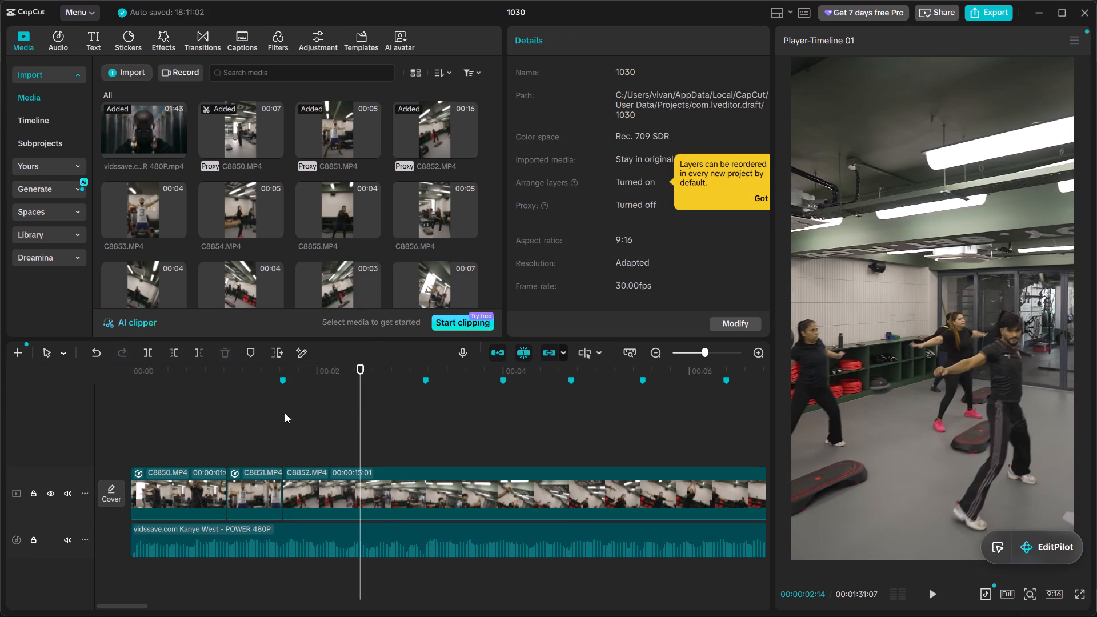
pyautogui.press('space')
pyautogui.press('space')
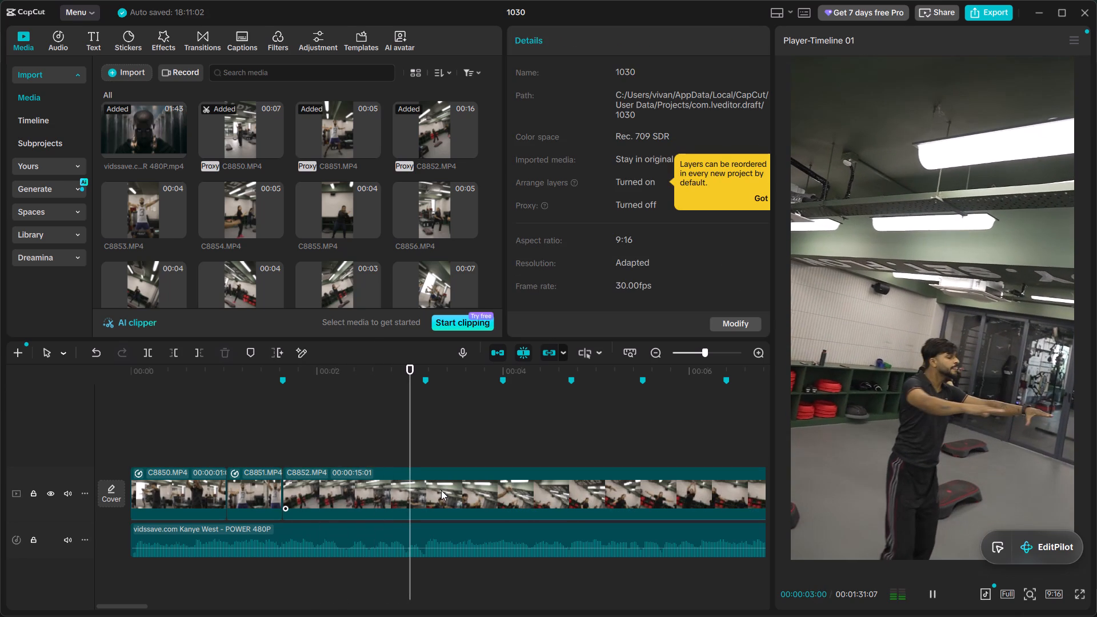
# Apply the Custom speed curve to the new C8852.MP4 clip and raise the curve's starting point to 10x.
pyautogui.click(442, 490)
pyautogui.click(614, 39)
pyautogui.scroll(7, 564, 162)
pyautogui.click(579, 123)
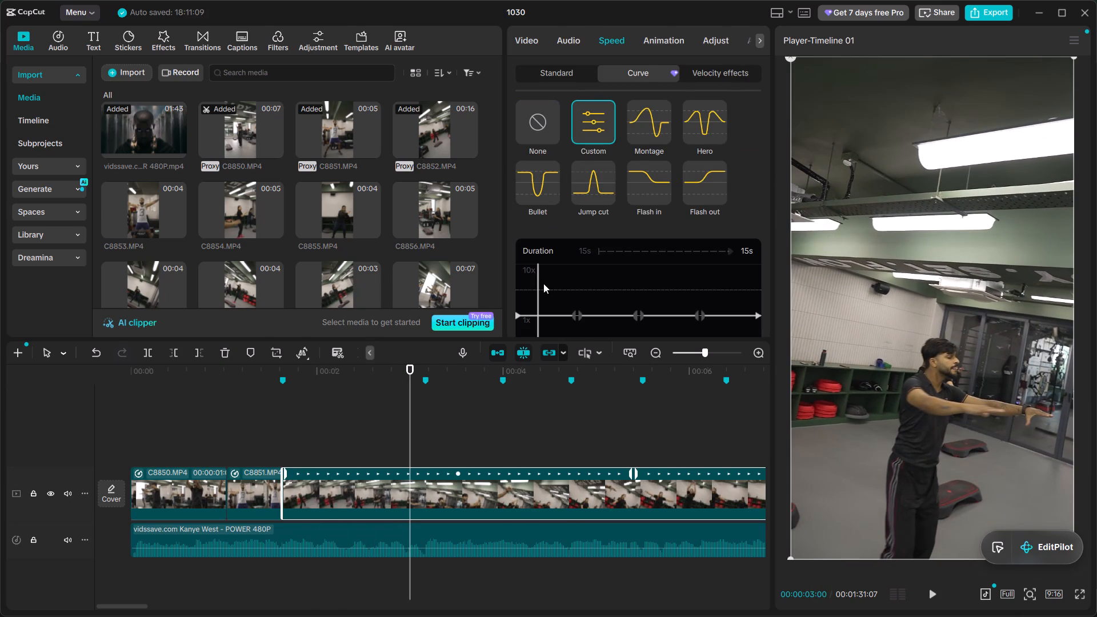
pyautogui.moveTo(517, 314); pyautogui.dragTo(509, 260)
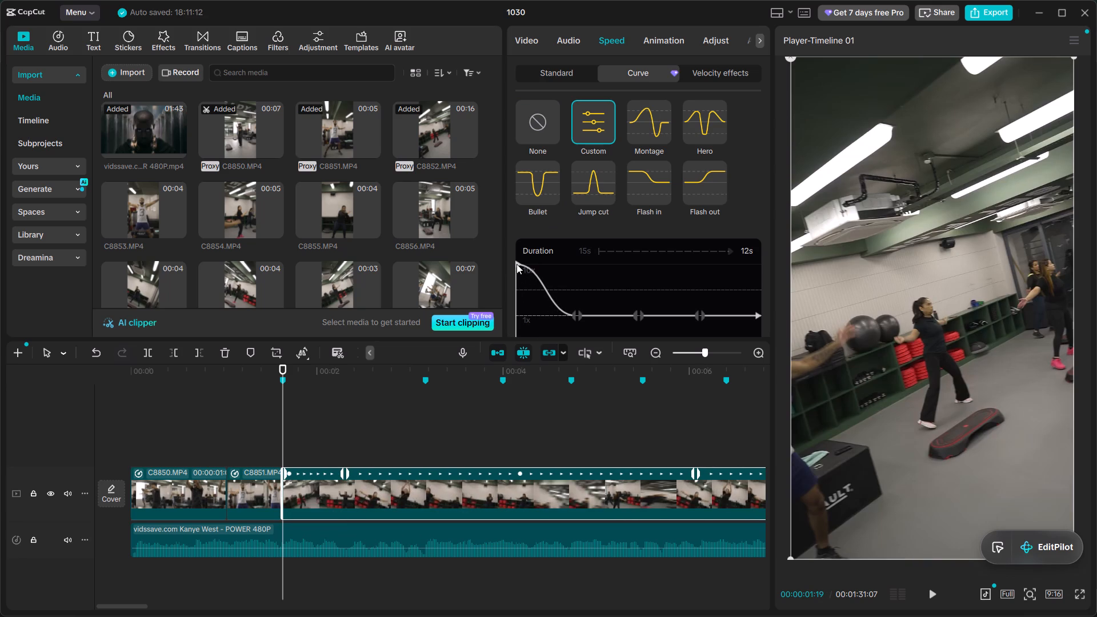
pyautogui.moveTo(517, 263); pyautogui.dragTo(514, 245)
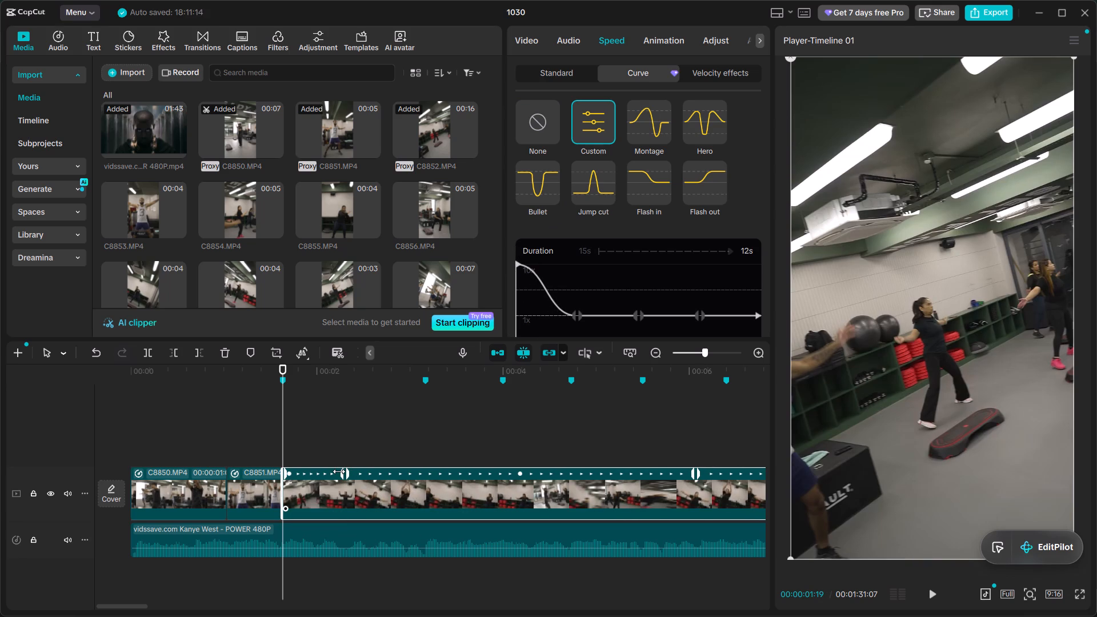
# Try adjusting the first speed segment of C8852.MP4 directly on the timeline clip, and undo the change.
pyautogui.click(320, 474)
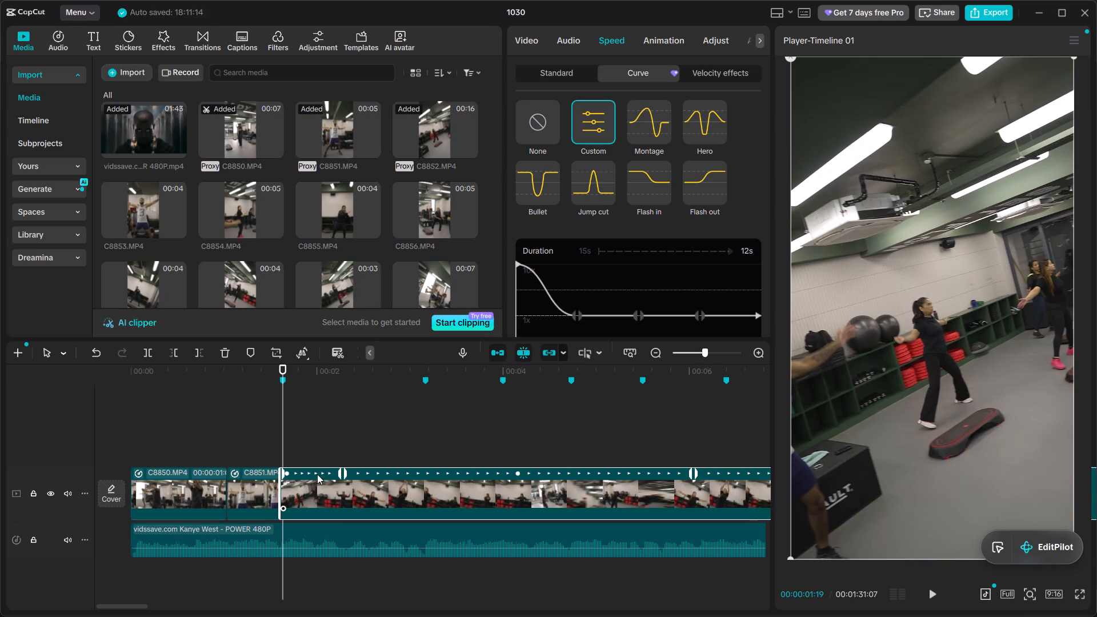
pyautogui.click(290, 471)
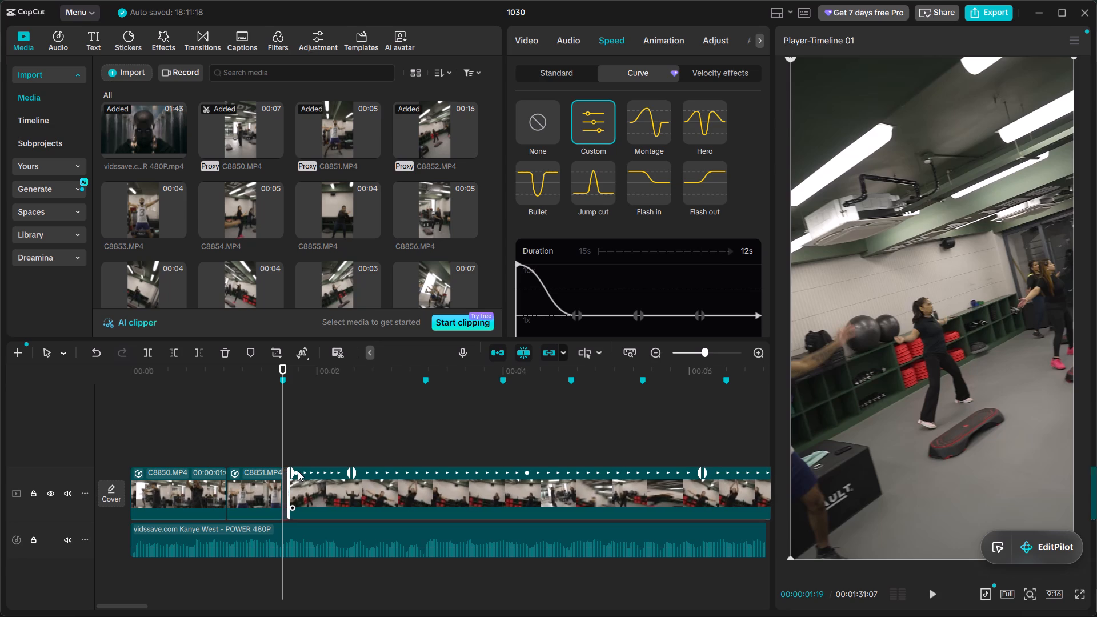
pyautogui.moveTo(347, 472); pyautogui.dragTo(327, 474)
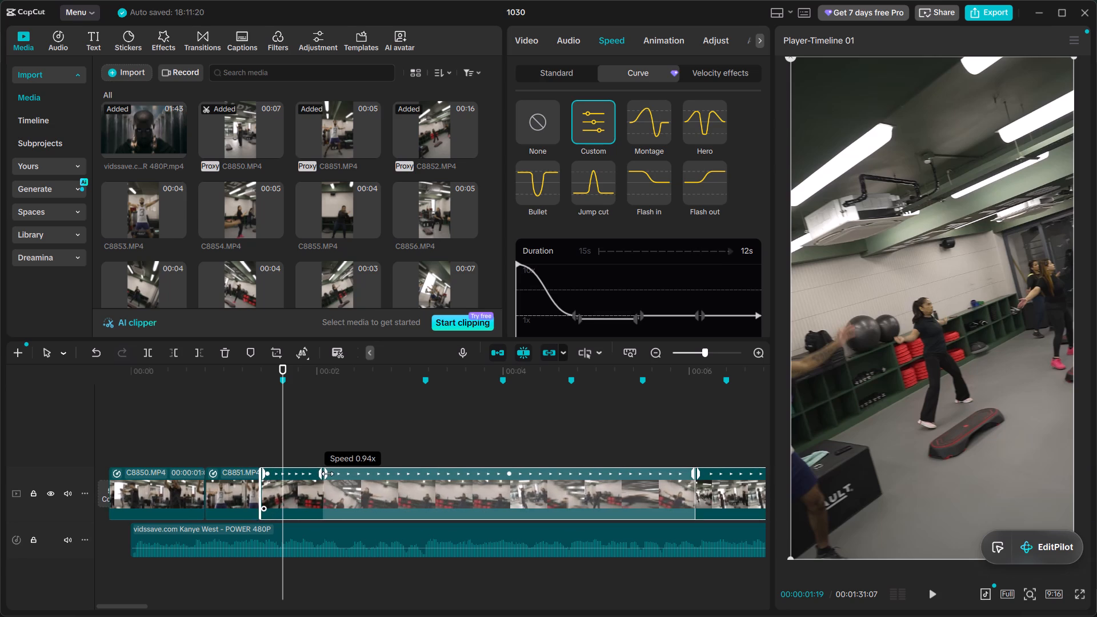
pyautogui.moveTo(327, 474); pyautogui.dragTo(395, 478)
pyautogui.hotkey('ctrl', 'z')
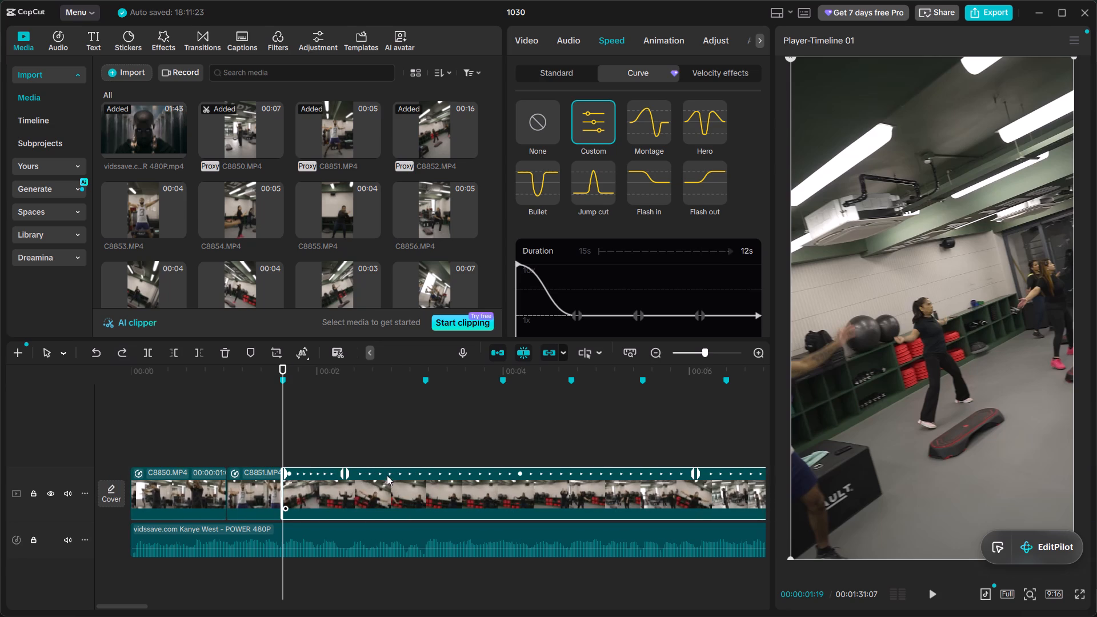
# Play the ramp through, split C8852.MP4 at the second beat marker and delete the part after it.
pyautogui.press('space')
pyautogui.press('space')
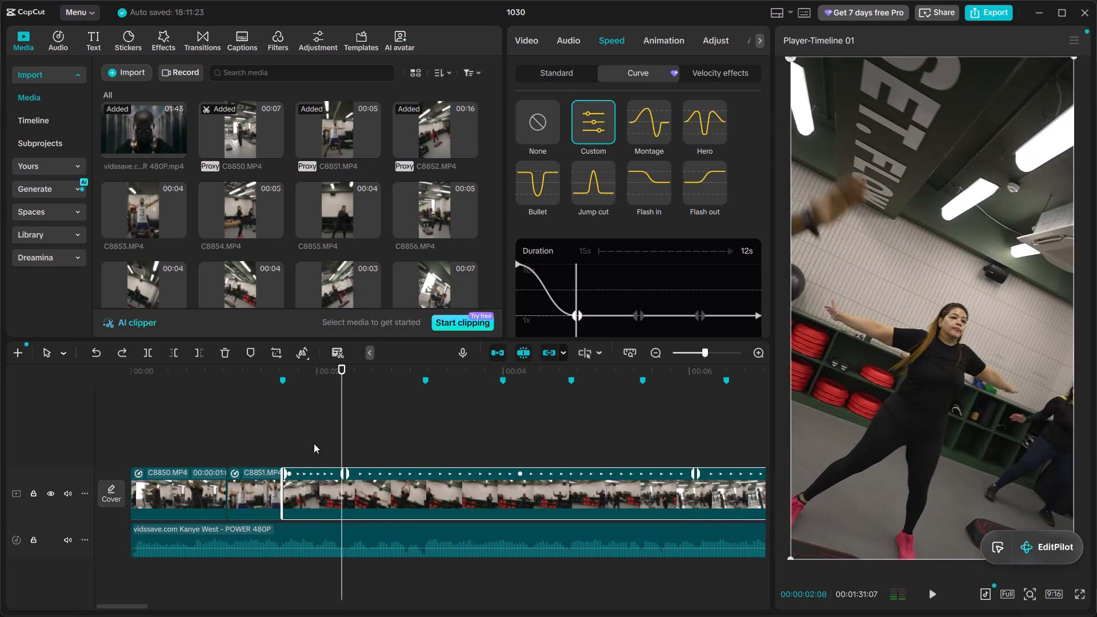
pyautogui.press('space')
pyautogui.press('space')
pyautogui.press('space')
pyautogui.press('space')
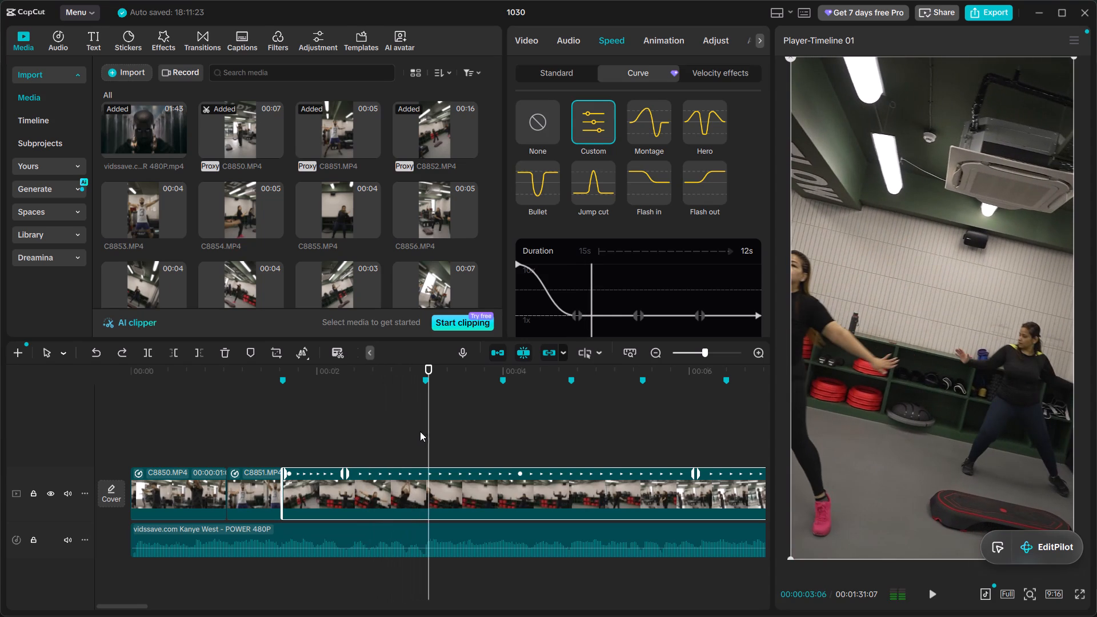
pyautogui.click(431, 428)
pyautogui.click(430, 428)
pyautogui.rightClick(423, 423)
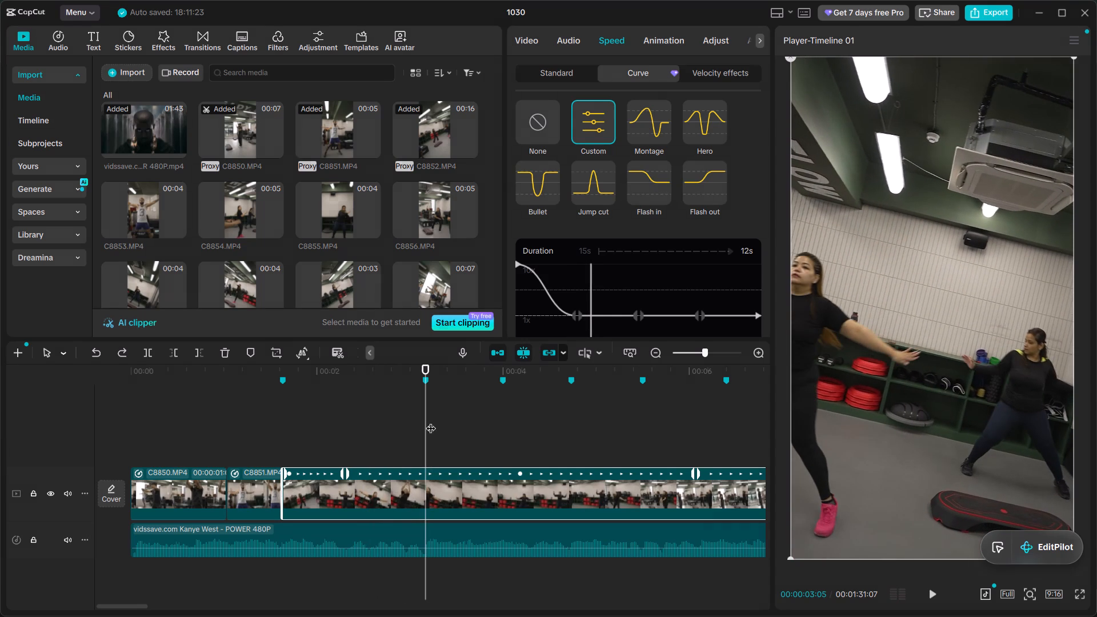
pyautogui.click(412, 495)
pyautogui.hotkey('ctrl', 'b')
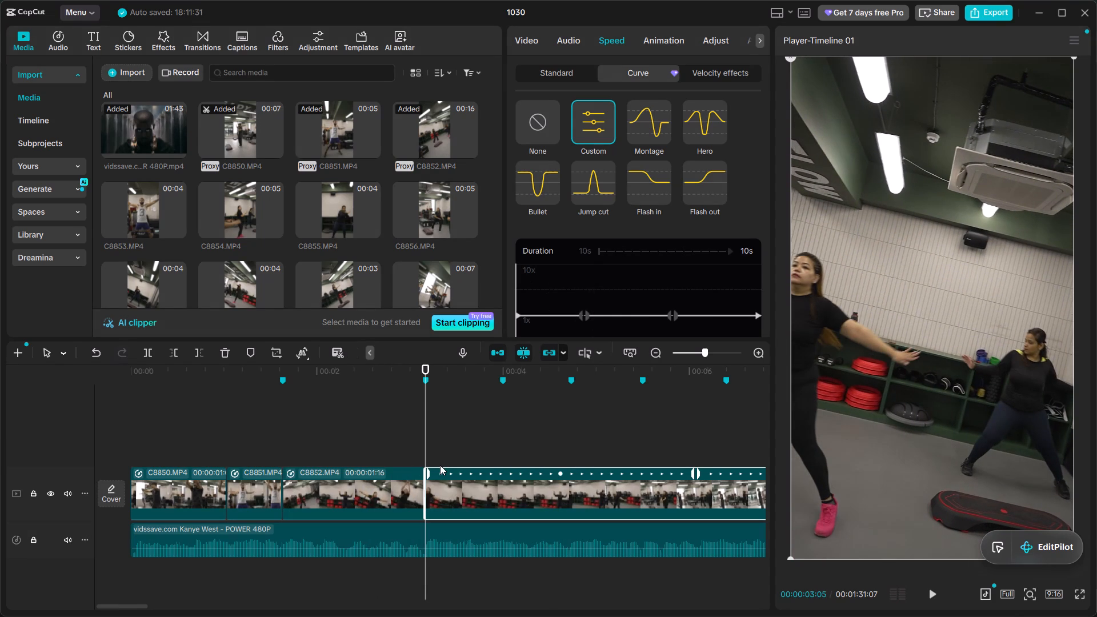
pyautogui.press('BackSpace')
# Scrub through the C8850.MP4 and C8851.MP4 clips from the start of the timeline to examine the cuts.
pyautogui.click(308, 427)
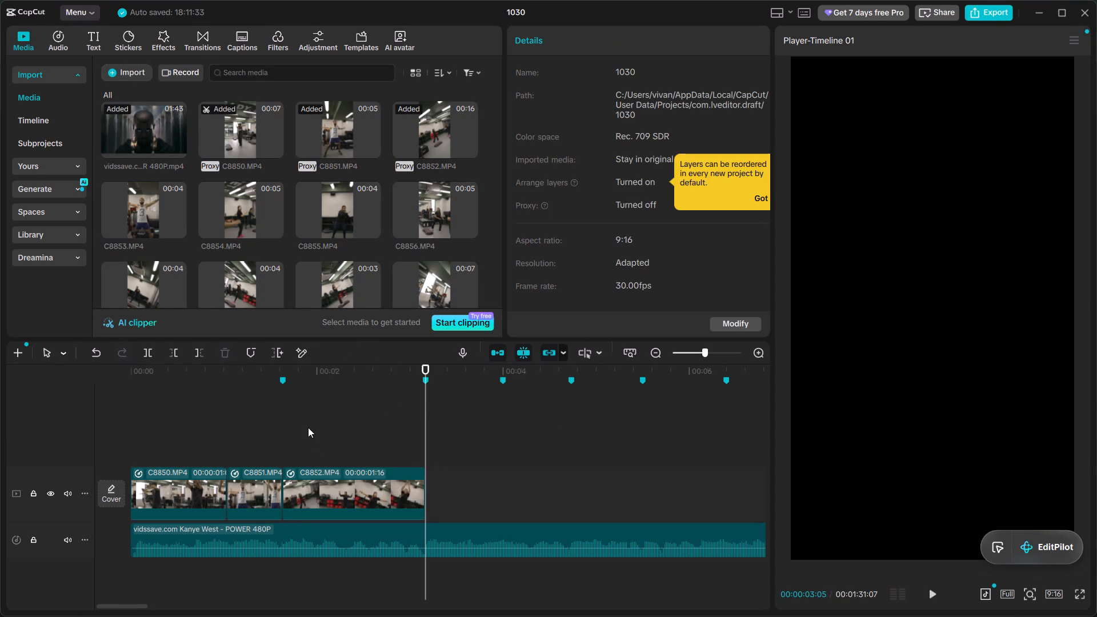
pyautogui.moveTo(308, 427); pyautogui.dragTo(271, 468)
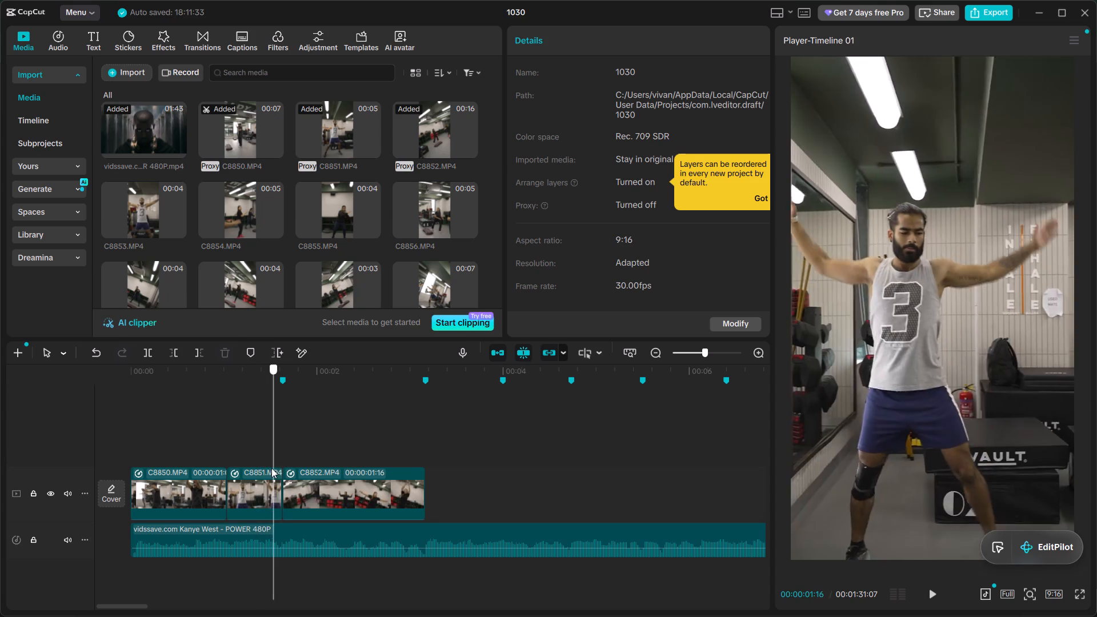
pyautogui.moveTo(271, 468); pyautogui.dragTo(88, 427)
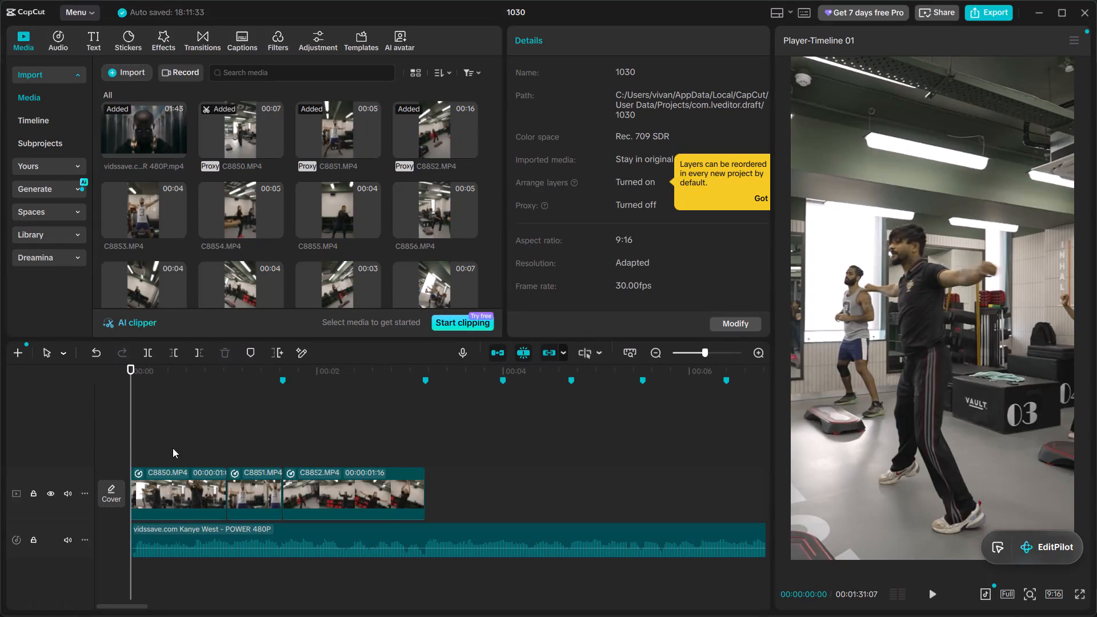
pyautogui.moveTo(182, 390); pyautogui.dragTo(189, 386)
pyautogui.moveTo(189, 386); pyautogui.dragTo(169, 386)
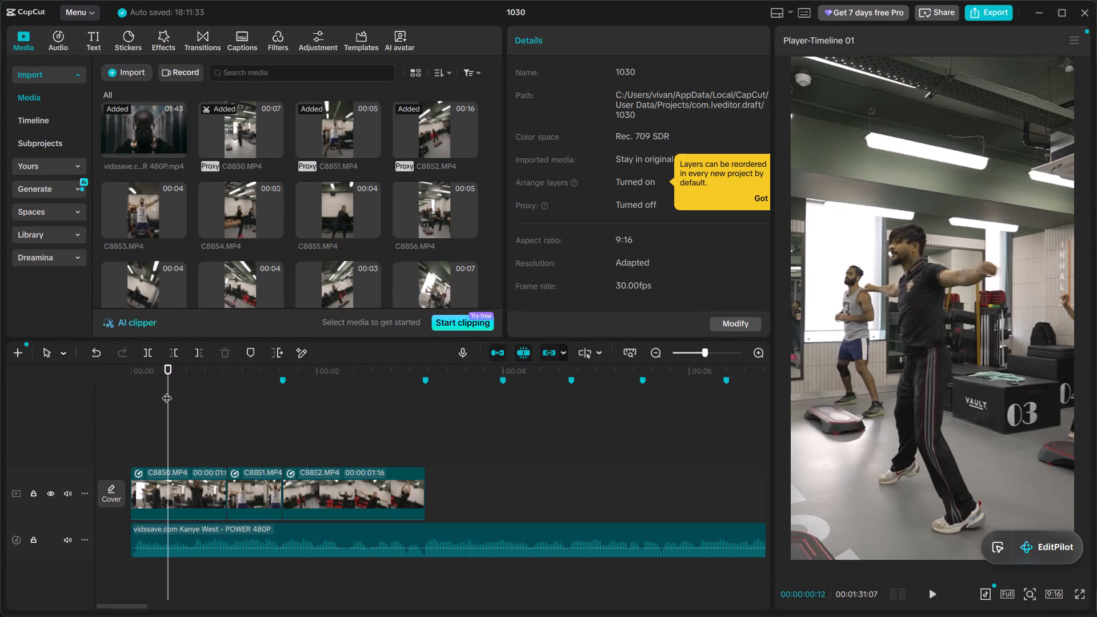
pyautogui.click(182, 406)
pyautogui.click(205, 409)
pyautogui.click(229, 408)
pyautogui.click(246, 411)
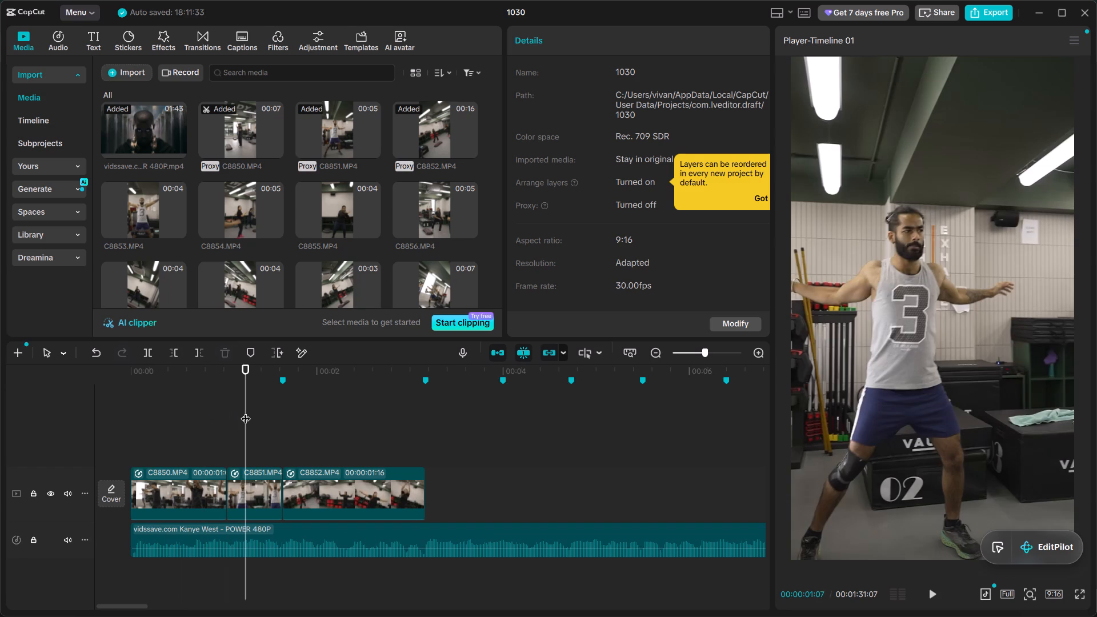
# Play back the sequence from the start through C8852.MP4, checking the speed ramps and cuts against the music.
pyautogui.moveTo(246, 411); pyautogui.dragTo(0, 439)
pyautogui.press('space')
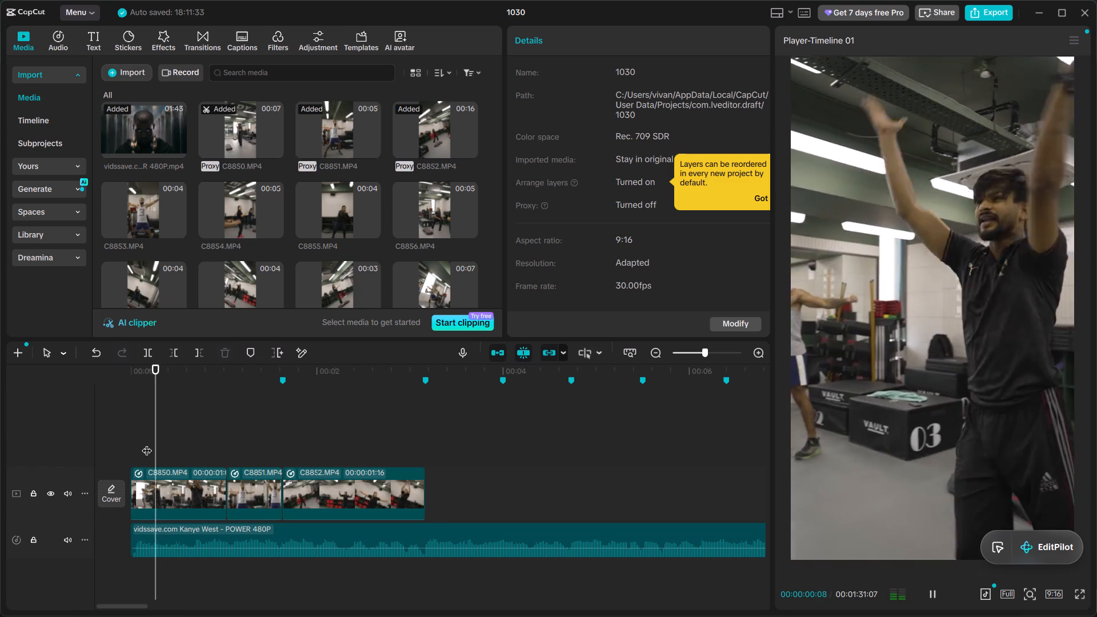
pyautogui.keyDown('ctrl'); pyautogui.scroll(8, 378, 480); pyautogui.keyUp('ctrl')
pyautogui.press('space')
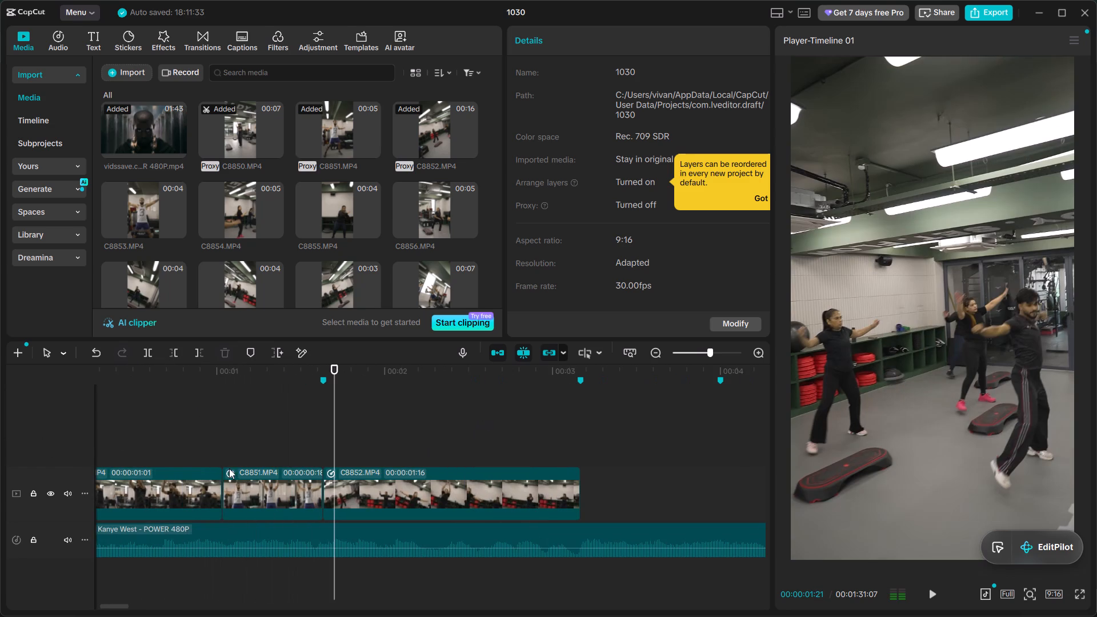
pyautogui.click(266, 408)
pyautogui.moveTo(266, 408); pyautogui.dragTo(0, 414)
pyautogui.press('space')
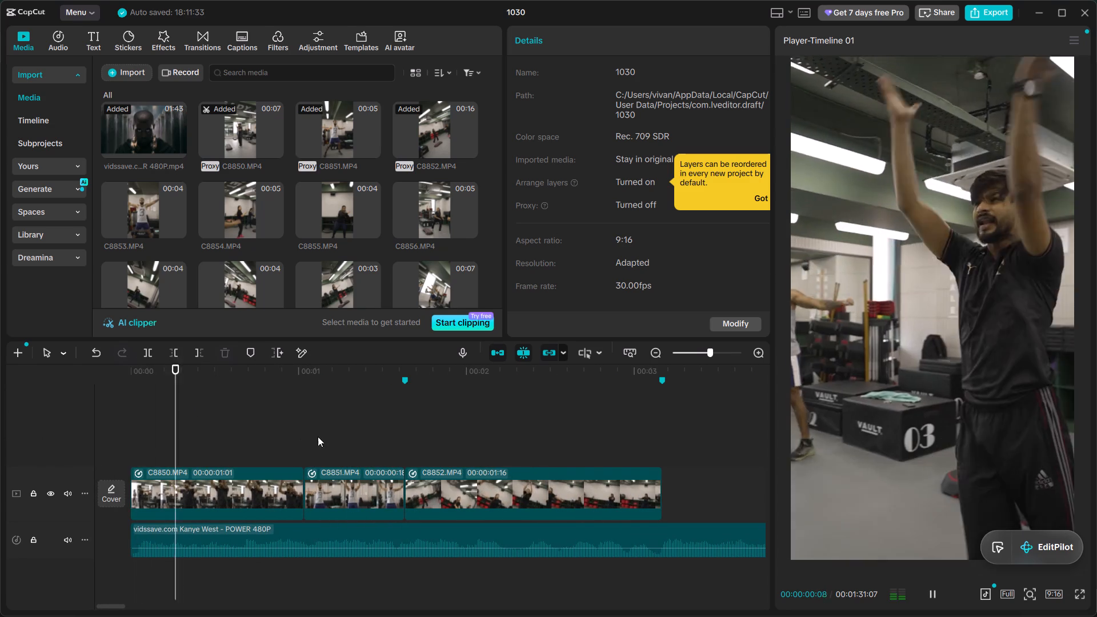
pyautogui.keyDown('alt'); pyautogui.scroll(2, 344, 445); pyautogui.keyUp('alt')
pyautogui.keyDown('alt'); pyautogui.scroll(-3, 345, 446); pyautogui.keyUp('alt')
pyautogui.keyDown('alt'); pyautogui.scroll(4, 345, 446); pyautogui.keyUp('alt')
pyautogui.press('space')
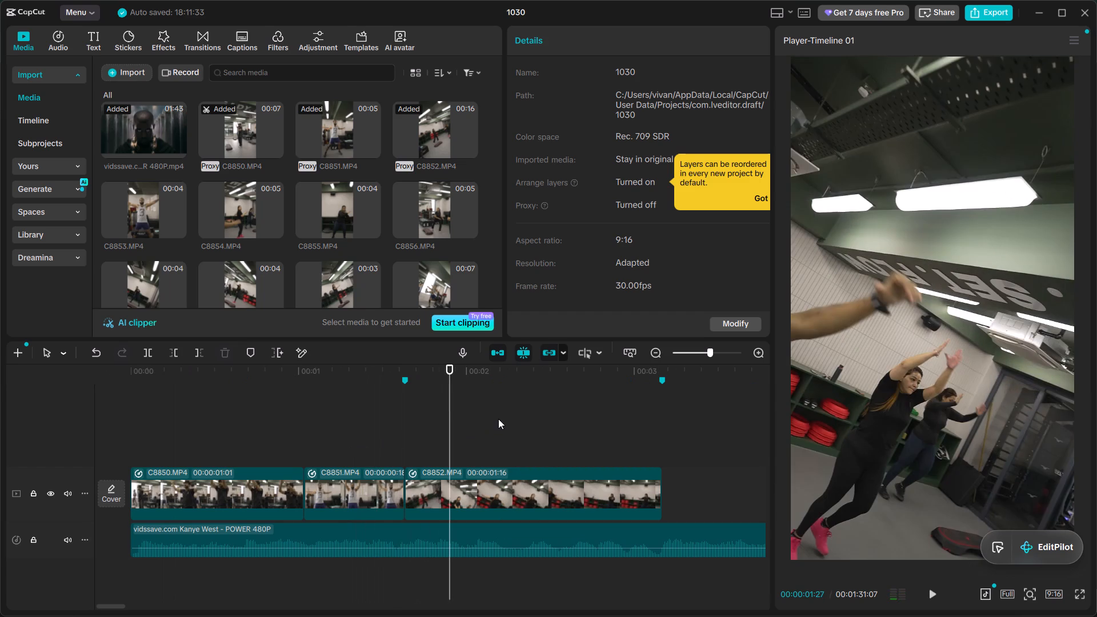
pyautogui.press('space')
pyautogui.press('space')
pyautogui.click(535, 481)
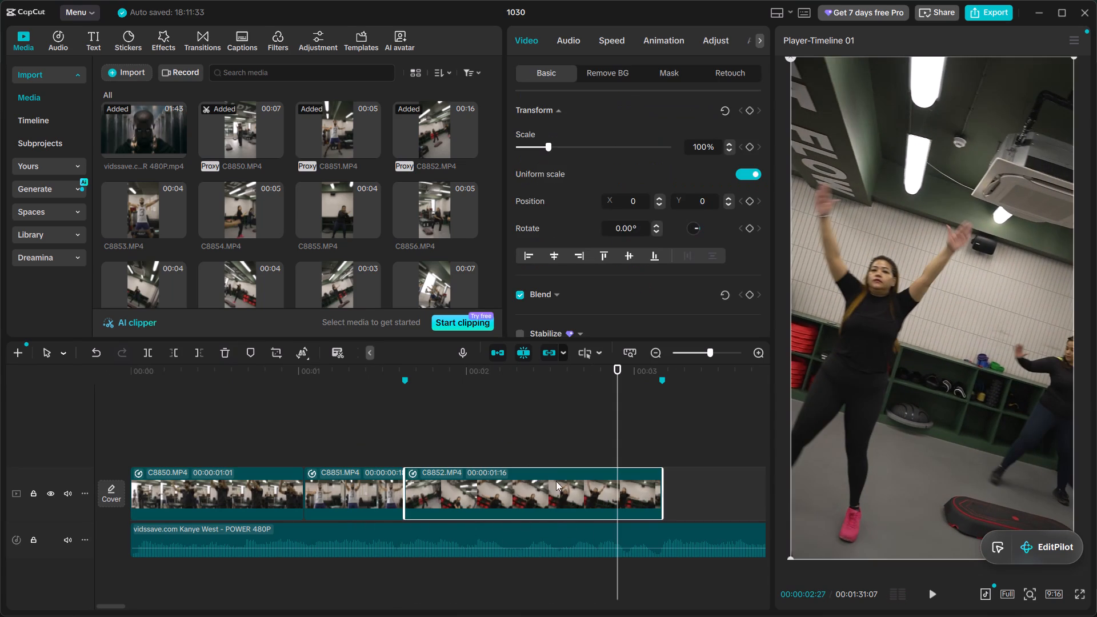
pyautogui.press('space')
# Position the playhead on the second beat marker, at the end of C8852.MP4.
pyautogui.click(670, 437)
pyautogui.click(667, 436)
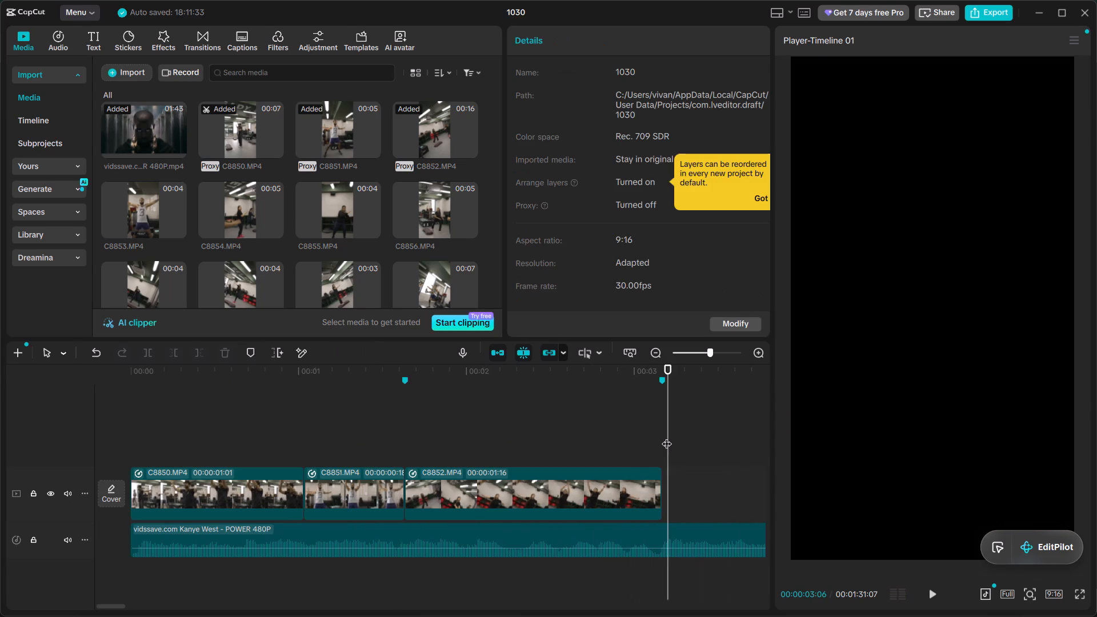
pyautogui.keyDown('alt'); pyautogui.scroll(-2, 664, 441); pyautogui.keyUp('alt')
pyautogui.click(482, 427)
pyautogui.click(490, 429)
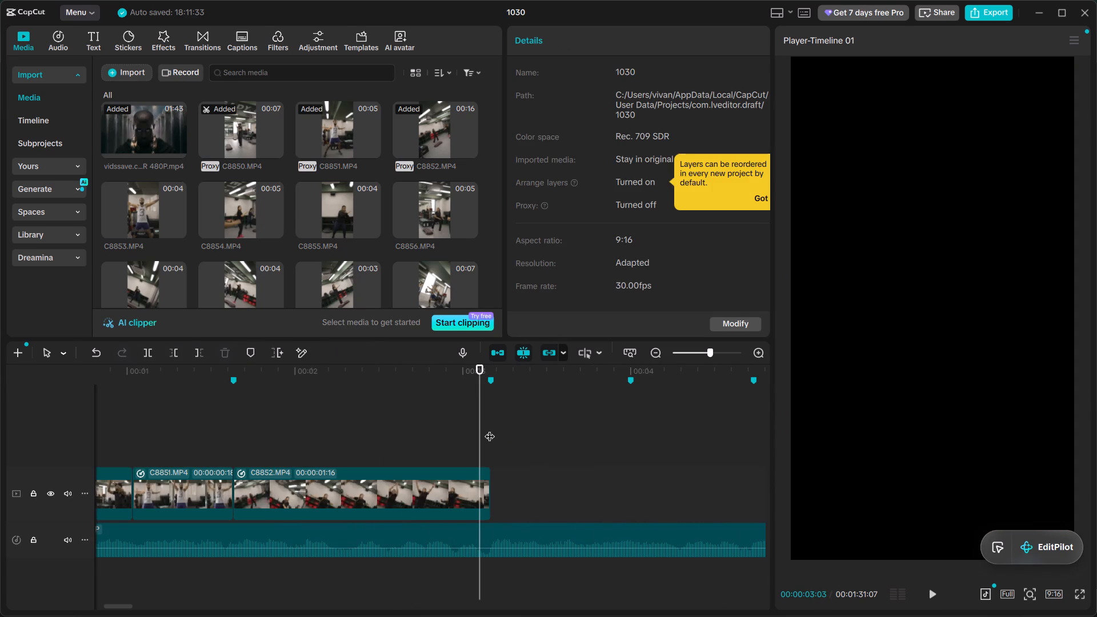
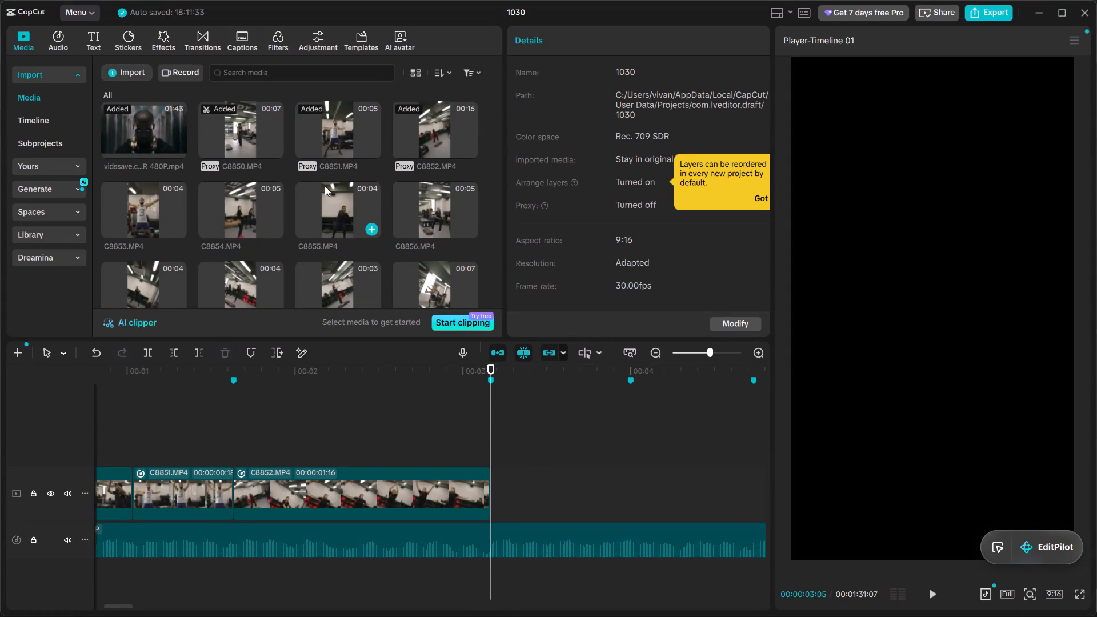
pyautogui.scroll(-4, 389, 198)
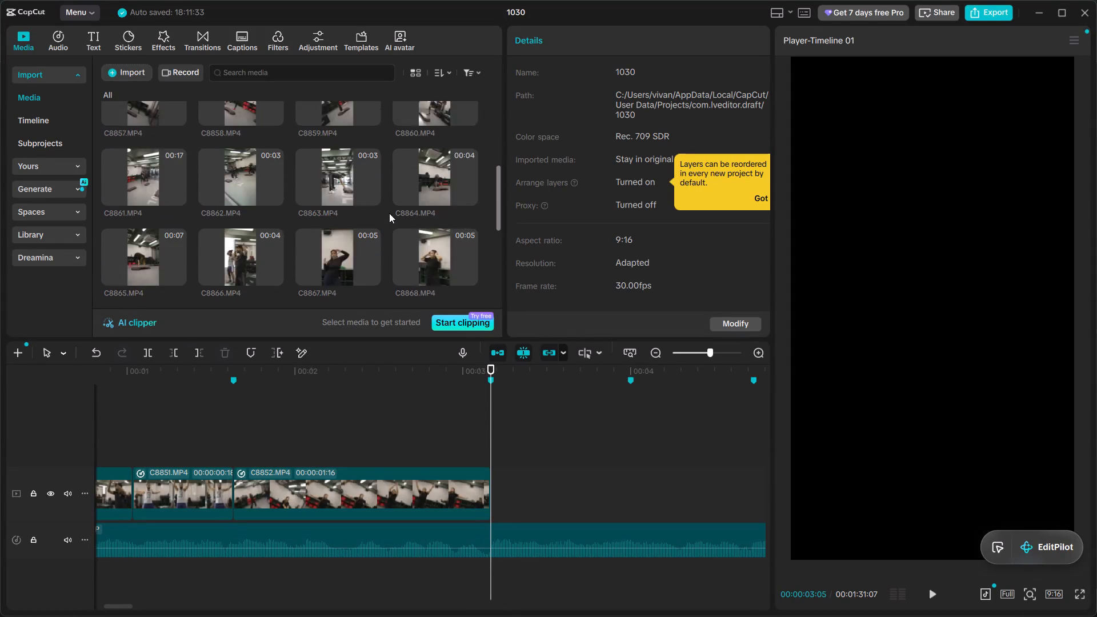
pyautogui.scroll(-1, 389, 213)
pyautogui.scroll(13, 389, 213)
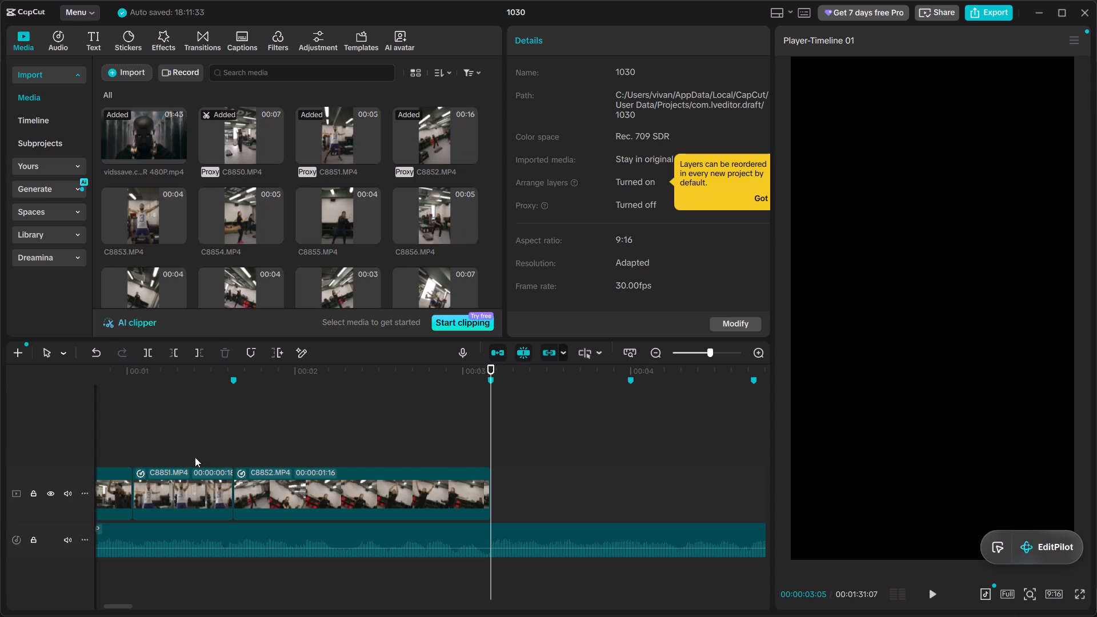
# Play back the sequence from the start past the end of C8852.MP4 to check the cuts against the music.
pyautogui.click(187, 437)
pyautogui.click(165, 429)
pyautogui.click(123, 427)
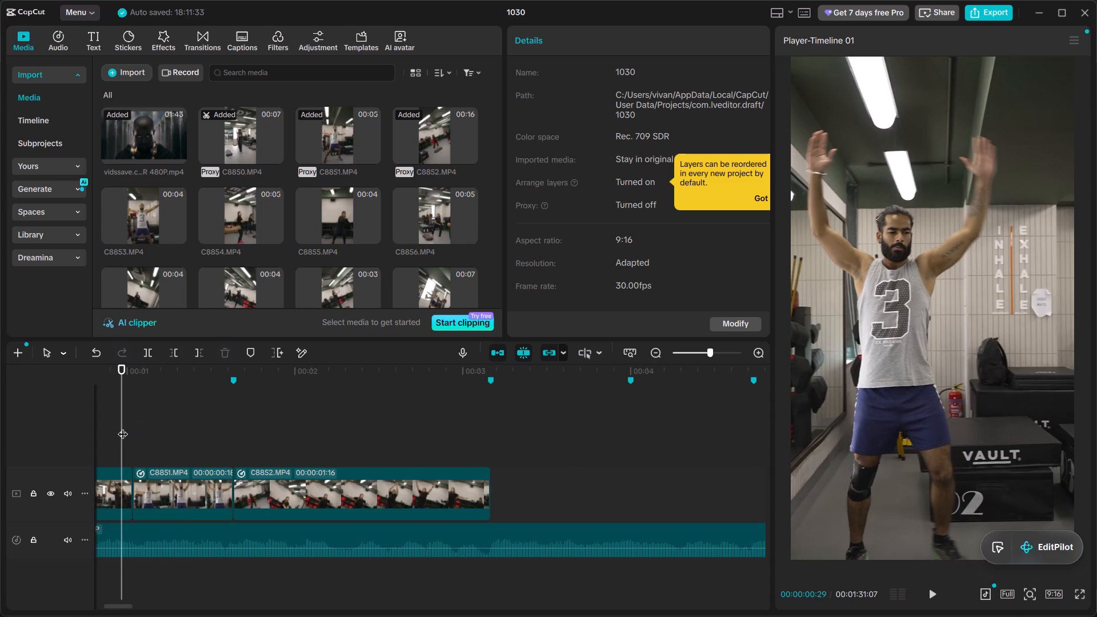
pyautogui.keyDown('alt'); pyautogui.scroll(3, 134, 427); pyautogui.keyUp('alt')
pyautogui.click(225, 400)
pyautogui.moveTo(225, 400); pyautogui.dragTo(0, 455)
pyautogui.press('space')
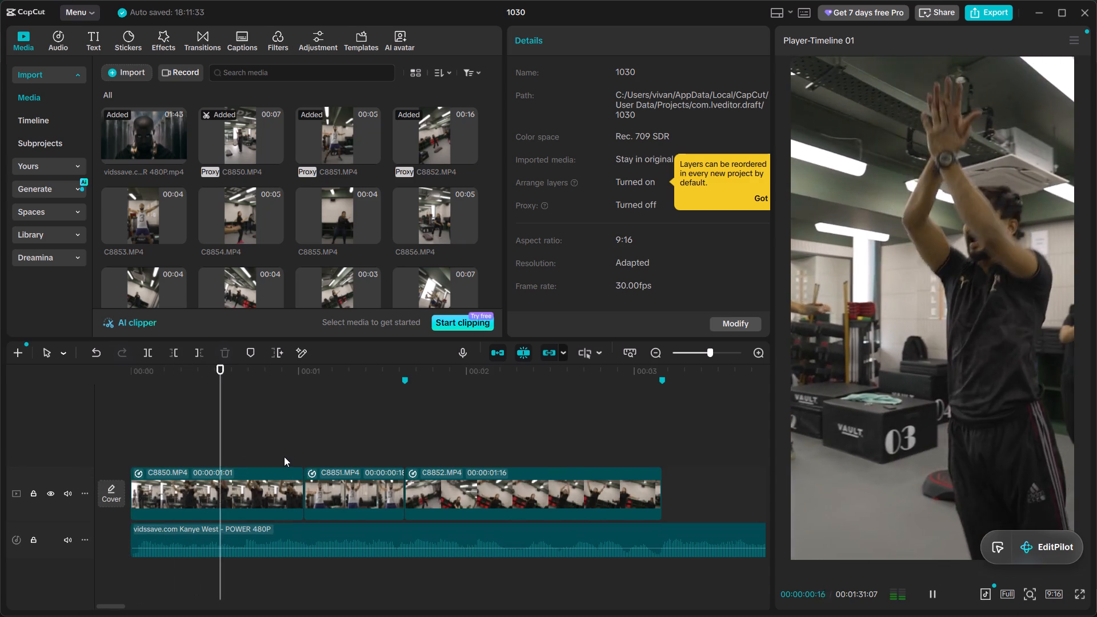
pyautogui.keyDown('alt'); pyautogui.scroll(-3, 284, 456); pyautogui.keyUp('alt')
pyautogui.keyDown('alt'); pyautogui.scroll(5, 284, 456); pyautogui.keyUp('alt')
pyautogui.keyDown('alt'); pyautogui.scroll(-4, 375, 432); pyautogui.keyUp('alt')
pyautogui.keyDown('alt'); pyautogui.scroll(5, 381, 432); pyautogui.keyUp('alt')
pyautogui.keyDown('alt'); pyautogui.scroll(-5, 398, 431); pyautogui.keyUp('alt')
pyautogui.press('space')
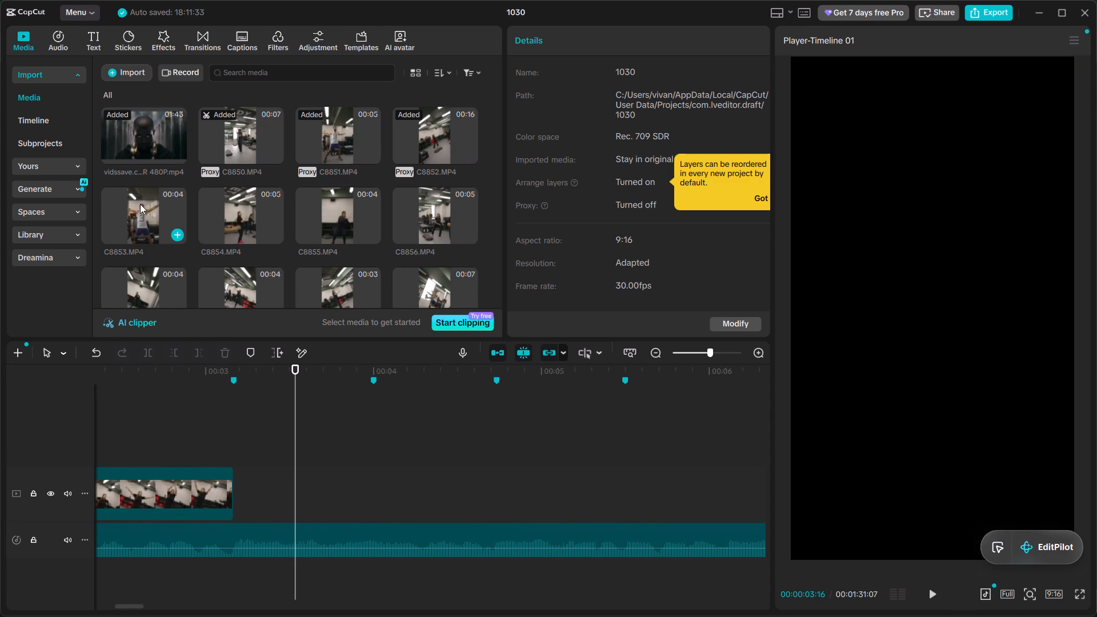
# Preview C8853.MP4 and C8854.MP4, and add C8854.MP4 to the video track directly after C8852.MP4.
pyautogui.click(140, 204)
pyautogui.click(253, 211)
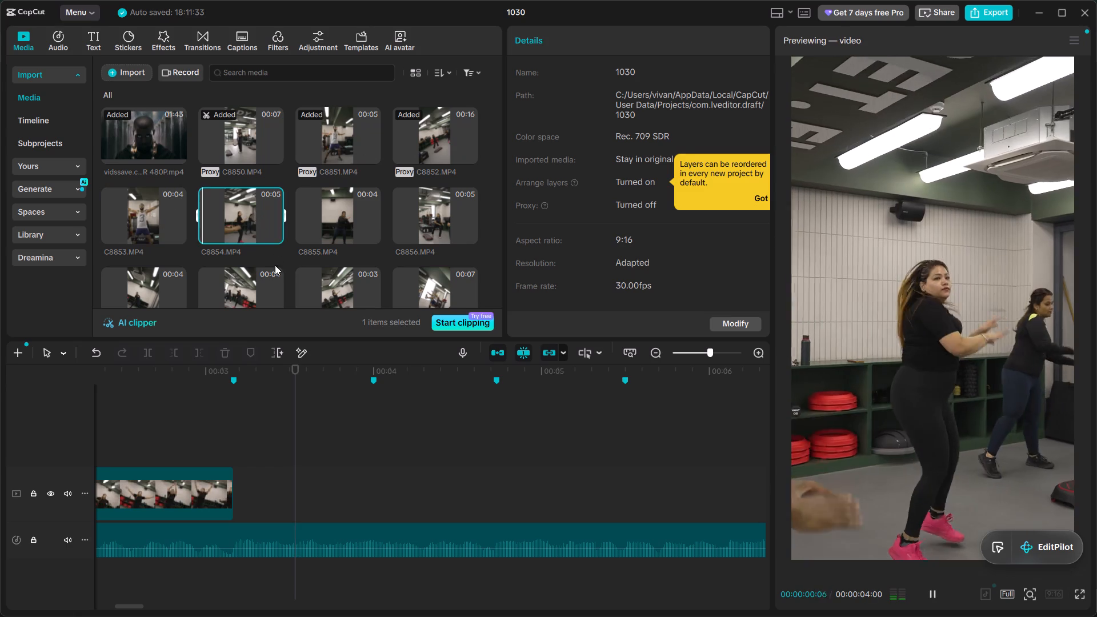
pyautogui.scroll(-1, 301, 212)
pyautogui.moveTo(229, 157); pyautogui.dragTo(274, 494)
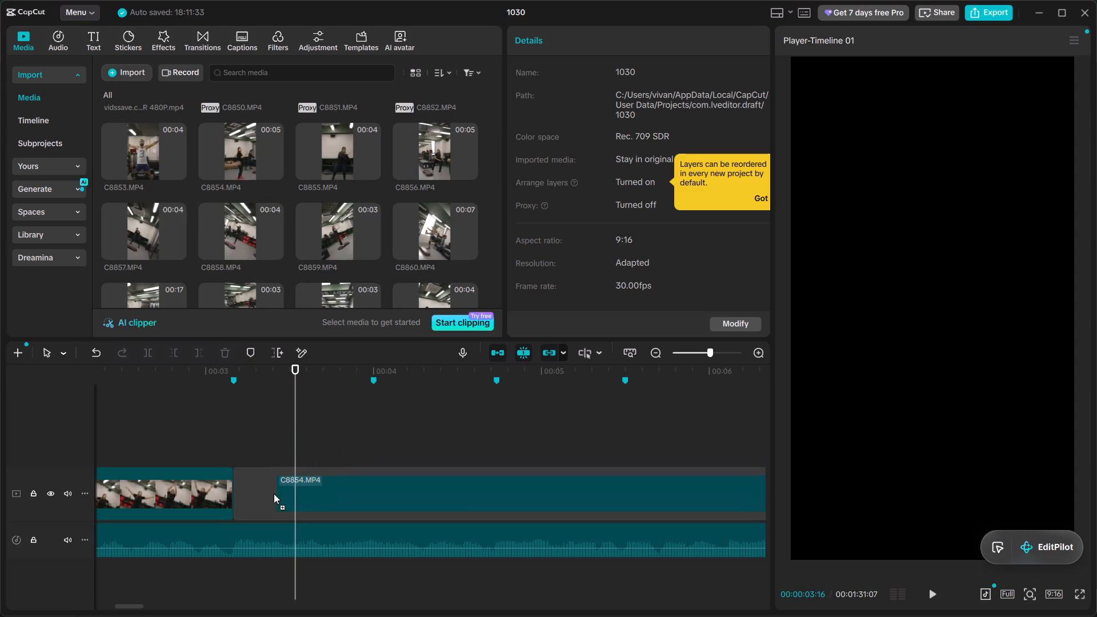
pyautogui.moveTo(274, 494); pyautogui.dragTo(272, 494)
# Play C8854.MP4 from its start, split it at the fourth beat marker and delete the part after it.
pyautogui.click(269, 455)
pyautogui.moveTo(266, 452); pyautogui.dragTo(231, 446)
pyautogui.moveTo(304, 515); pyautogui.dragTo(313, 523)
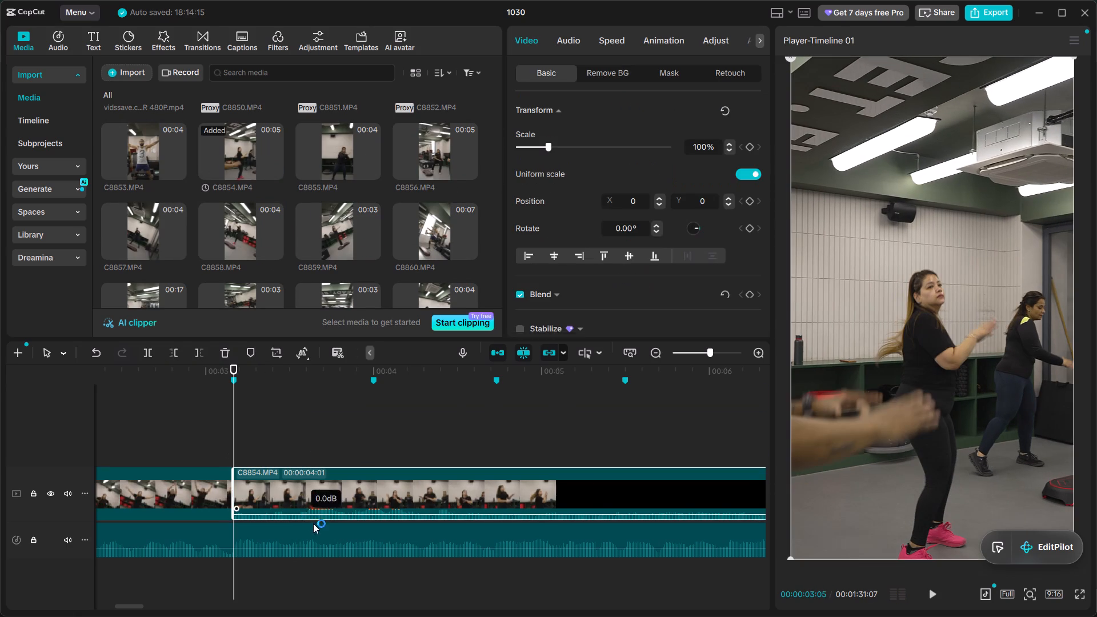
pyautogui.moveTo(313, 523); pyautogui.dragTo(325, 547)
pyautogui.press('space')
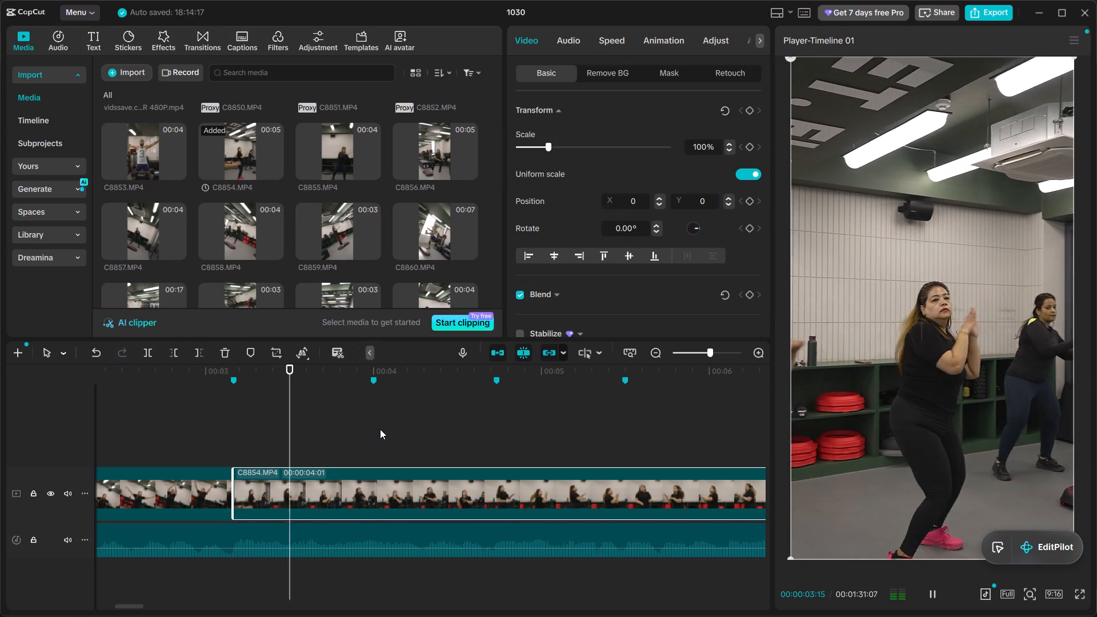
pyautogui.press('space')
pyautogui.click(497, 422)
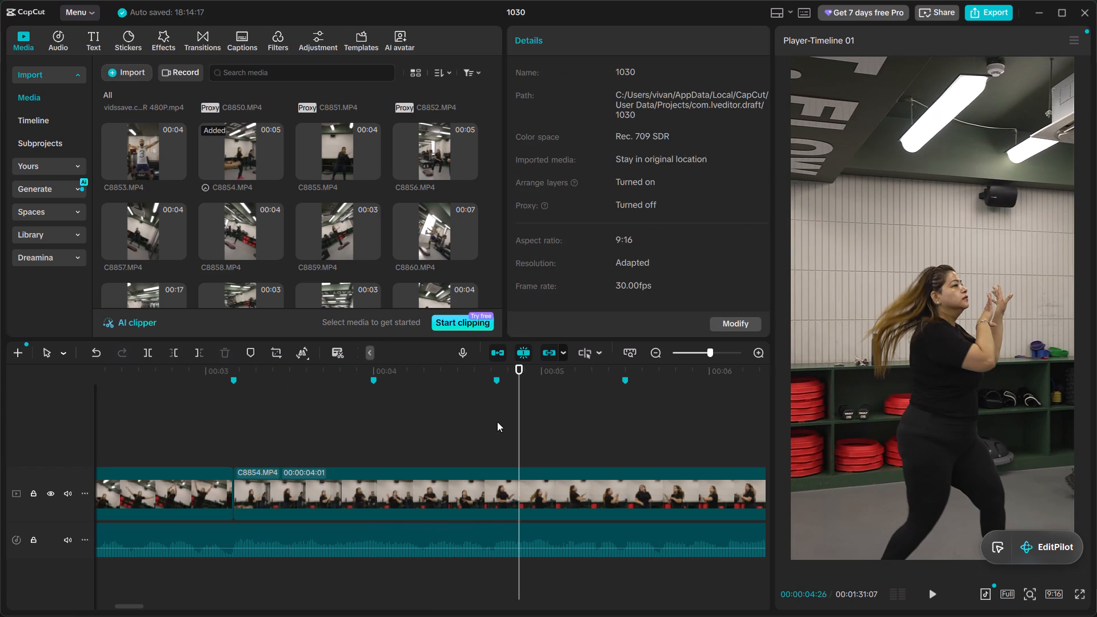
pyautogui.keyDown('ctrl'); pyautogui.click(492, 469); pyautogui.keyUp('ctrl')
pyautogui.hotkey('ctrl', 'b')
pyautogui.press('BackSpace')
# Apply the Montage speed curve to C8854.MP4.
pyautogui.click(366, 428)
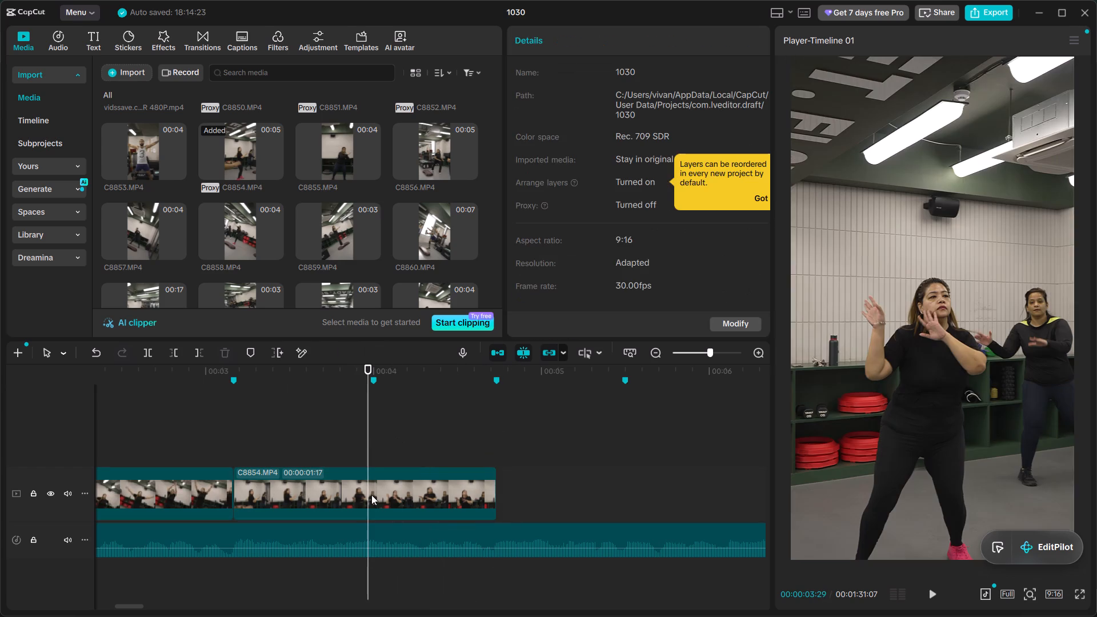
pyautogui.click(373, 496)
pyautogui.click(613, 39)
pyautogui.click(639, 127)
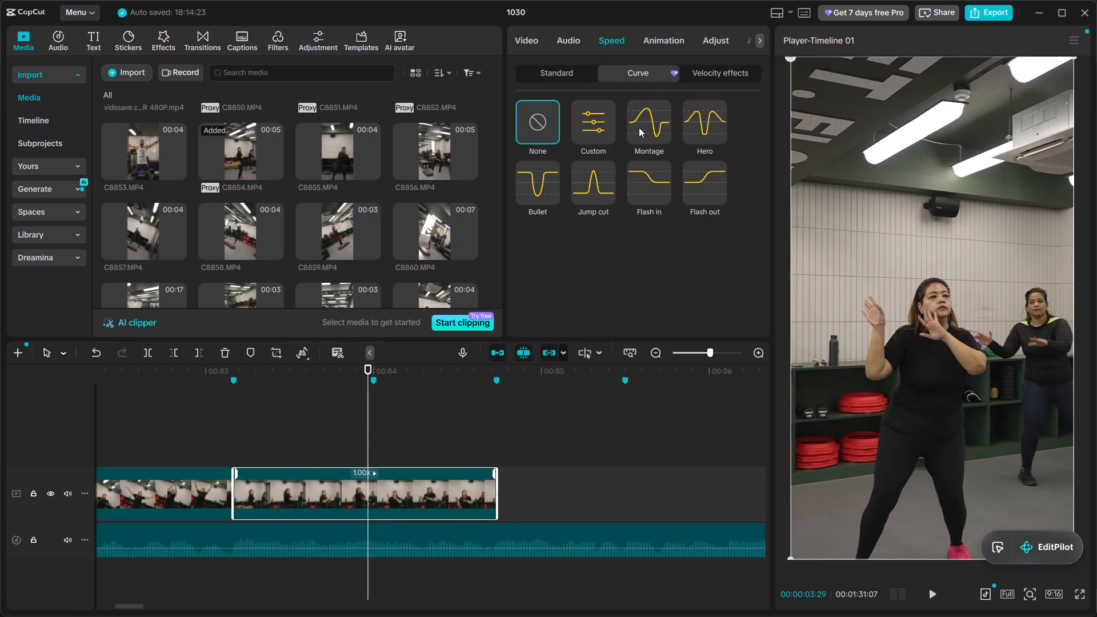
# Play C8854.MP4 with its speed ramp and trim its end back to the third beat marker.
pyautogui.click(235, 427)
pyautogui.click(334, 507)
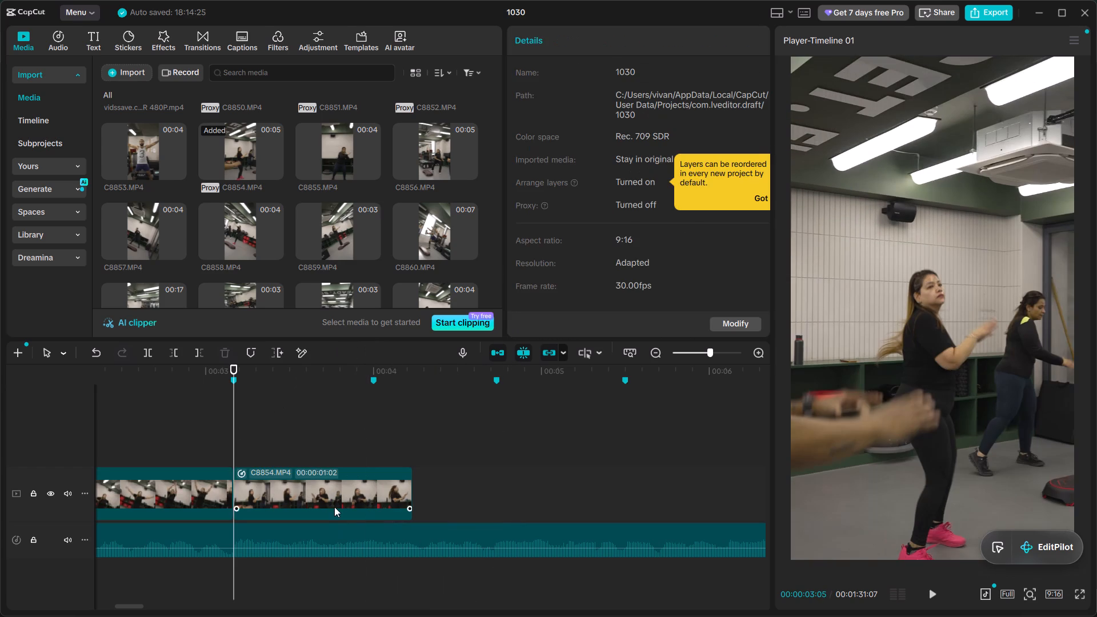
pyautogui.press('space')
pyautogui.press('space')
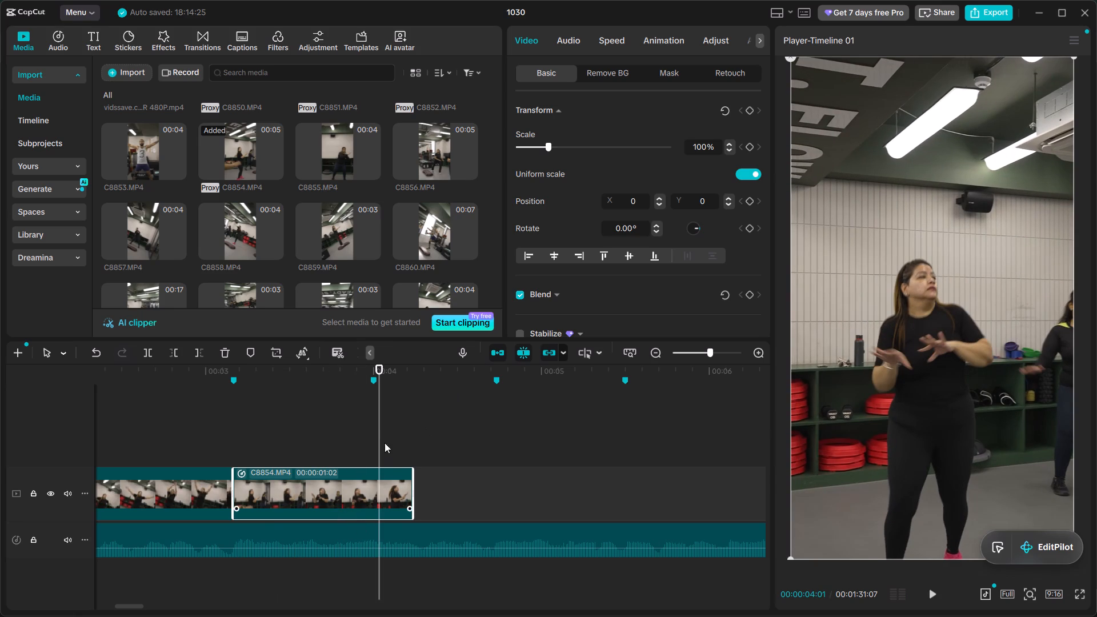
pyautogui.press('space')
pyautogui.click(377, 410)
pyautogui.keyDown('ctrl'); pyautogui.click(386, 510); pyautogui.keyUp('ctrl')
pyautogui.moveTo(411, 482); pyautogui.dragTo(348, 474)
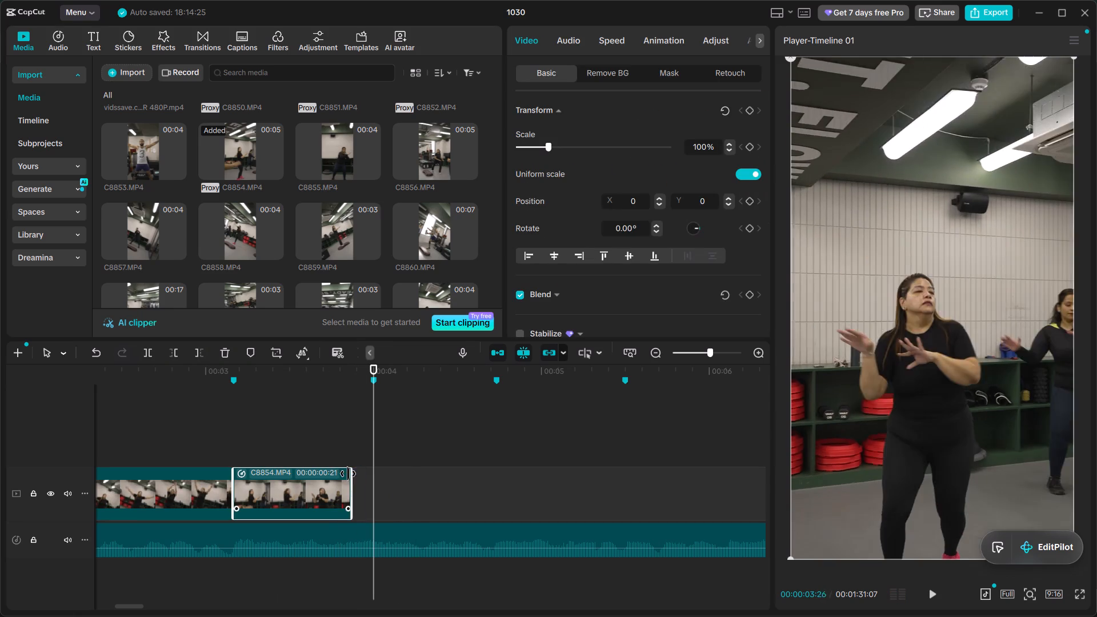
pyautogui.moveTo(348, 474); pyautogui.dragTo(374, 476)
# Replay the cut from C8852.MP4 into C8854.MP4 to check the ramp's timing against the beat.
pyautogui.click(270, 442)
pyautogui.moveTo(270, 442); pyautogui.dragTo(229, 431)
pyautogui.click(234, 431)
pyautogui.press('space')
pyautogui.press('space')
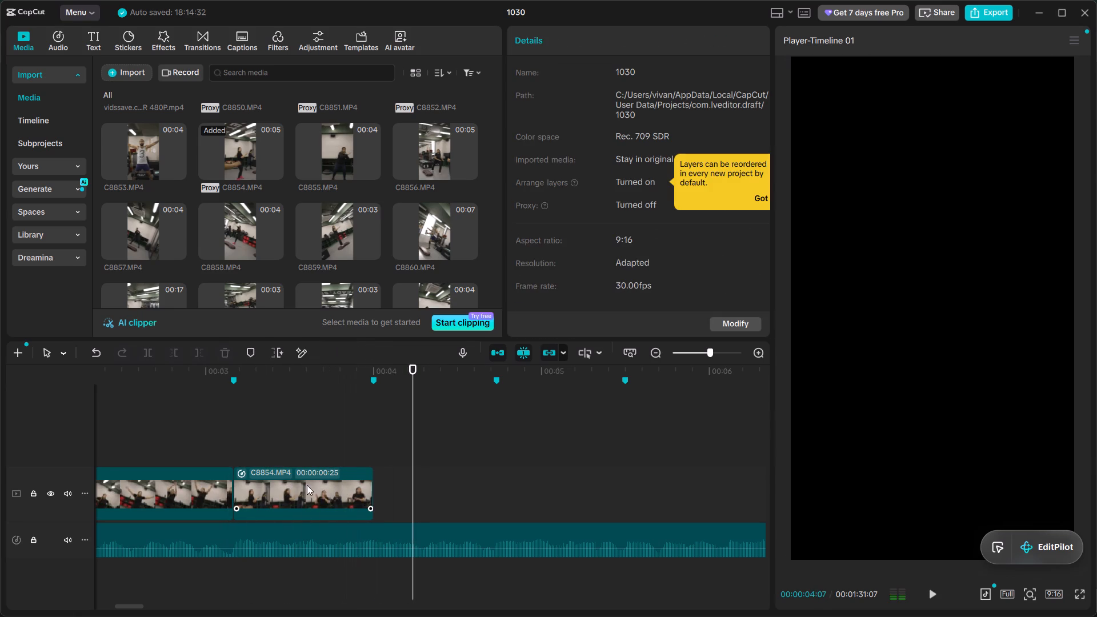
pyautogui.click(190, 407)
pyautogui.press('space')
pyautogui.press('space')
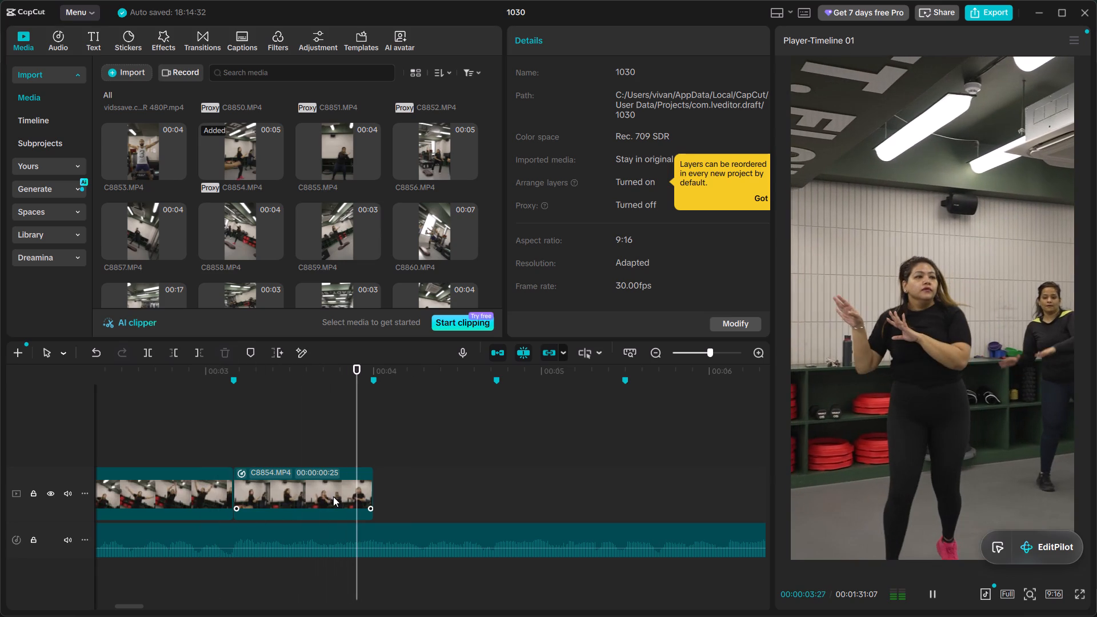
# Open C8854.MP4's Montage curve, try shifting its first inner control point, and delete that point so the ramp rises from the clip start.
pyautogui.click(333, 496)
pyautogui.click(624, 42)
pyautogui.scroll(-1, 616, 248)
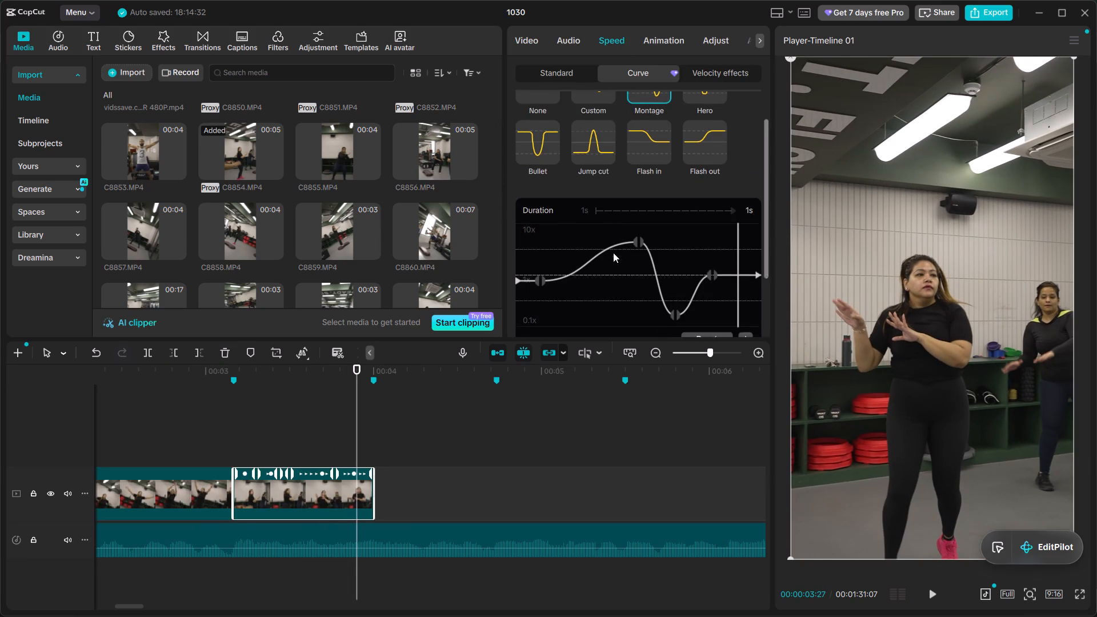
pyautogui.moveTo(671, 249); pyautogui.dragTo(481, 246)
pyautogui.press('space')
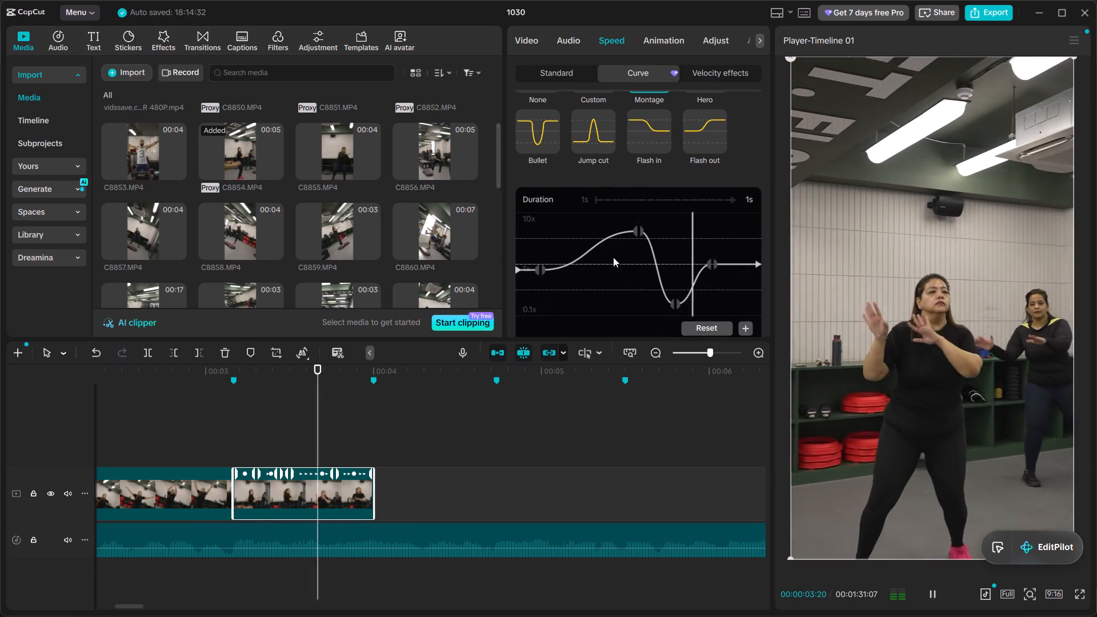
pyautogui.press('space')
pyautogui.moveTo(538, 270); pyautogui.dragTo(503, 269)
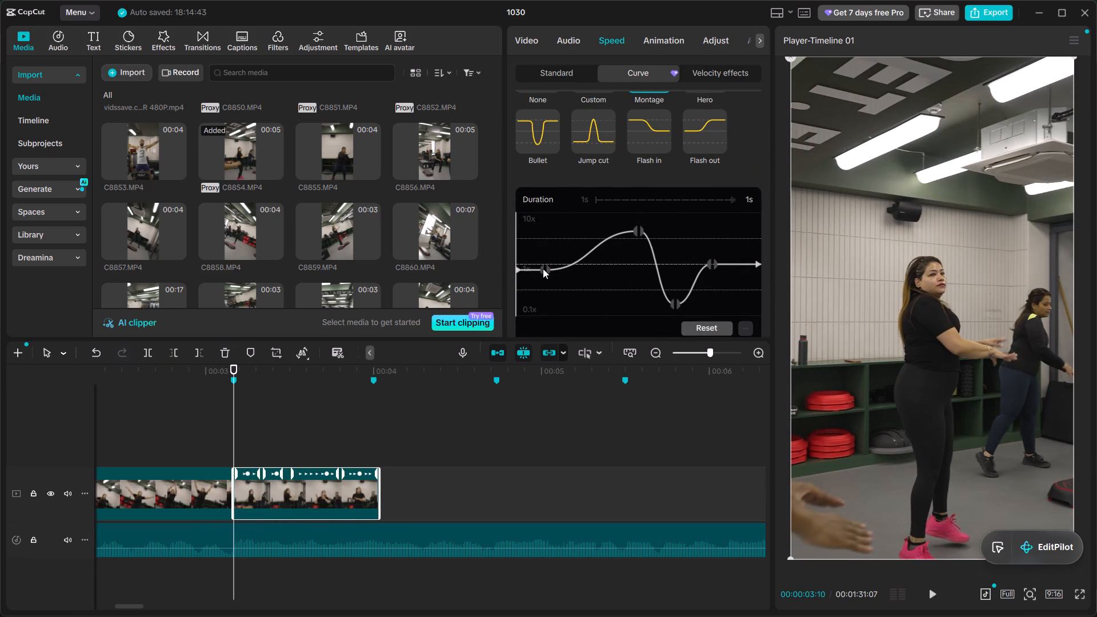
pyautogui.moveTo(543, 269); pyautogui.dragTo(511, 271)
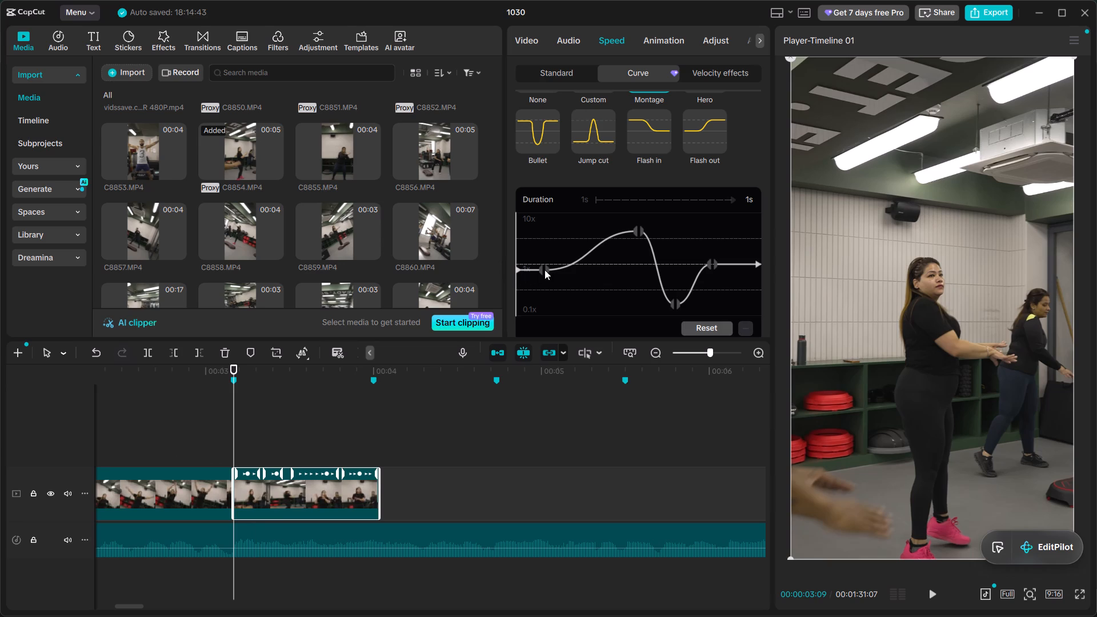
pyautogui.moveTo(542, 270); pyautogui.dragTo(527, 269)
pyautogui.moveTo(530, 270); pyautogui.dragTo(541, 274)
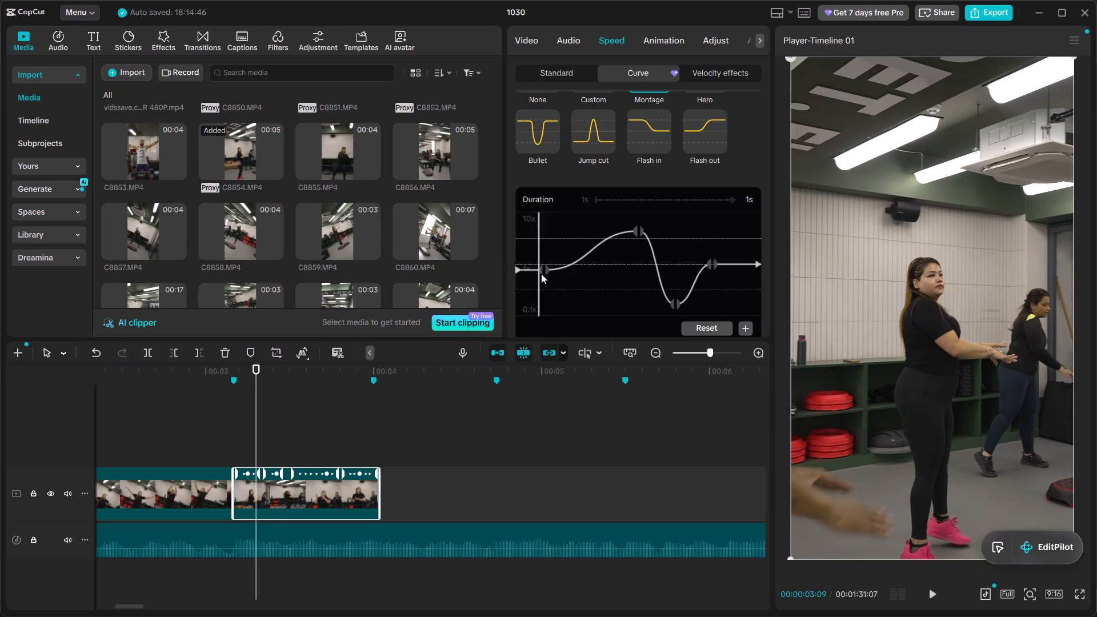
pyautogui.moveTo(541, 274); pyautogui.dragTo(543, 277)
pyautogui.click(542, 270)
pyautogui.click(545, 270)
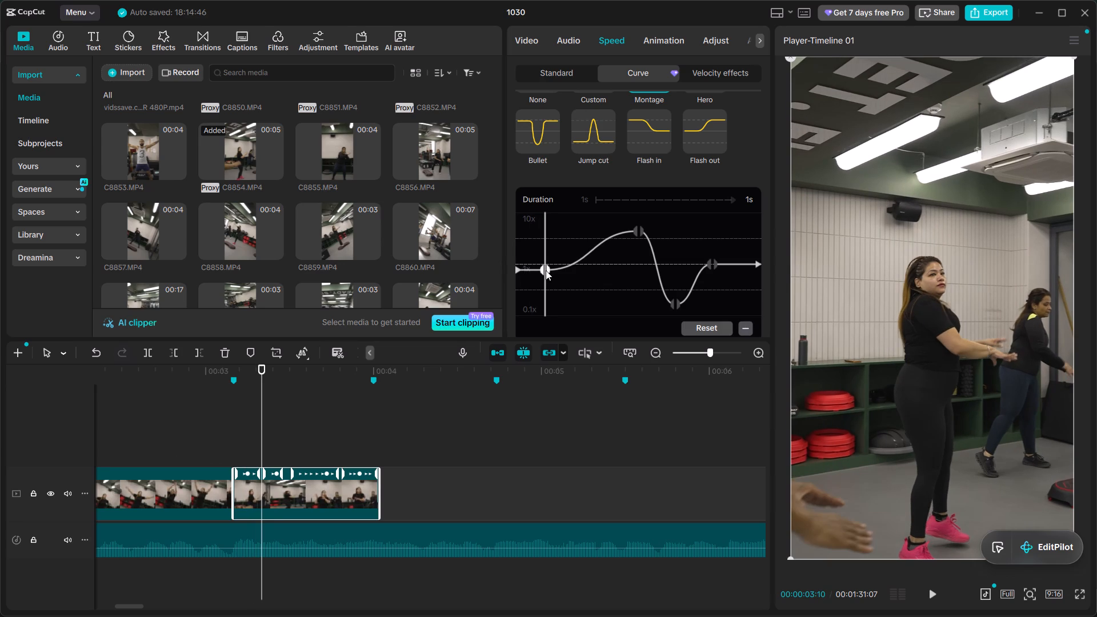
pyautogui.click(744, 327)
# Move the high-speed peak of C8854.MP4's curve earlier, to about a third of its length, playing the ramp to check it.
pyautogui.moveTo(570, 293); pyautogui.dragTo(260, 246)
pyautogui.press('space')
pyautogui.press('space')
pyautogui.moveTo(621, 263); pyautogui.dragTo(405, 259)
pyautogui.press('space')
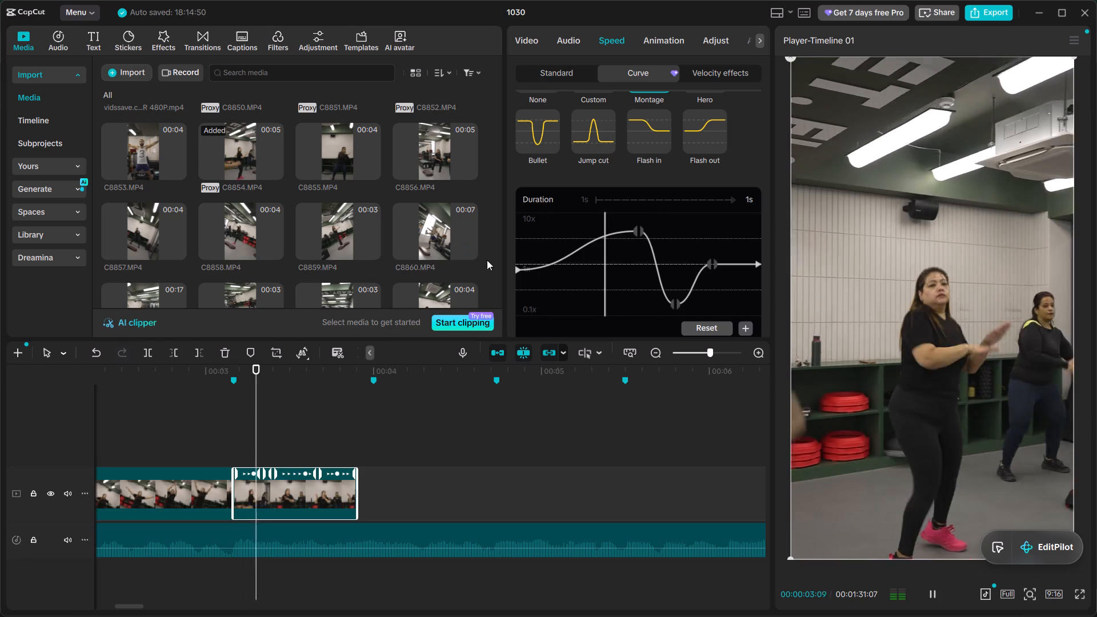
pyautogui.press('space')
pyautogui.moveTo(639, 231); pyautogui.dragTo(614, 231)
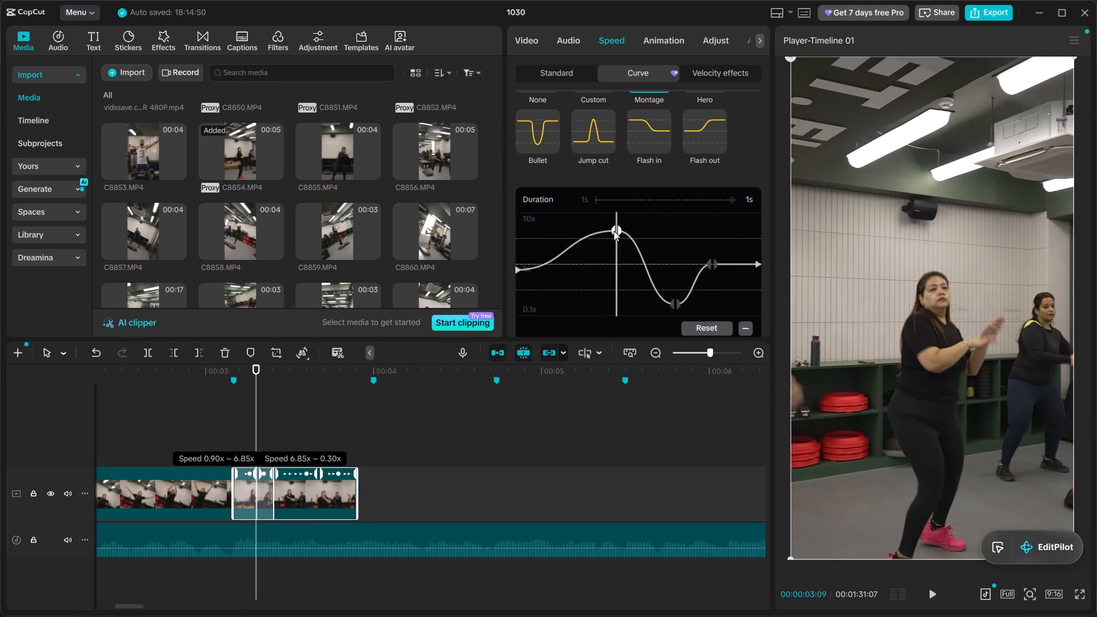
pyautogui.moveTo(614, 231); pyautogui.dragTo(603, 230)
pyautogui.moveTo(594, 251); pyautogui.dragTo(345, 259)
pyautogui.press('space')
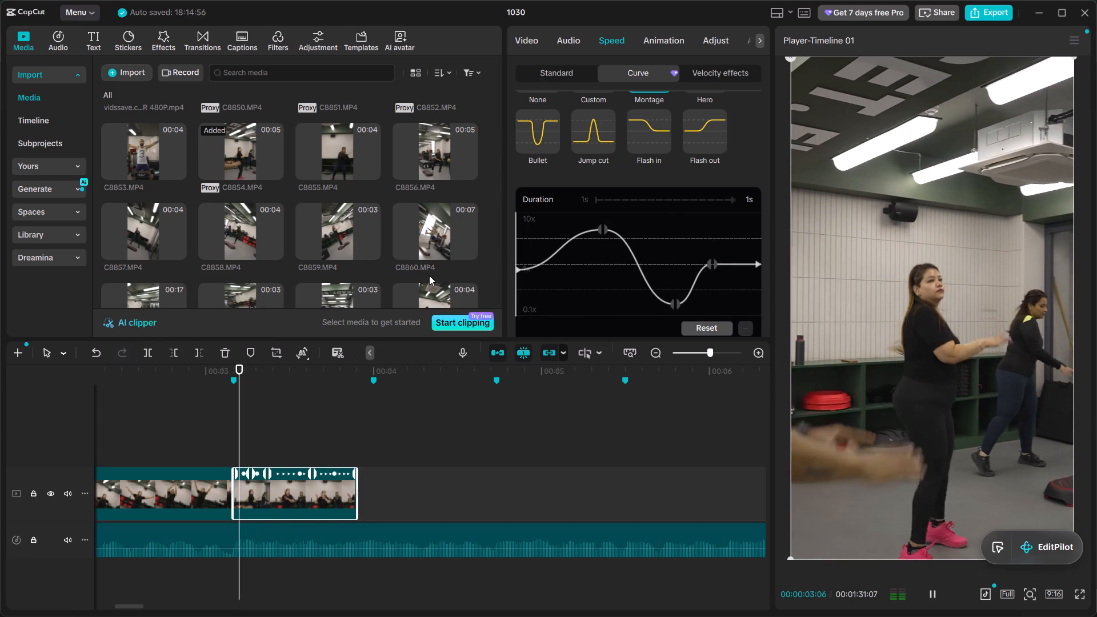
pyautogui.press('space')
# Shift the last inner control point of C8854.MP4's curve toward the end, and delete that point.
pyautogui.moveTo(714, 262); pyautogui.dragTo(757, 267)
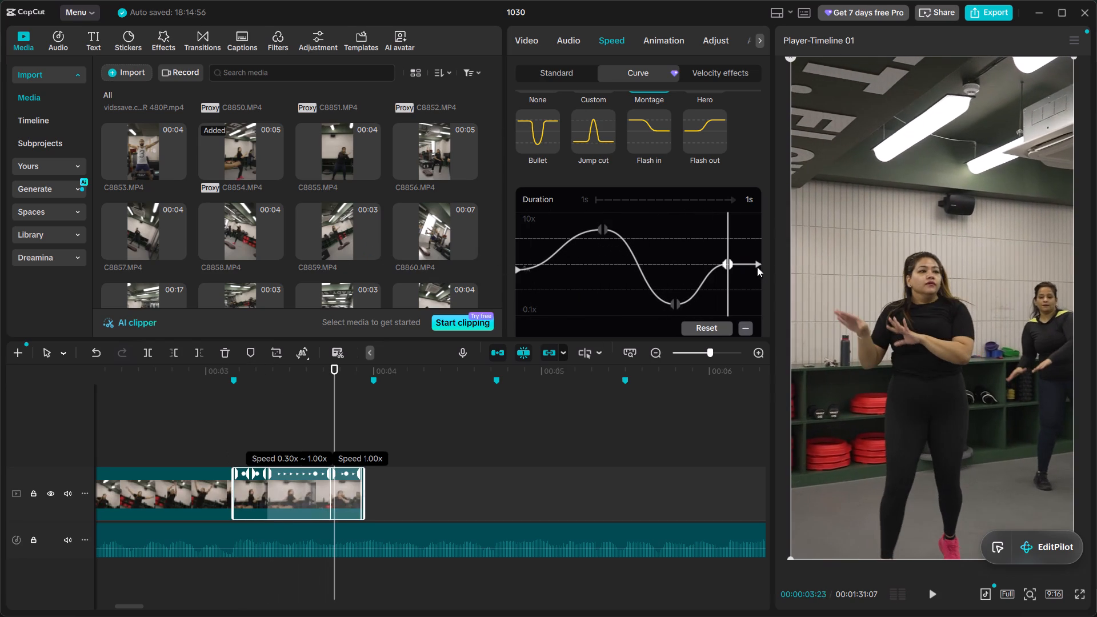
pyautogui.moveTo(757, 267); pyautogui.dragTo(758, 267)
pyautogui.moveTo(728, 263); pyautogui.dragTo(755, 265)
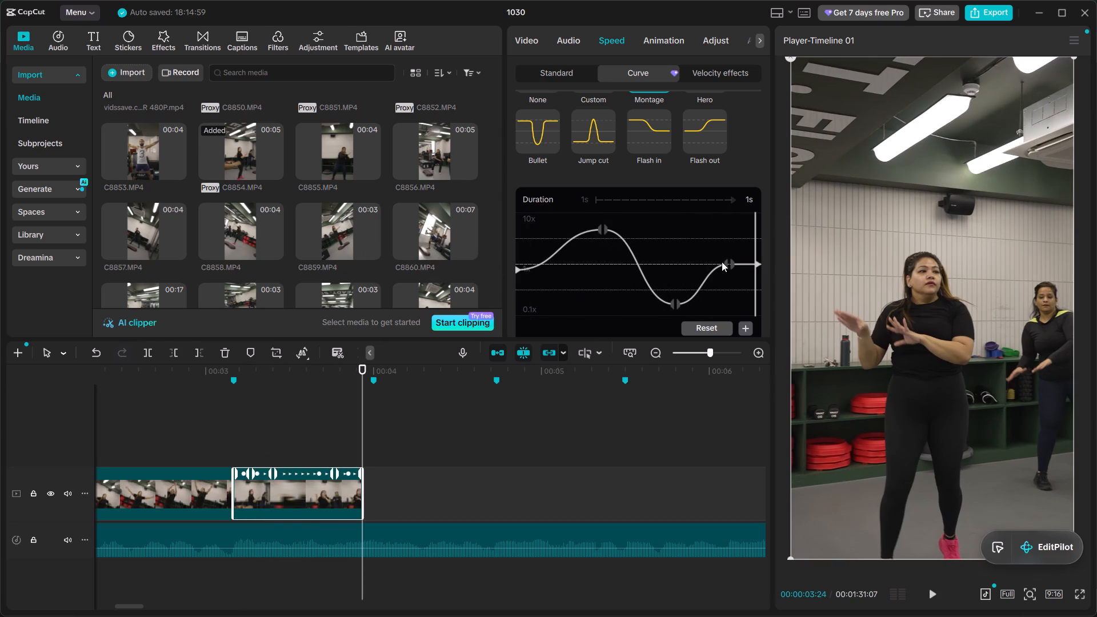
pyautogui.click(724, 261)
pyautogui.click(746, 329)
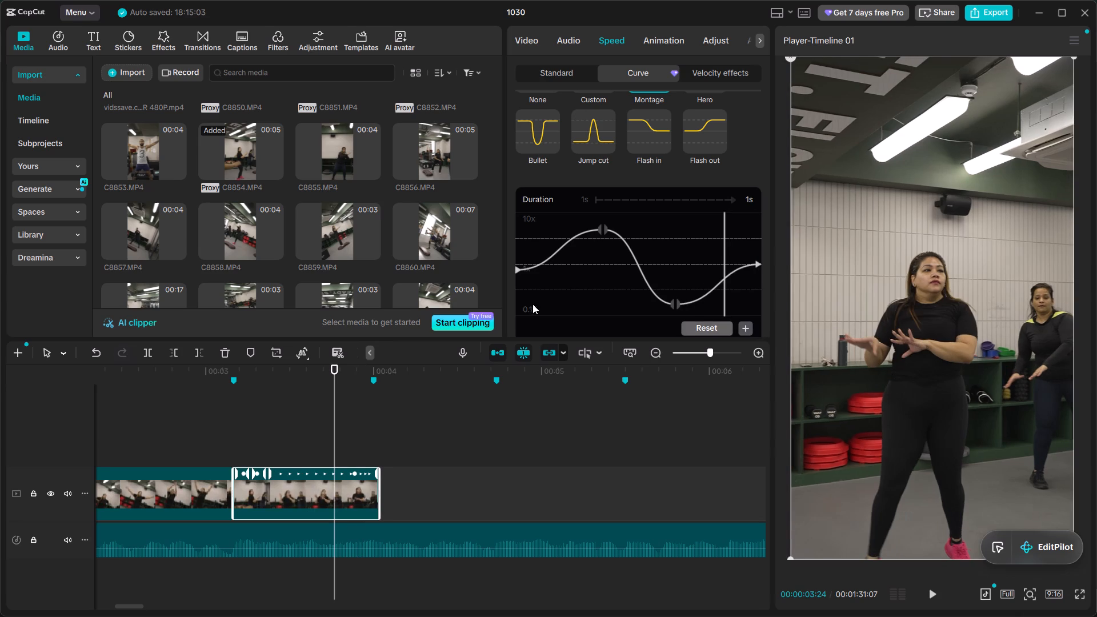
# Play the reshaped ramp and trim the end of C8854.MP4 back to the third beat marker.
pyautogui.moveTo(564, 289); pyautogui.dragTo(306, 271)
pyautogui.press('space')
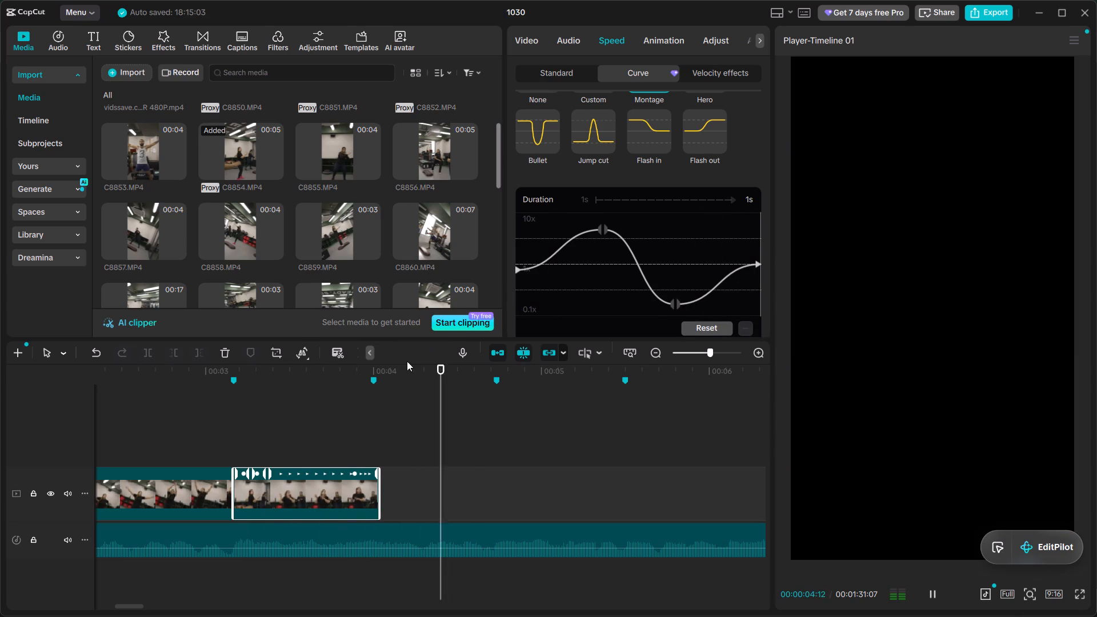
pyautogui.press('space')
pyautogui.click(250, 422)
pyautogui.click(318, 491)
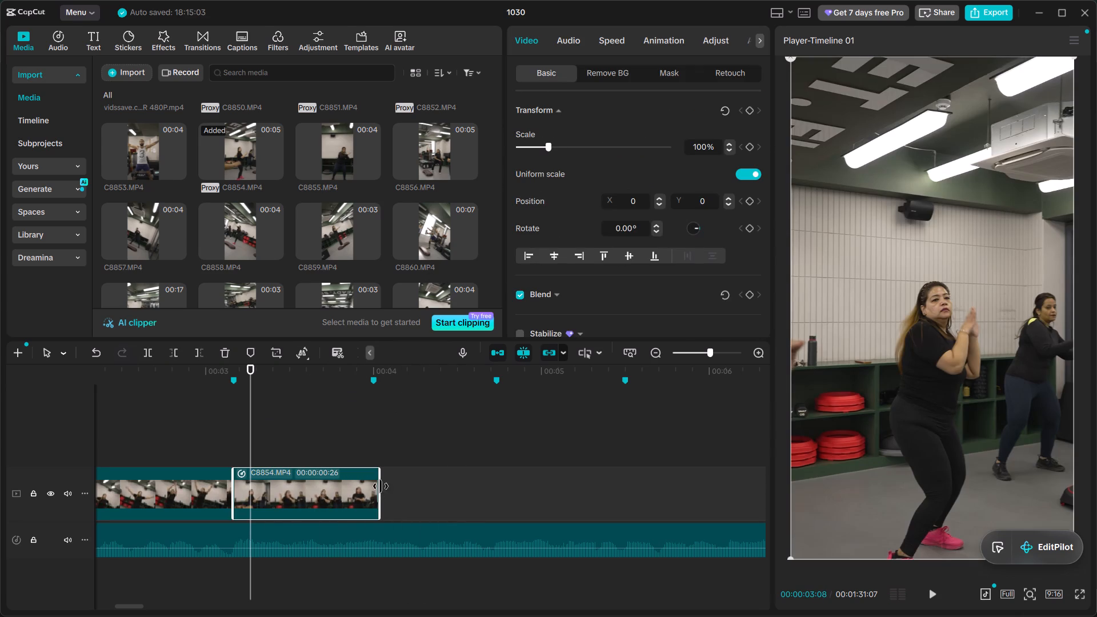
pyautogui.moveTo(381, 486); pyautogui.dragTo(371, 484)
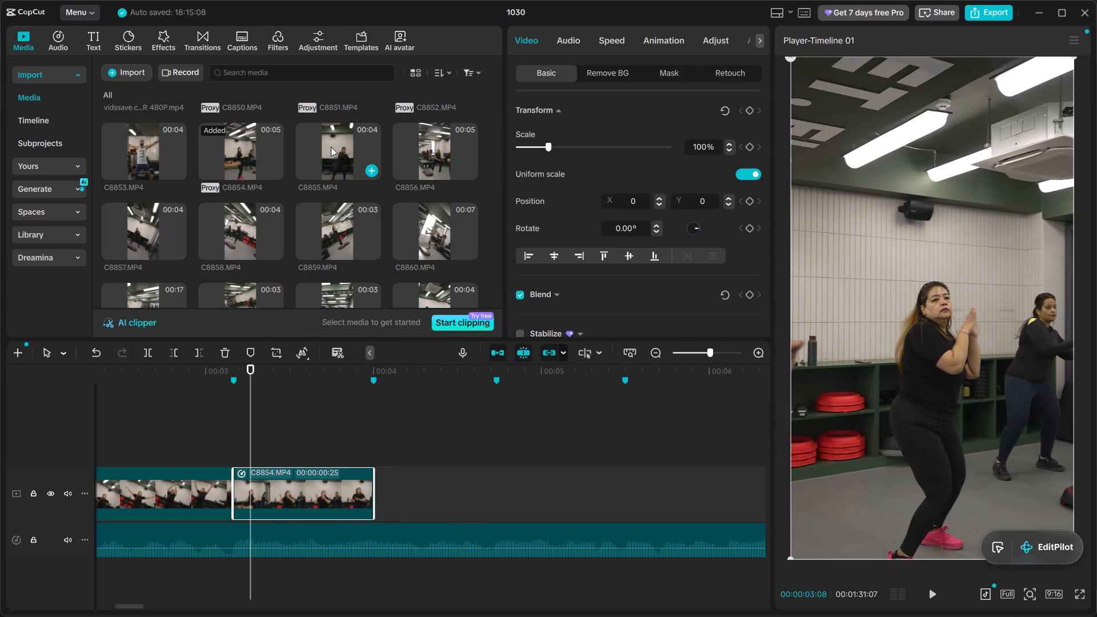
# Preview C8855.MP4 and add it to the video track directly after C8854.MP4.
pyautogui.click(331, 147)
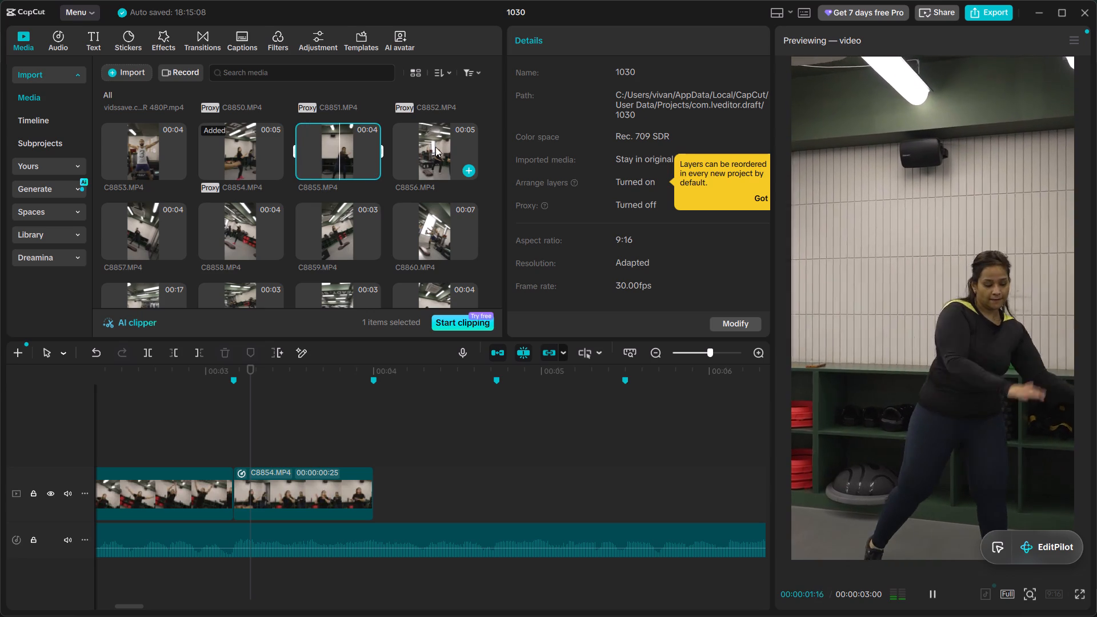
pyautogui.moveTo(334, 149); pyautogui.dragTo(392, 499)
# Copy C8854.MP4's attributes and paste all of them, including audio volume and speed curve, onto C8855.MP4, playing the pasted ramp.
pyautogui.click(302, 502)
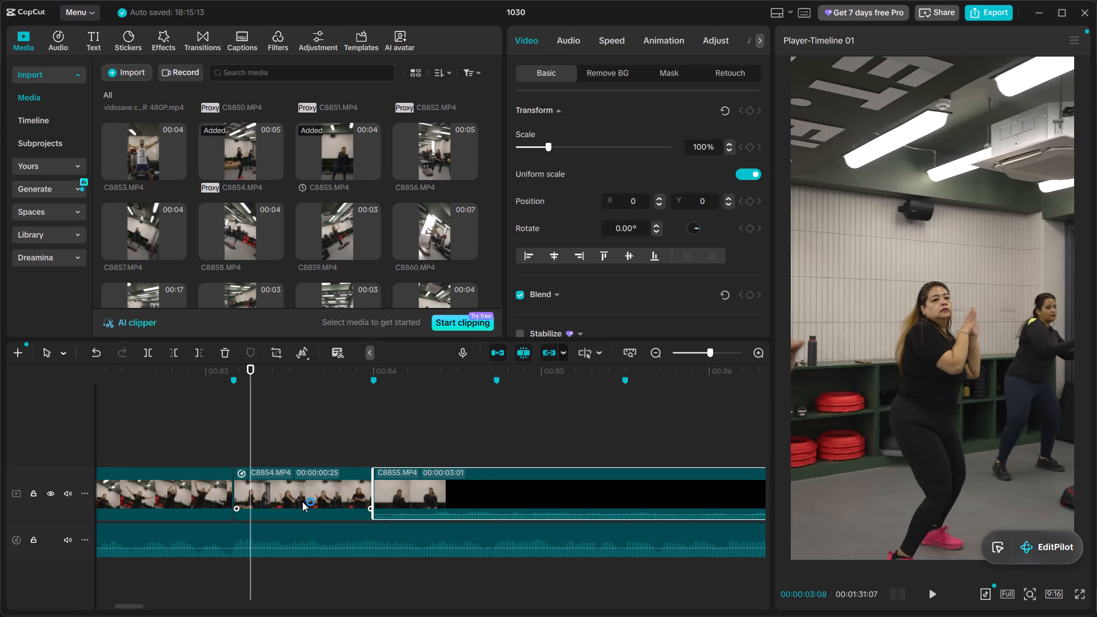
pyautogui.hotkey('ctrl', 'shift', 'c')
pyautogui.click(454, 489)
pyautogui.hotkey('ctrl', 'shift', 'v')
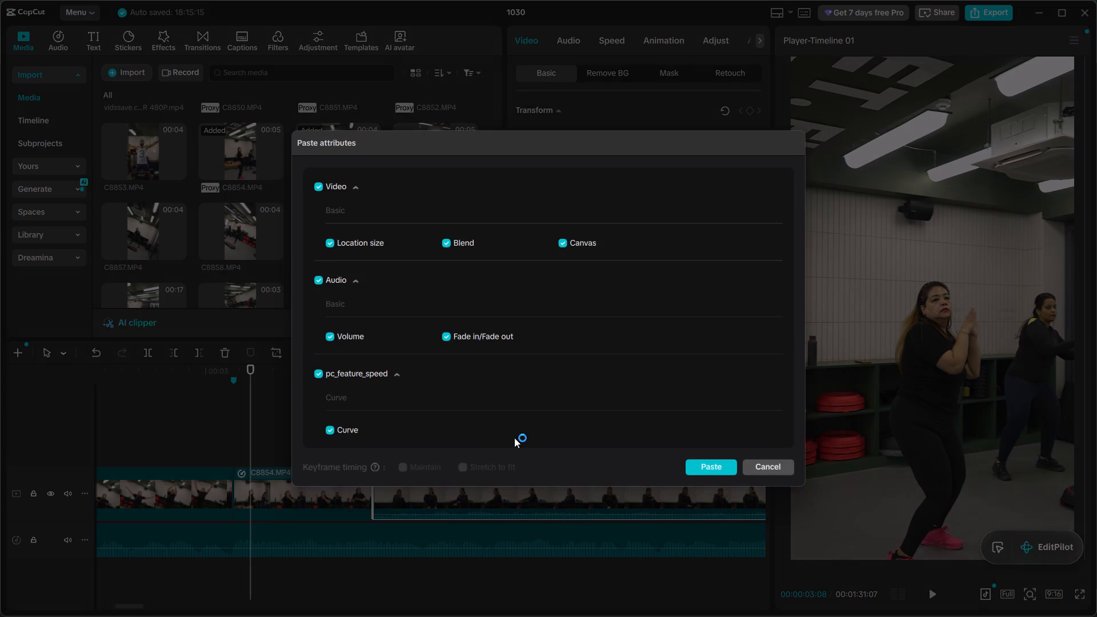
pyautogui.click(706, 462)
pyautogui.click(368, 432)
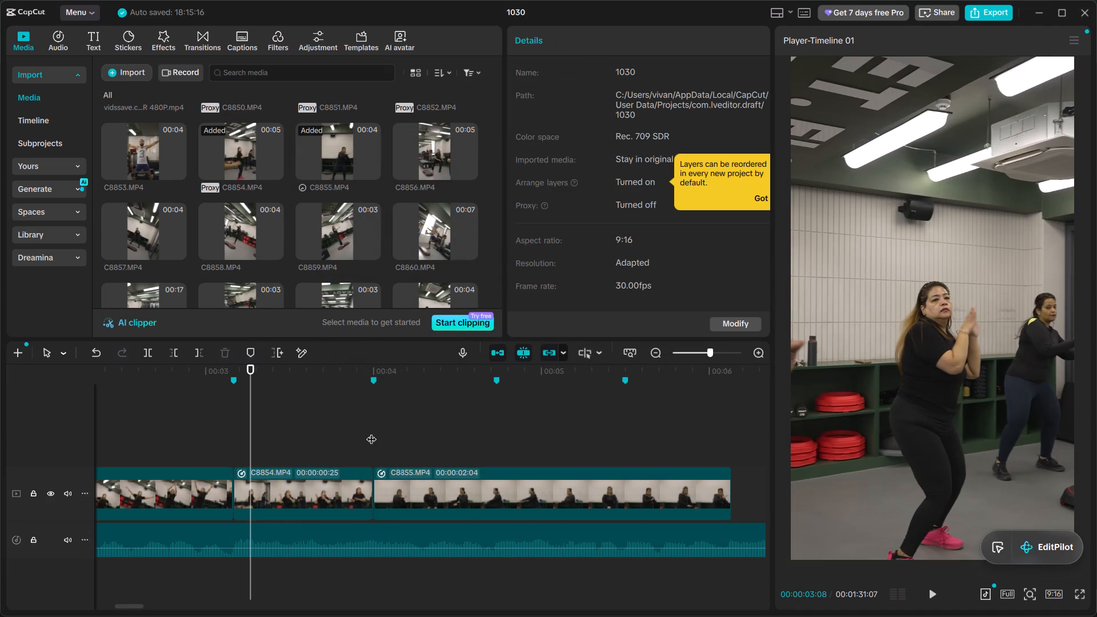
pyautogui.click(383, 436)
pyautogui.click(374, 436)
pyautogui.press('space')
pyautogui.keyDown('alt'); pyautogui.scroll(-2, 407, 445); pyautogui.keyUp('alt')
pyautogui.press('space')
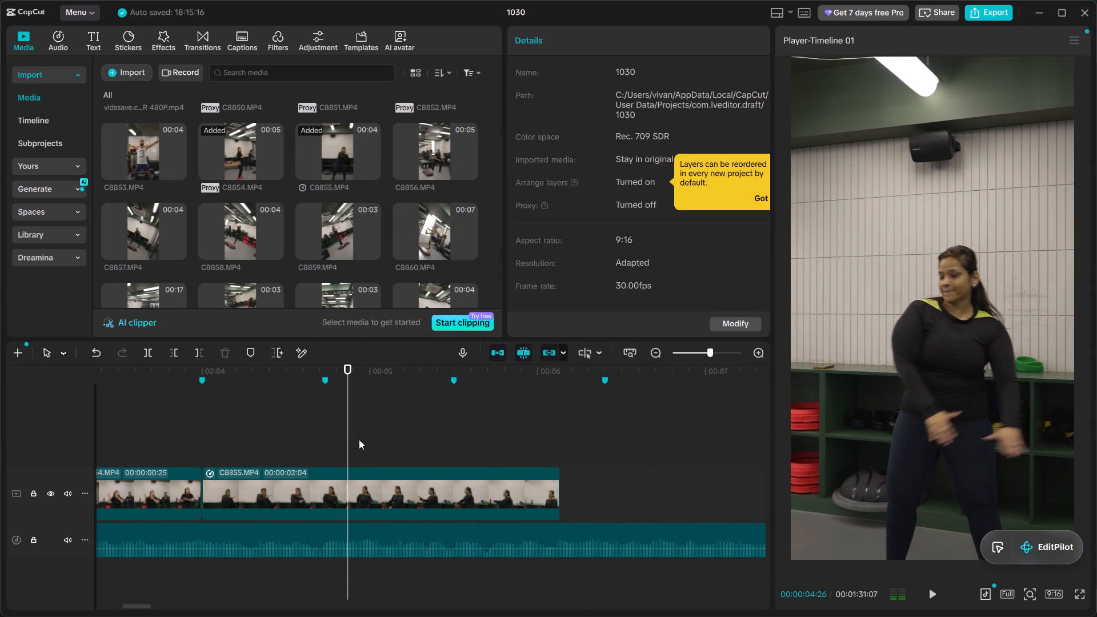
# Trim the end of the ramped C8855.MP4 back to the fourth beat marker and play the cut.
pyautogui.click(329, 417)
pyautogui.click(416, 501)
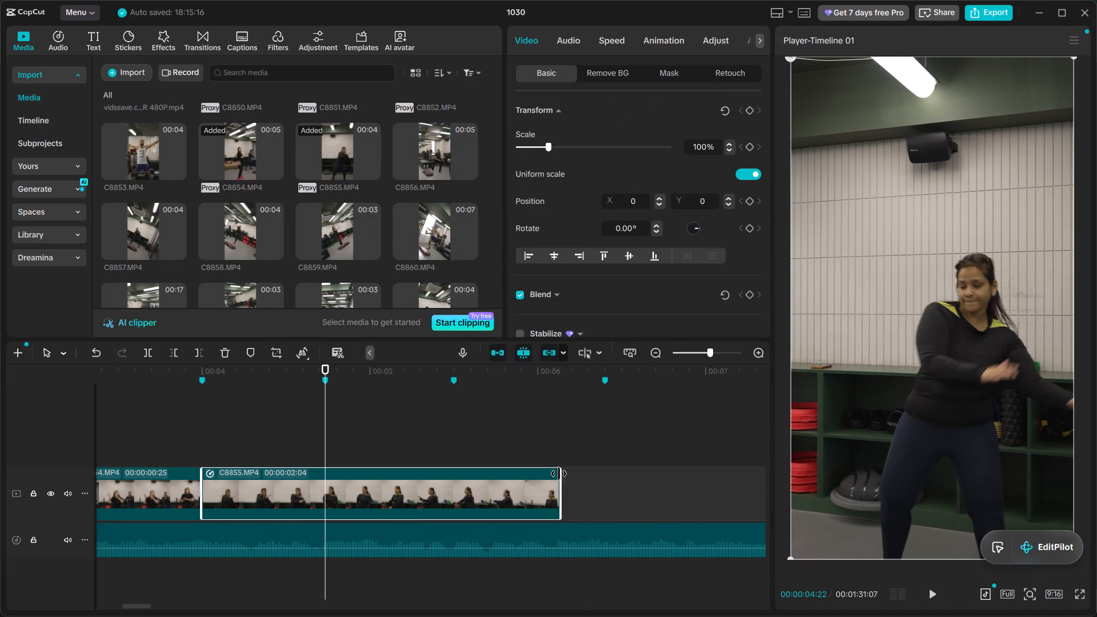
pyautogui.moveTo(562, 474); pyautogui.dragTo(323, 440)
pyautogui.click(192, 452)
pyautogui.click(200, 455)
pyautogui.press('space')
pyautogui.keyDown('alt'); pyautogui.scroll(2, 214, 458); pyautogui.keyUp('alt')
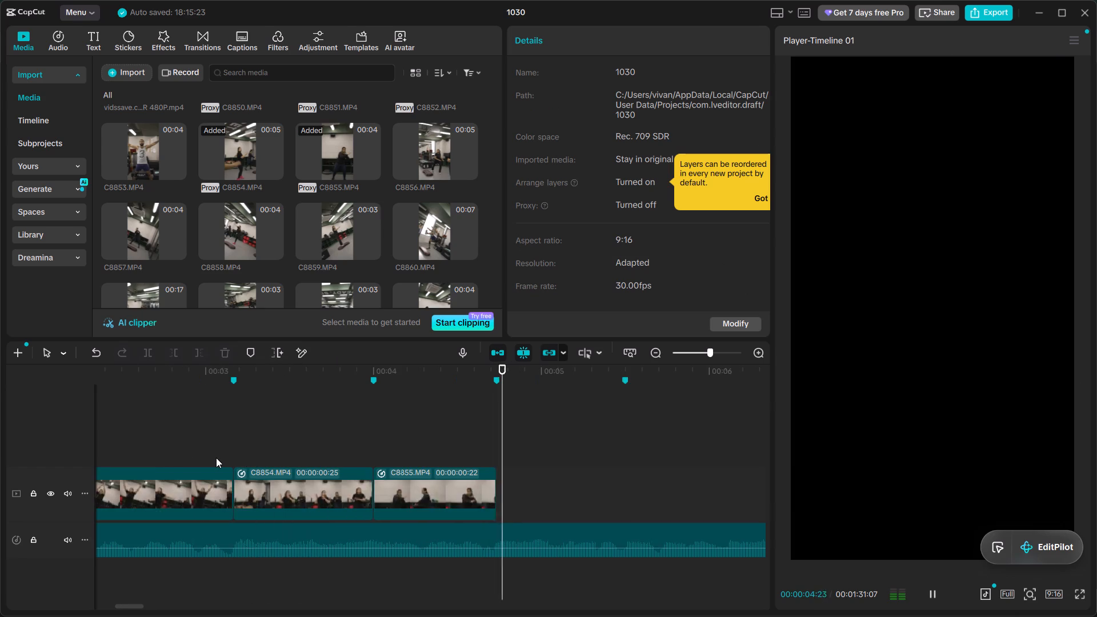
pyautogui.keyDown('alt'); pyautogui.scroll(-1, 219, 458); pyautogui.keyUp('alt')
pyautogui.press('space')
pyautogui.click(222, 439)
# Remove the speed curve from C8855.MP4 by setting its curve to None.
pyautogui.click(313, 472)
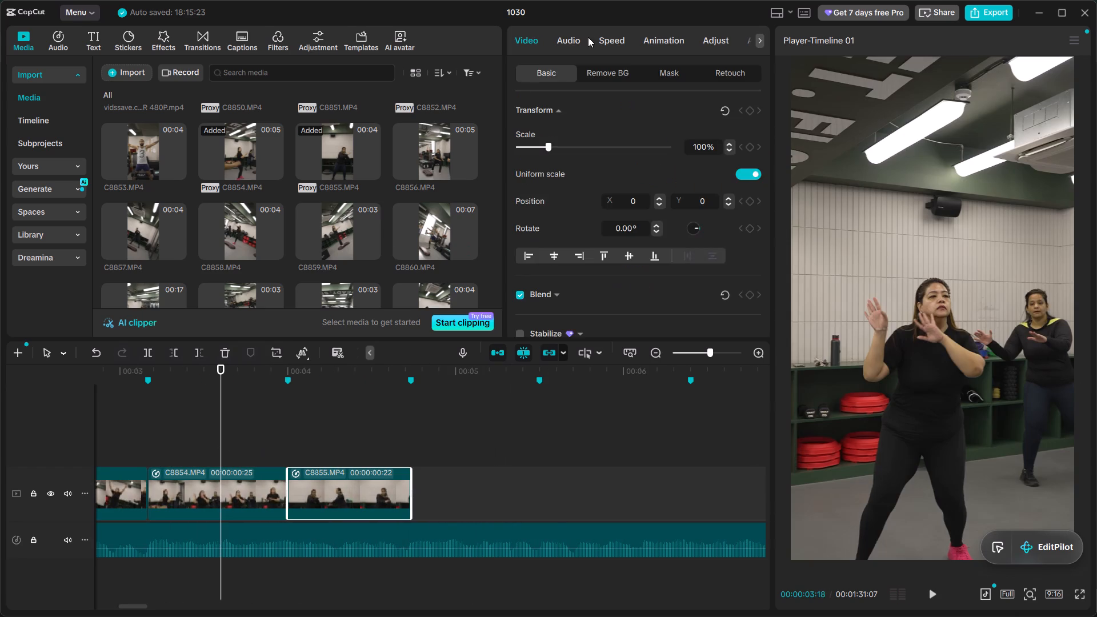
pyautogui.click(621, 39)
pyautogui.scroll(7, 591, 193)
pyautogui.click(539, 113)
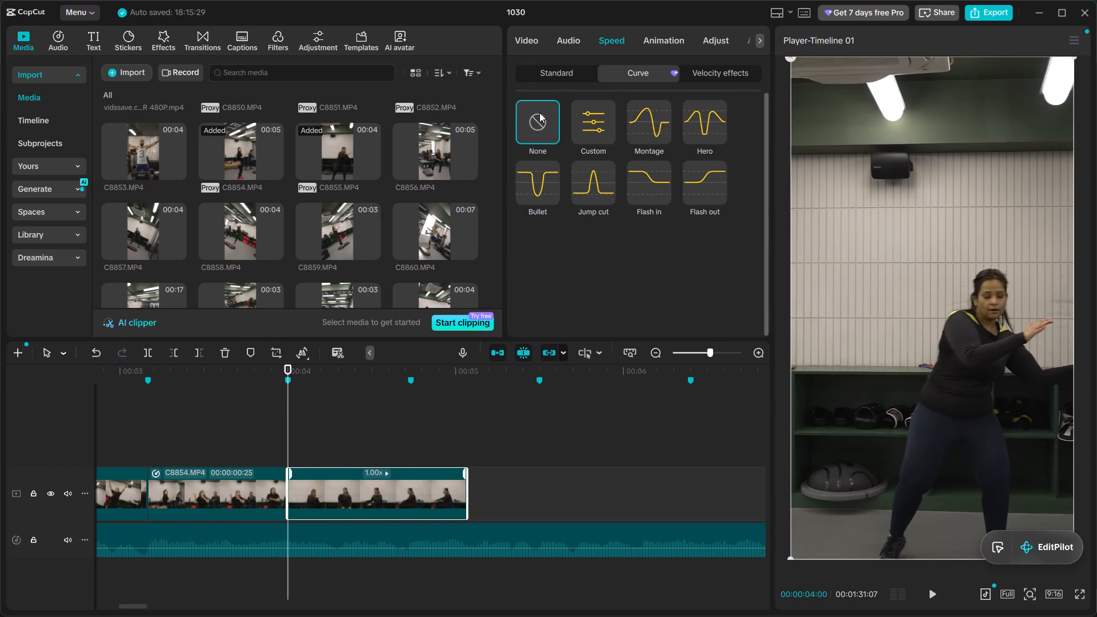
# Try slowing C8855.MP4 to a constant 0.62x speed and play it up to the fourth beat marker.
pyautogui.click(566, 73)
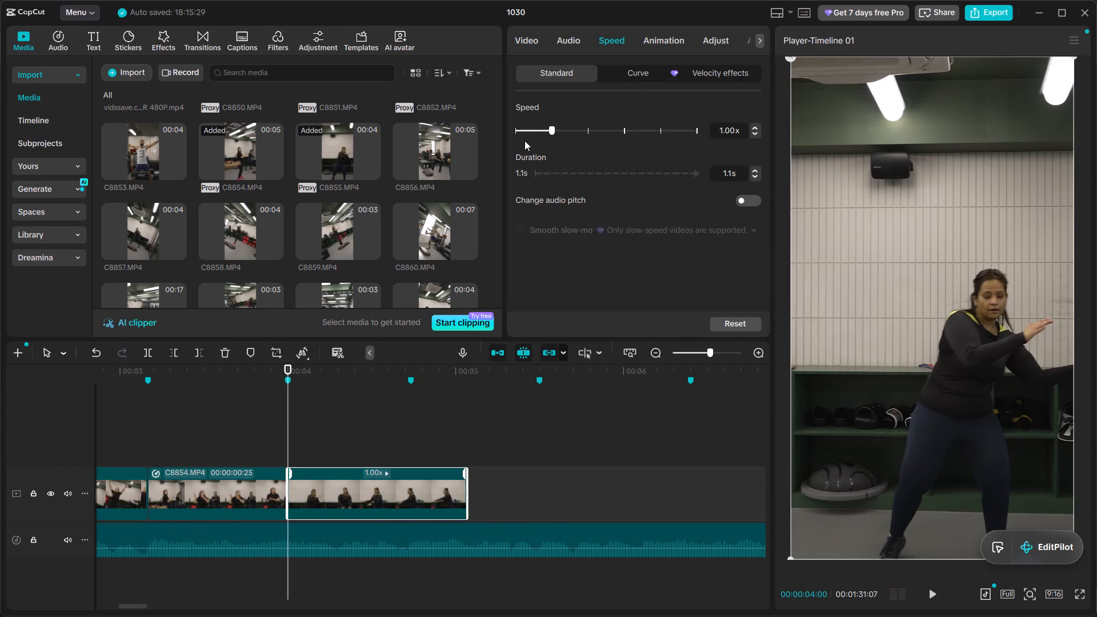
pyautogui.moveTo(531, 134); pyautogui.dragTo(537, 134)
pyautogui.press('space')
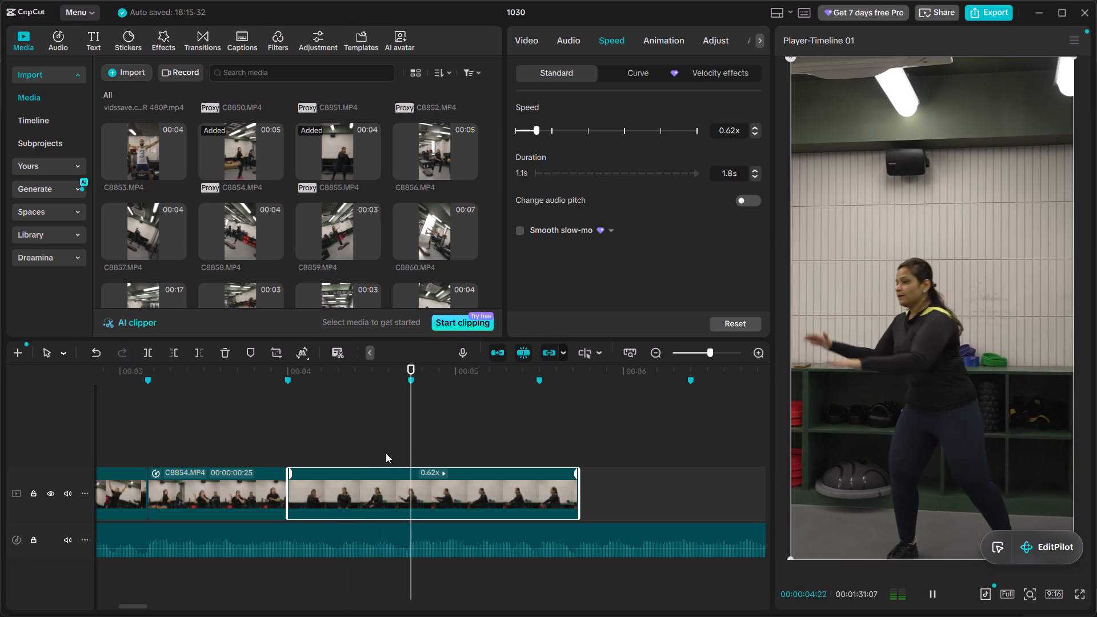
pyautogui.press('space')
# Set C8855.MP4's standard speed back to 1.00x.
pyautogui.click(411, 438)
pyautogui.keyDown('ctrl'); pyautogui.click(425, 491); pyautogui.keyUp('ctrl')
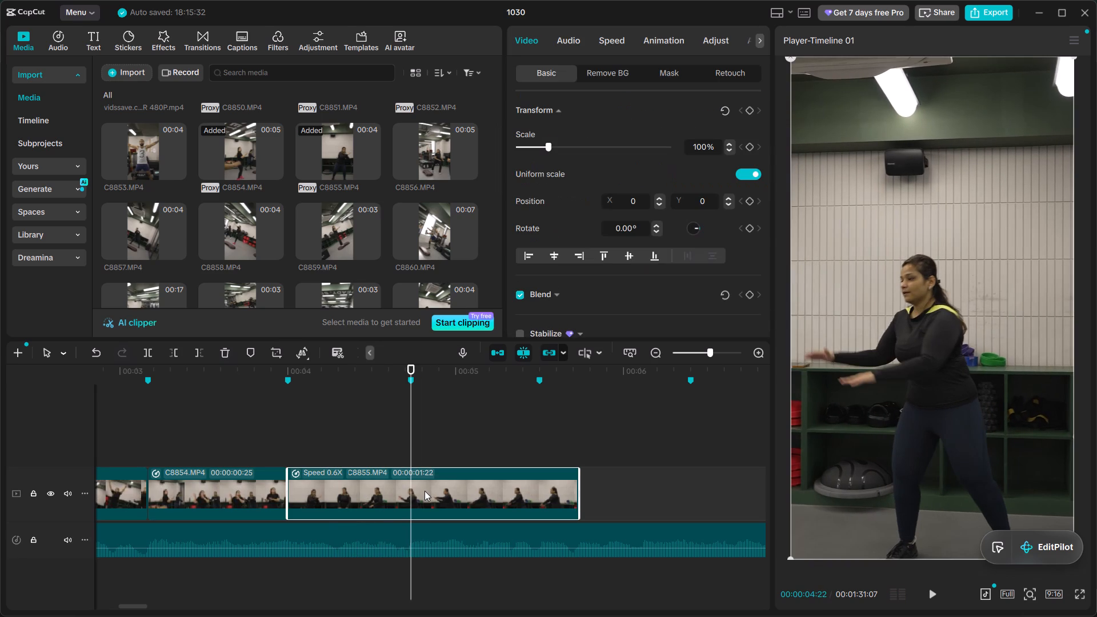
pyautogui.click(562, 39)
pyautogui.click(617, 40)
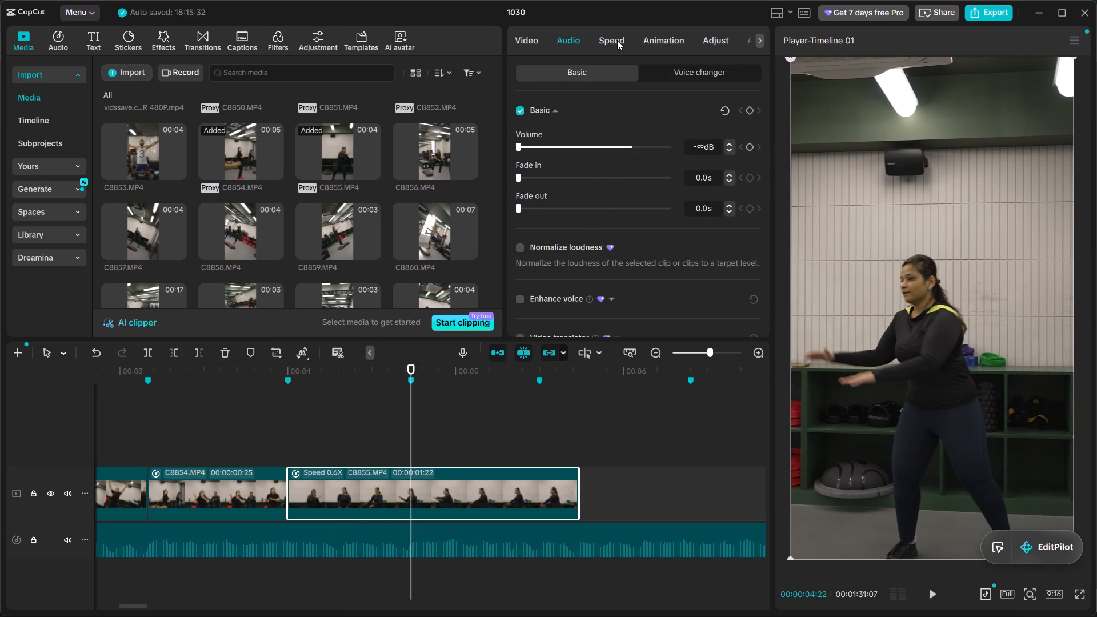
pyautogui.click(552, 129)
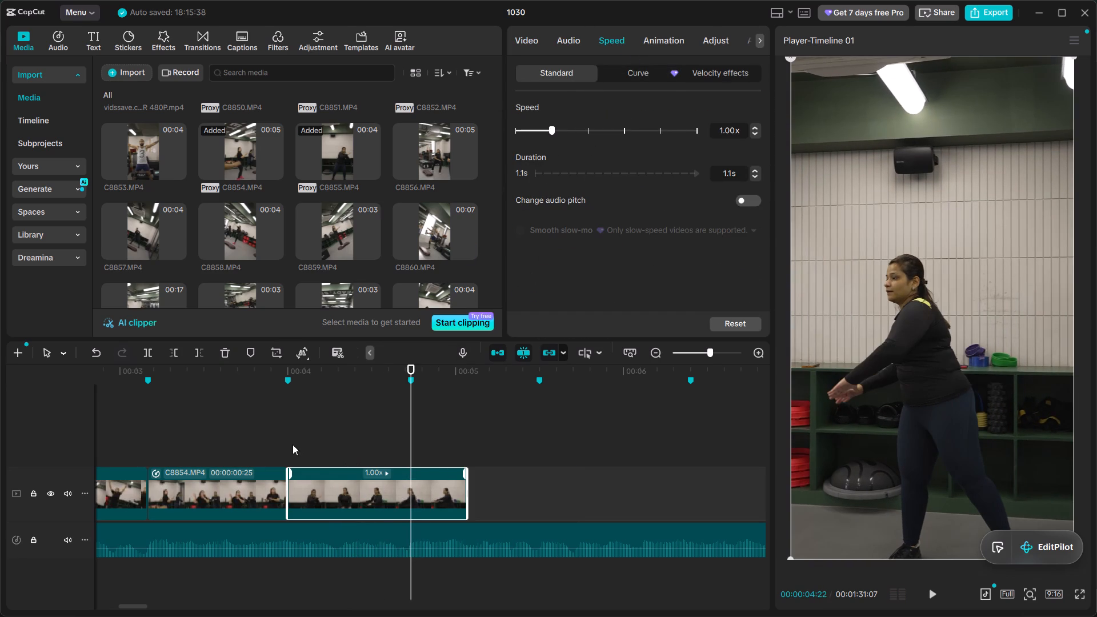
# Play C8855.MP4 from its start, then split it at the fourth beat marker (00:00:04:22) and delete the remainder.
pyautogui.click(292, 443)
pyautogui.click(291, 438)
pyautogui.press('space')
pyautogui.press('space')
pyautogui.click(414, 424)
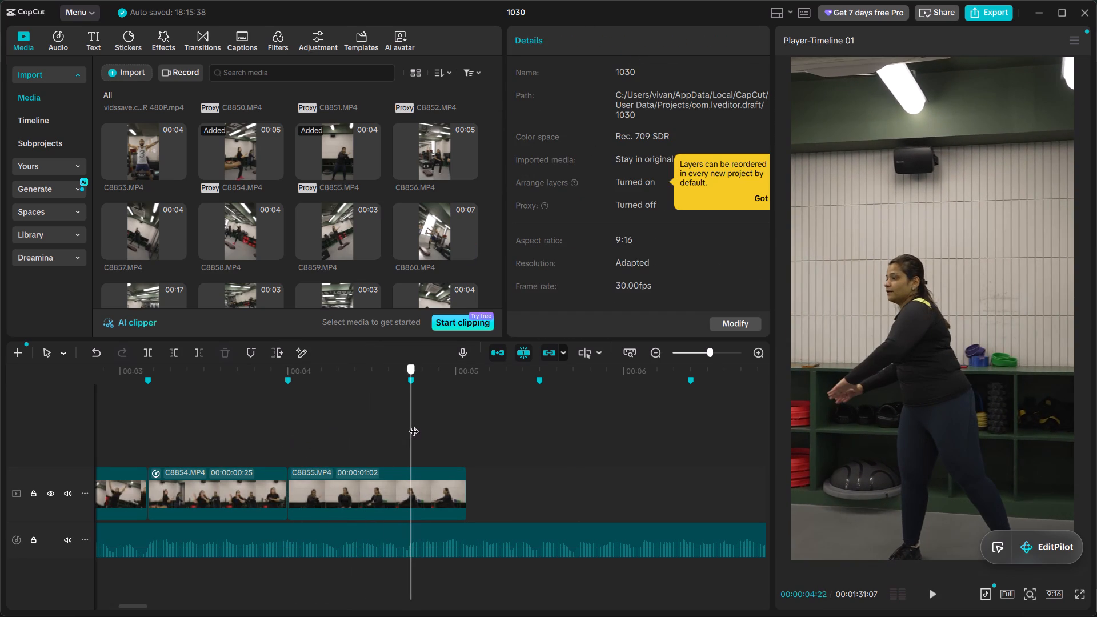
pyautogui.keyDown('ctrl'); pyautogui.click(417, 510); pyautogui.keyUp('ctrl')
pyautogui.hotkey('ctrl', 'b')
pyautogui.press('BackSpace')
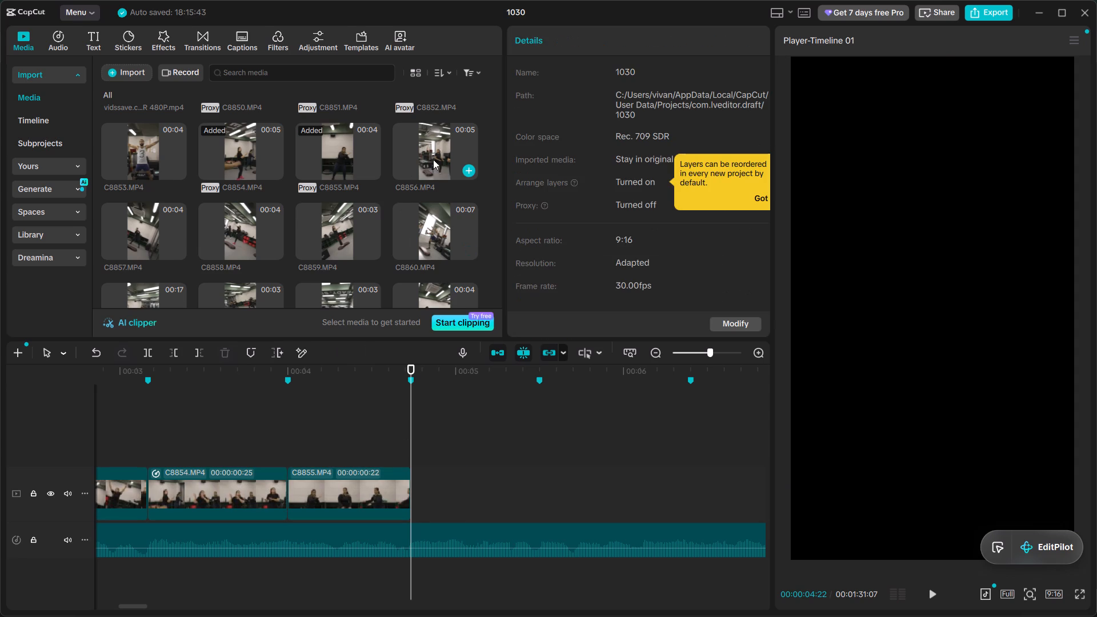
# Preview C8856.MP4, set its in point at 00:00:01:29, and add it to the video track directly after C8855.MP4.
pyautogui.click(433, 159)
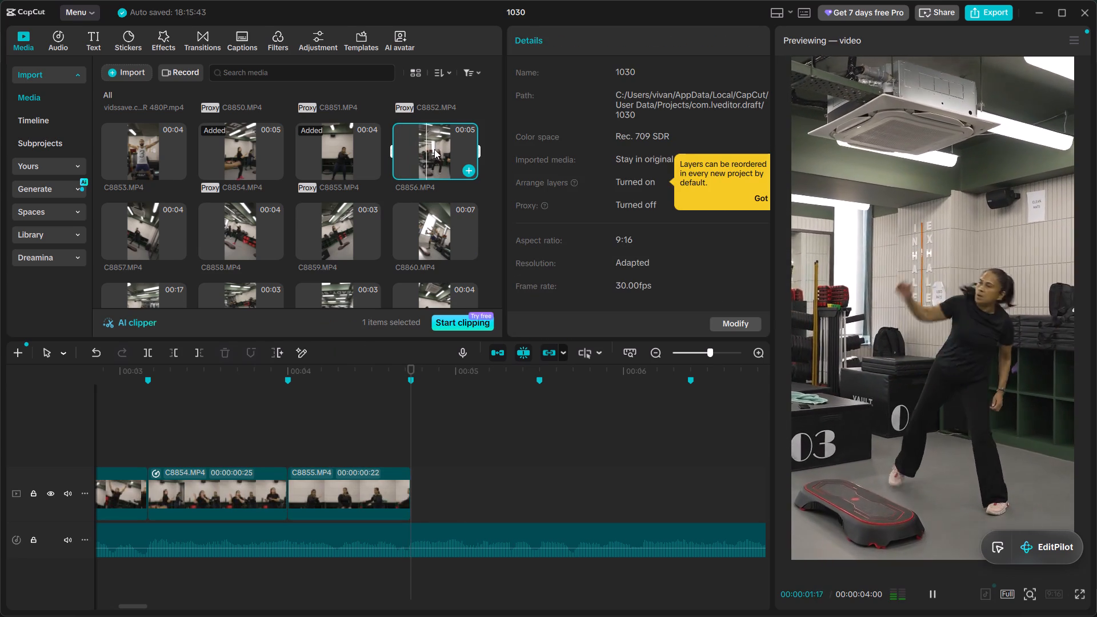
pyautogui.click(435, 147)
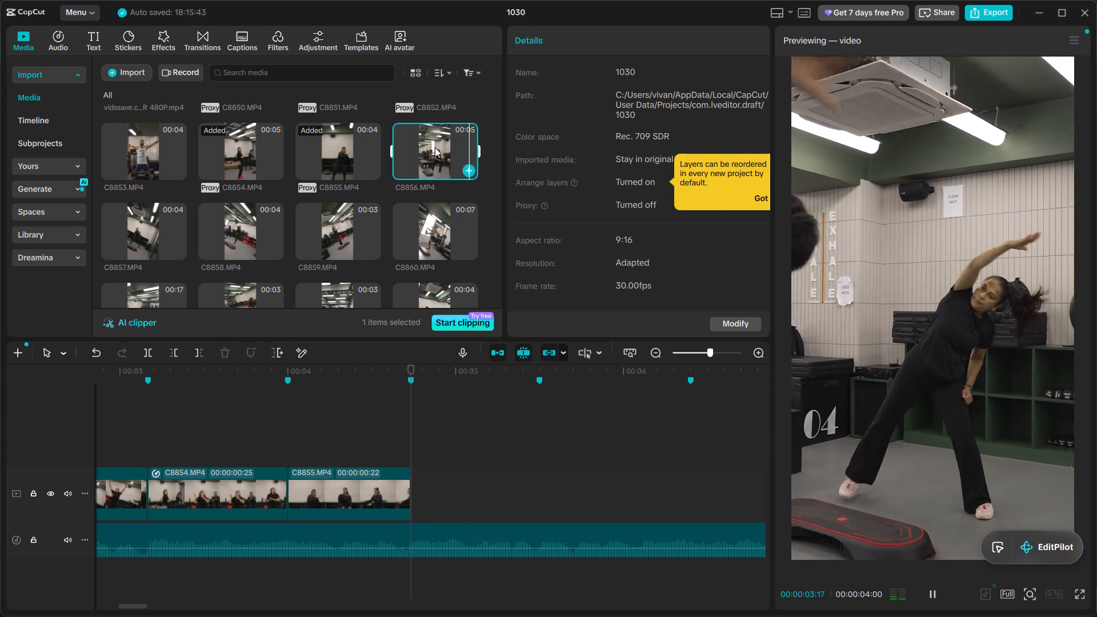
pyautogui.click(435, 147)
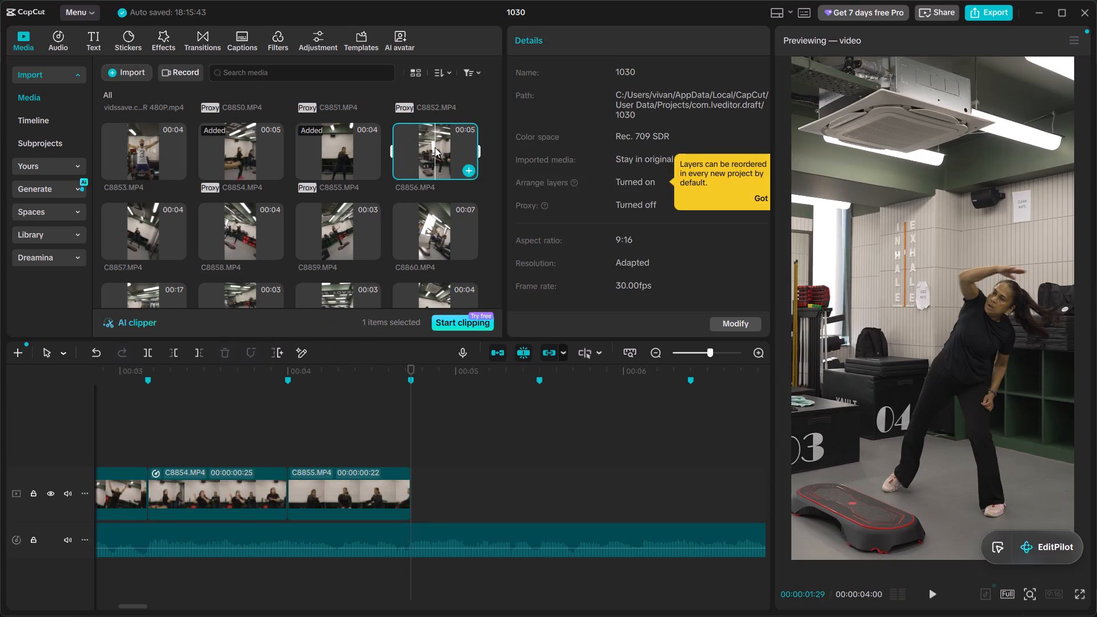
pyautogui.press('i')
pyautogui.moveTo(445, 150); pyautogui.dragTo(425, 488)
# Play the start of C8856.MP4 in the timeline and mute the clip's audio.
pyautogui.press('space')
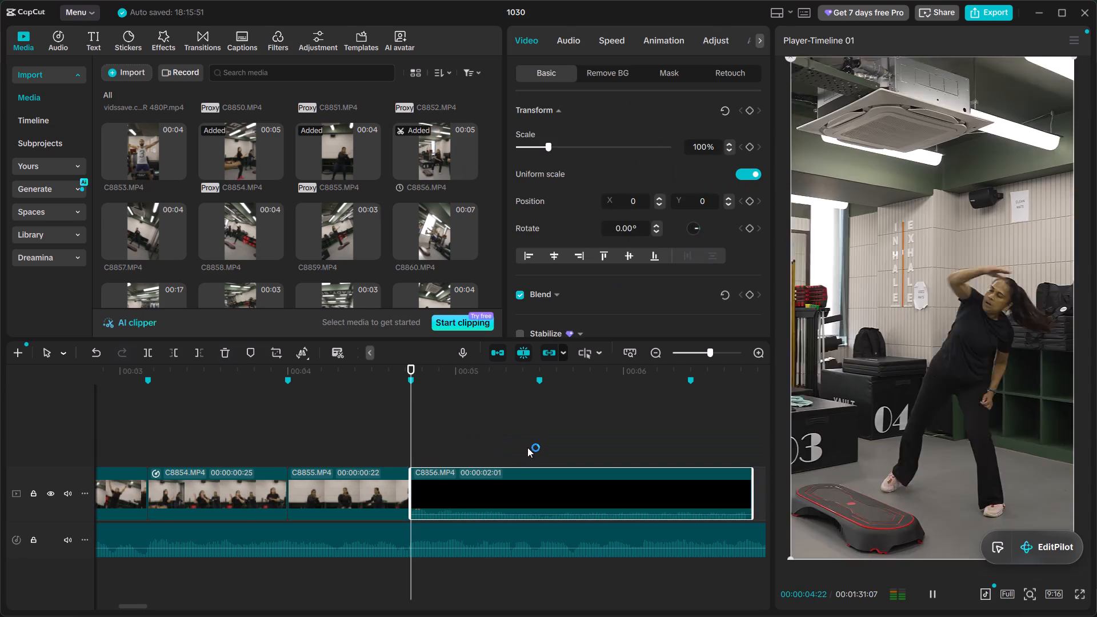
pyautogui.keyDown('alt'); pyautogui.scroll(-2, 529, 447); pyautogui.keyUp('alt')
pyautogui.press('space')
pyautogui.click(364, 424)
pyautogui.keyDown('ctrl'); pyautogui.click(384, 502); pyautogui.keyUp('ctrl')
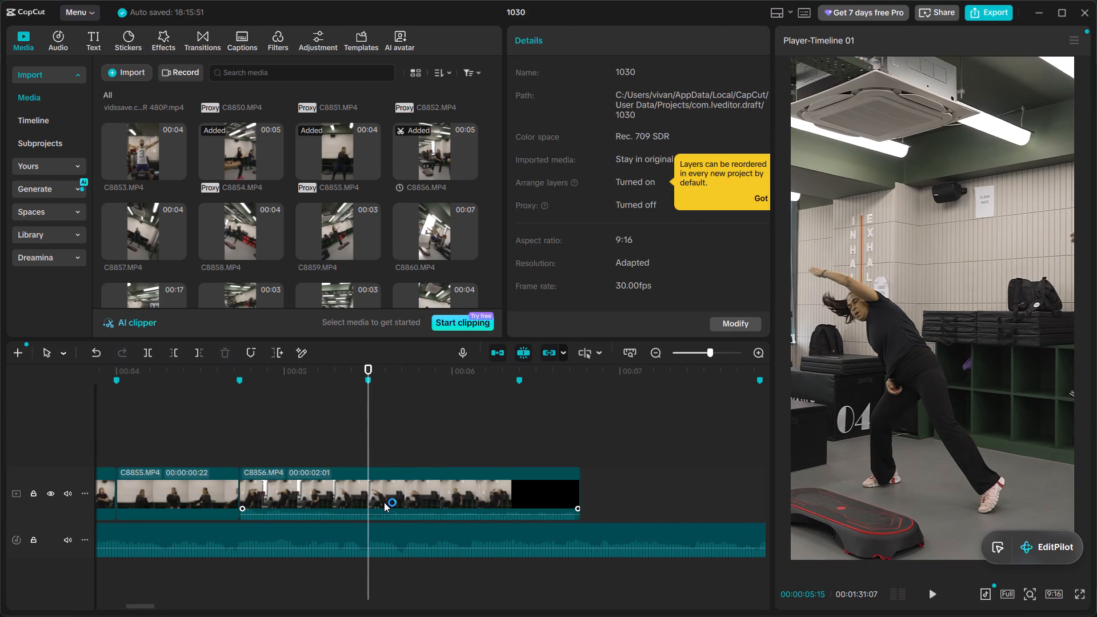
pyautogui.moveTo(411, 514); pyautogui.dragTo(417, 532)
# Split C8856.MP4 at the fifth beat marker (00:00:05:15), delete the remainder, and play back the latest cuts.
pyautogui.hotkey('ctrl', 'b')
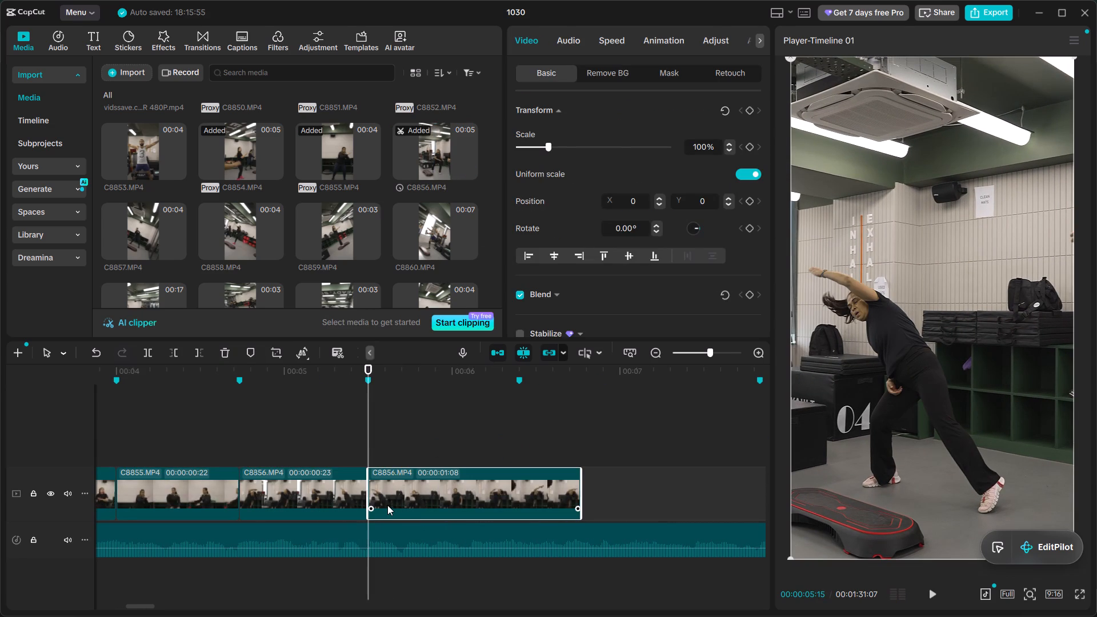
pyautogui.press('BackSpace')
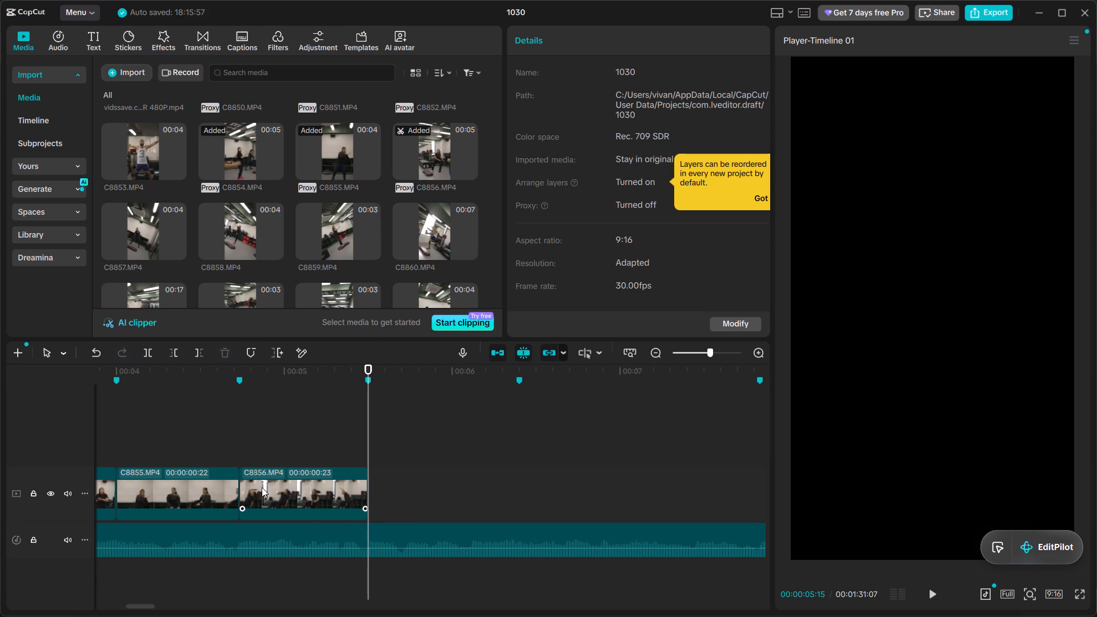
pyautogui.click(178, 419)
pyautogui.press('space')
pyautogui.keyDown('alt'); pyautogui.scroll(3, 320, 467); pyautogui.keyUp('alt')
pyautogui.keyDown('alt'); pyautogui.scroll(-1, 349, 460); pyautogui.keyUp('alt')
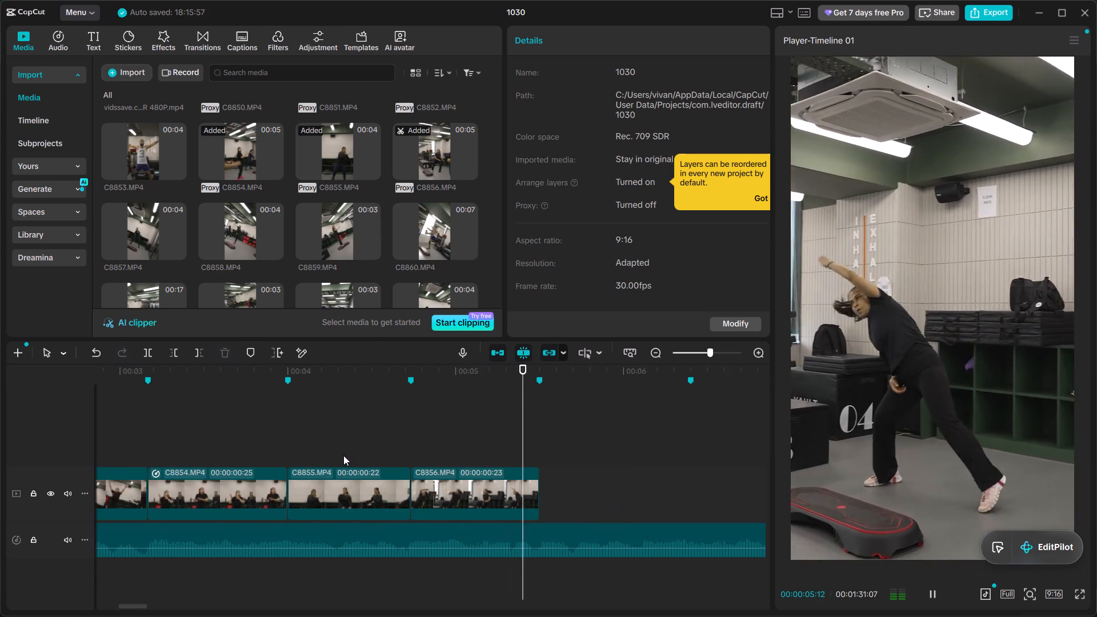
pyautogui.keyDown('alt'); pyautogui.scroll(-1, 343, 455); pyautogui.keyUp('alt')
pyautogui.press('space')
# Add C8857.MP4 to the video track directly after C8856.MP4 and mute its audio.
pyautogui.click(134, 238)
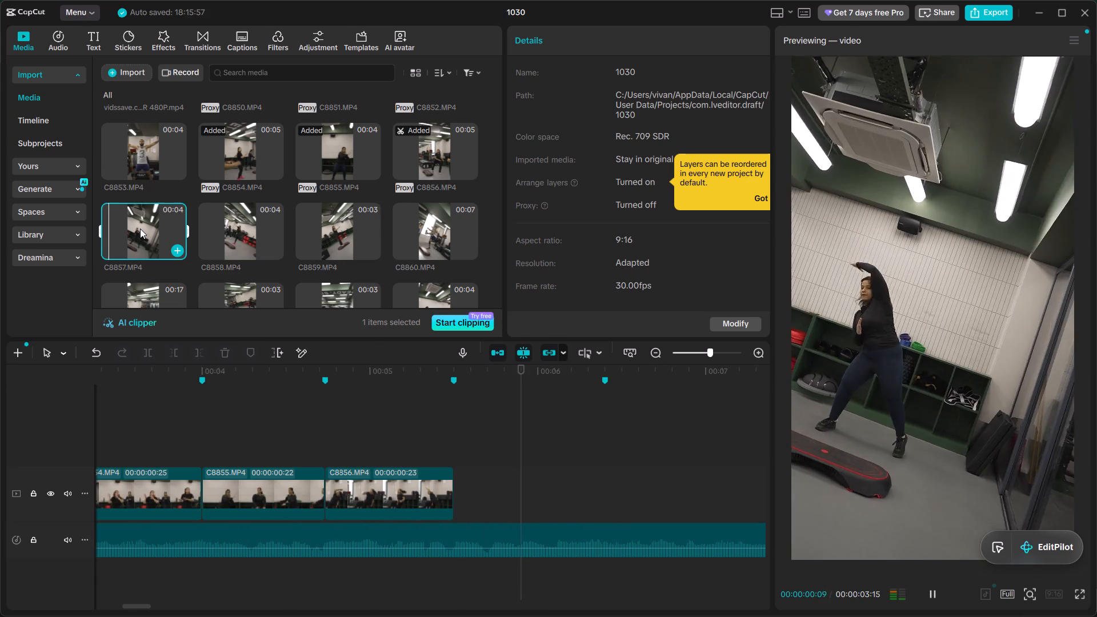
pyautogui.moveTo(140, 228); pyautogui.dragTo(468, 490)
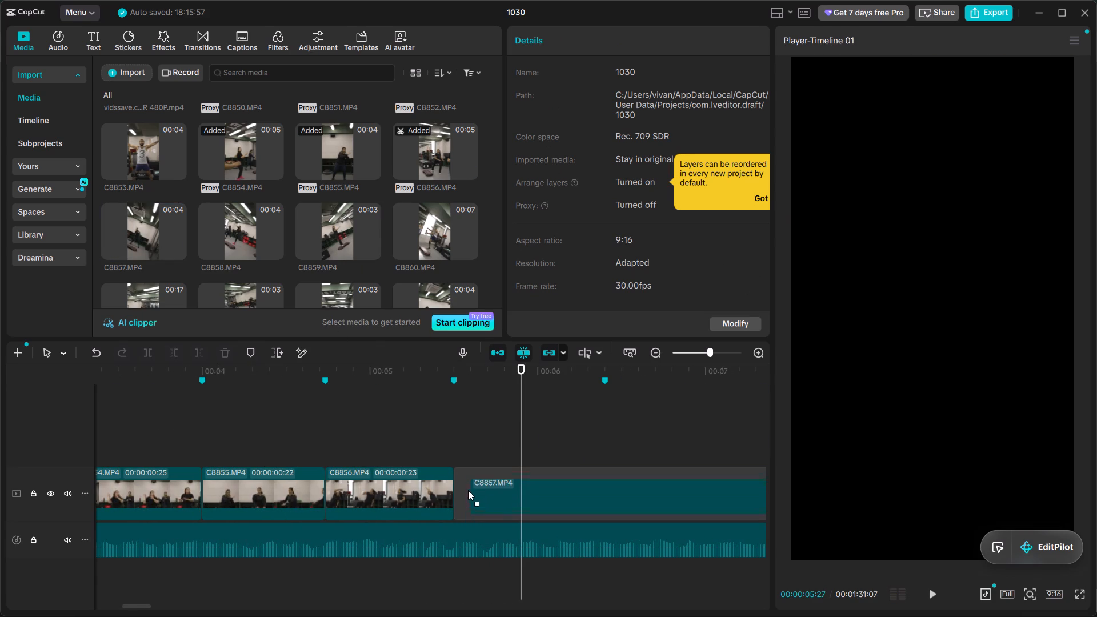
pyautogui.moveTo(468, 490); pyautogui.dragTo(467, 490)
pyautogui.click(428, 416)
pyautogui.click(451, 423)
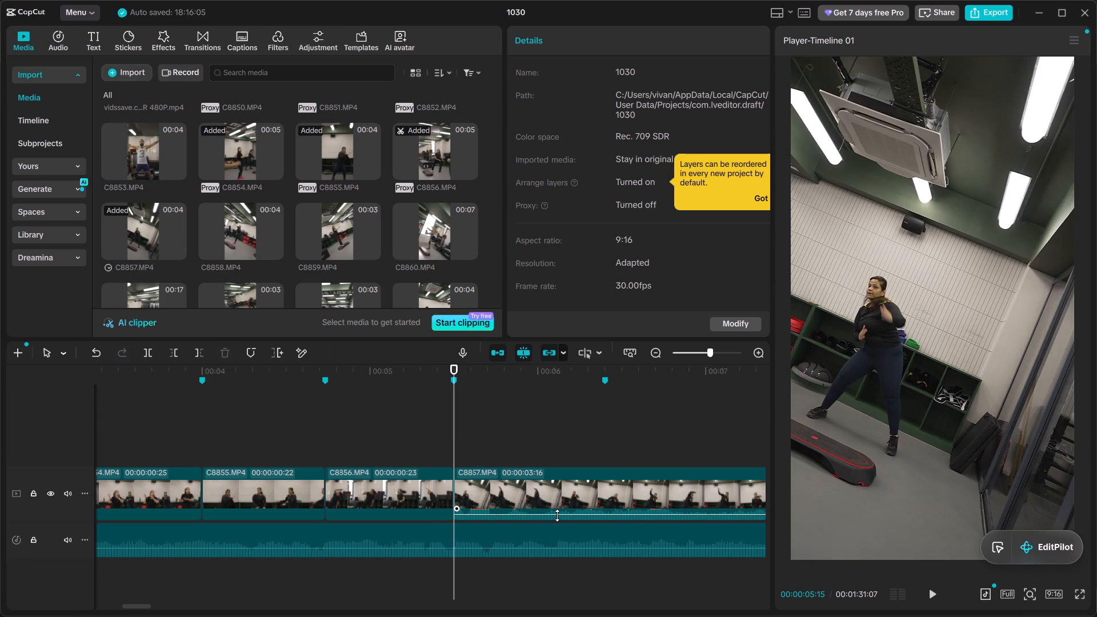
pyautogui.moveTo(557, 515); pyautogui.dragTo(572, 548)
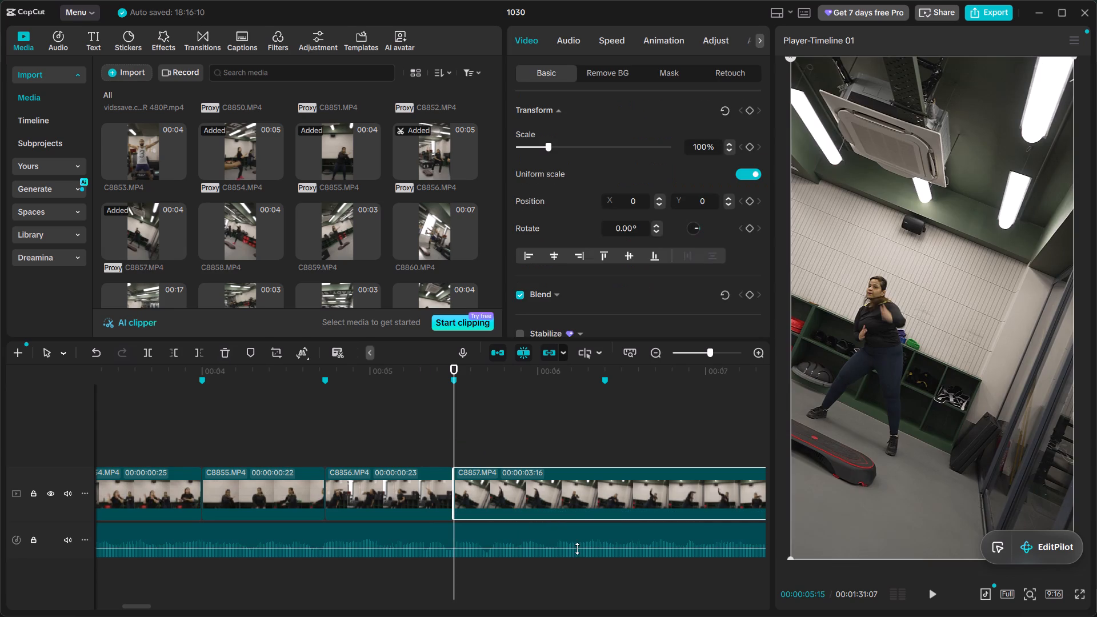
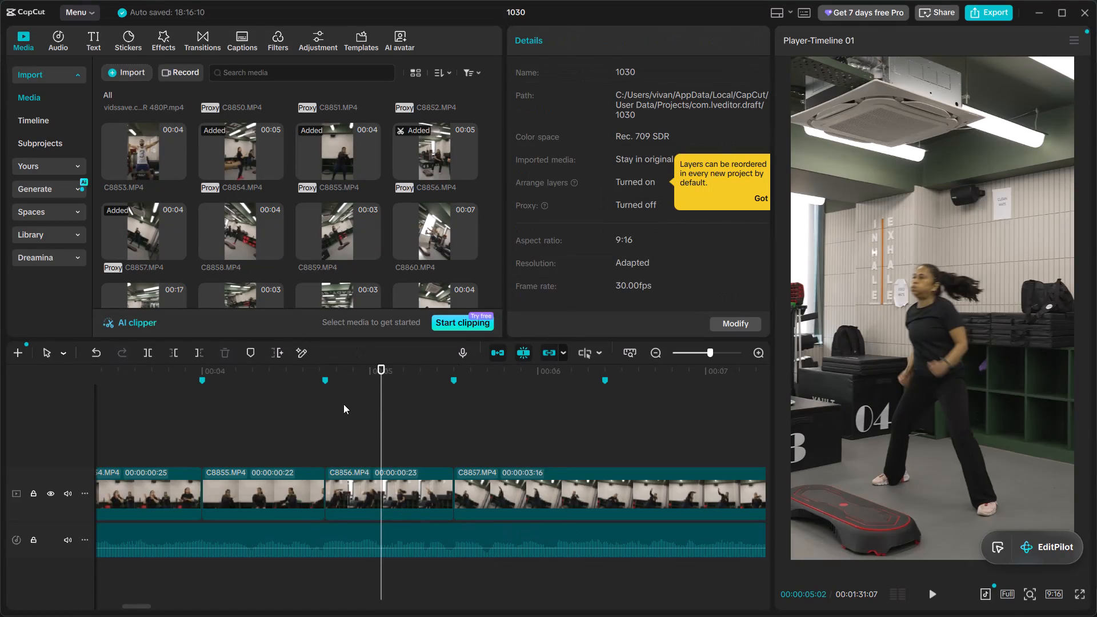
# Play back from C8856.MP4 into C8857.MP4 and split C8857.MP4 at the beat marker at 00:00:06:12.
pyautogui.click(343, 404)
pyautogui.click(322, 399)
pyautogui.click(293, 411)
pyautogui.press('space')
pyautogui.keyDown('alt'); pyautogui.scroll(-3, 334, 430); pyautogui.keyUp('alt')
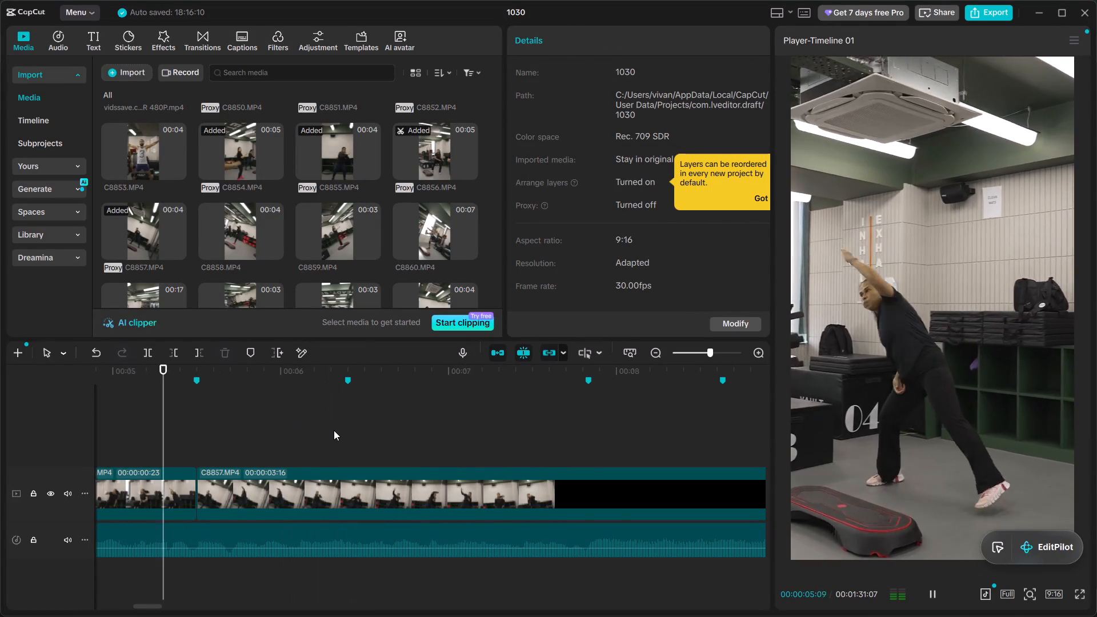
pyautogui.keyDown('alt'); pyautogui.scroll(4, 334, 430); pyautogui.keyUp('alt')
pyautogui.keyDown('alt'); pyautogui.scroll(-3, 339, 432); pyautogui.keyUp('alt')
pyautogui.press('space')
pyautogui.click(434, 420)
pyautogui.keyDown('ctrl'); pyautogui.click(450, 483); pyautogui.keyUp('ctrl')
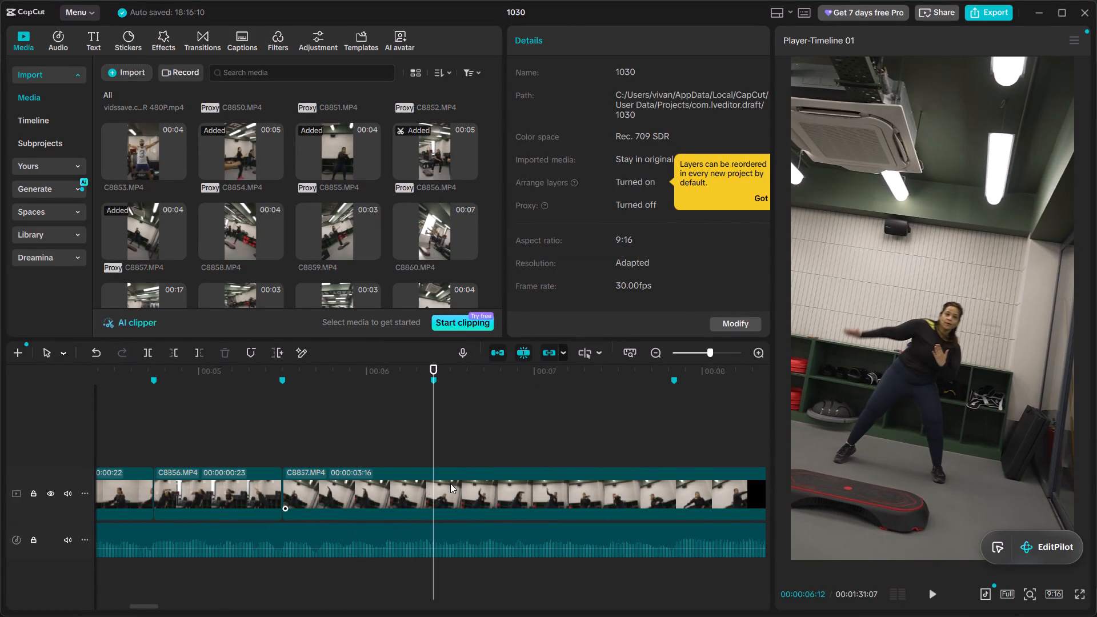
pyautogui.hotkey('ctrl', 'b')
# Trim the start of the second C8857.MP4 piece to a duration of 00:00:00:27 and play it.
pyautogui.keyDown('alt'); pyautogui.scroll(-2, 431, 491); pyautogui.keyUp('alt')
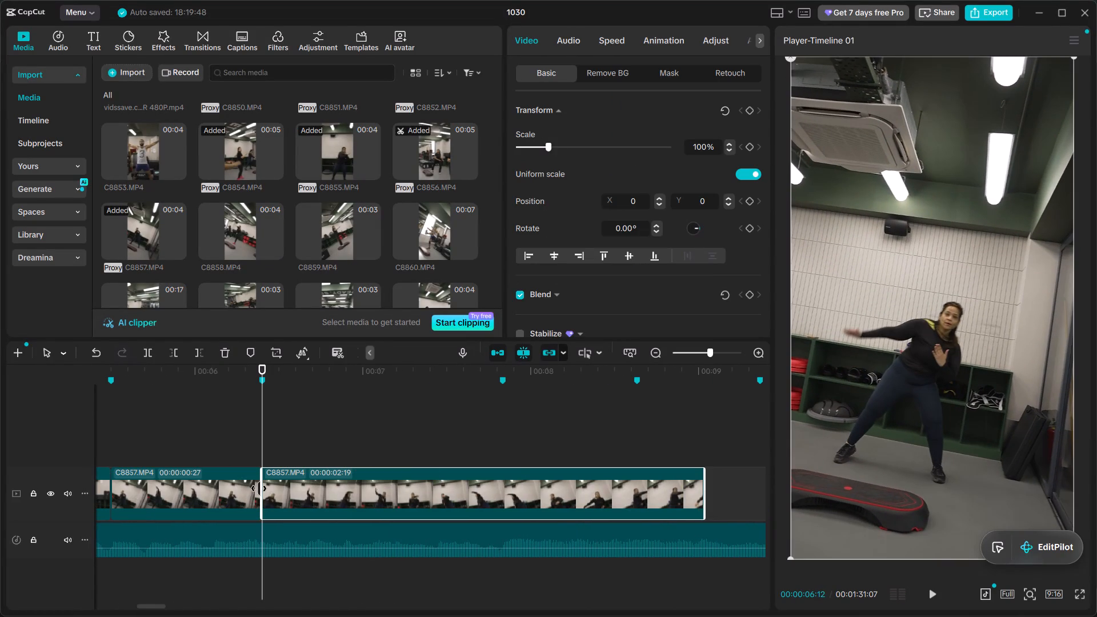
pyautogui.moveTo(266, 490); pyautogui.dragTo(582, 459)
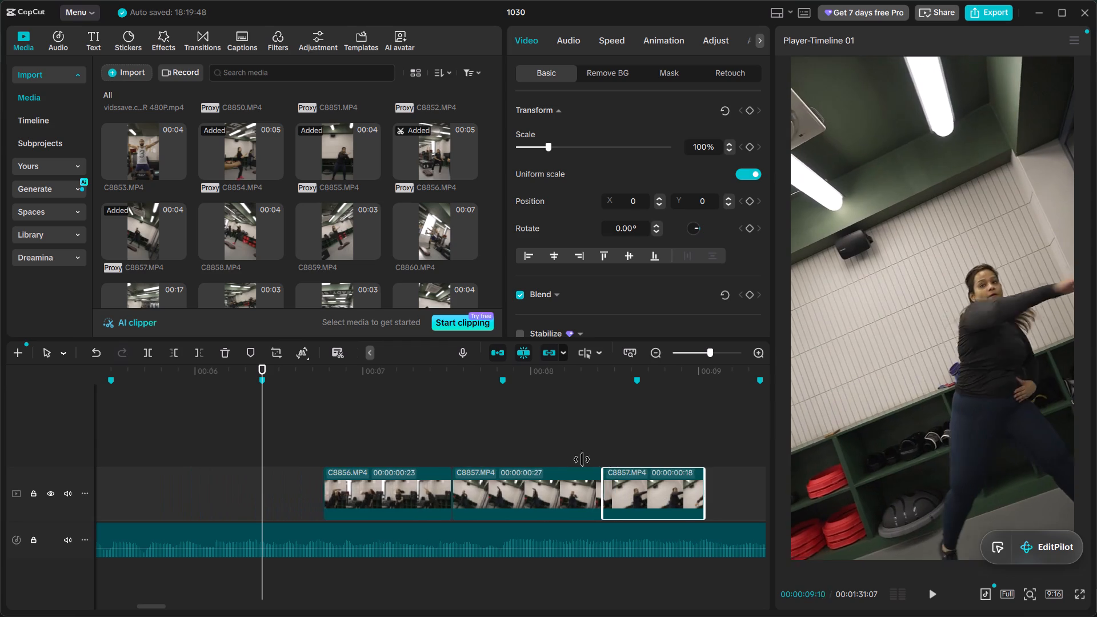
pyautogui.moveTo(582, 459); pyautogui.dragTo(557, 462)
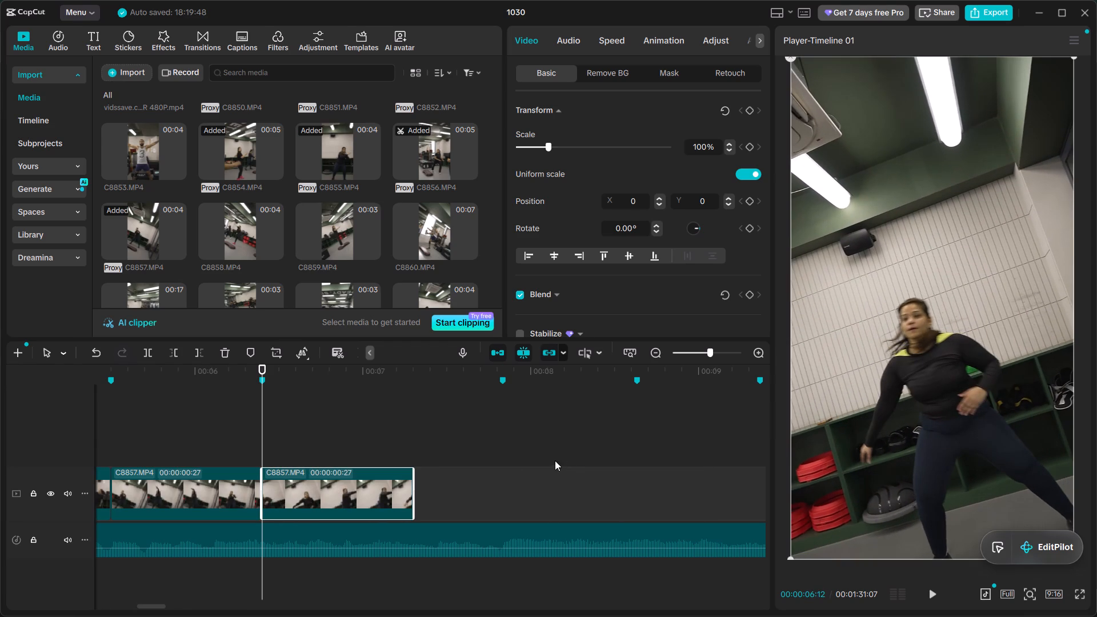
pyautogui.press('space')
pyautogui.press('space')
# Delete the second C8857.MP4 piece after the split.
pyautogui.click(318, 495)
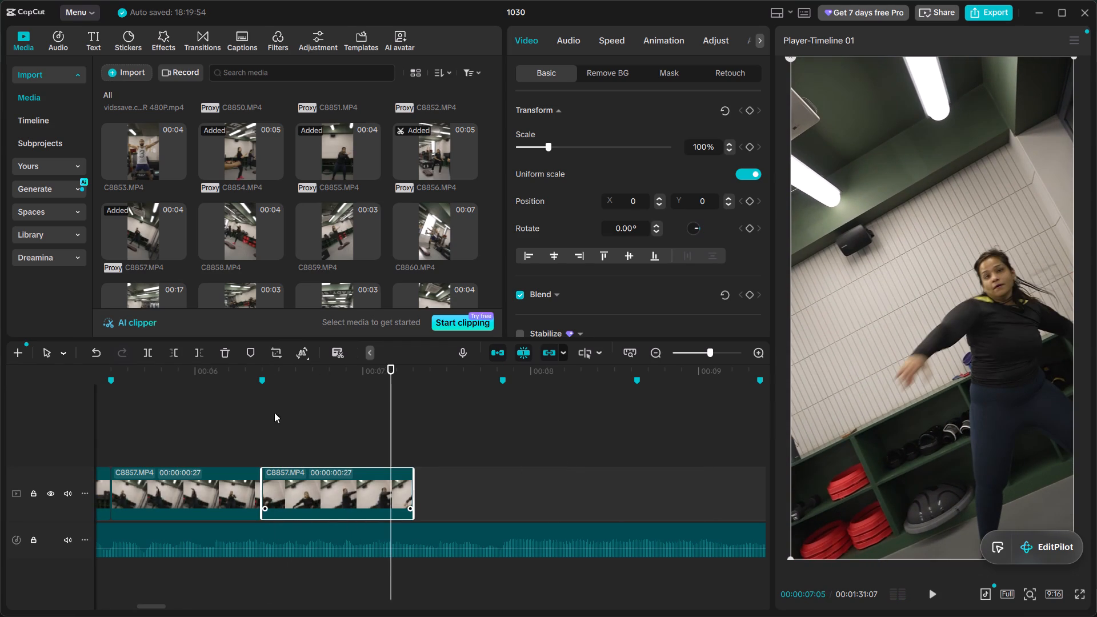
pyautogui.press('BackSpace')
# Preview C8857.MP4 and C8858.MP4, and add C8858.MP4 to the video track directly after the C8857.MP4 cut.
pyautogui.click(441, 150)
pyautogui.click(146, 243)
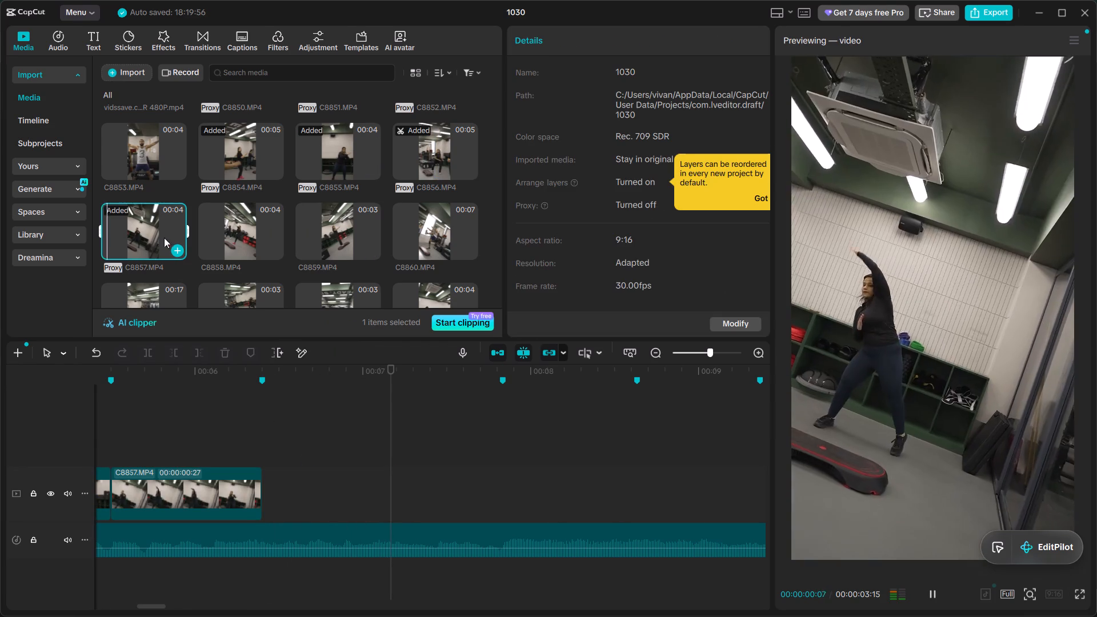
pyautogui.click(236, 230)
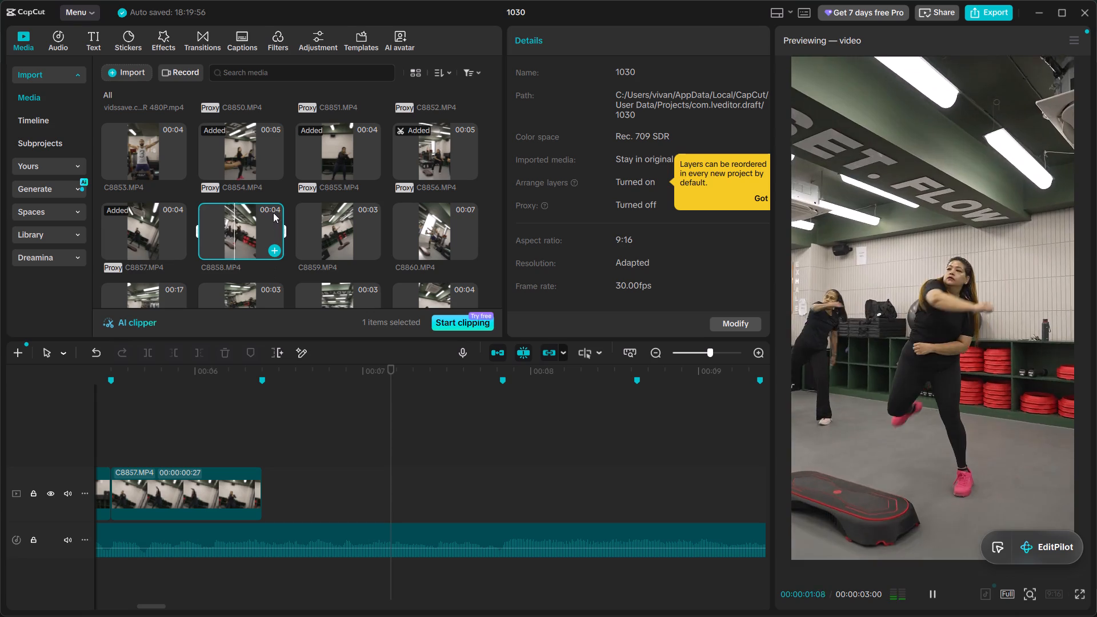
pyautogui.moveTo(254, 238); pyautogui.dragTo(311, 507)
# Apply the Bullet speed curve to C8858.MP4 and play the ramped clip.
pyautogui.click(618, 46)
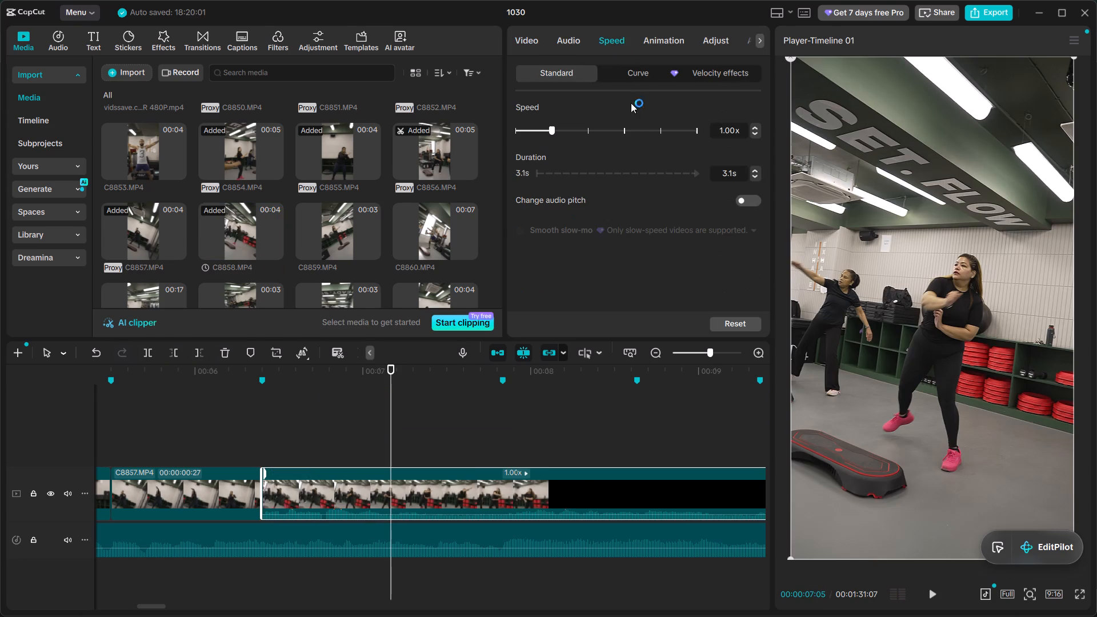
pyautogui.click(633, 74)
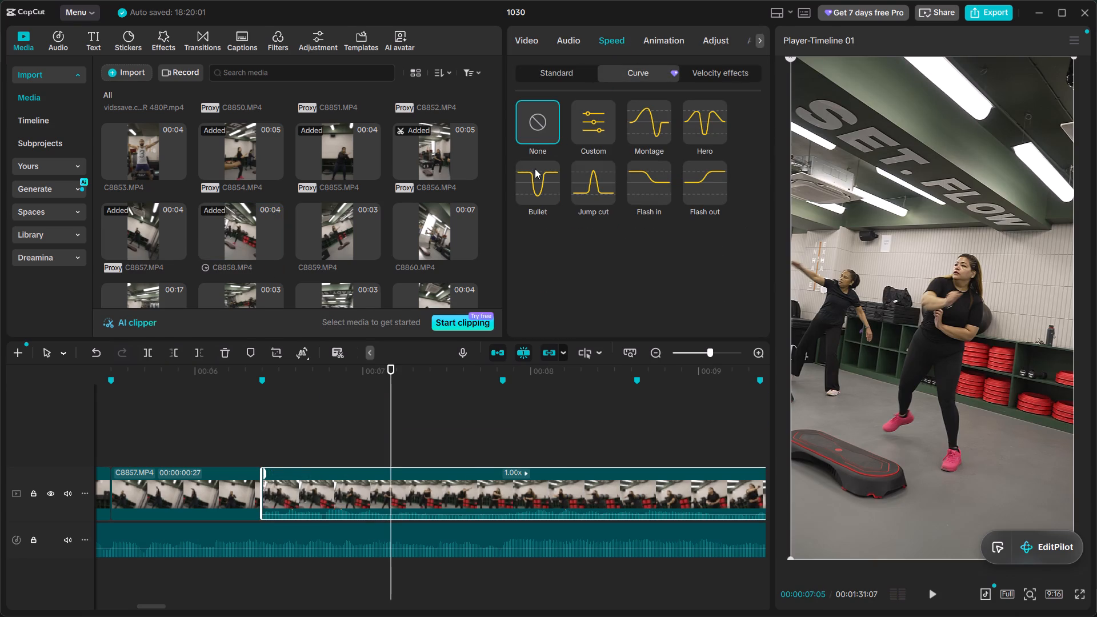
pyautogui.click(537, 172)
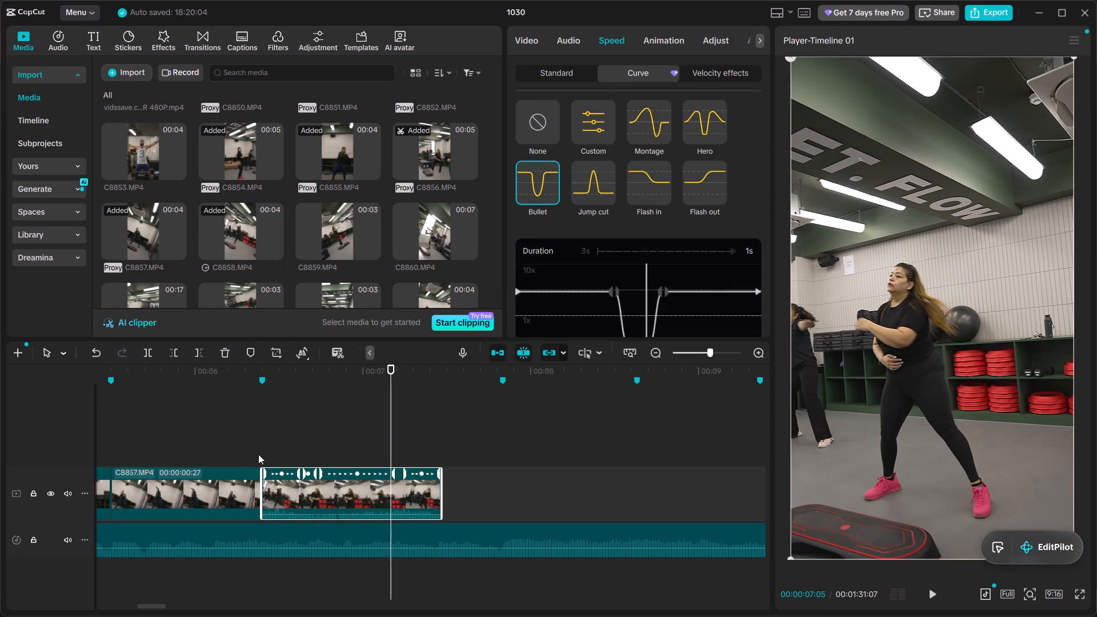
pyautogui.click(258, 454)
pyautogui.click(286, 500)
pyautogui.press('space')
pyautogui.press('space')
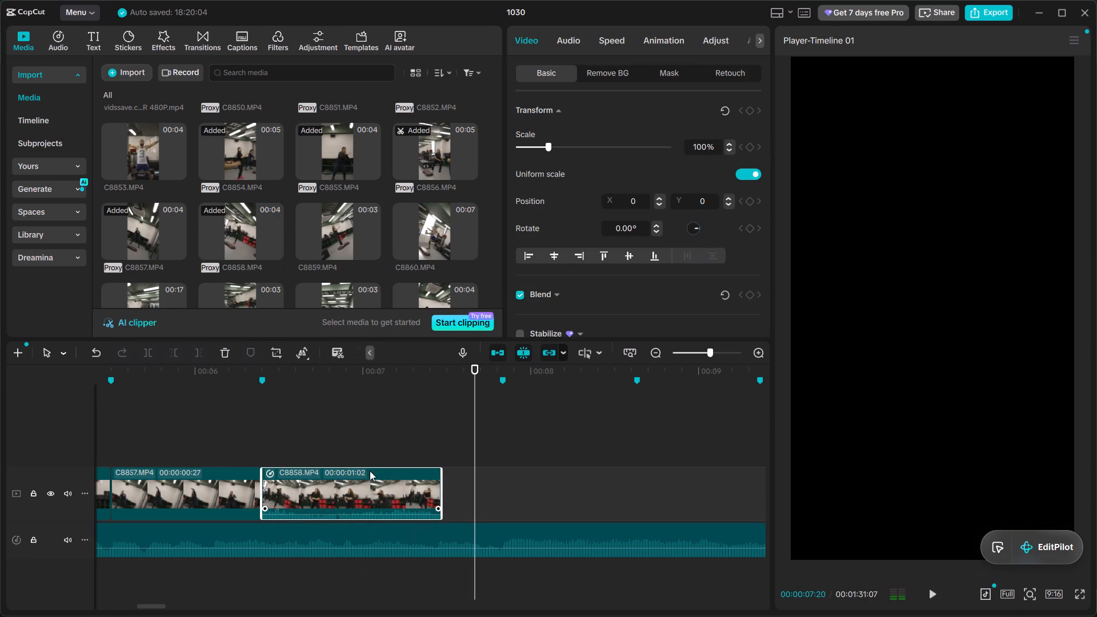
# Mute C8858.MP4's audio and play the clip back from its start.
pyautogui.moveTo(367, 515); pyautogui.dragTo(373, 539)
pyautogui.click(287, 443)
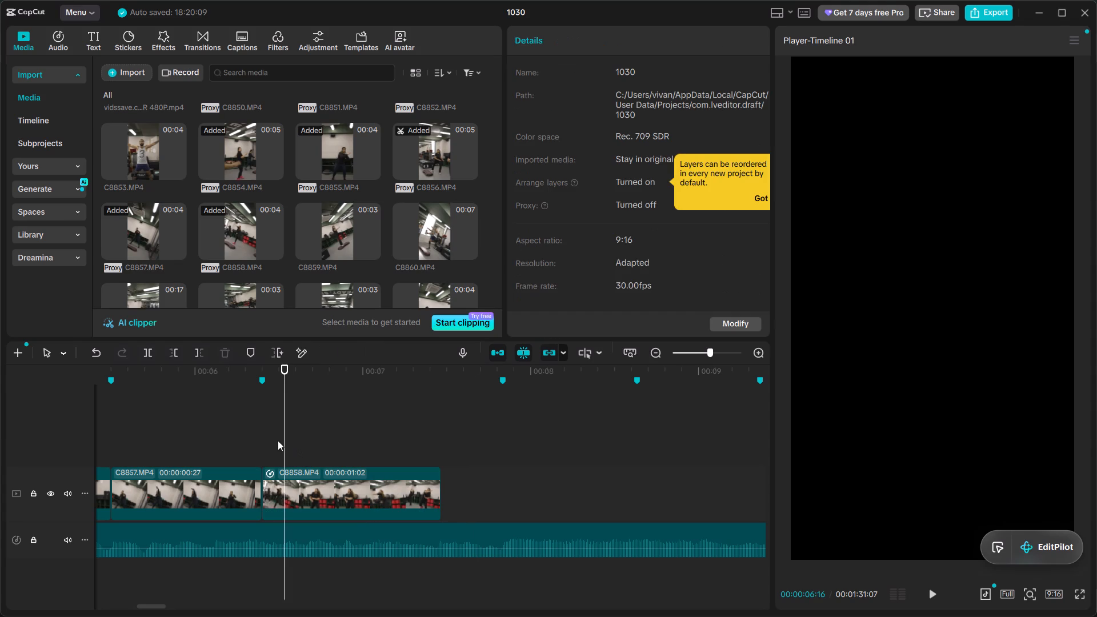
pyautogui.moveTo(266, 433); pyautogui.dragTo(261, 431)
pyautogui.click(260, 428)
pyautogui.press('space')
pyautogui.keyDown('alt'); pyautogui.scroll(-2, 287, 438); pyautogui.keyUp('alt')
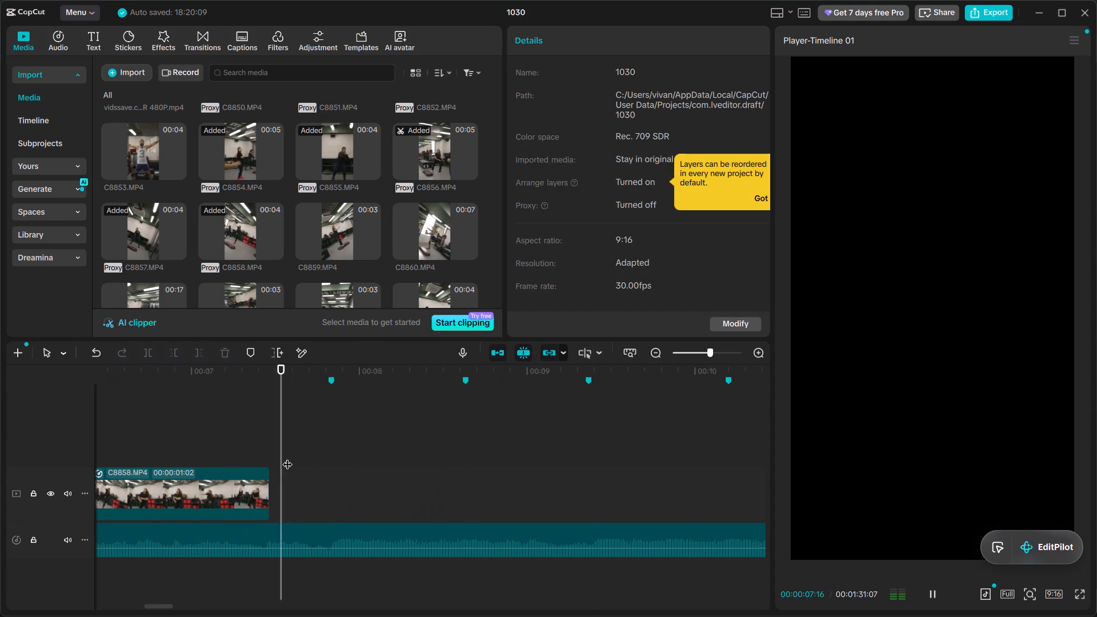
pyautogui.keyDown('alt'); pyautogui.scroll(3, 299, 457); pyautogui.keyUp('alt')
pyautogui.press('space')
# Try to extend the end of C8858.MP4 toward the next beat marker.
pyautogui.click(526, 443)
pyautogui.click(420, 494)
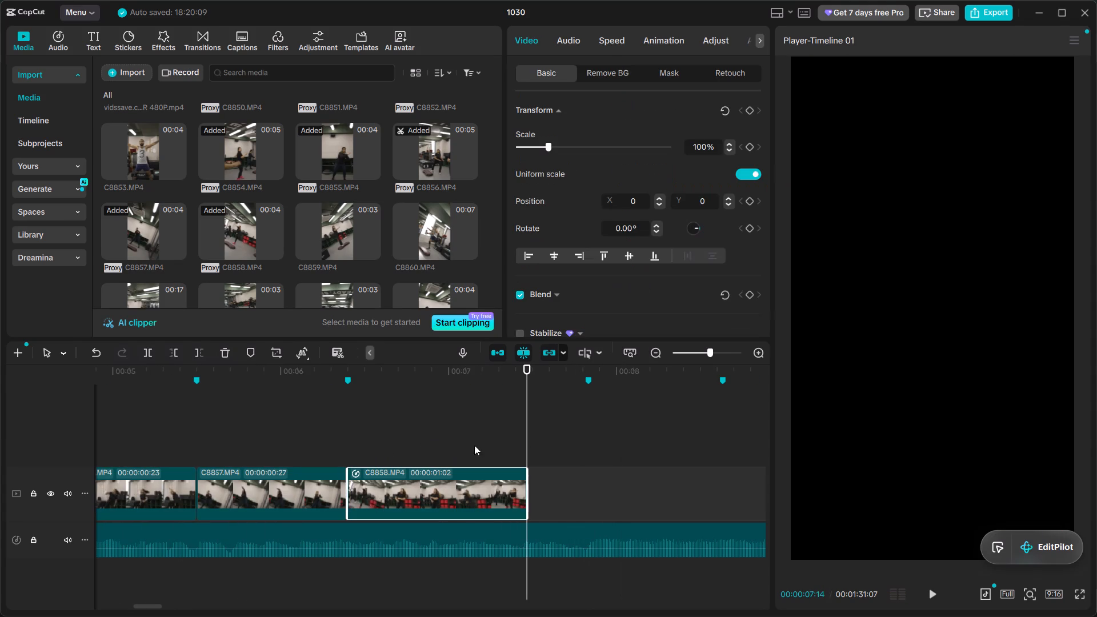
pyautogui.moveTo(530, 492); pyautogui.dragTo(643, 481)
# Preview the media clips from C8857.MP4 through C8864.MP4 to find the next shot for the sequence.
pyautogui.click(453, 220)
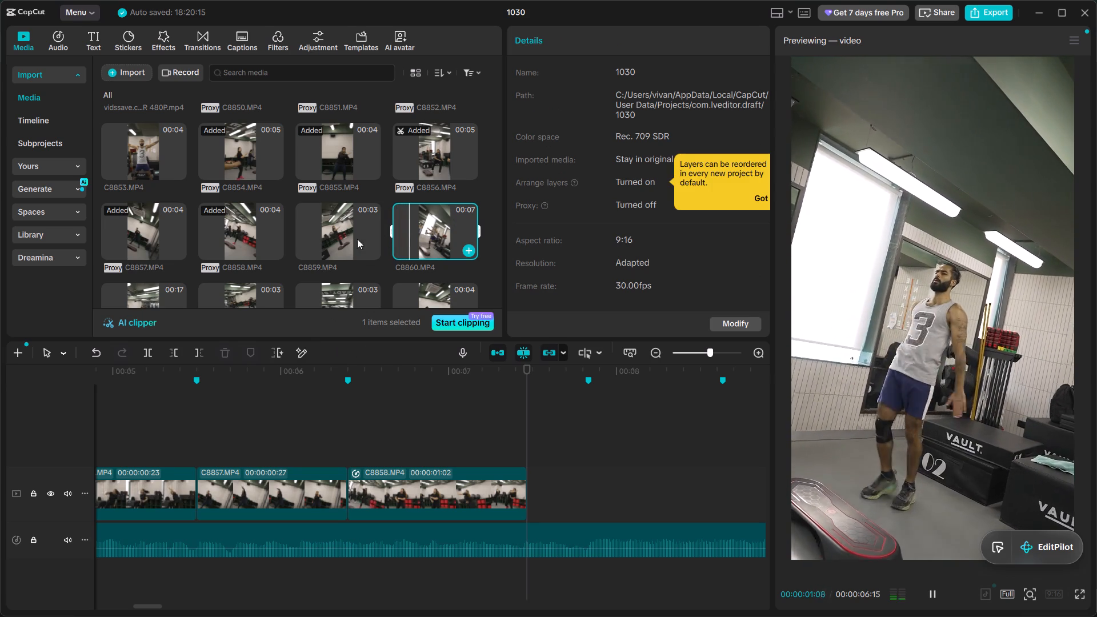
pyautogui.click(313, 231)
pyautogui.click(234, 237)
pyautogui.click(127, 239)
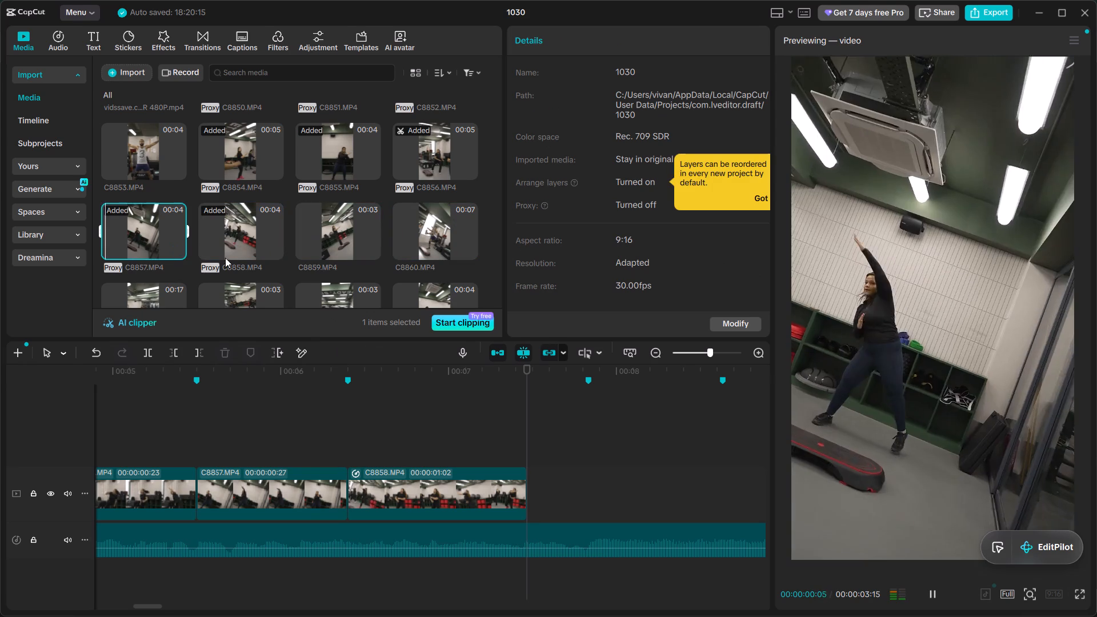
pyautogui.scroll(-1, 244, 242)
pyautogui.click(254, 253)
pyautogui.click(326, 235)
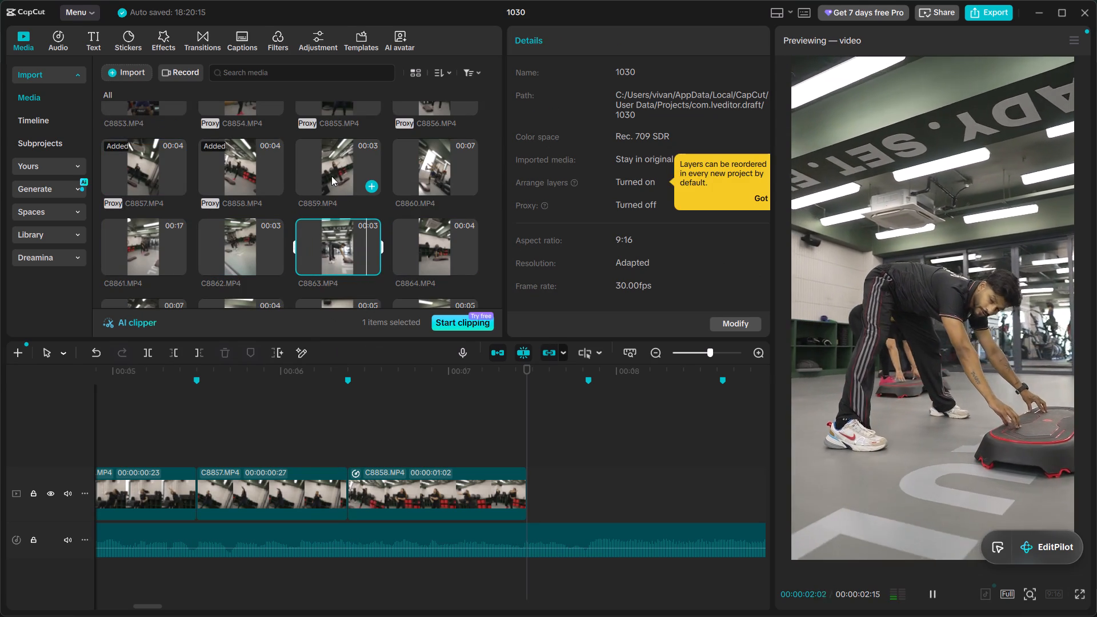
pyautogui.click(401, 225)
pyautogui.click(431, 171)
pyautogui.click(419, 218)
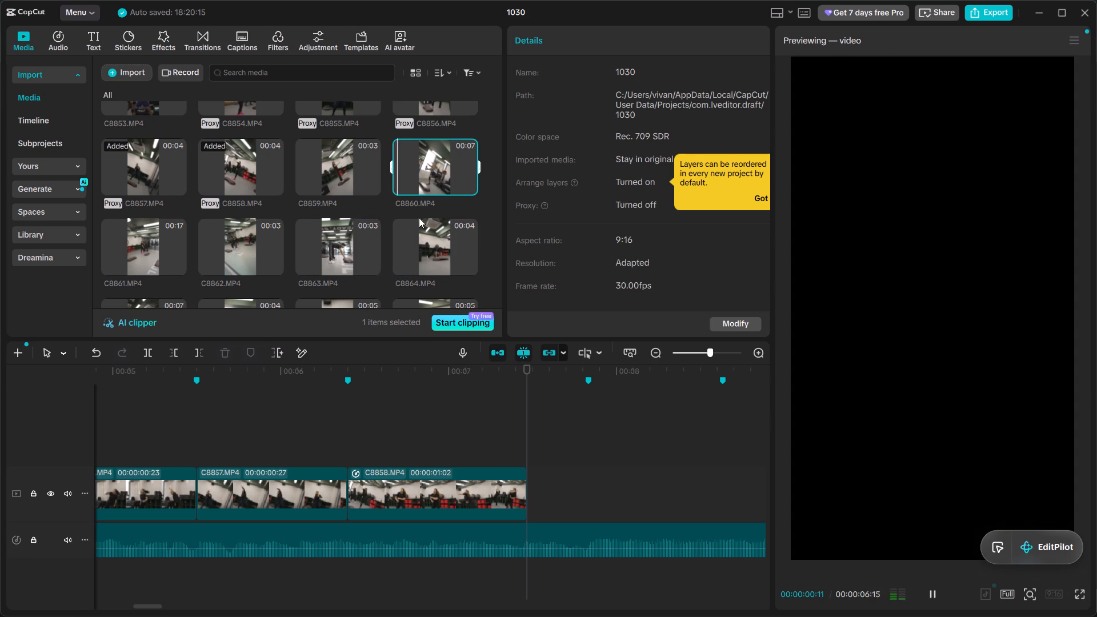
# Play back the latest cuts through C8858.MP4 and place the playhead at that clip's end.
pyautogui.click(327, 459)
pyautogui.click(297, 447)
pyautogui.press('space')
pyautogui.keyDown('alt'); pyautogui.scroll(2, 323, 445); pyautogui.keyUp('alt')
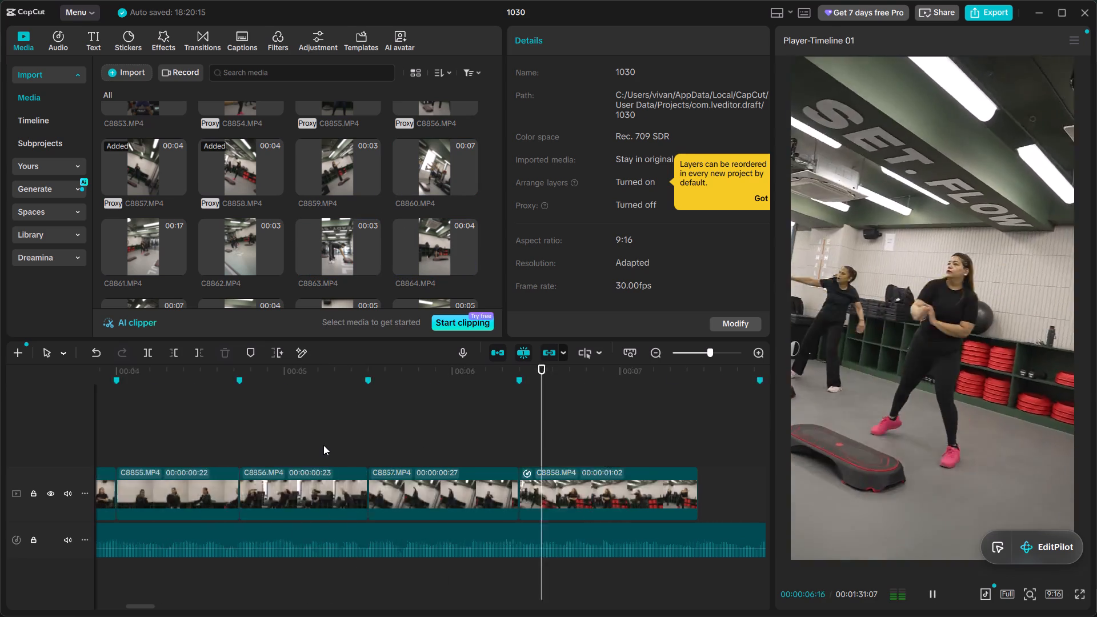
pyautogui.keyDown('alt'); pyautogui.scroll(1, 323, 445); pyautogui.keyUp('alt')
pyautogui.keyDown('alt'); pyautogui.scroll(-2, 326, 445); pyautogui.keyUp('alt')
pyautogui.press('space')
pyautogui.press('space')
pyautogui.click(611, 452)
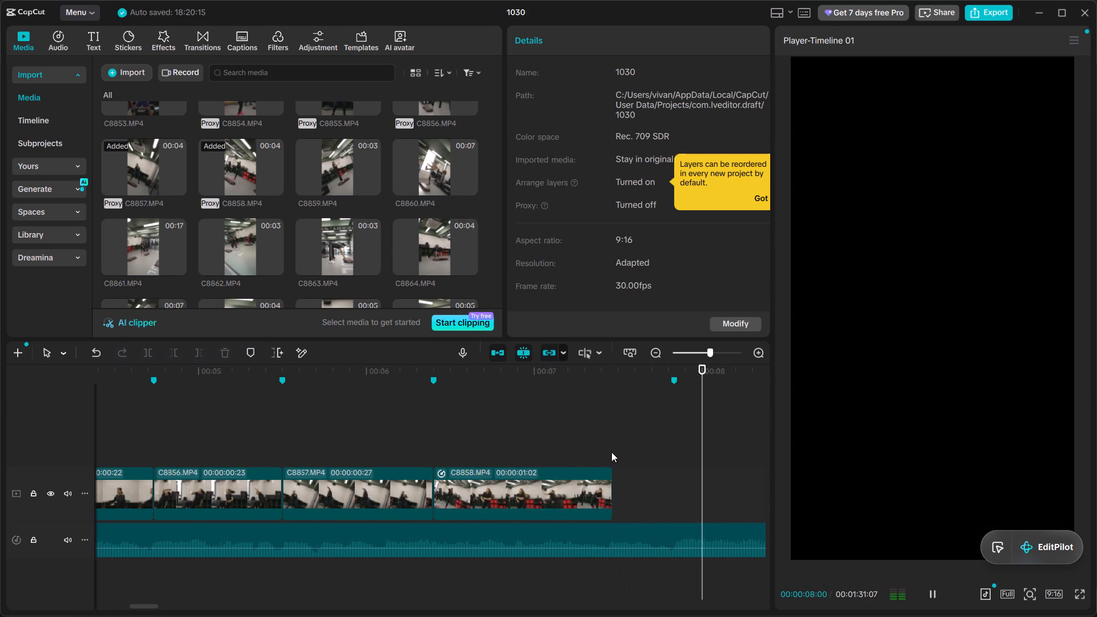
# Preview the candidate clips, add C8859.MP4 to the video track directly after C8858.MP4, and mute its audio.
pyautogui.click(428, 160)
pyautogui.scroll(1, 364, 199)
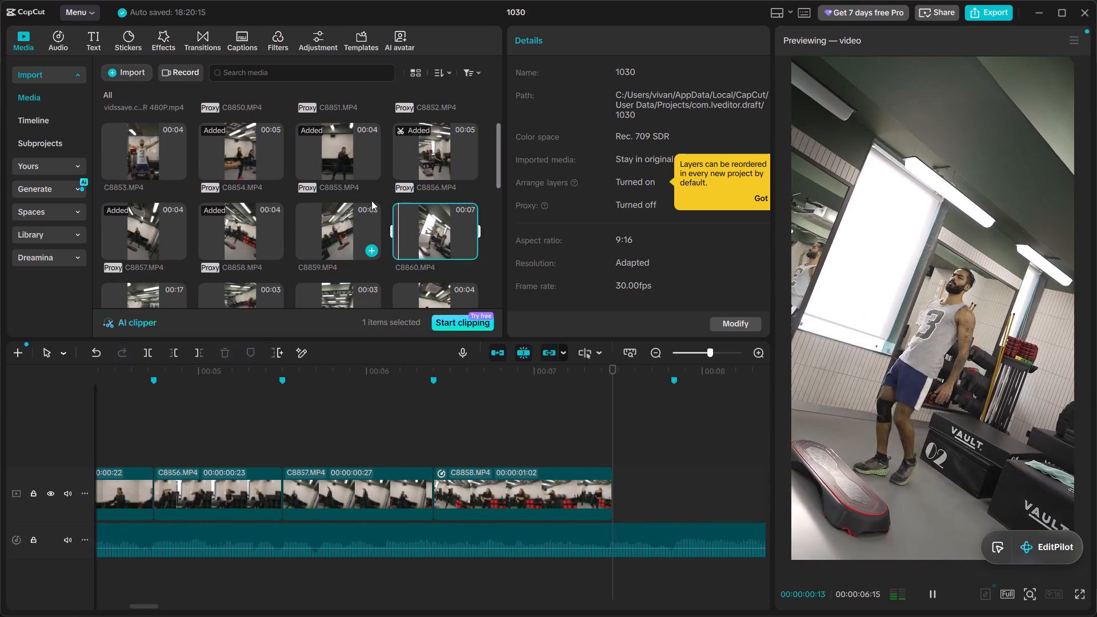
pyautogui.click(226, 237)
pyautogui.click(338, 224)
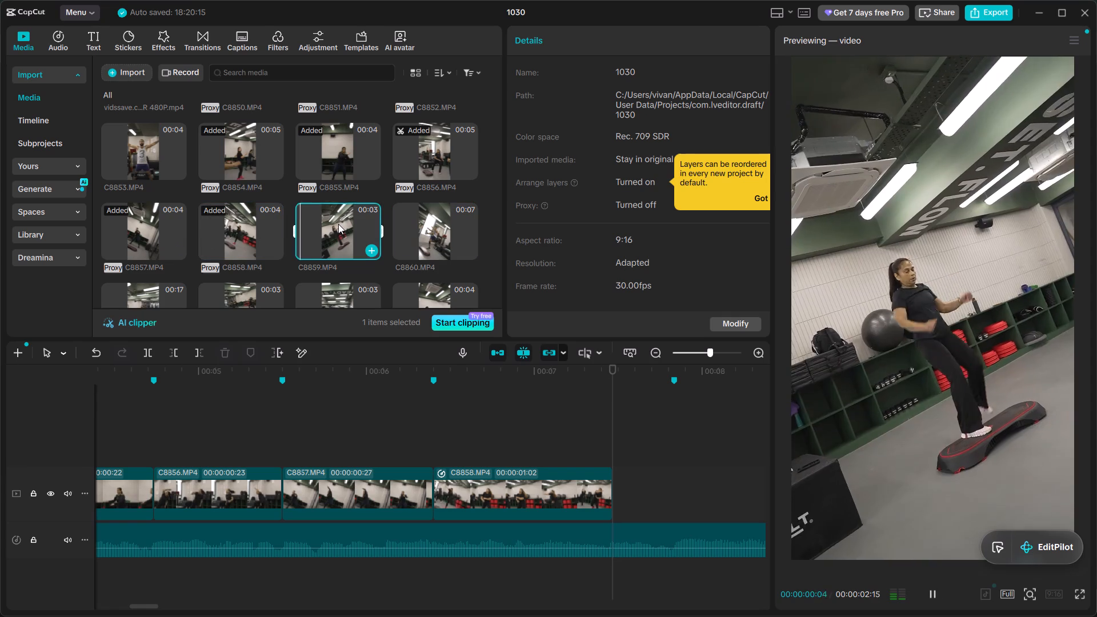
pyautogui.moveTo(338, 224); pyautogui.dragTo(439, 307)
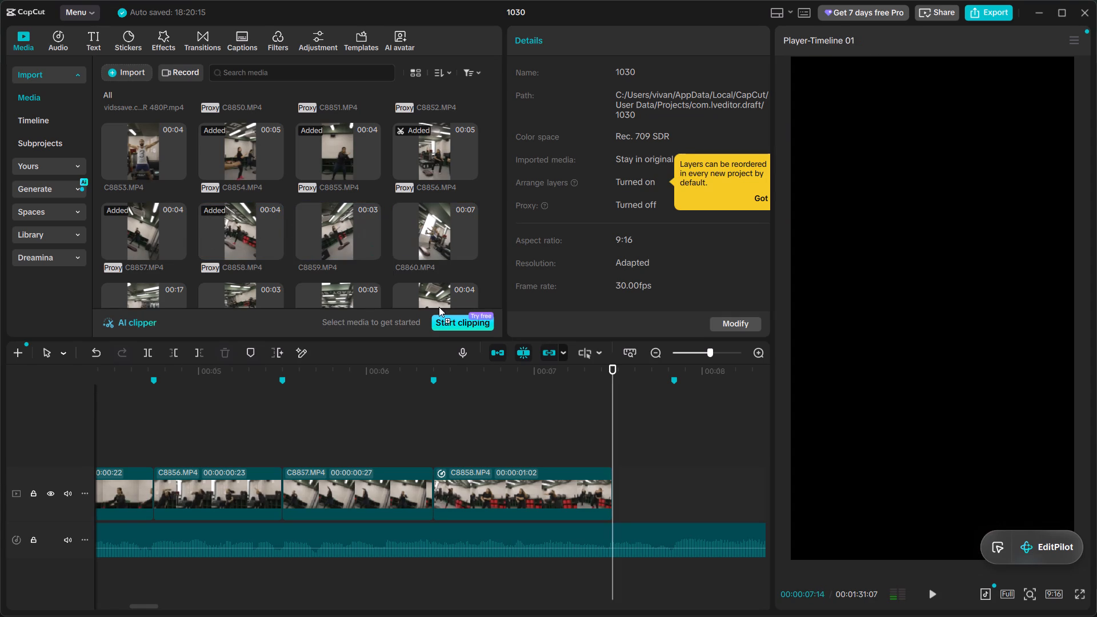
pyautogui.moveTo(439, 307); pyautogui.dragTo(614, 490)
pyautogui.keyDown('alt'); pyautogui.scroll(-5, 614, 490); pyautogui.keyUp('alt')
pyautogui.keyDown('alt'); pyautogui.scroll(1, 245, 475); pyautogui.keyUp('alt')
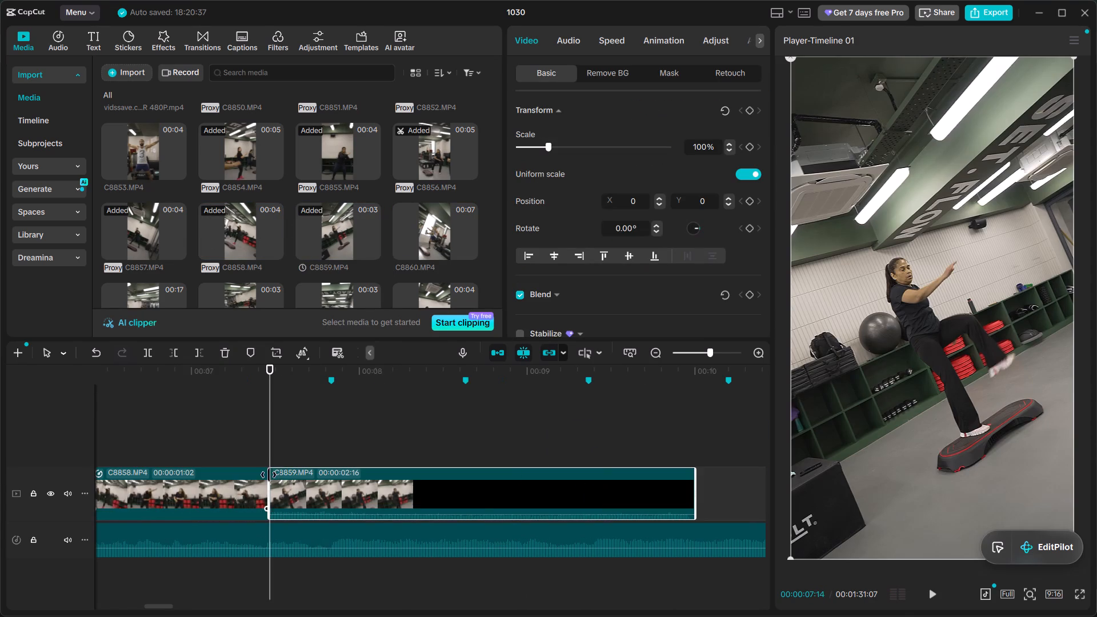
pyautogui.moveTo(305, 515); pyautogui.dragTo(318, 560)
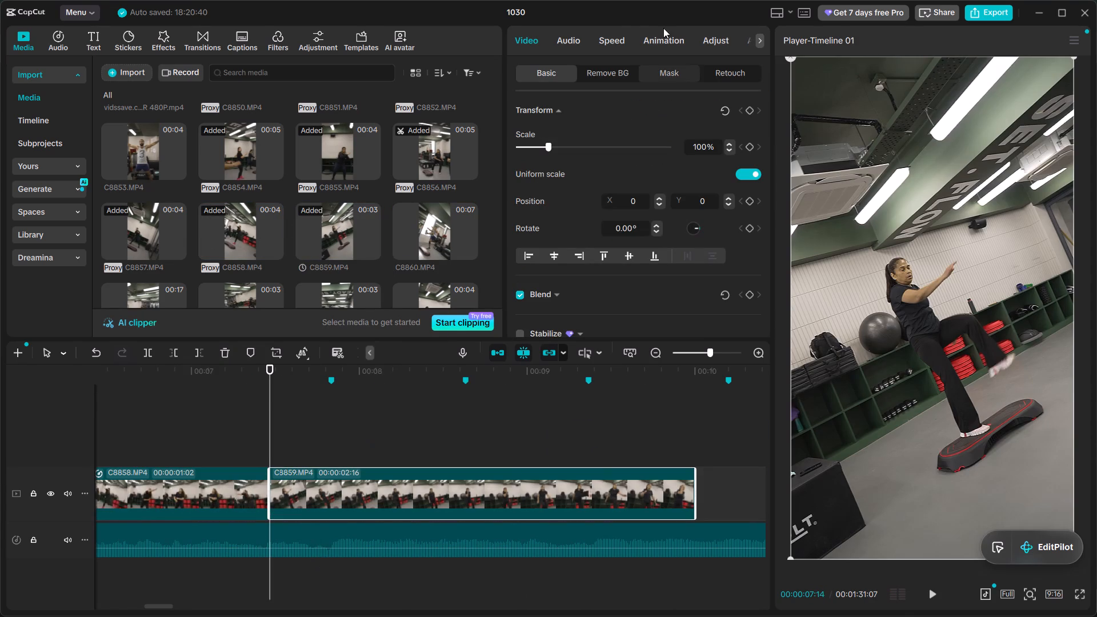
# Apply the Montage speed curve to C8859.MP4 and play the ramped clip.
pyautogui.click(615, 41)
pyautogui.click(637, 129)
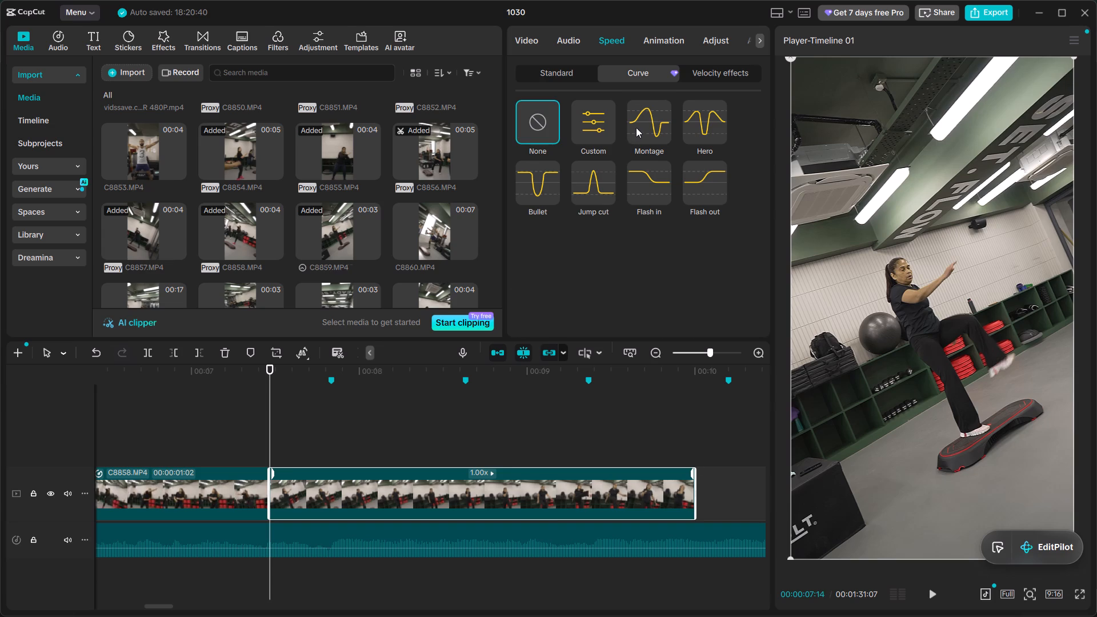
pyautogui.press('space')
pyautogui.press('space')
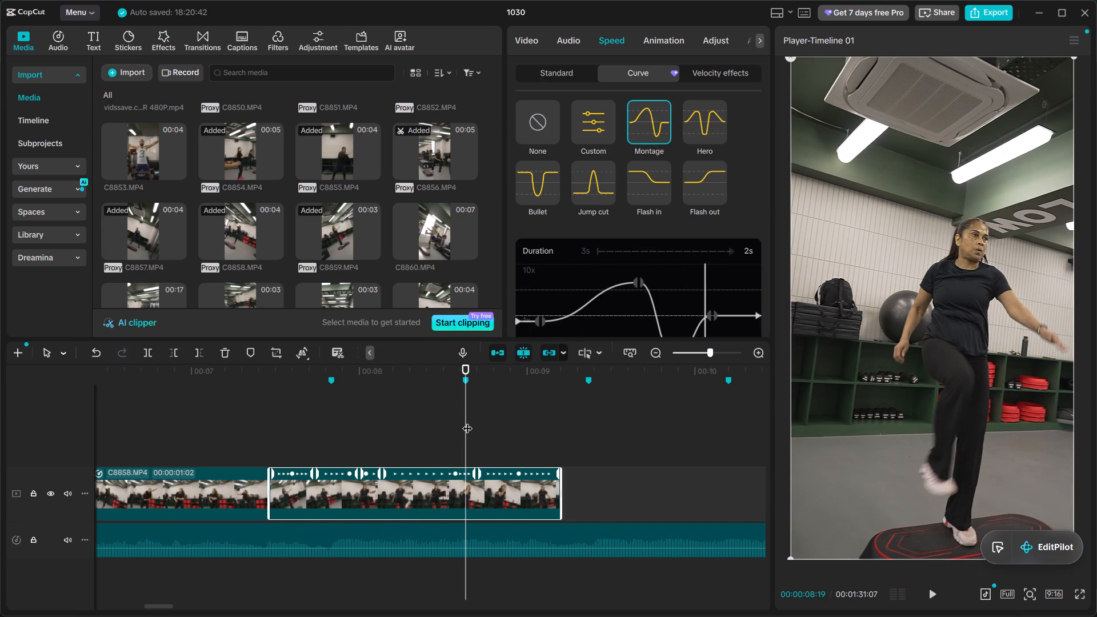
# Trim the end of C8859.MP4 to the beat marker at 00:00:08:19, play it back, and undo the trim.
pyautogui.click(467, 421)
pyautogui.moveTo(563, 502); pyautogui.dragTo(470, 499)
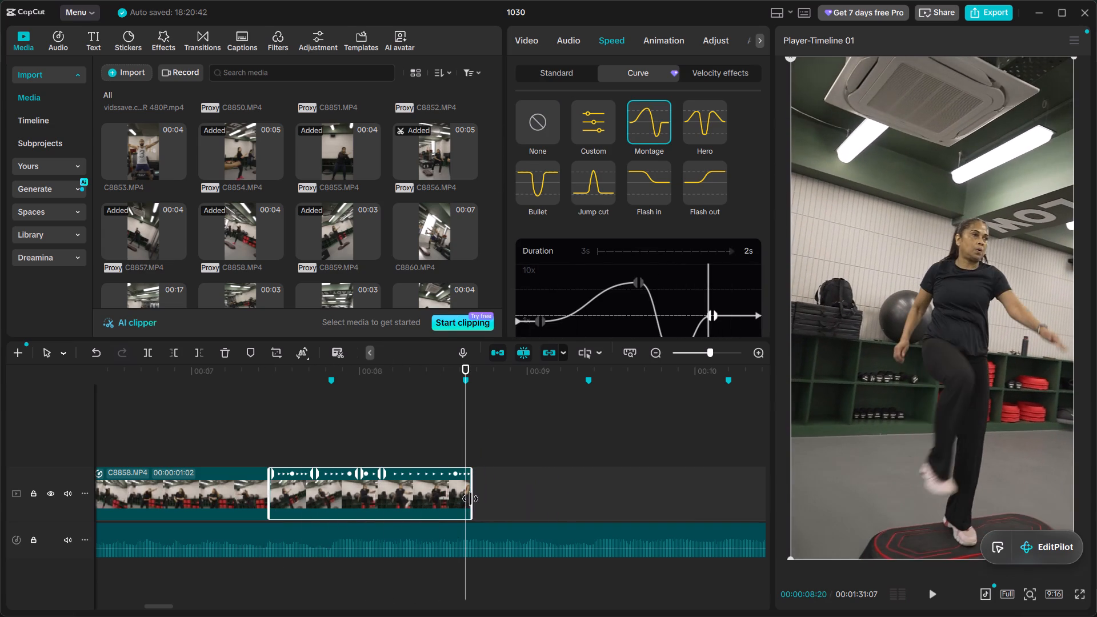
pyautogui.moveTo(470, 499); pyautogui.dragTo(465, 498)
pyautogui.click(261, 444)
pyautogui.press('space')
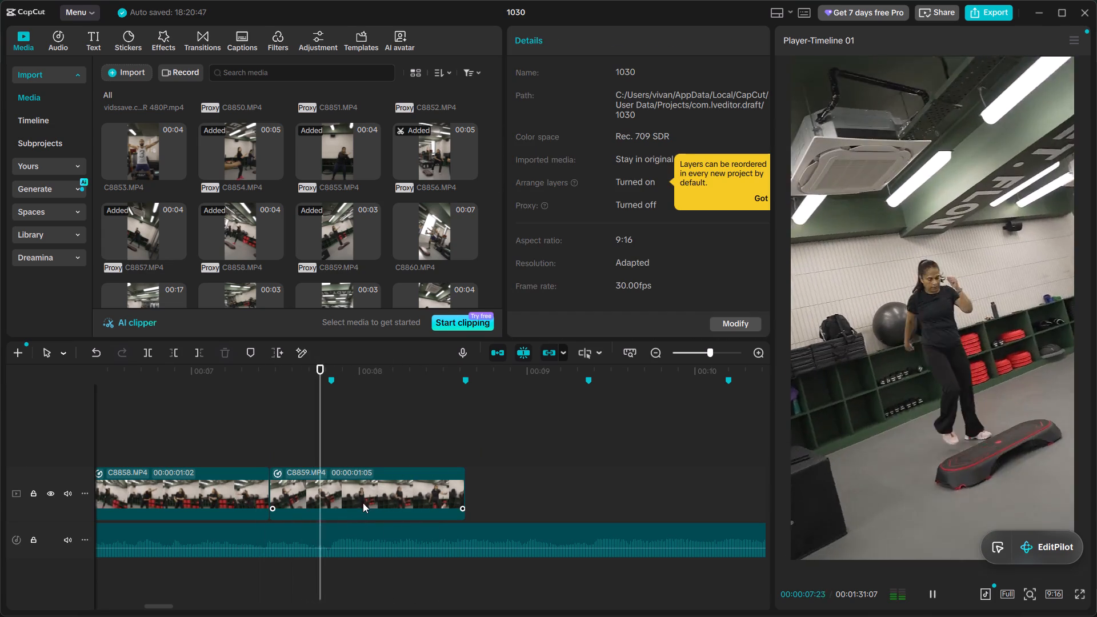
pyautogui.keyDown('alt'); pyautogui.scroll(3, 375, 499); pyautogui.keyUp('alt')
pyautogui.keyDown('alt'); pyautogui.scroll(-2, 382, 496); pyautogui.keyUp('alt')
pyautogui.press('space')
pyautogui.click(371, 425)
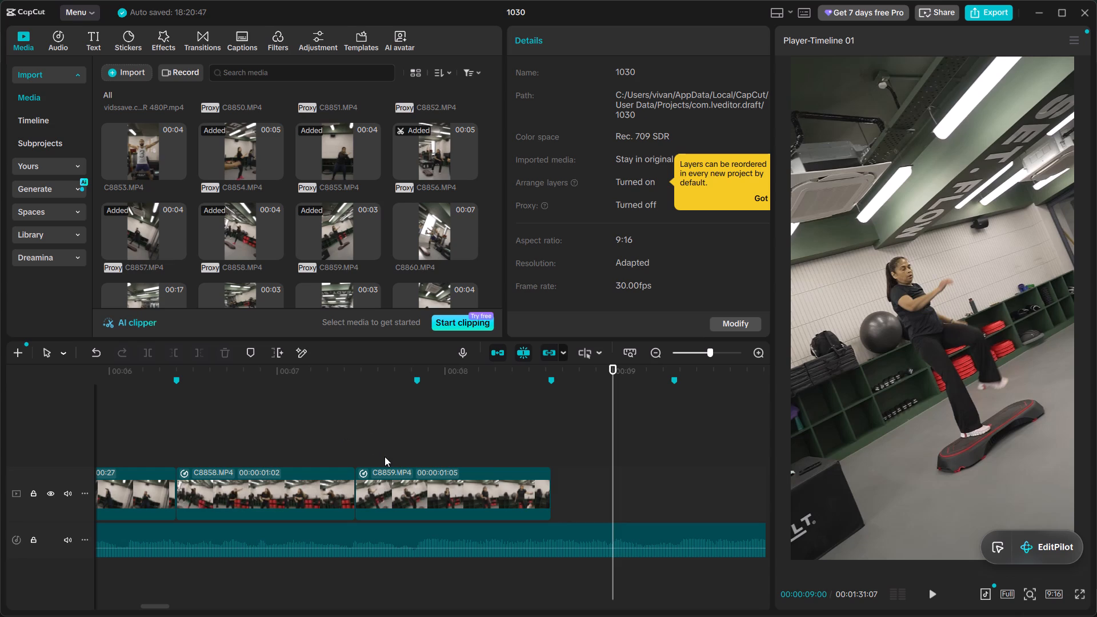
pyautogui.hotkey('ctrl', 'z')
# Trim the start of C8859.MP4 to a duration of 00:00:01:07 and play it back from the cut.
pyautogui.click(389, 493)
pyautogui.moveTo(357, 492); pyautogui.dragTo(363, 492)
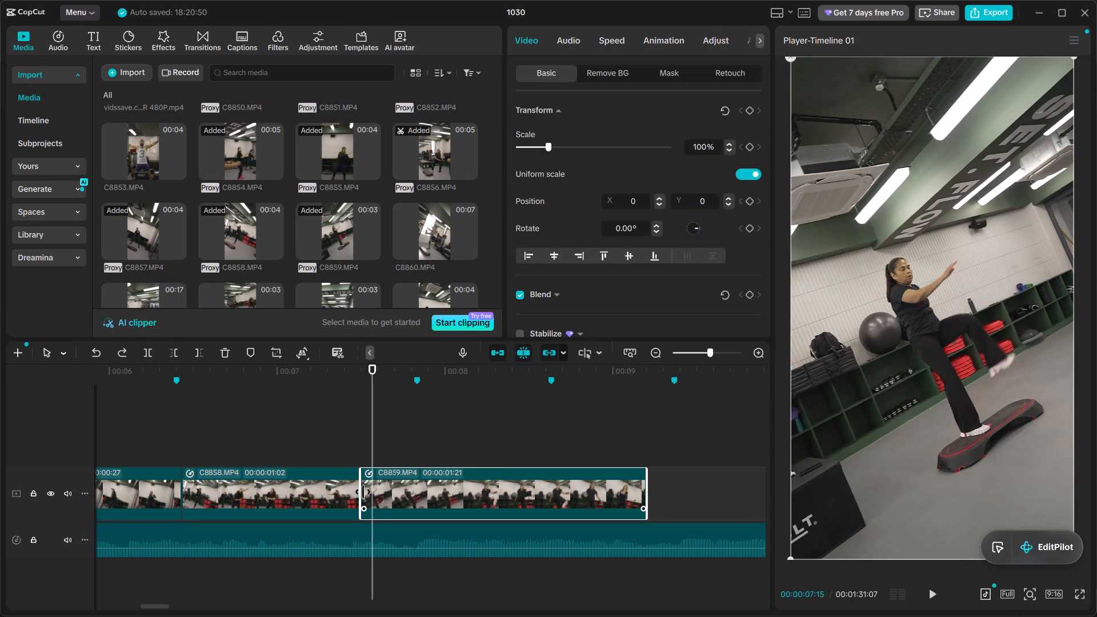
pyautogui.moveTo(363, 492); pyautogui.dragTo(441, 484)
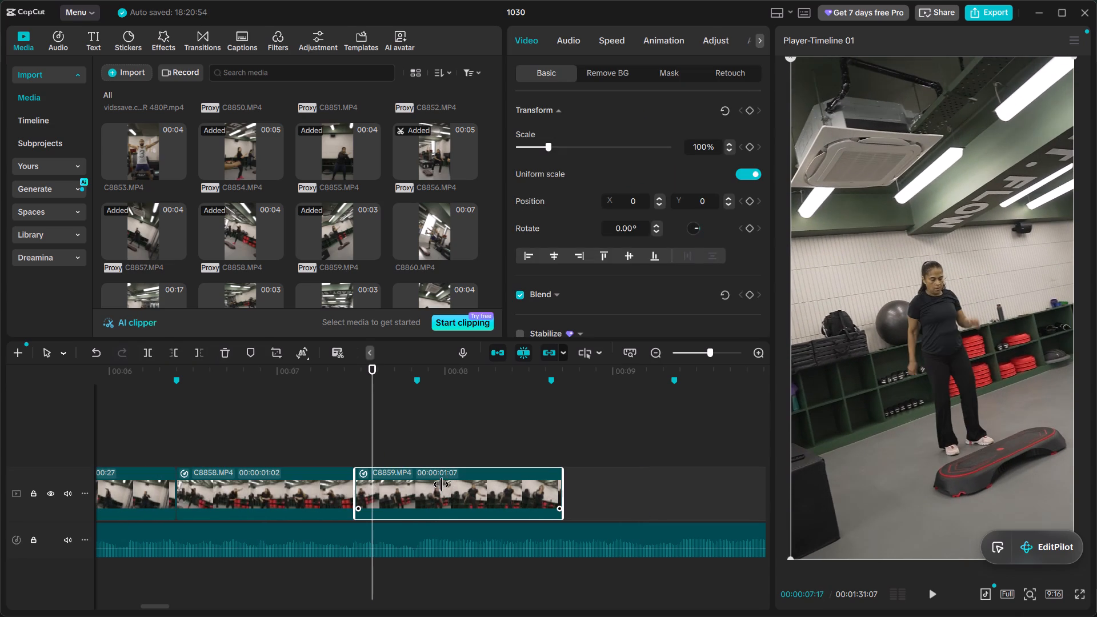
pyautogui.click(355, 452)
pyautogui.press('space')
pyautogui.keyDown('alt'); pyautogui.scroll(-2, 382, 489); pyautogui.keyUp('alt')
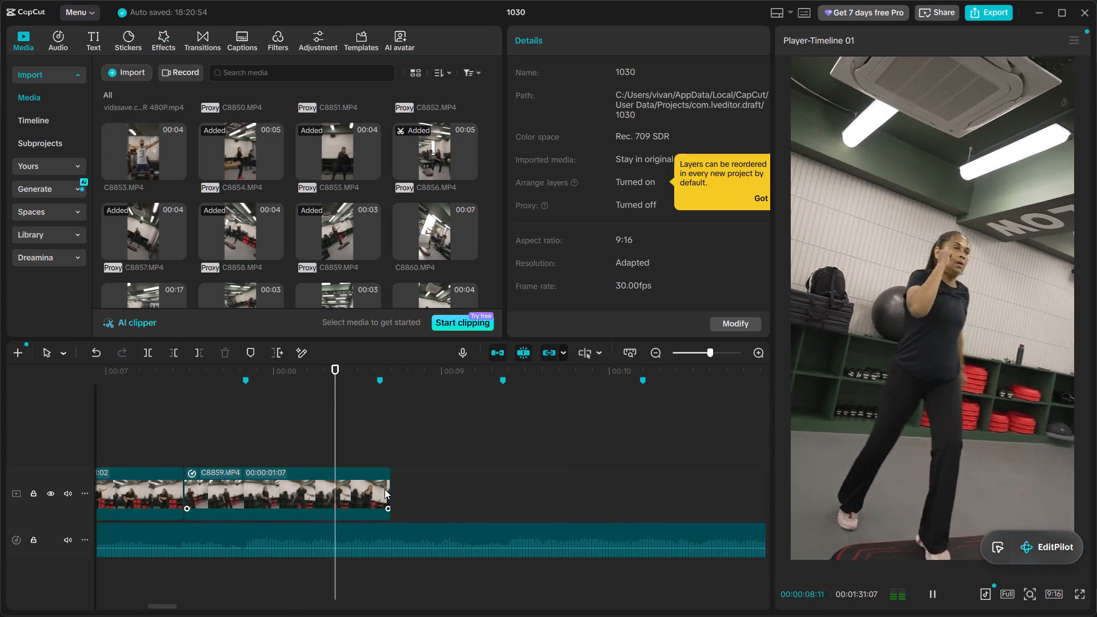
# Undo the start trim of C8859.MP4 and play the clip again from its beginning.
pyautogui.press('space')
pyautogui.hotkey('ctrl', 'z')
pyautogui.click(175, 435)
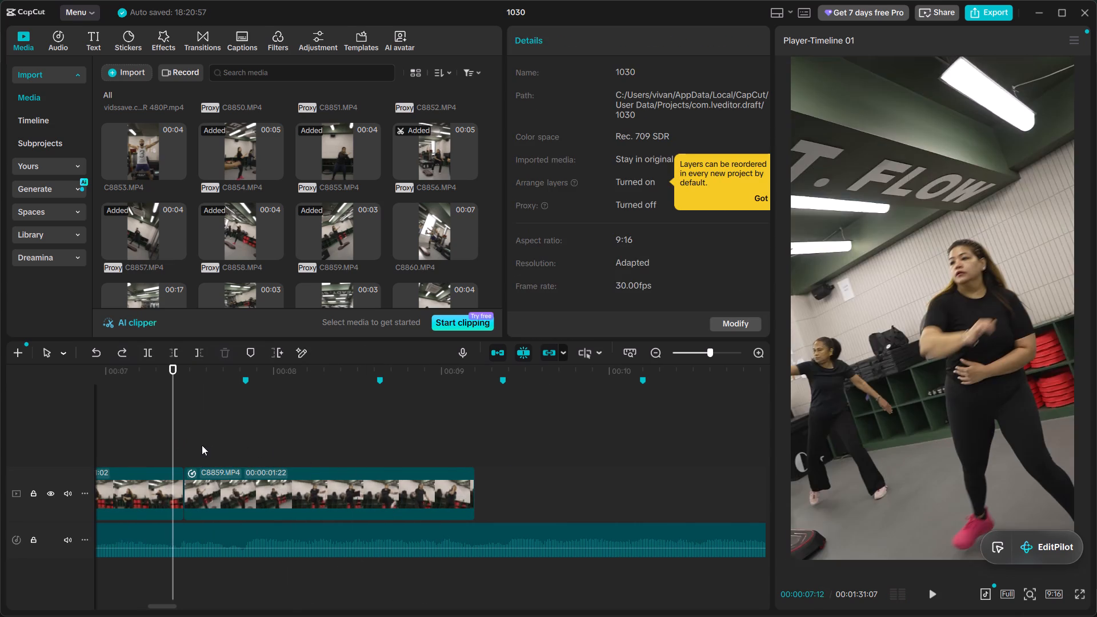
pyautogui.moveTo(202, 445); pyautogui.dragTo(193, 444)
pyautogui.click(185, 442)
pyautogui.press('space')
pyautogui.press('space')
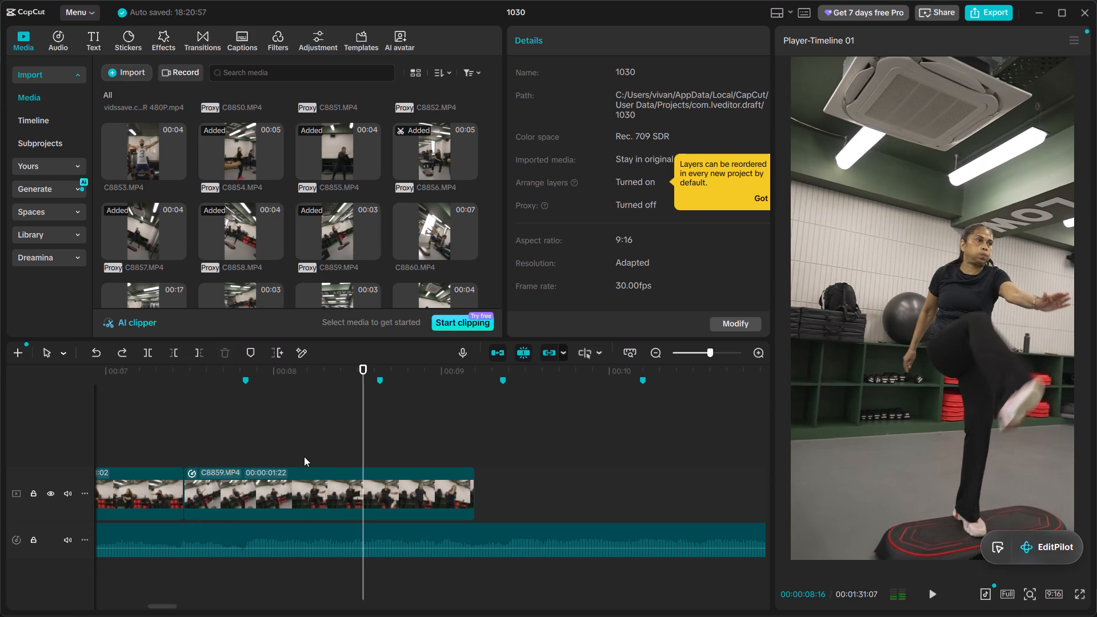
pyautogui.press('space')
pyautogui.press('space')
# Split C8859.MP4 at the beat marker at 00:00:08:19, delete the part after it, and play back the shortened clip.
pyautogui.click(381, 432)
pyautogui.keyDown('ctrl'); pyautogui.click(379, 487); pyautogui.keyUp('ctrl')
pyautogui.hotkey('ctrl', 'b')
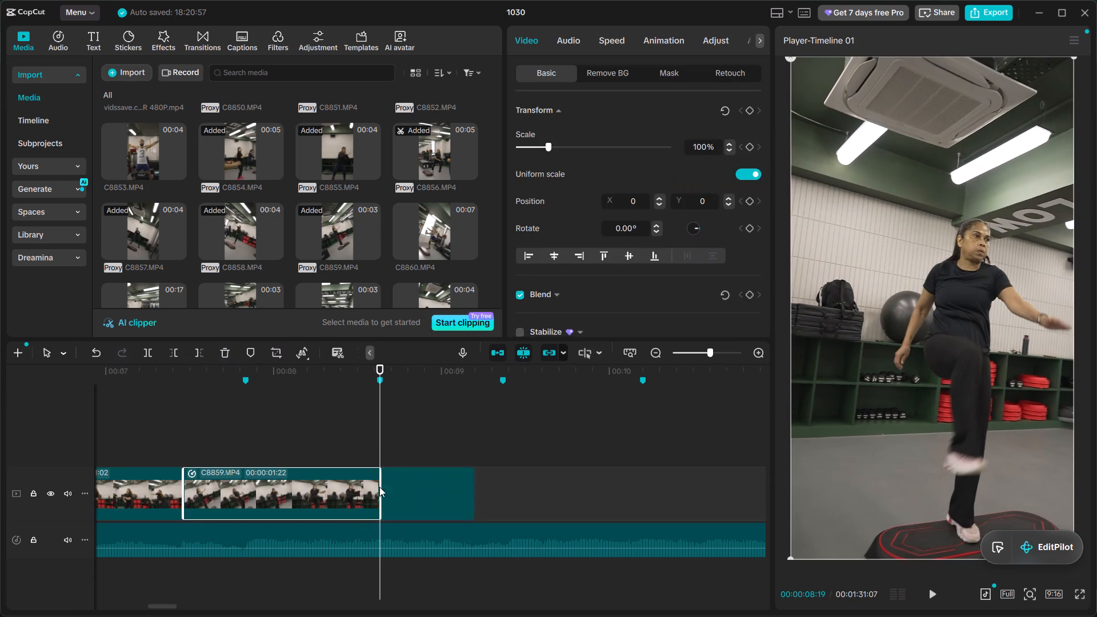
pyautogui.press('BackSpace')
pyautogui.moveTo(182, 447); pyautogui.dragTo(191, 448)
pyautogui.press('space')
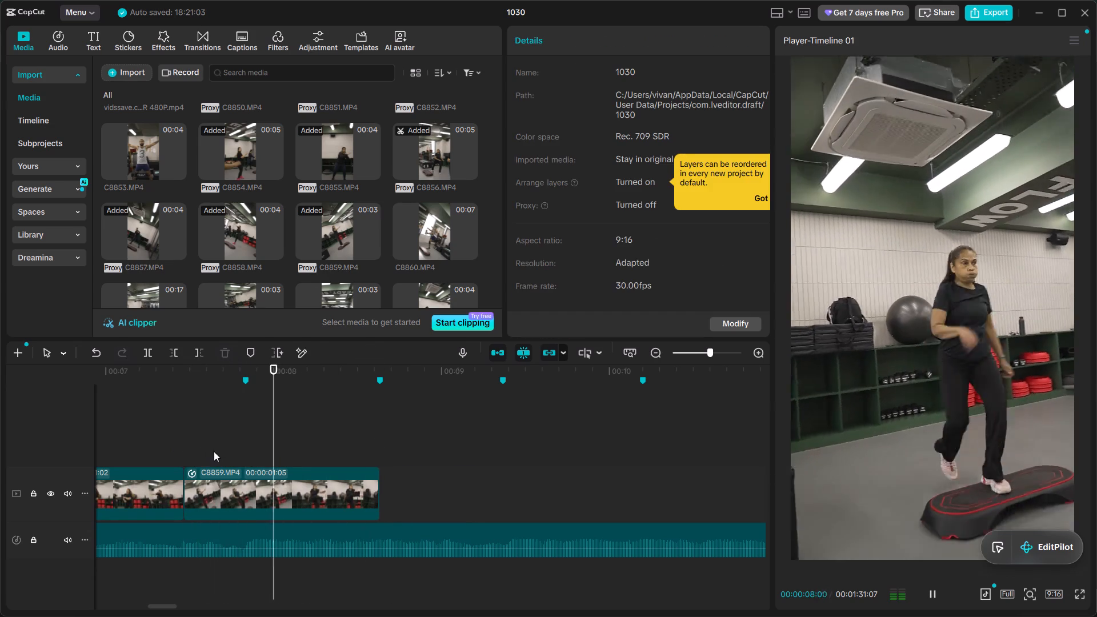
pyautogui.keyDown('alt'); pyautogui.scroll(3, 215, 451); pyautogui.keyUp('alt')
pyautogui.keyDown('alt'); pyautogui.scroll(-3, 219, 451); pyautogui.keyUp('alt')
pyautogui.press('space')
pyautogui.press('space')
pyautogui.press('space')
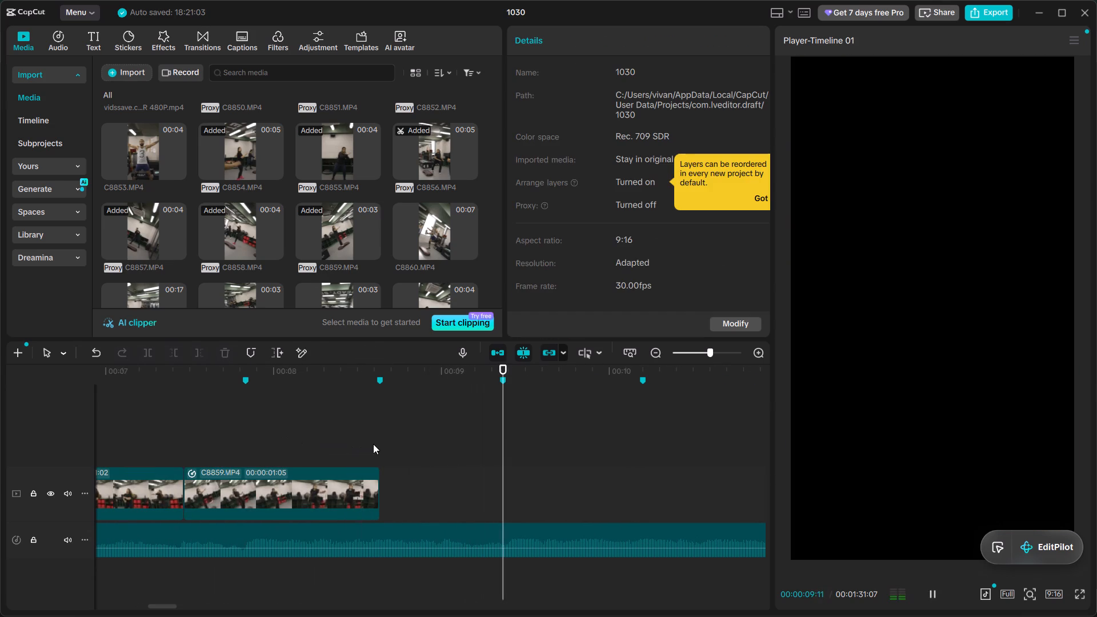
# Preview C8860.MP4, add it to the video track directly after C8859.MP4 at 00:00:08:19, and mute its audio.
pyautogui.doubleClick(374, 444)
pyautogui.click(378, 445)
pyautogui.scroll(-1, 397, 206)
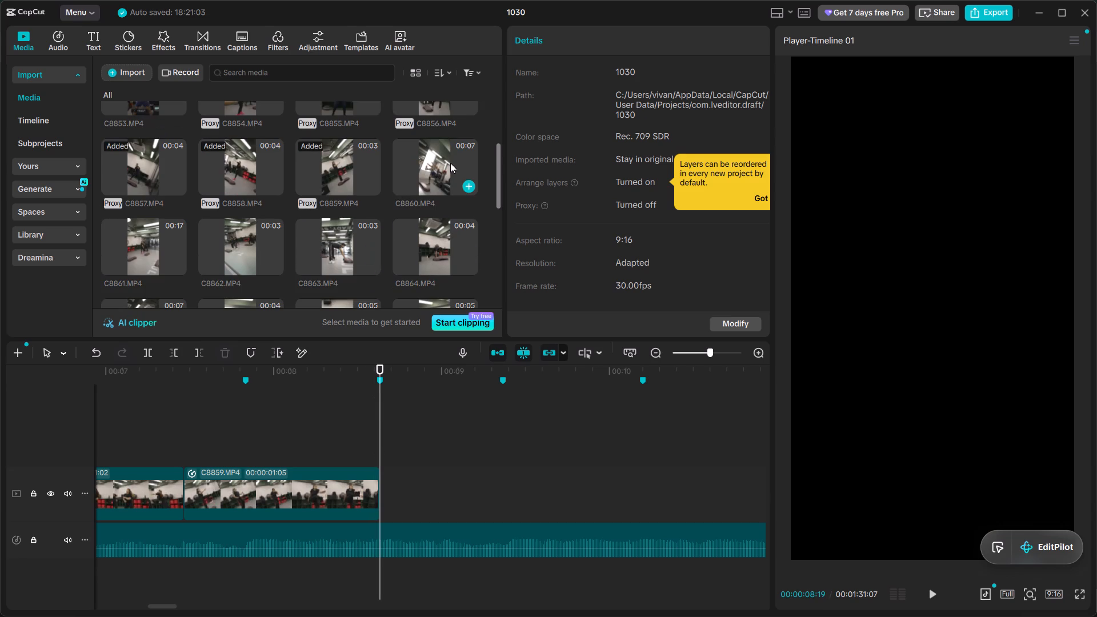
pyautogui.click(450, 163)
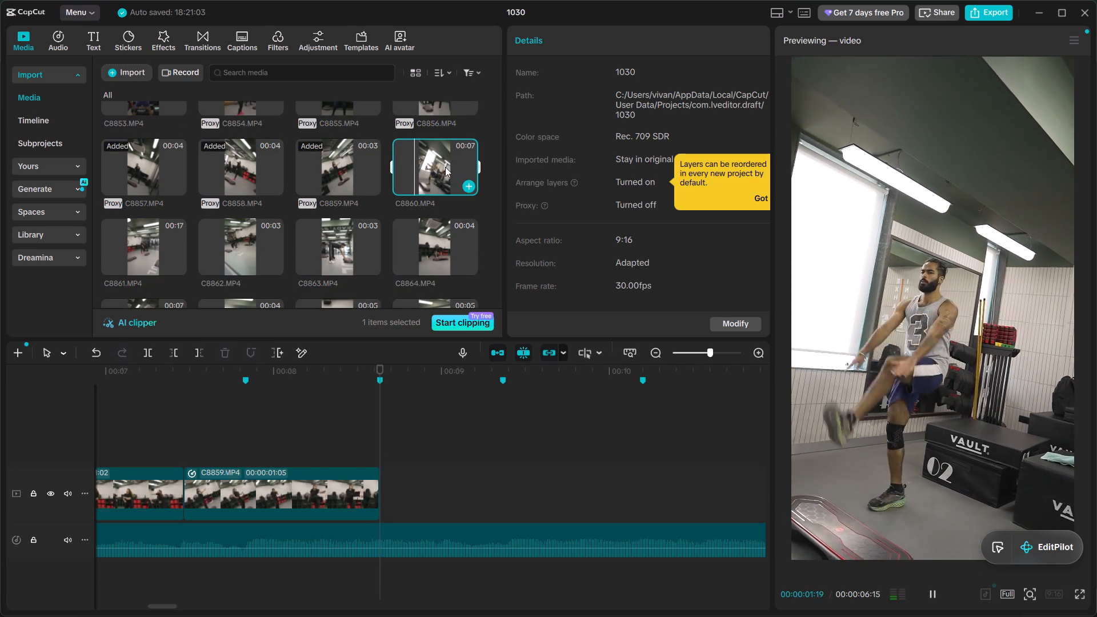
pyautogui.moveTo(447, 166); pyautogui.dragTo(394, 482)
pyautogui.keyDown('alt'); pyautogui.scroll(-1, 440, 492); pyautogui.keyUp('alt')
pyautogui.moveTo(381, 515); pyautogui.dragTo(389, 540)
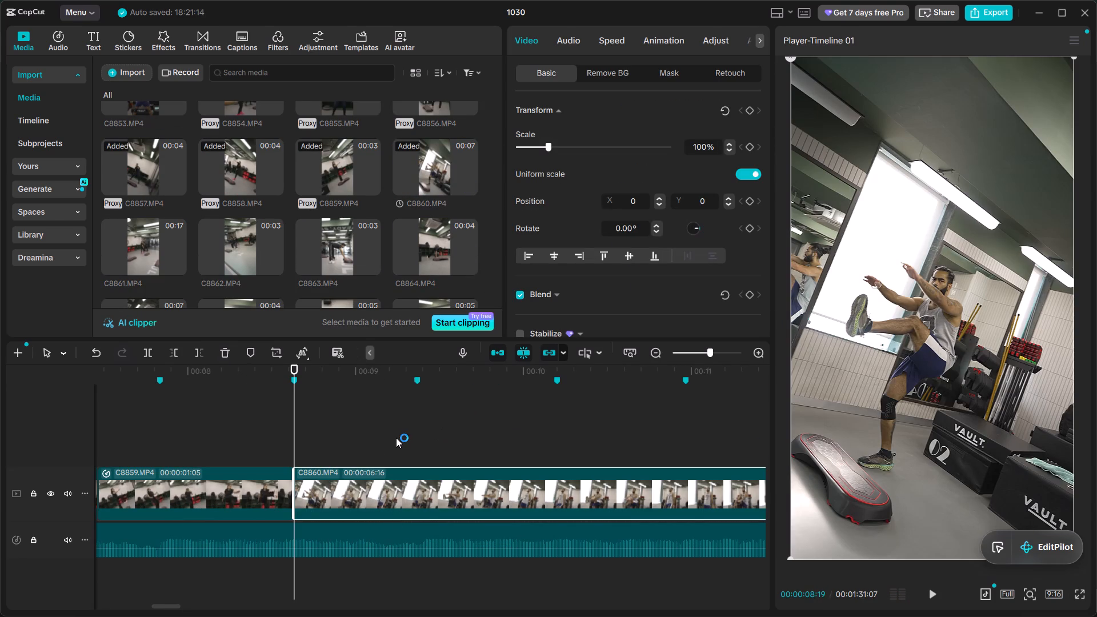
# Trim the start of C8860.MP4 to a duration of 00:00:06:03 and play it from the cut.
pyautogui.press('space')
pyautogui.press('space')
pyautogui.click(421, 415)
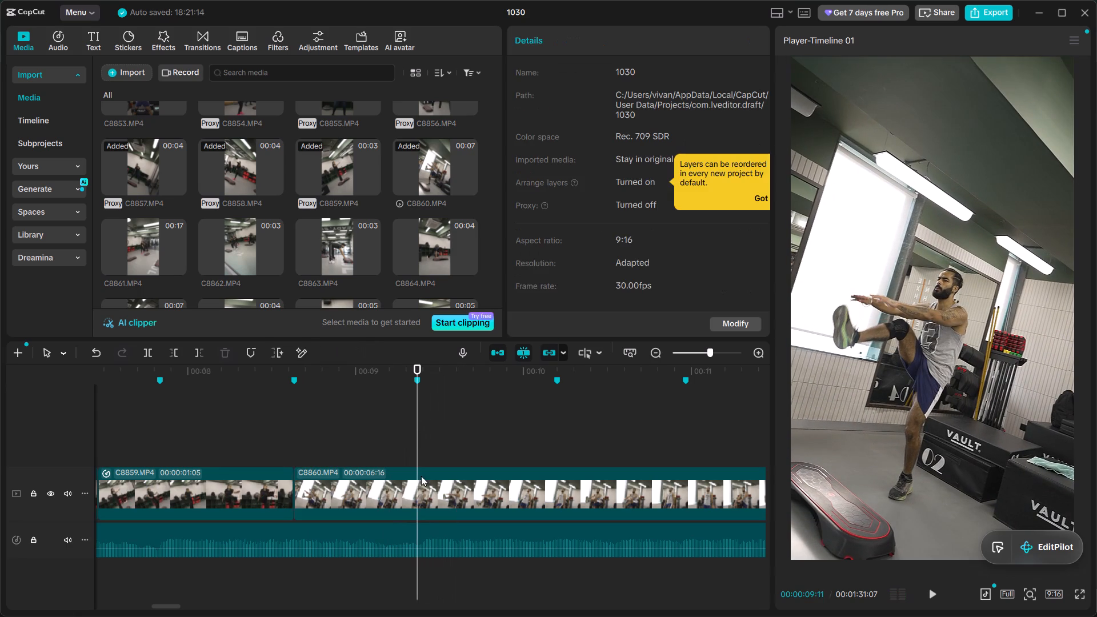
pyautogui.click(428, 508)
pyautogui.moveTo(295, 486); pyautogui.dragTo(375, 478)
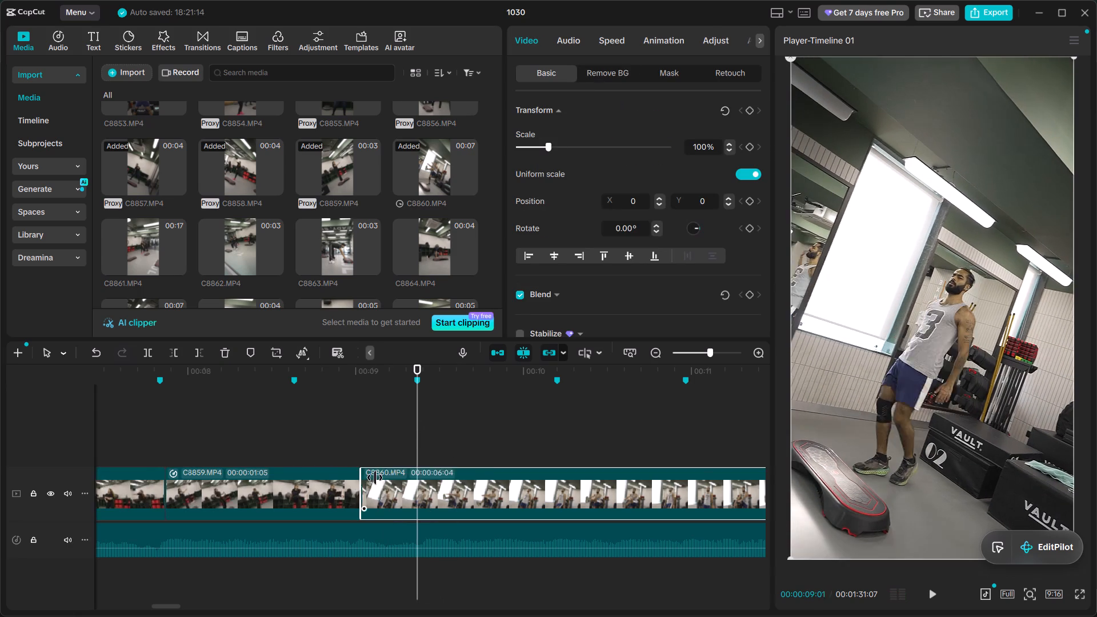
pyautogui.moveTo(375, 478); pyautogui.dragTo(375, 470)
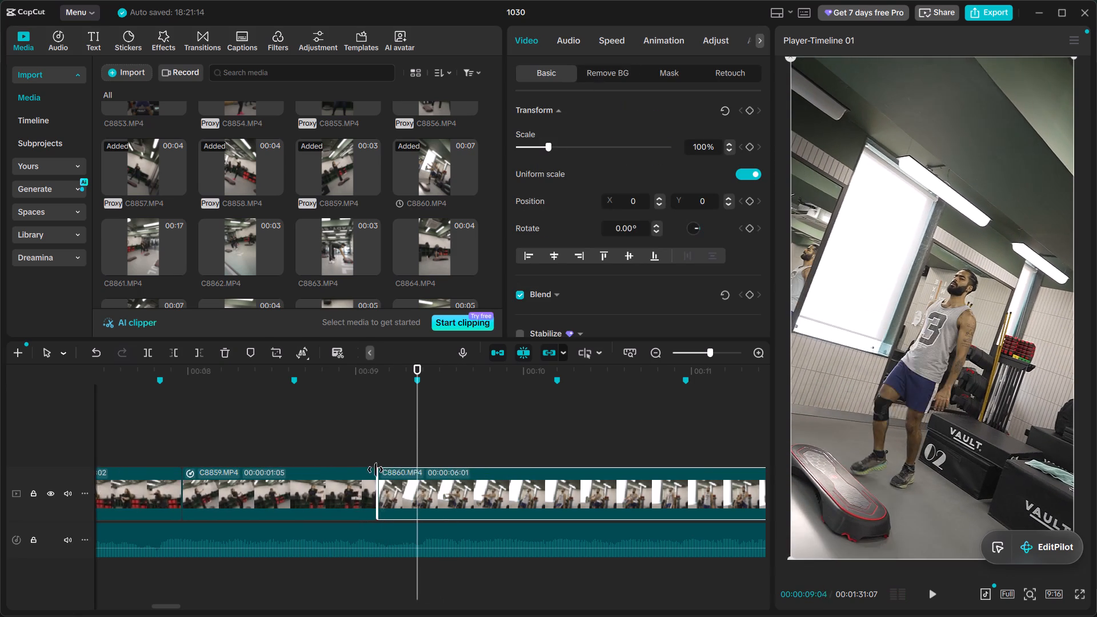
pyautogui.moveTo(375, 470); pyautogui.dragTo(369, 469)
pyautogui.click(296, 448)
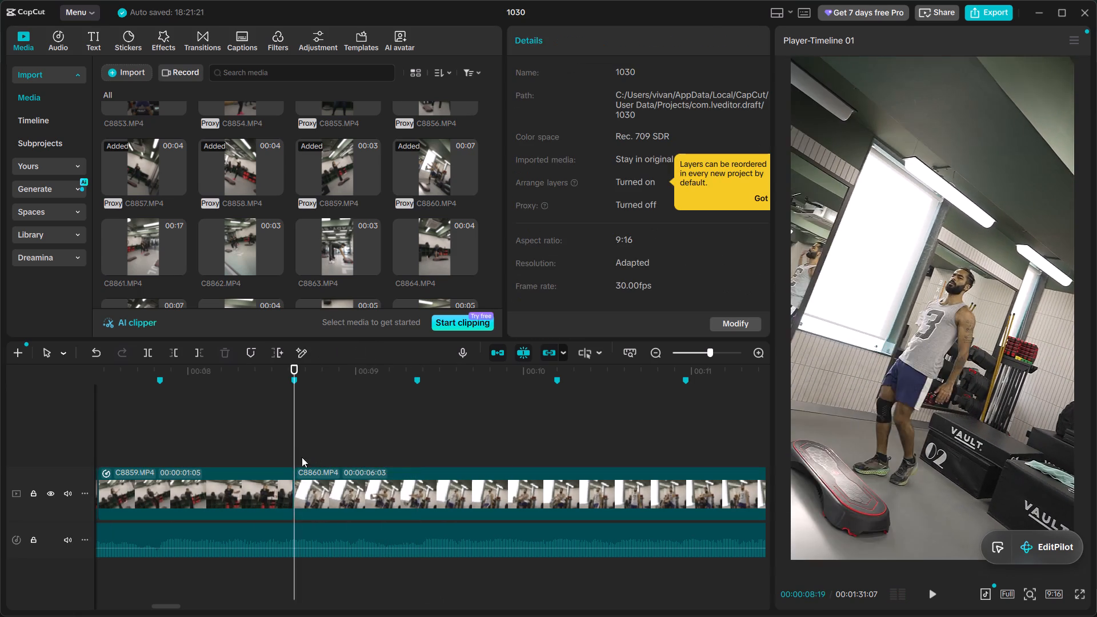
pyautogui.press('space')
pyautogui.press('space')
# Split C8860.MP4 at the beat marker at 00:00:09:11 and delete the part after it.
pyautogui.click(422, 438)
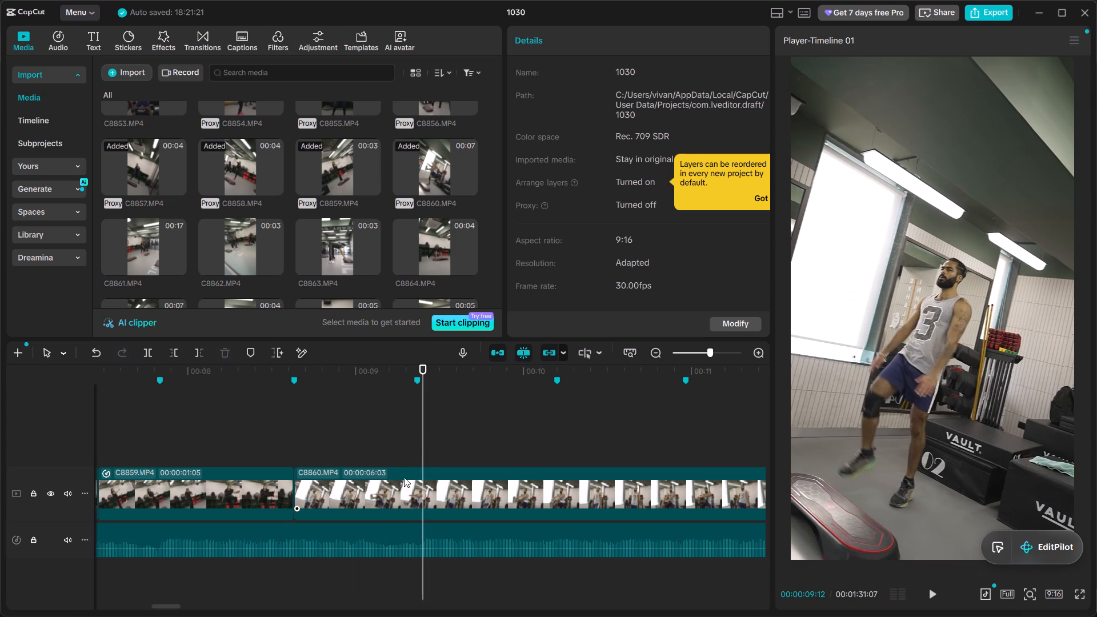
pyautogui.click(419, 430)
pyautogui.keyDown('ctrl'); pyautogui.click(417, 498); pyautogui.keyUp('ctrl')
pyautogui.hotkey('ctrl', 'b')
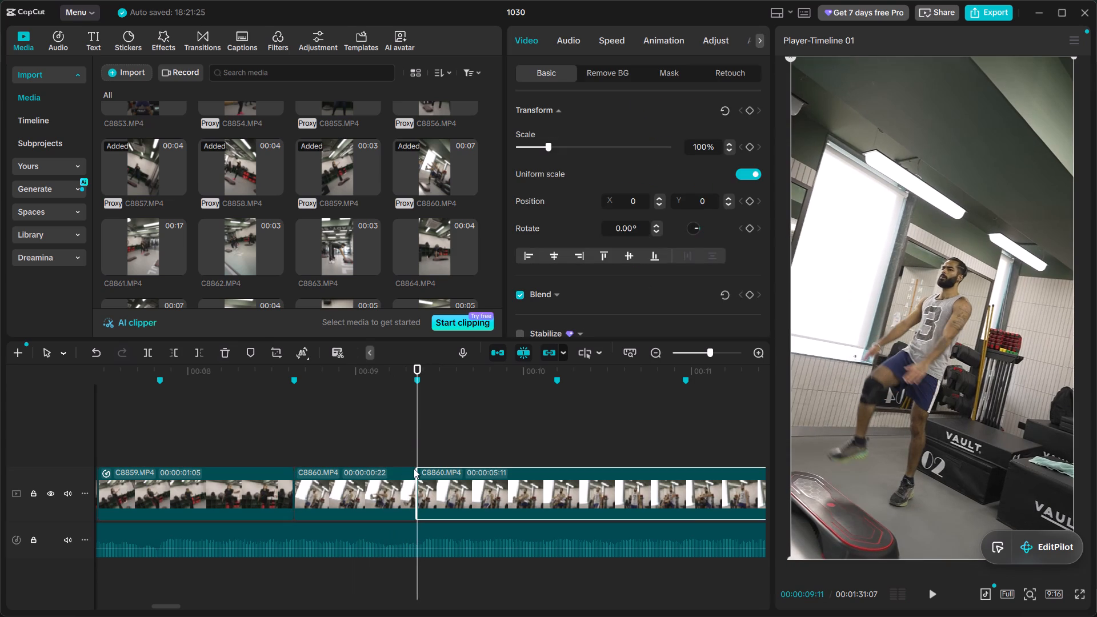
pyautogui.press('BackSpace')
pyautogui.click(347, 444)
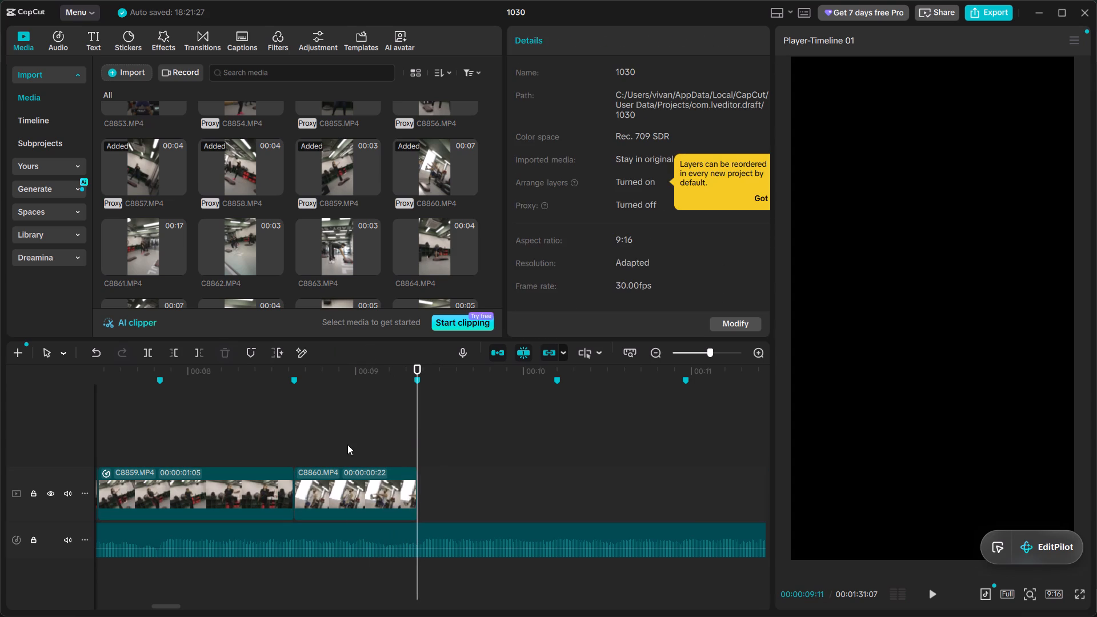
# Play the whole edit from the beginning through the end of C8860.MP4 to check the cuts against the beats.
pyautogui.click(275, 422)
pyautogui.click(295, 430)
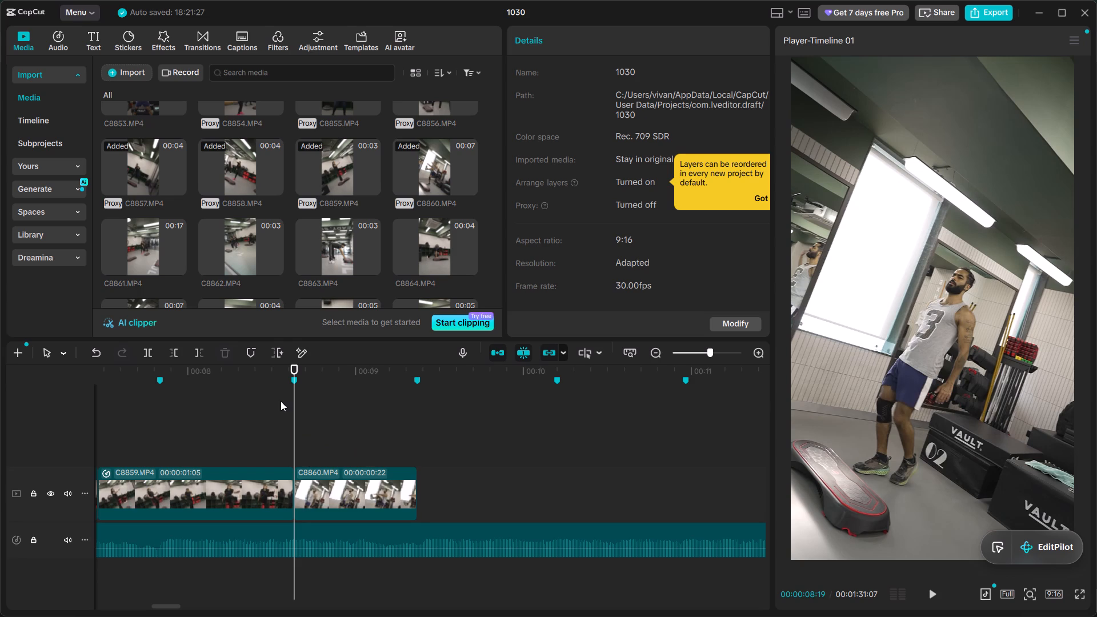
pyautogui.keyDown('ctrl'); pyautogui.scroll(-14, 345, 466); pyautogui.keyUp('ctrl')
pyautogui.keyDown('ctrl'); pyautogui.scroll(-7, 319, 449); pyautogui.keyUp('ctrl')
pyautogui.click(266, 430)
pyautogui.moveTo(265, 430); pyautogui.dragTo(36, 444)
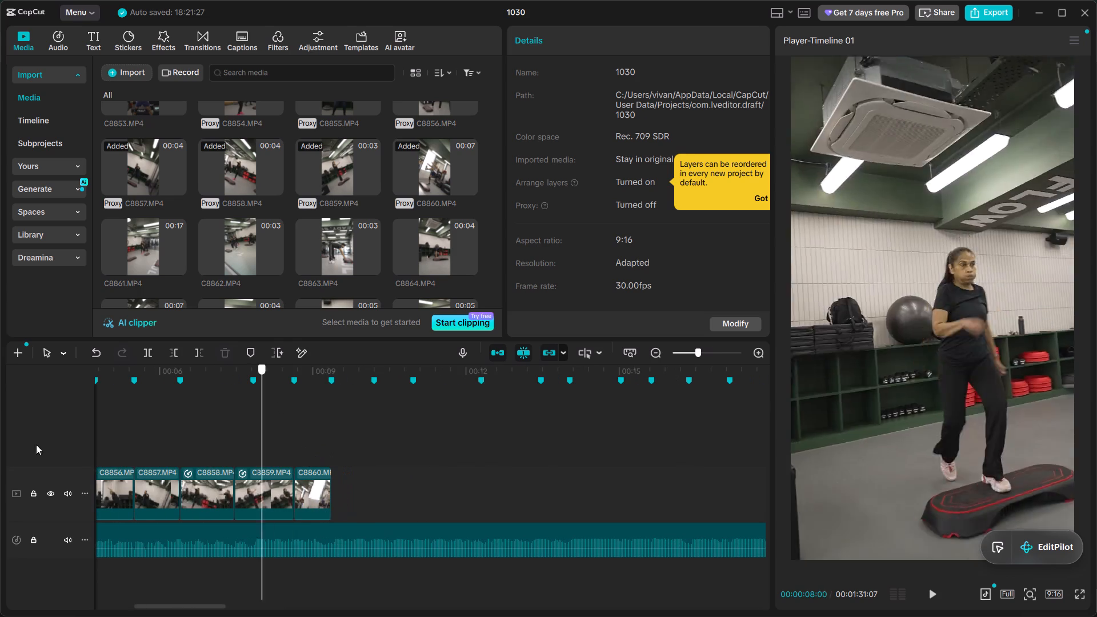
pyautogui.moveTo(36, 444); pyautogui.dragTo(0, 450)
pyautogui.press('space')
pyautogui.keyDown('ctrl'); pyautogui.scroll(9, 338, 448); pyautogui.keyUp('ctrl')
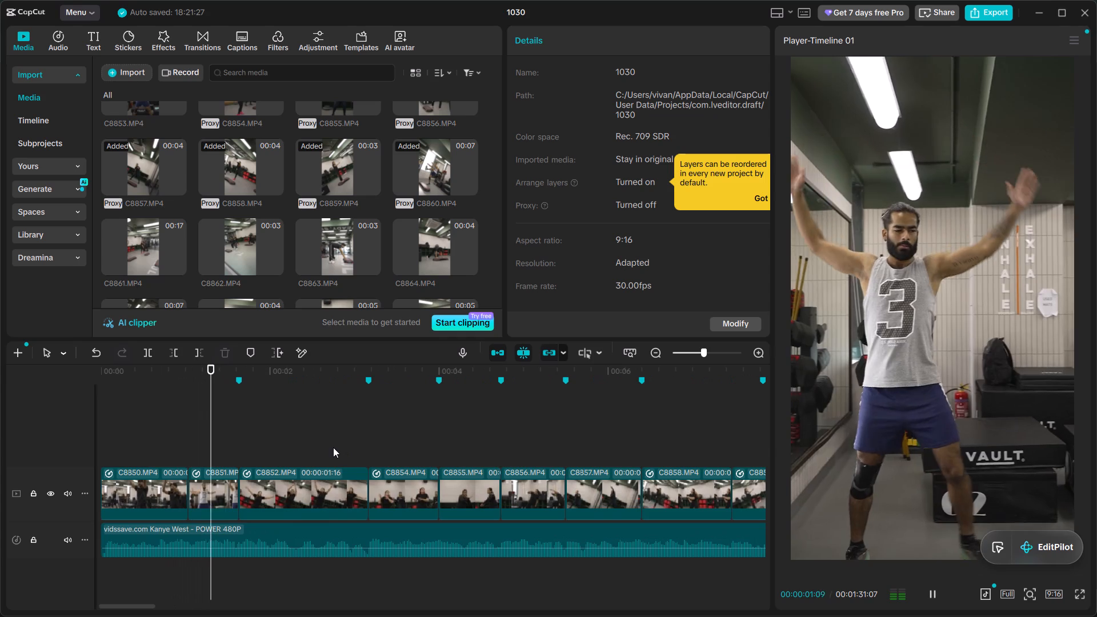
pyautogui.keyDown('ctrl'); pyautogui.scroll(7, 333, 447); pyautogui.keyUp('ctrl')
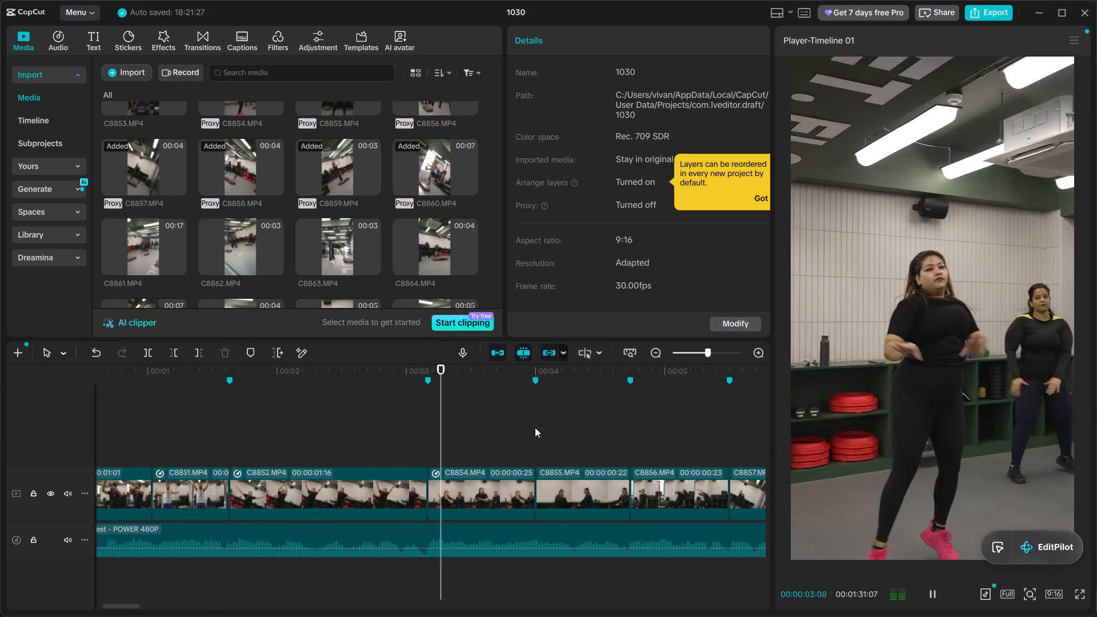
pyautogui.keyDown('alt'); pyautogui.scroll(3, 551, 450); pyautogui.keyUp('alt')
pyautogui.keyDown('alt'); pyautogui.scroll(-4, 552, 451); pyautogui.keyUp('alt')
pyautogui.keyDown('alt'); pyautogui.scroll(3, 546, 451); pyautogui.keyUp('alt')
pyautogui.keyDown('alt'); pyautogui.scroll(-3, 546, 451); pyautogui.keyUp('alt')
pyautogui.keyDown('alt'); pyautogui.scroll(4, 545, 450); pyautogui.keyUp('alt')
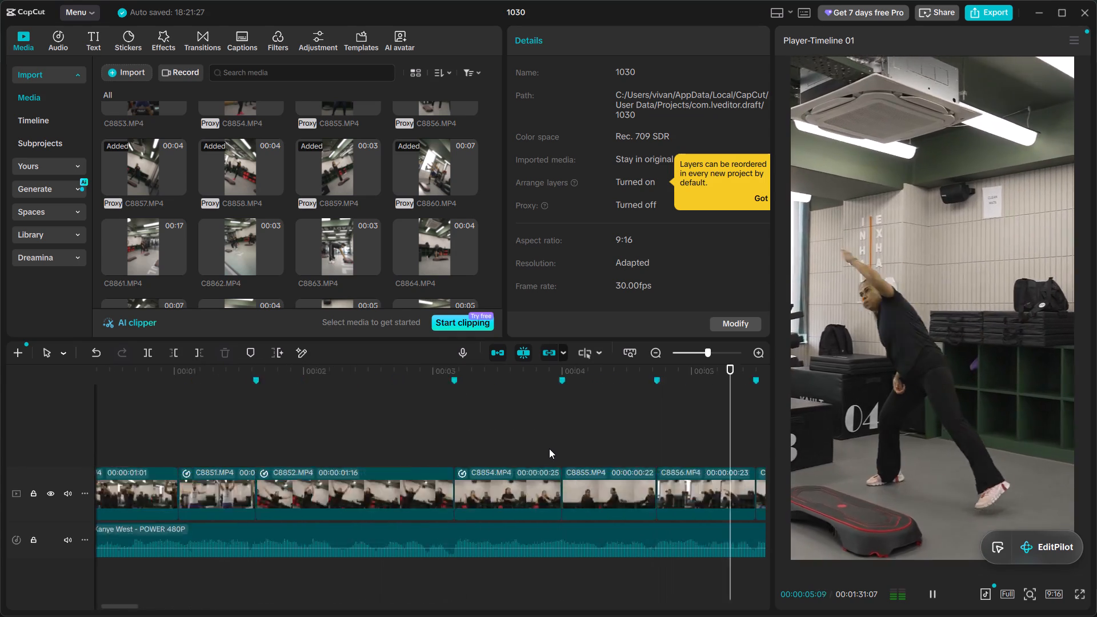
pyautogui.keyDown('alt'); pyautogui.scroll(-4, 558, 446); pyautogui.keyUp('alt')
pyautogui.keyDown('alt'); pyautogui.scroll(3, 530, 446); pyautogui.keyUp('alt')
pyautogui.keyDown('alt'); pyautogui.scroll(-3, 530, 446); pyautogui.keyUp('alt')
pyautogui.keyDown('ctrl'); pyautogui.scroll(7, 529, 446); pyautogui.keyUp('ctrl')
pyautogui.keyDown('alt'); pyautogui.scroll(-3, 542, 441); pyautogui.keyUp('alt')
pyautogui.keyDown('alt'); pyautogui.scroll(6, 542, 441); pyautogui.keyUp('alt')
pyautogui.keyDown('alt'); pyautogui.scroll(-4, 542, 441); pyautogui.keyUp('alt')
pyautogui.keyDown('alt'); pyautogui.scroll(4, 542, 441); pyautogui.keyUp('alt')
pyautogui.press('space')
# Preview C8861.MP4 and add it to the video track directly after C8860.MP4 at the 00:00:09:11 marker.
pyautogui.click(576, 424)
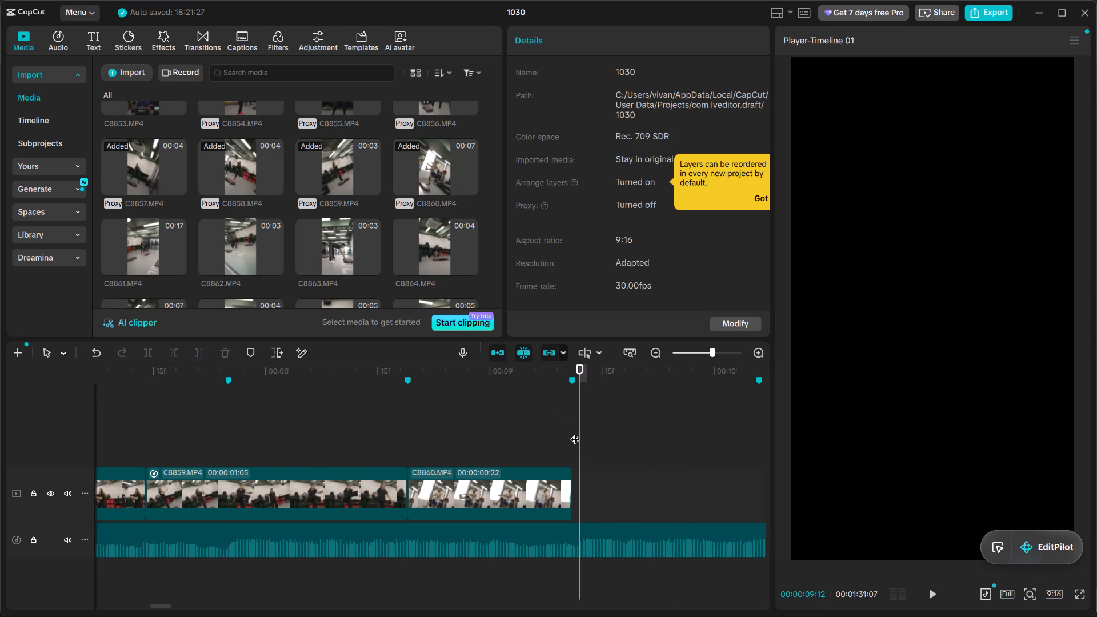
pyautogui.click(575, 432)
pyautogui.click(127, 253)
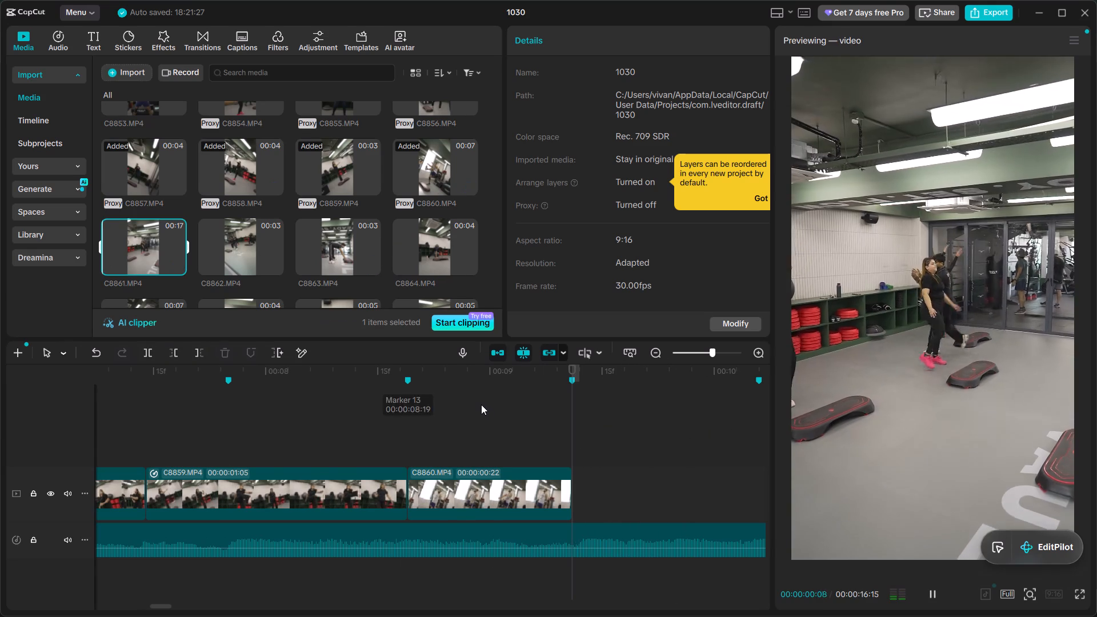
pyautogui.keyDown('alt'); pyautogui.scroll(-4, 484, 405); pyautogui.keyUp('alt')
pyautogui.keyDown('ctrl'); pyautogui.scroll(7, 317, 451); pyautogui.keyUp('ctrl')
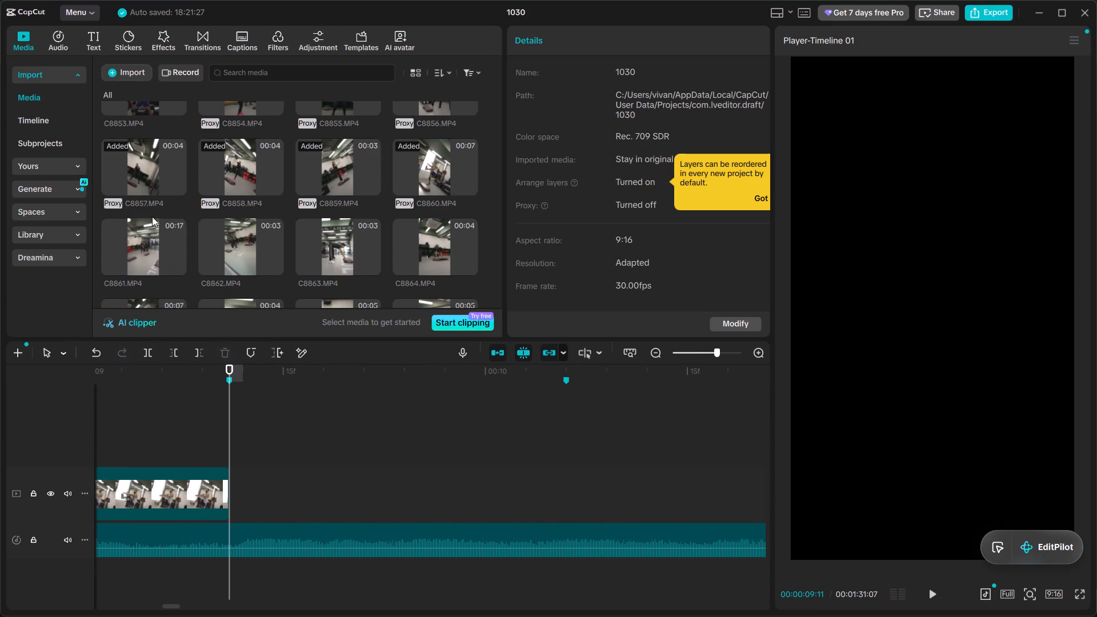
pyautogui.click(151, 217)
pyautogui.click(147, 241)
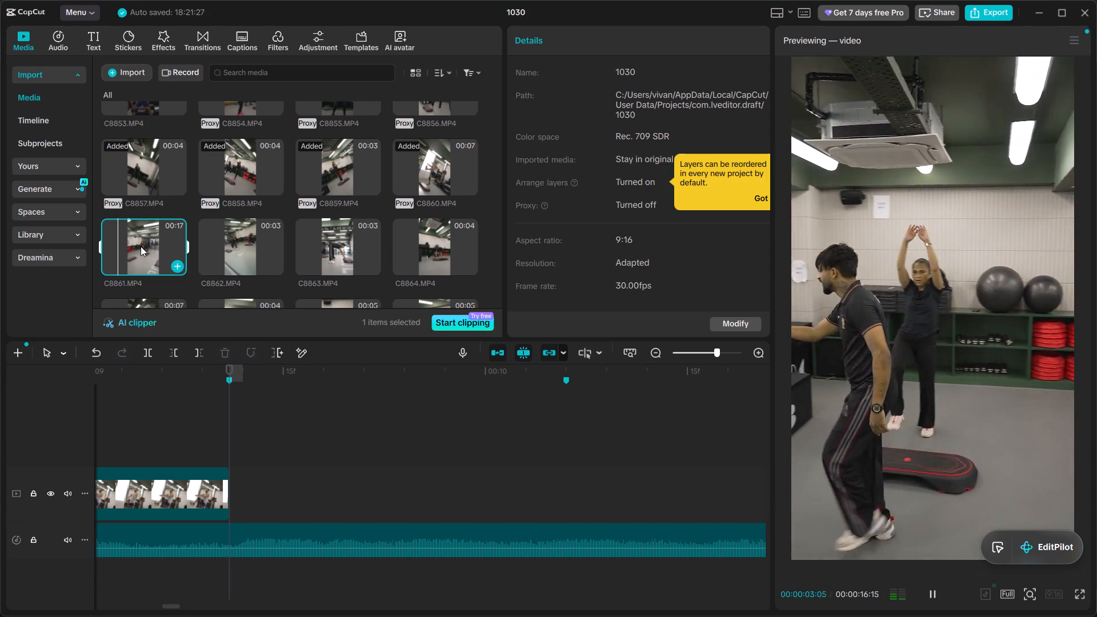
pyautogui.moveTo(141, 246); pyautogui.dragTo(283, 496)
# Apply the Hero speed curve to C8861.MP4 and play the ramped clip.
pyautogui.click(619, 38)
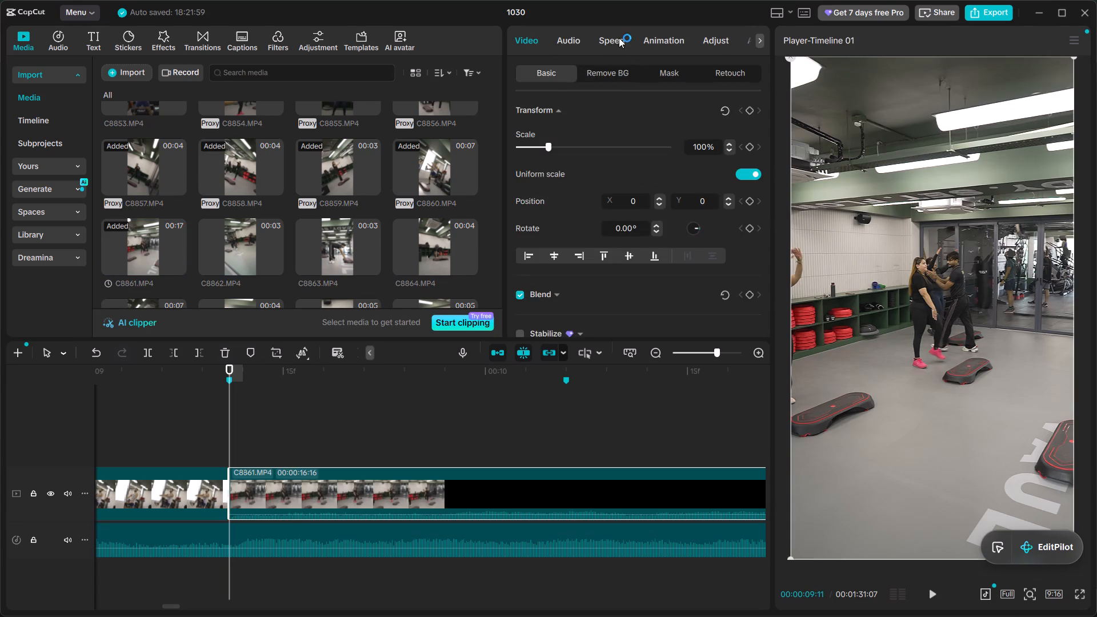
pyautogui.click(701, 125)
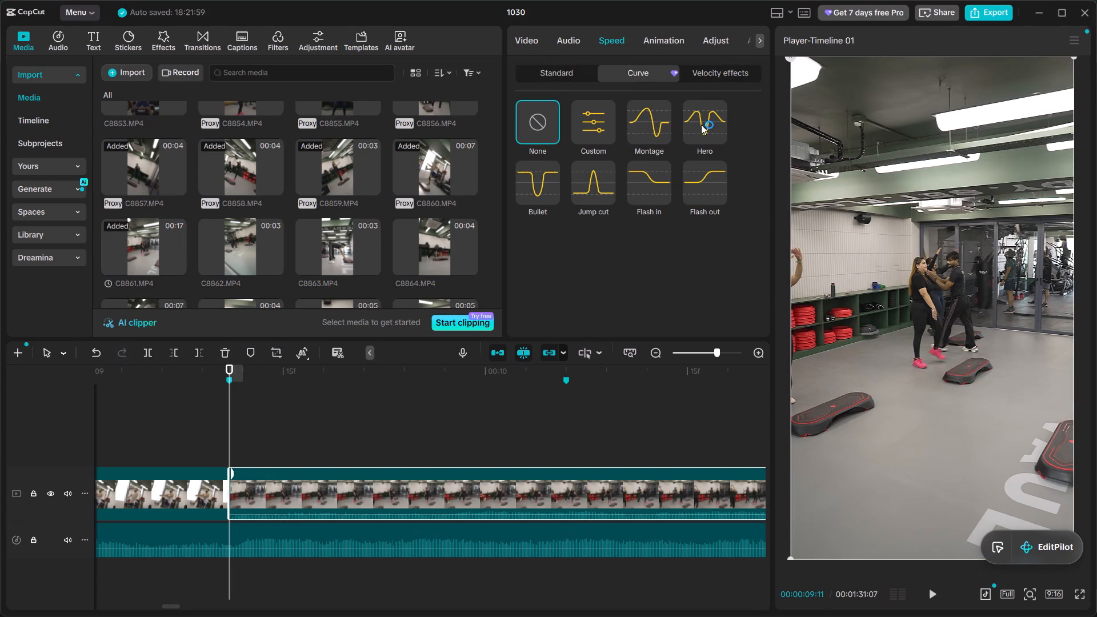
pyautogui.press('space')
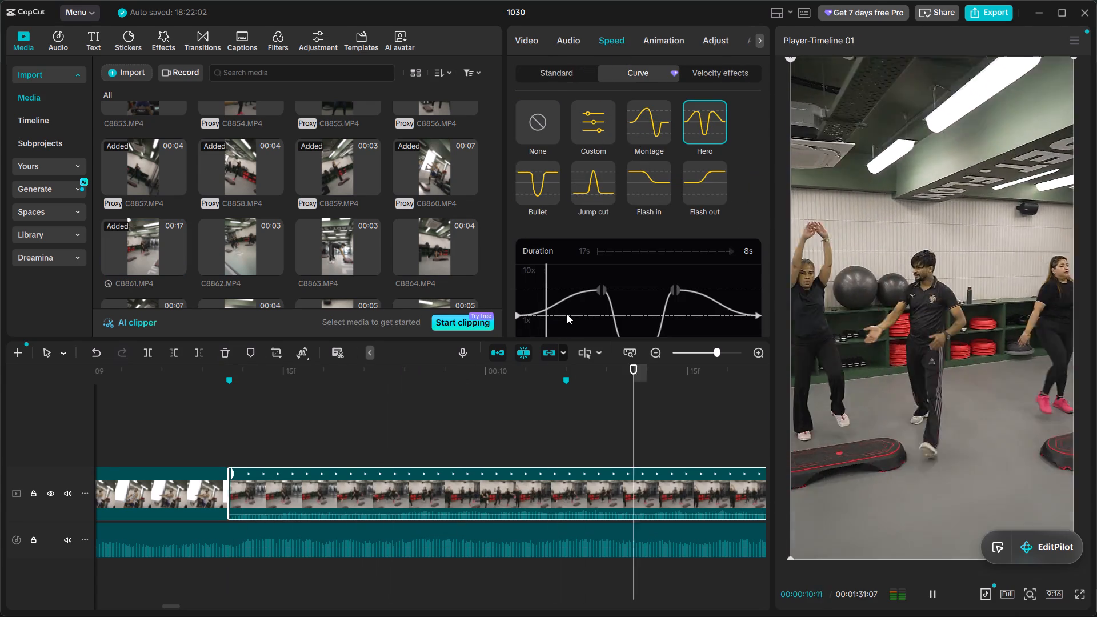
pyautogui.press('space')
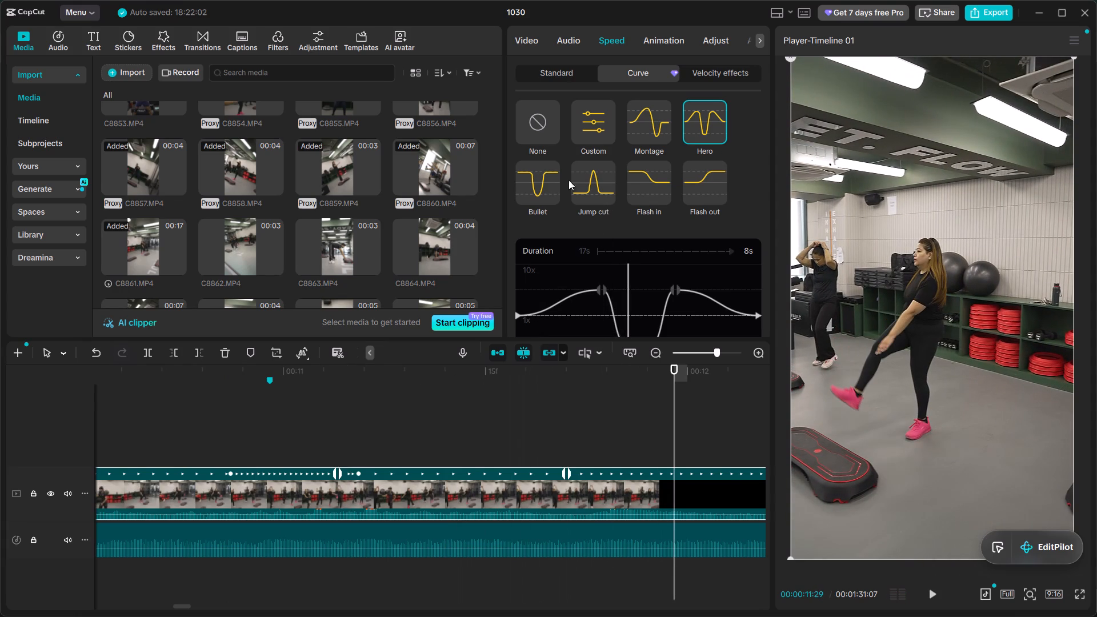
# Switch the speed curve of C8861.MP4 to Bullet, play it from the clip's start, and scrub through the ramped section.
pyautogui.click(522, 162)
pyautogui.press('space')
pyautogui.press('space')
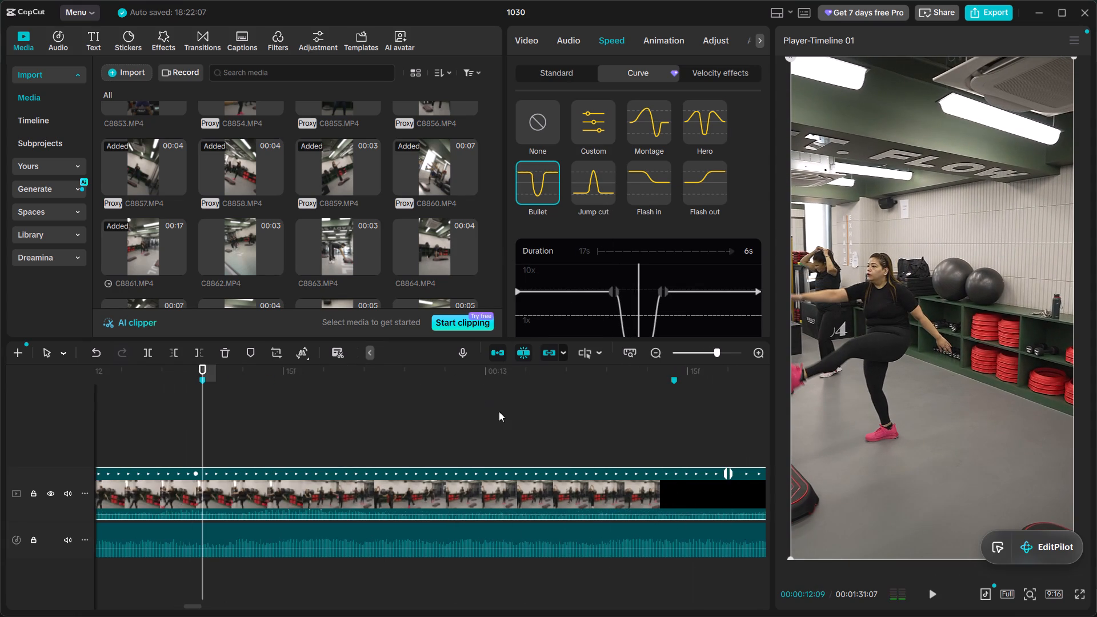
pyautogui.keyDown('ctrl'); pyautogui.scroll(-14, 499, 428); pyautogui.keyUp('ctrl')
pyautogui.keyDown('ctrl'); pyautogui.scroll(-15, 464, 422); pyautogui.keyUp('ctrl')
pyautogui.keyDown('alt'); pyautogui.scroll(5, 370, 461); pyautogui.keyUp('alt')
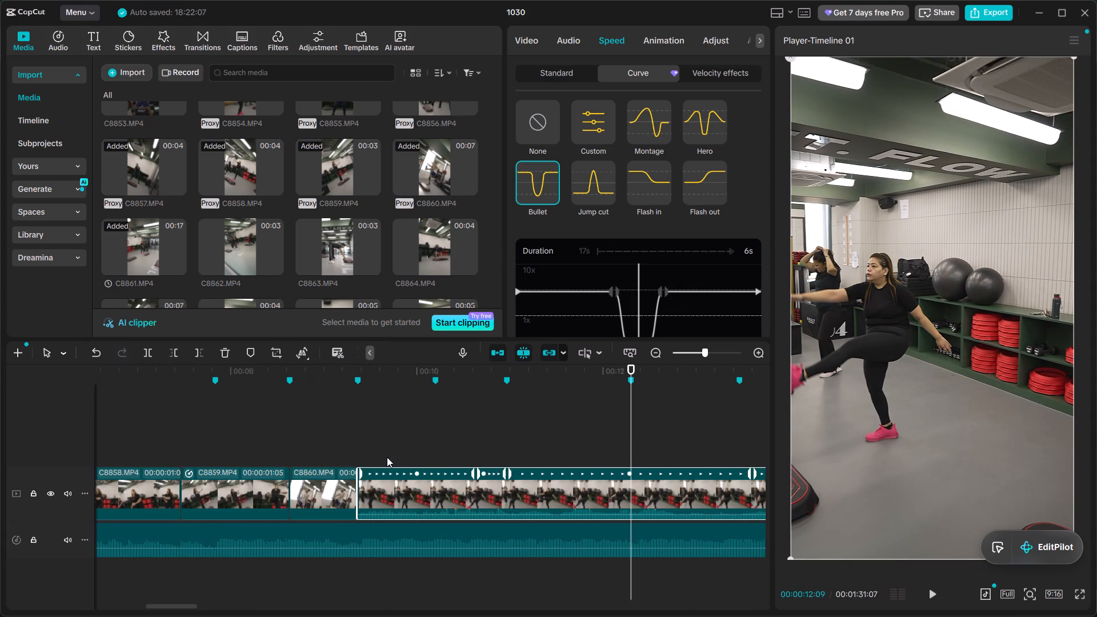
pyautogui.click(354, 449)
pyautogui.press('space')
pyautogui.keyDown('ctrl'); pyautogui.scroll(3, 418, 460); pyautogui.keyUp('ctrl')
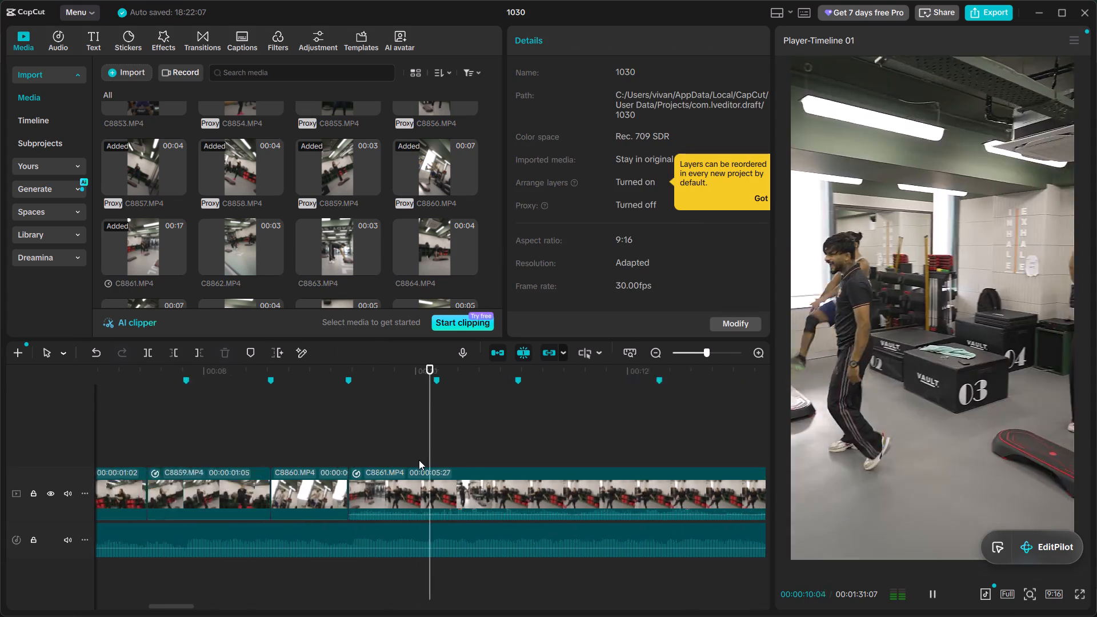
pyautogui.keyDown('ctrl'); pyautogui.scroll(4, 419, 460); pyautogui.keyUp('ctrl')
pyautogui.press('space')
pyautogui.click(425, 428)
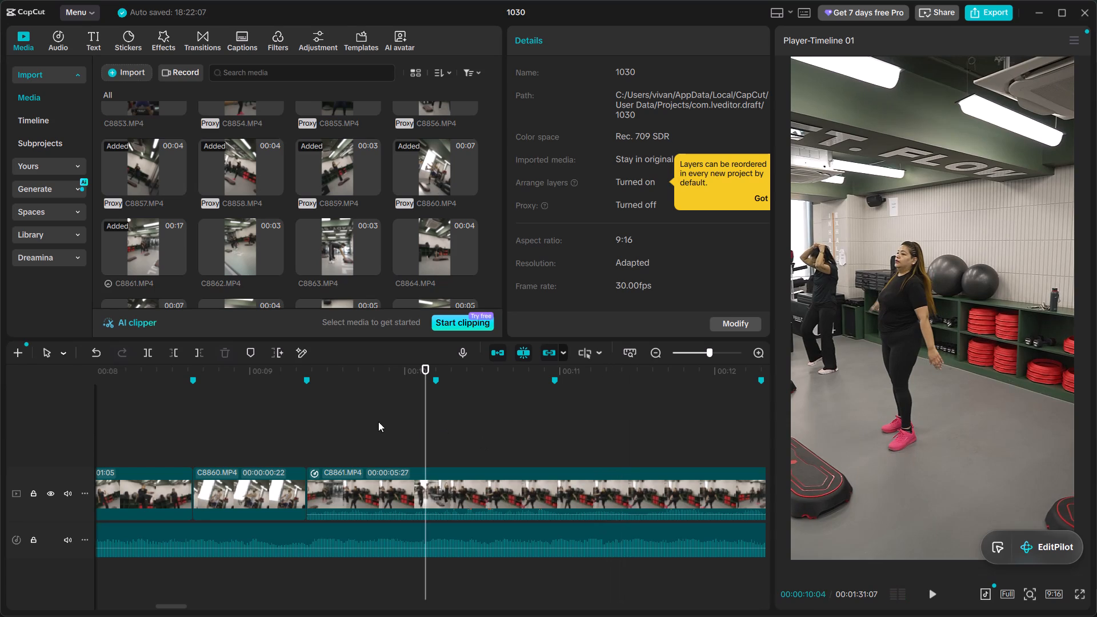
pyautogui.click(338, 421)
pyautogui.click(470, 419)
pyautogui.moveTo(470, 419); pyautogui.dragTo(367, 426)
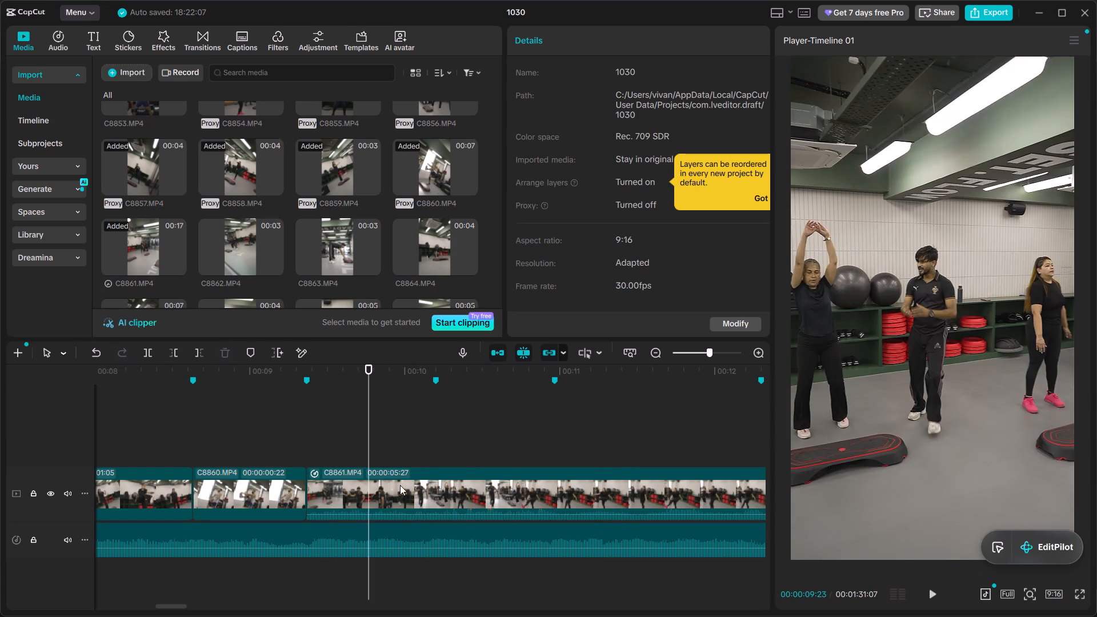
# Remove the speed curve from C8861.MP4, show its standard speed settings, and return the playhead to 00:00:09:11.
pyautogui.click(403, 489)
pyautogui.click(615, 43)
pyautogui.click(542, 125)
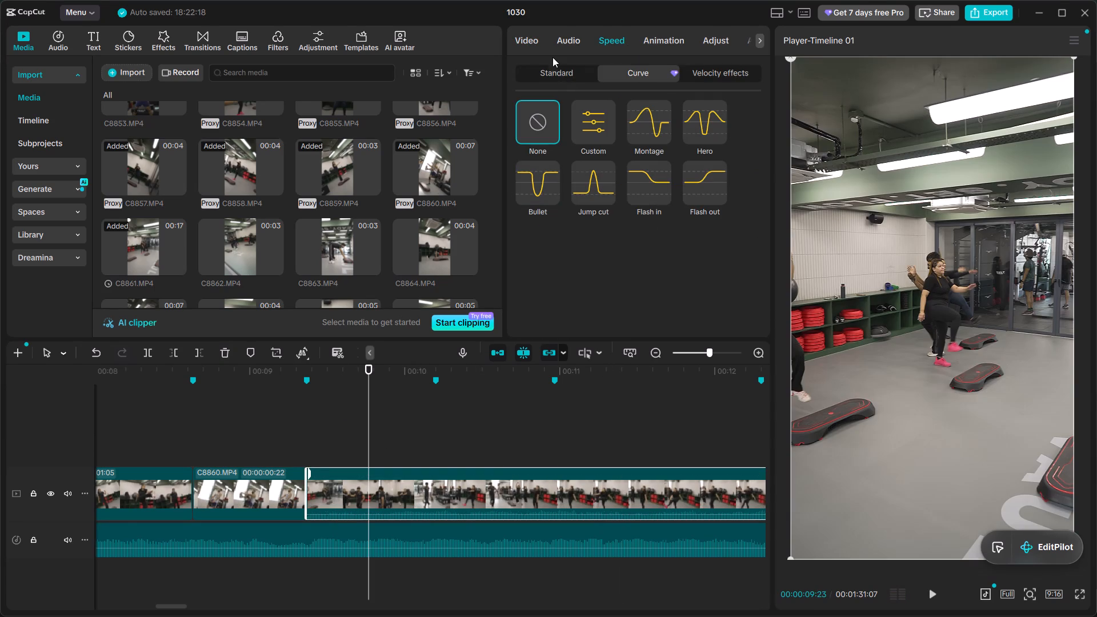
pyautogui.click(552, 57)
pyautogui.click(562, 63)
pyautogui.click(563, 70)
pyautogui.click(313, 438)
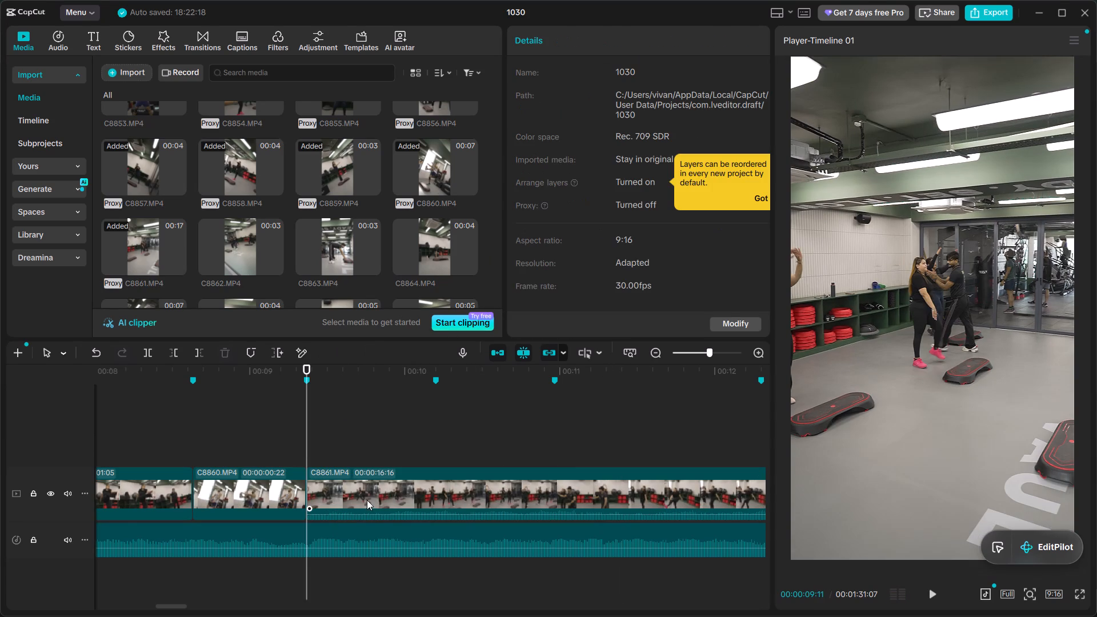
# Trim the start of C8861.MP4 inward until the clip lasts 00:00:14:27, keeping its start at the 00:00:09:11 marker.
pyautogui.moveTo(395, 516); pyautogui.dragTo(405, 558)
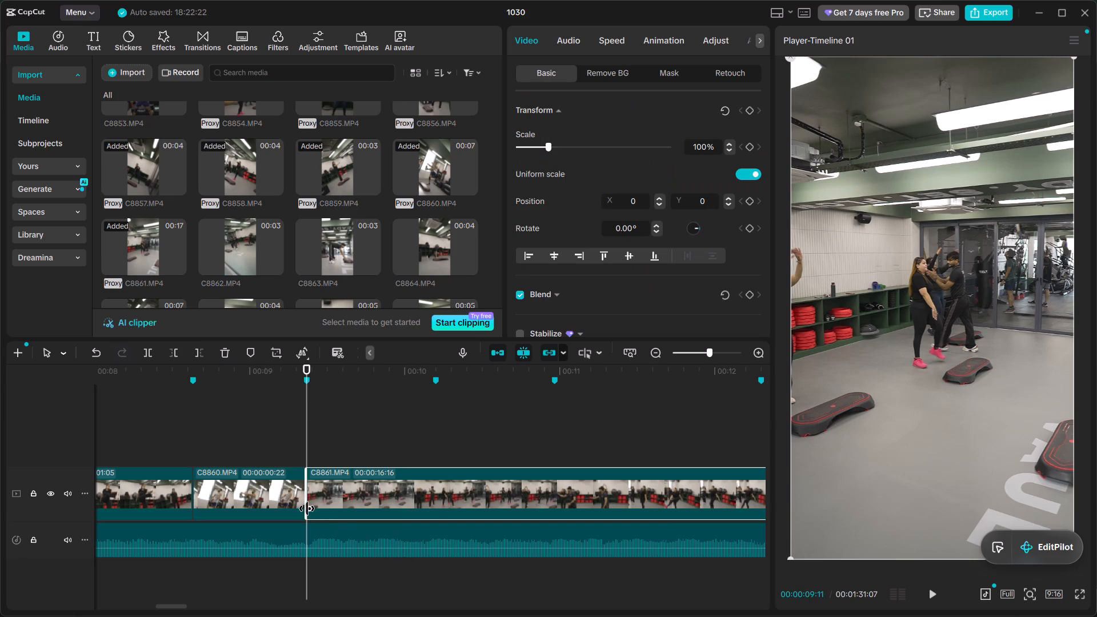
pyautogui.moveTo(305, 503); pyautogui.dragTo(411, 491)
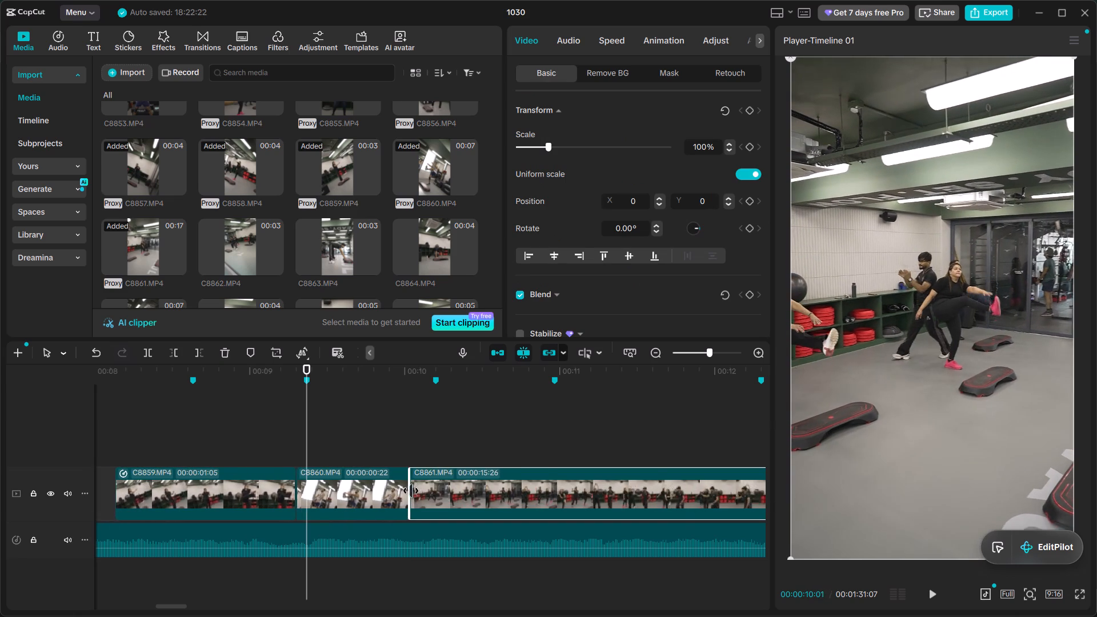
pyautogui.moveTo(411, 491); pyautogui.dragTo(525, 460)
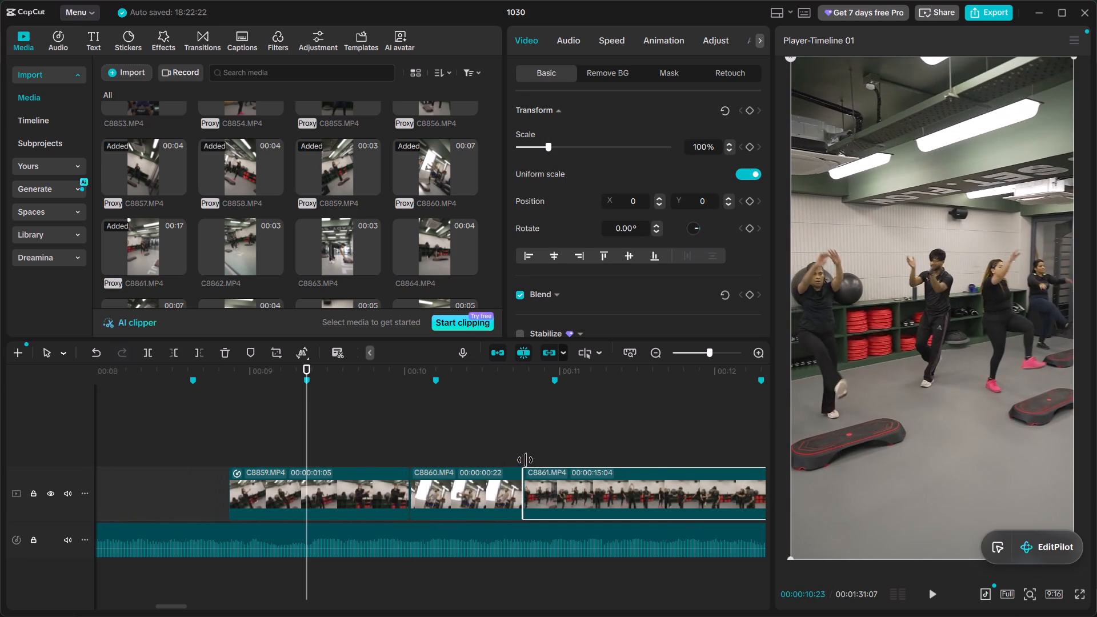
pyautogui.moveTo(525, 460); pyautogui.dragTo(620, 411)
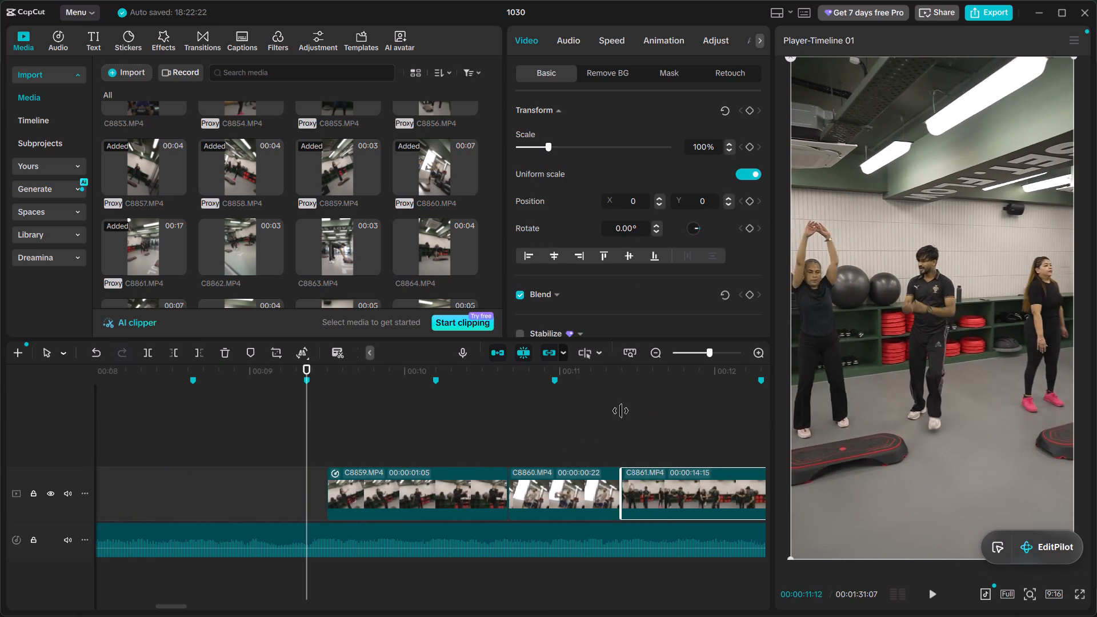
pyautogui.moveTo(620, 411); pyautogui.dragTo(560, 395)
# Play C8861.MP4 up to about 00:00:20:12 and look for a usable section of the exercise.
pyautogui.press('space')
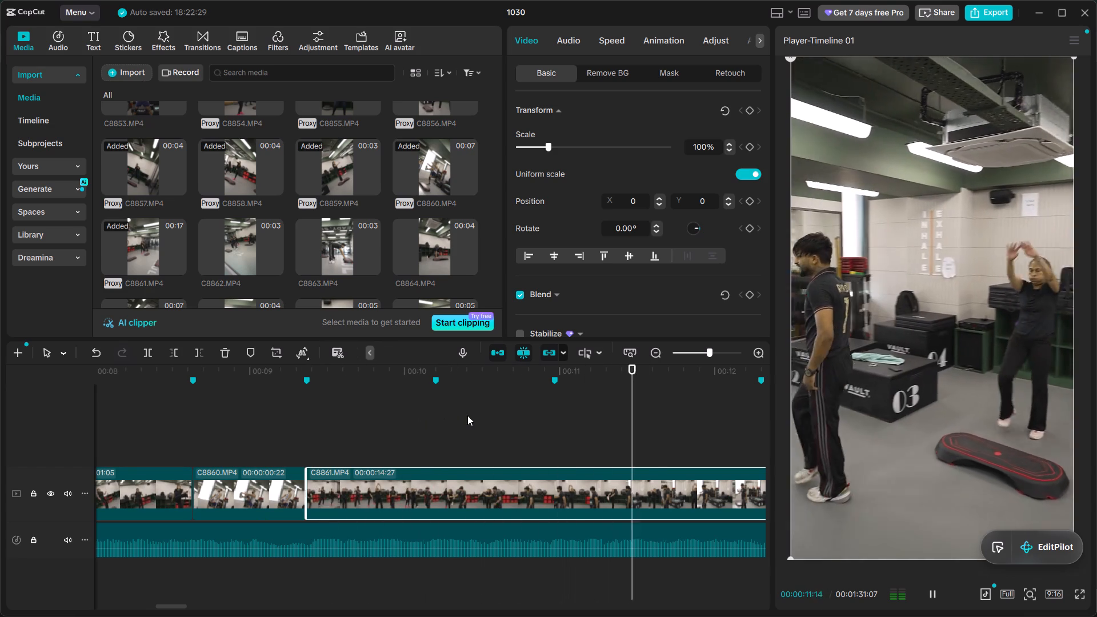
pyautogui.press('space')
pyautogui.press('space')
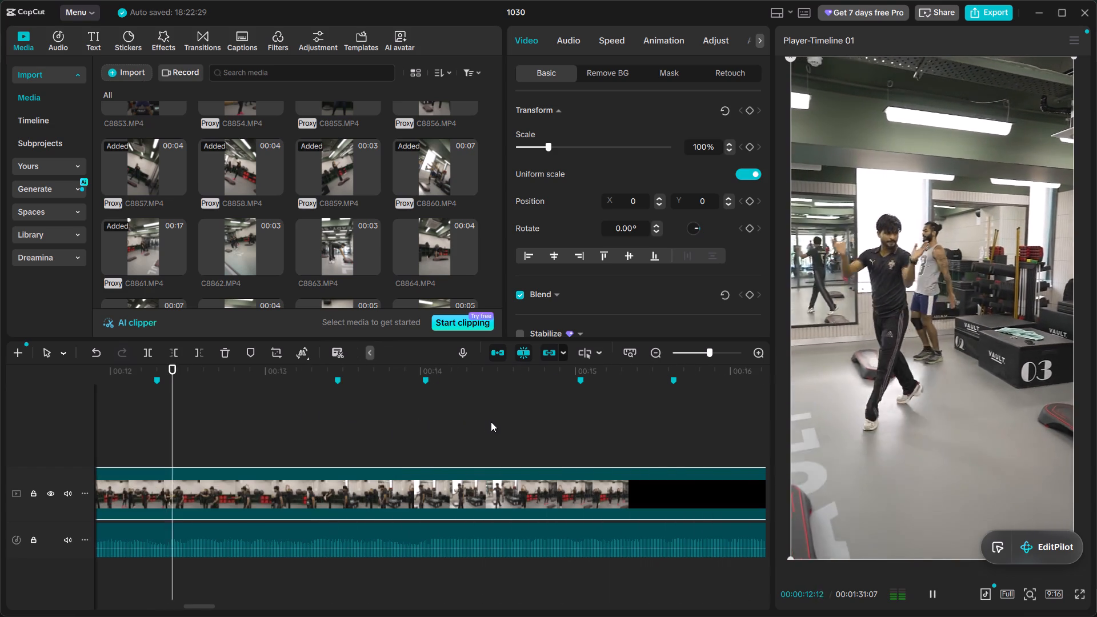
pyautogui.keyDown('ctrl'); pyautogui.scroll(-4, 465, 436); pyautogui.keyUp('ctrl')
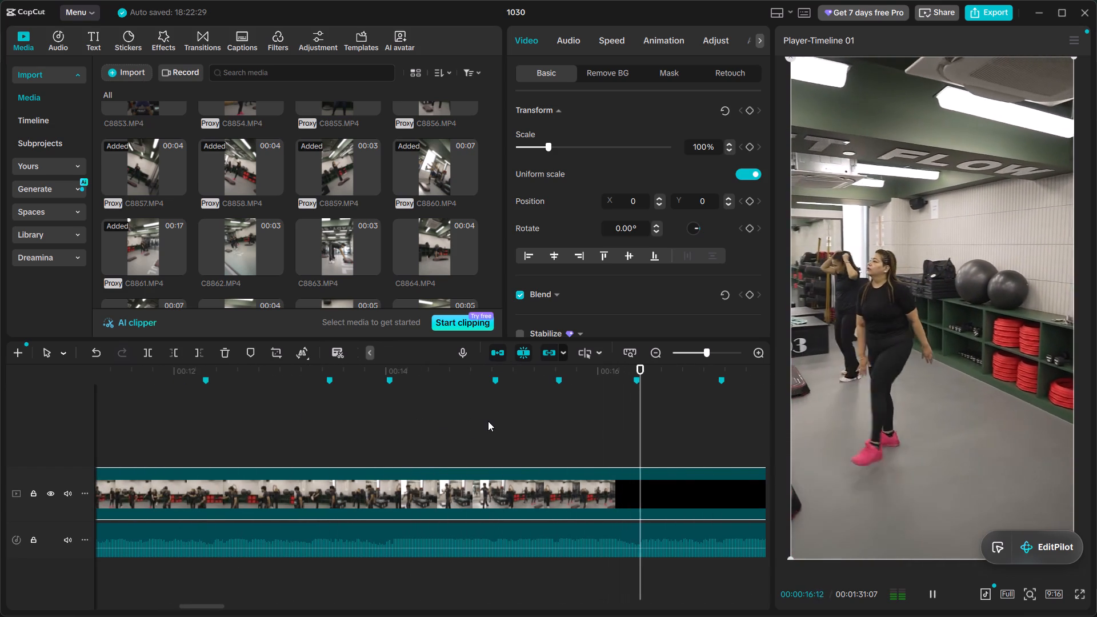
pyautogui.keyDown('alt'); pyautogui.scroll(-3, 490, 461); pyautogui.keyUp('alt')
pyautogui.keyDown('ctrl'); pyautogui.scroll(-20, 445, 475); pyautogui.keyUp('ctrl')
pyautogui.keyDown('ctrl'); pyautogui.scroll(-1, 445, 475); pyautogui.keyUp('ctrl')
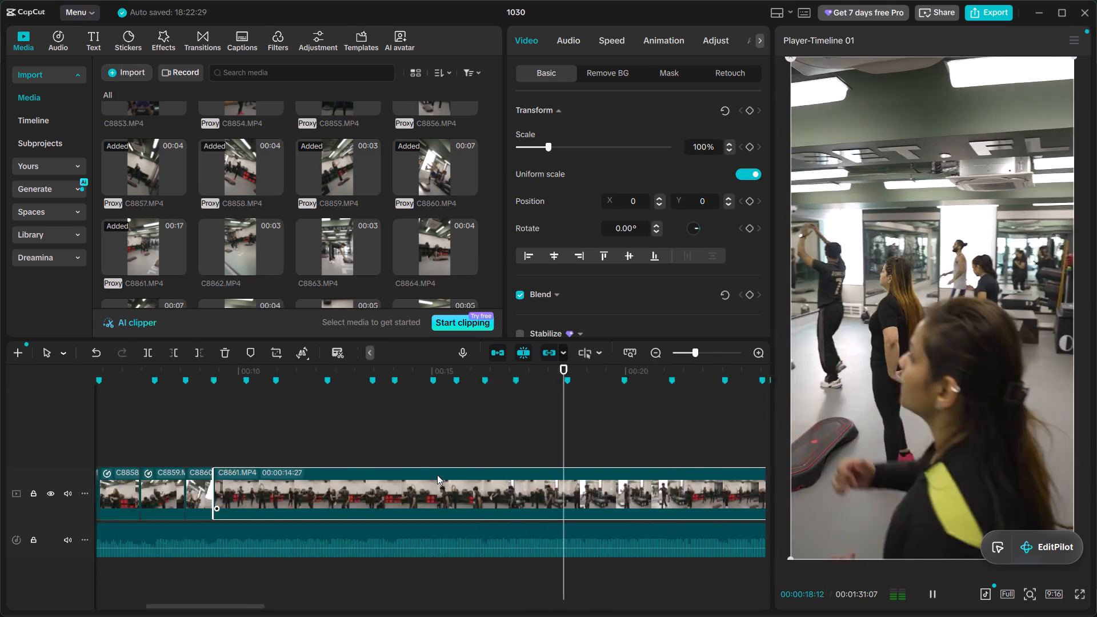
pyautogui.keyDown('alt'); pyautogui.scroll(2, 389, 475); pyautogui.keyUp('alt')
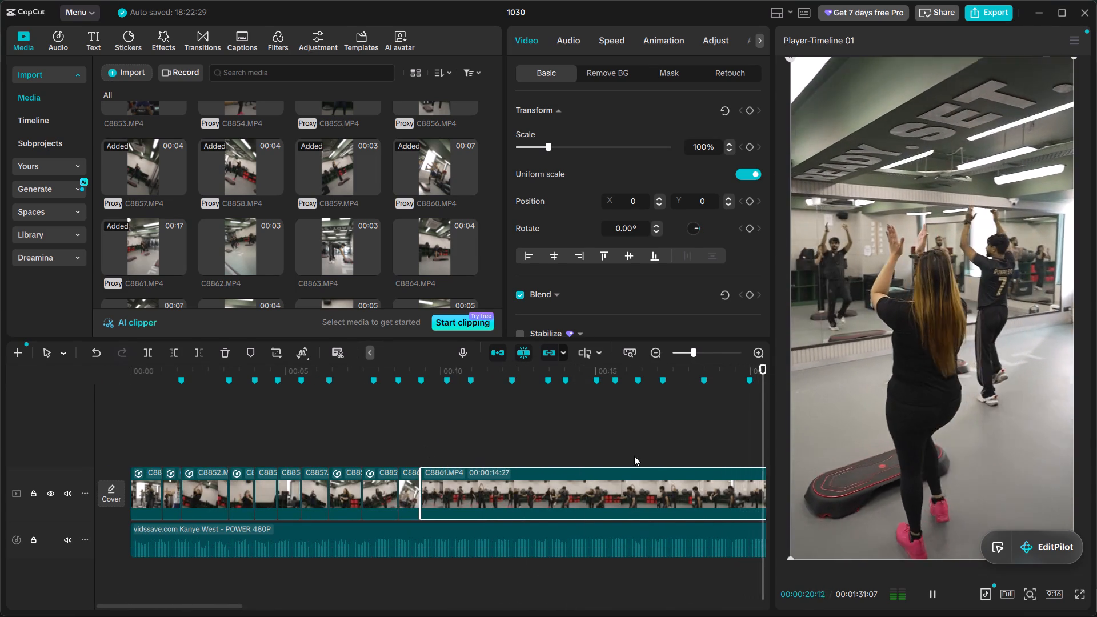
pyautogui.press('space')
# Split C8861.MP4 at 00:00:17:18 and delete the part before the split.
pyautogui.keyDown('alt'); pyautogui.scroll(2, 290, 460); pyautogui.keyUp('alt')
pyautogui.keyDown('alt'); pyautogui.click(269, 450); pyautogui.keyUp('alt')
pyautogui.moveTo(269, 450); pyautogui.dragTo(240, 442)
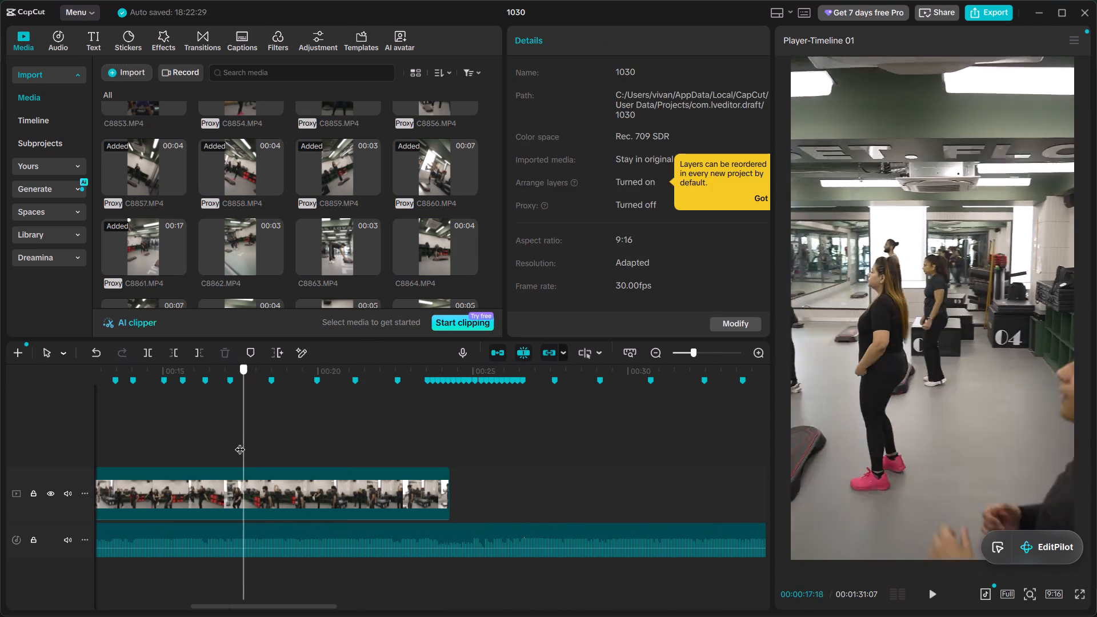
pyautogui.moveTo(240, 442); pyautogui.dragTo(285, 451)
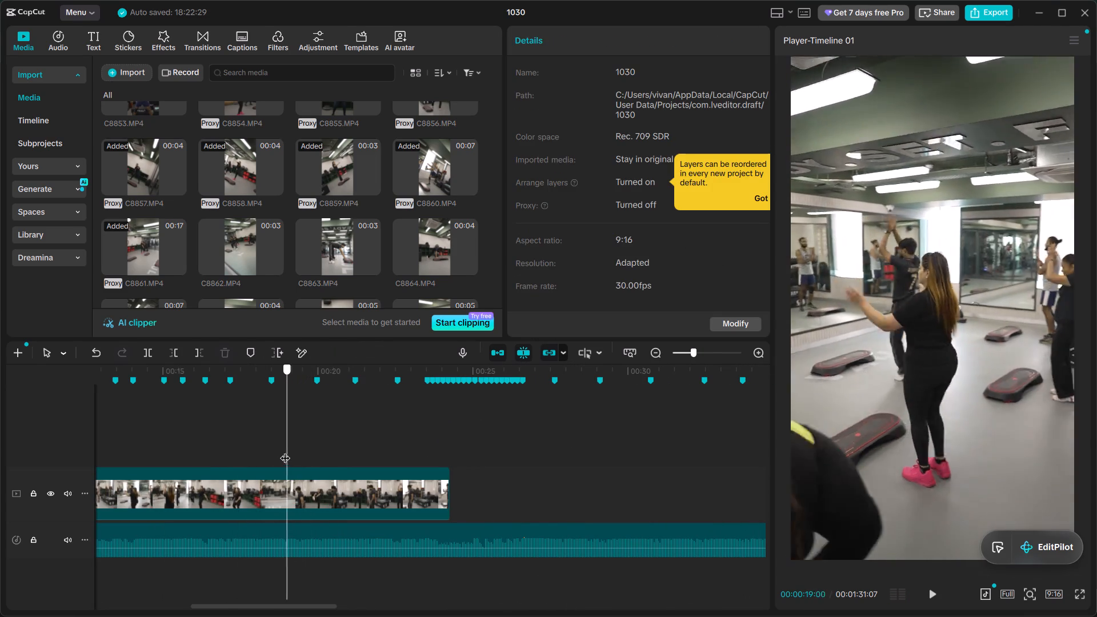
pyautogui.moveTo(285, 451); pyautogui.dragTo(247, 443)
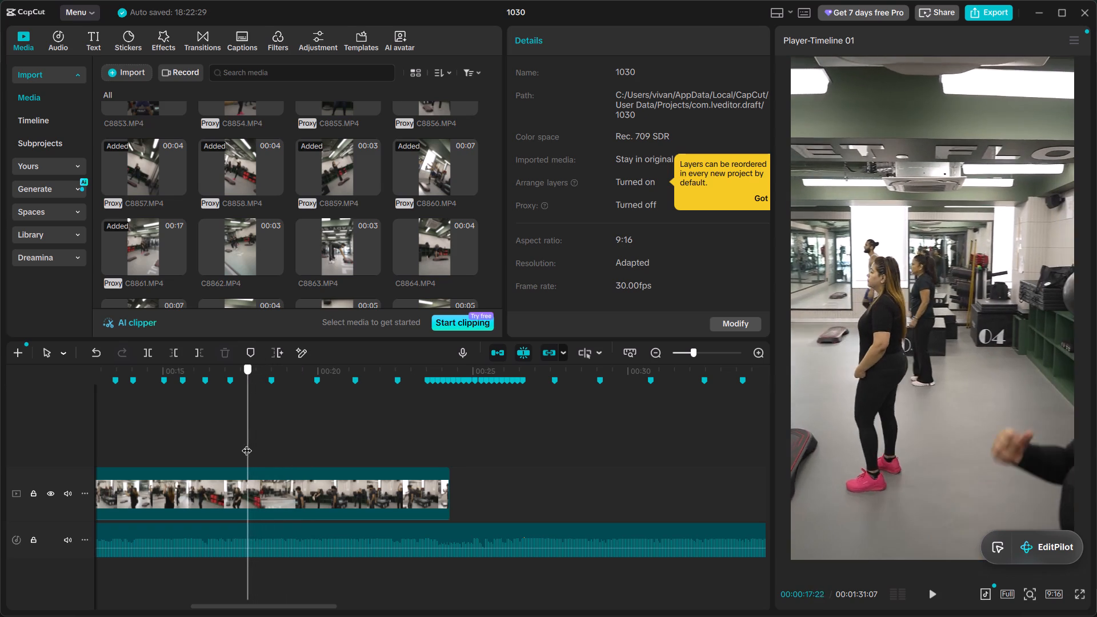
pyautogui.moveTo(247, 443); pyautogui.dragTo(244, 441)
pyautogui.keyDown('ctrl'); pyautogui.click(257, 485); pyautogui.keyUp('ctrl')
pyautogui.hotkey('ctrl', 'b')
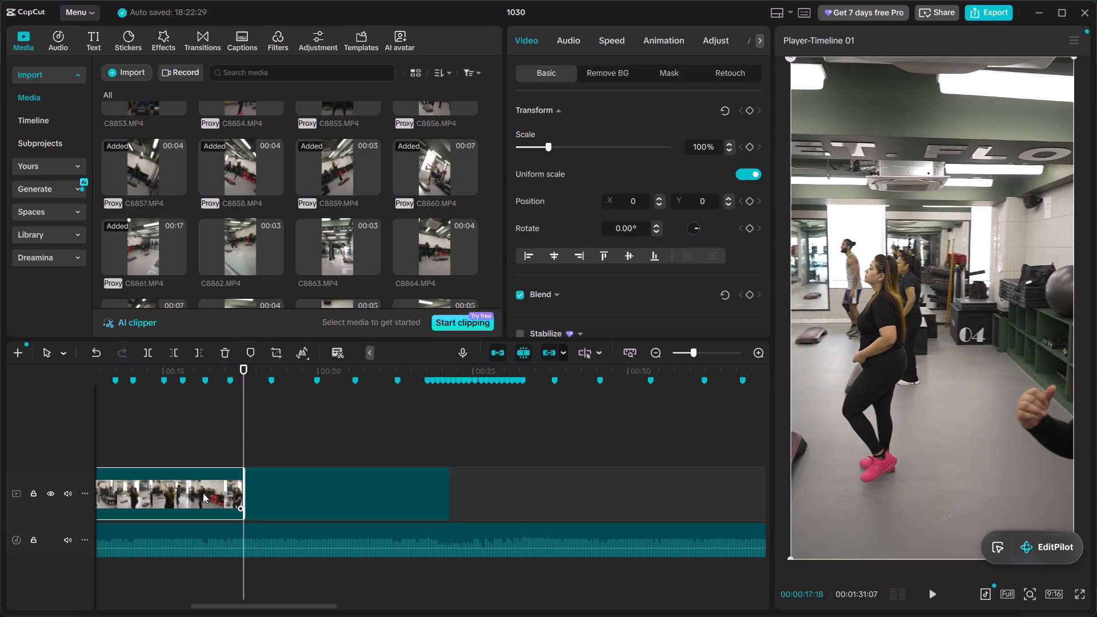
pyautogui.click(203, 493)
pyautogui.press('BackSpace')
# Return the playhead to the 00:00:09:11 marker and extend the start of C8861.MP4 to a clip length of 00:00:08:23.
pyautogui.keyDown('alt'); pyautogui.scroll(4, 171, 480); pyautogui.keyUp('alt')
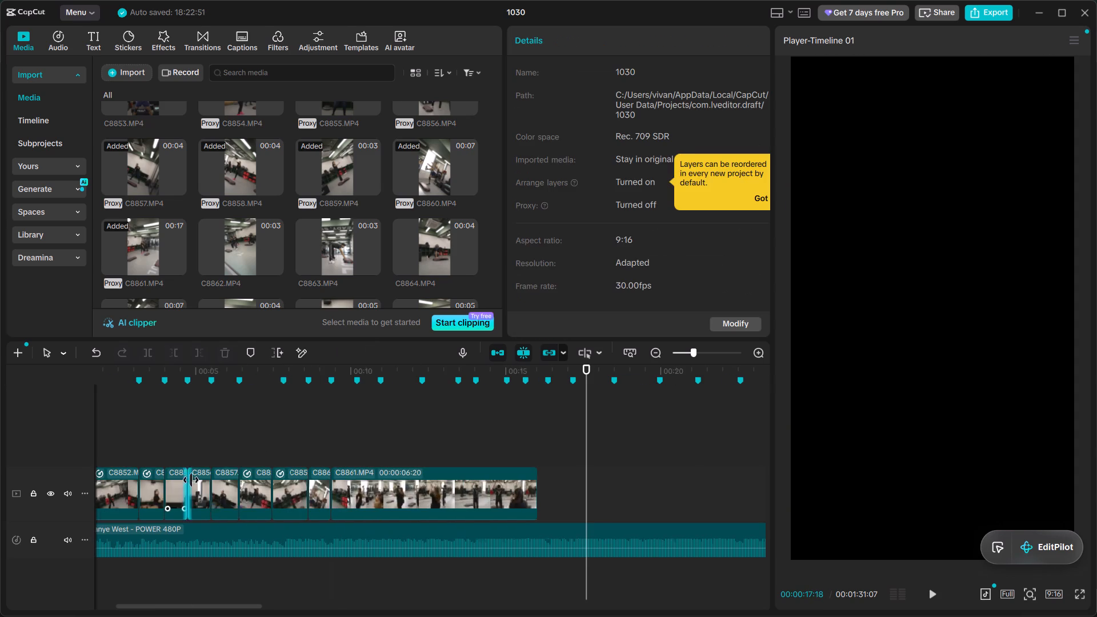
pyautogui.click(337, 456)
pyautogui.click(331, 452)
pyautogui.moveTo(331, 452); pyautogui.dragTo(340, 462)
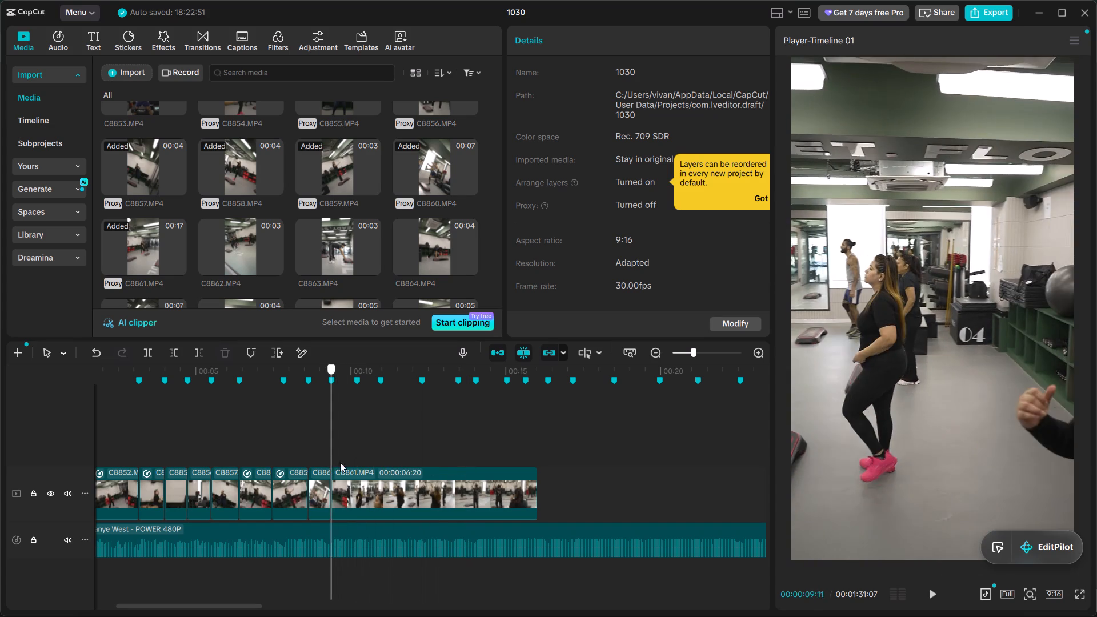
pyautogui.moveTo(340, 462); pyautogui.dragTo(330, 460)
pyautogui.click(365, 497)
pyautogui.moveTo(331, 490); pyautogui.dragTo(306, 486)
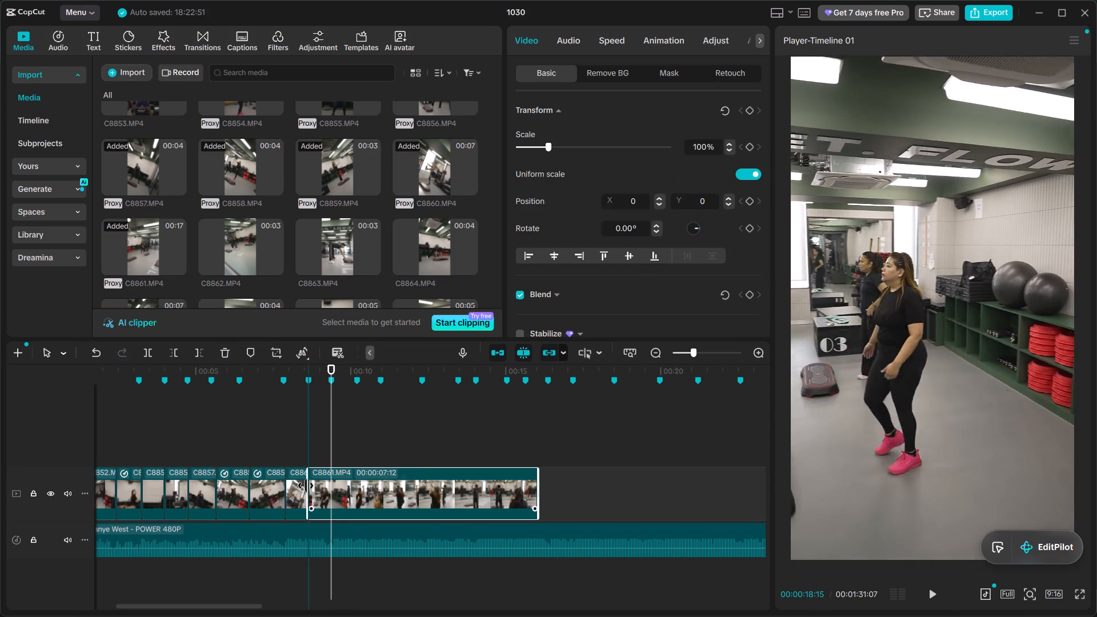
pyautogui.moveTo(306, 486); pyautogui.dragTo(267, 477)
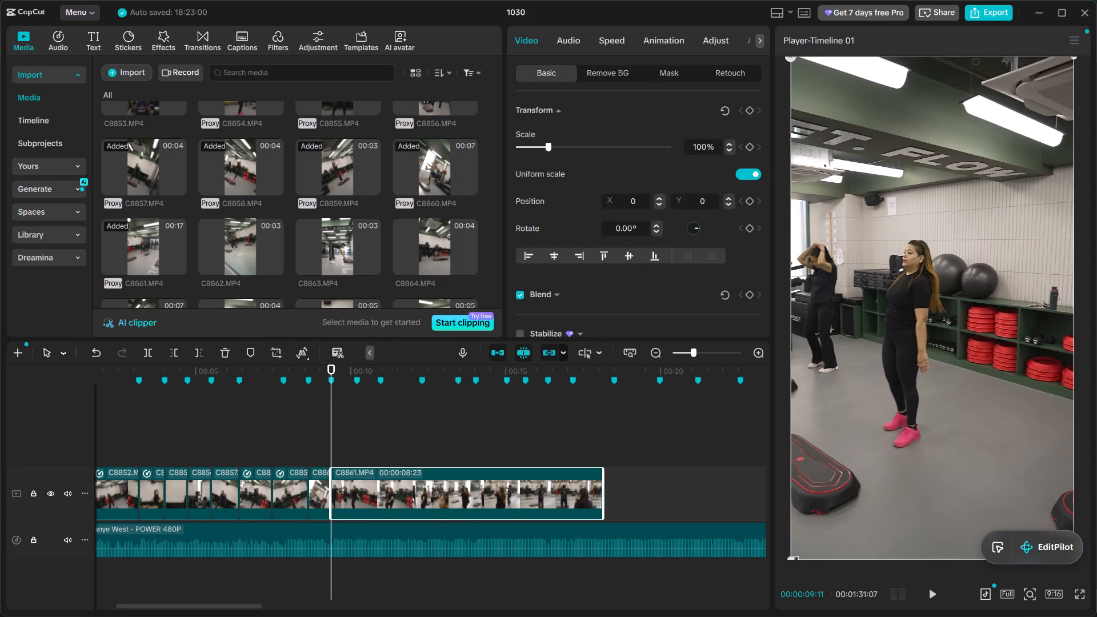
# Enlarge C8861.MP4 to 148% scale and shift it horizontally to X 310 to frame the woman in black.
pyautogui.moveTo(791, 559); pyautogui.dragTo(504, 616)
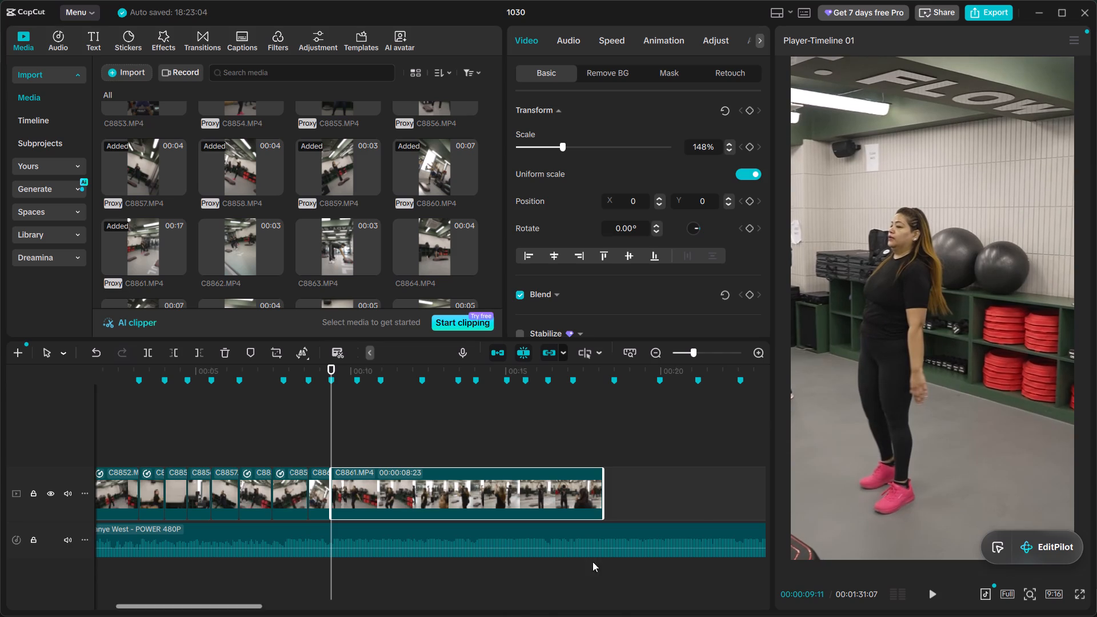
pyautogui.moveTo(843, 449); pyautogui.dragTo(886, 448)
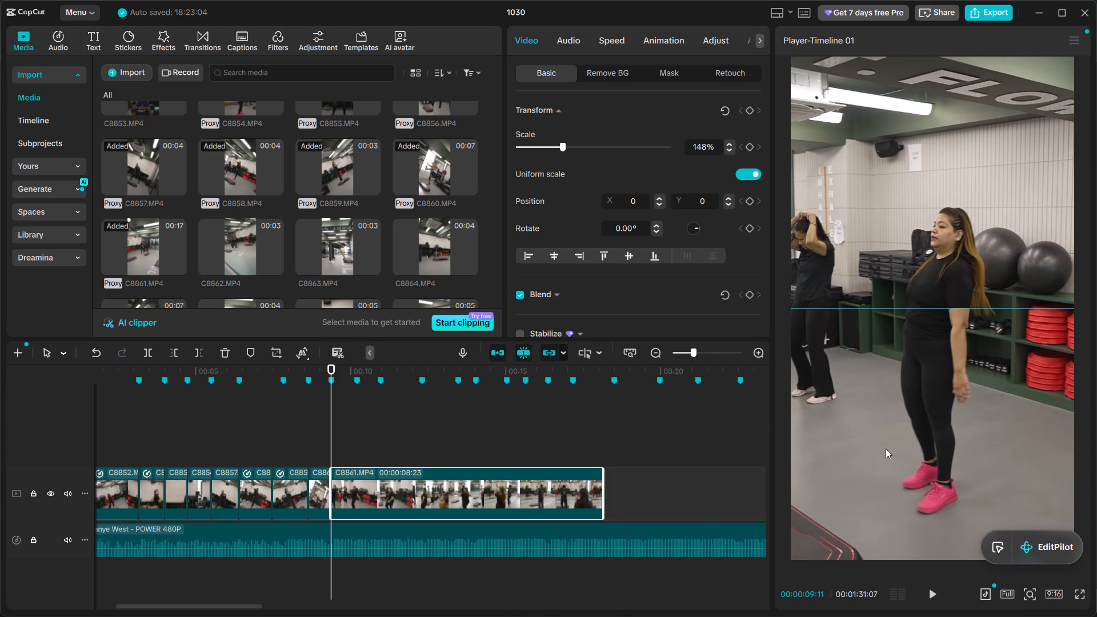
pyautogui.moveTo(886, 448); pyautogui.dragTo(877, 449)
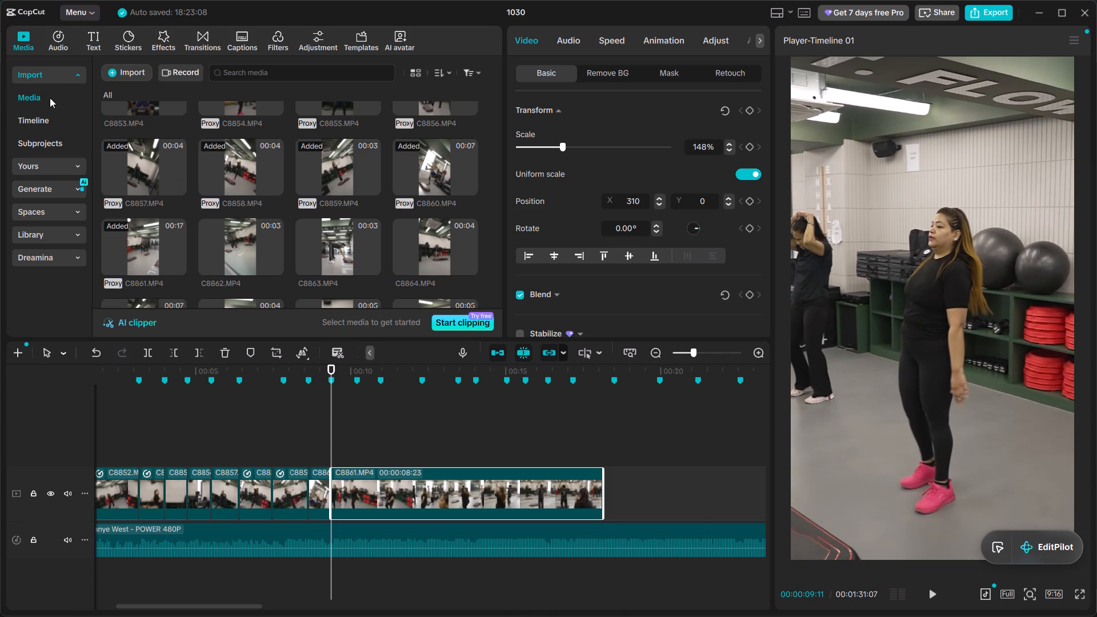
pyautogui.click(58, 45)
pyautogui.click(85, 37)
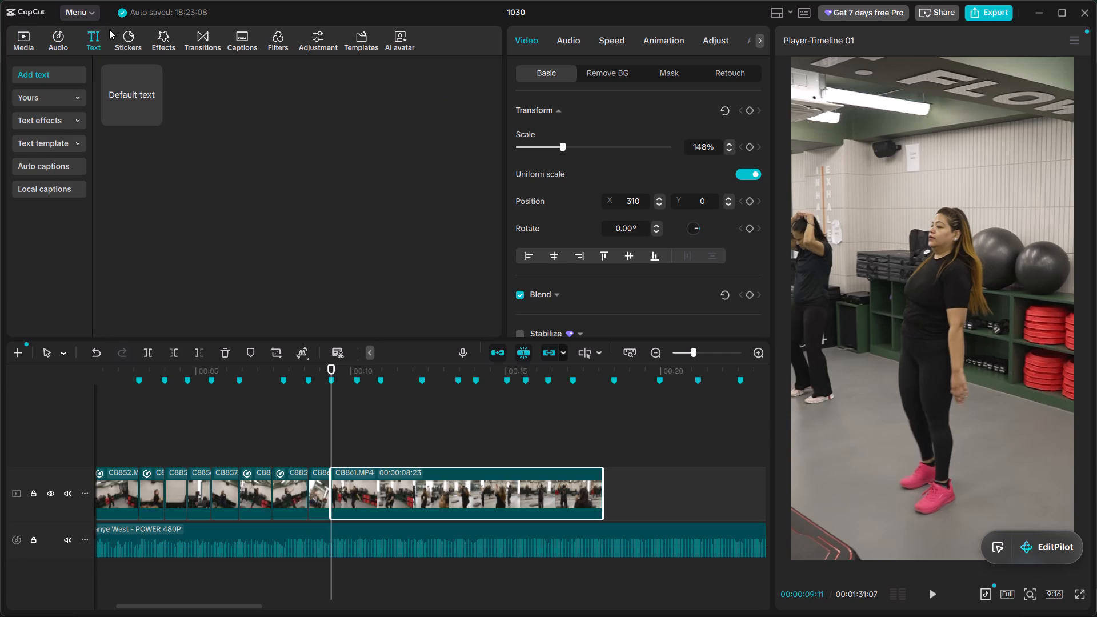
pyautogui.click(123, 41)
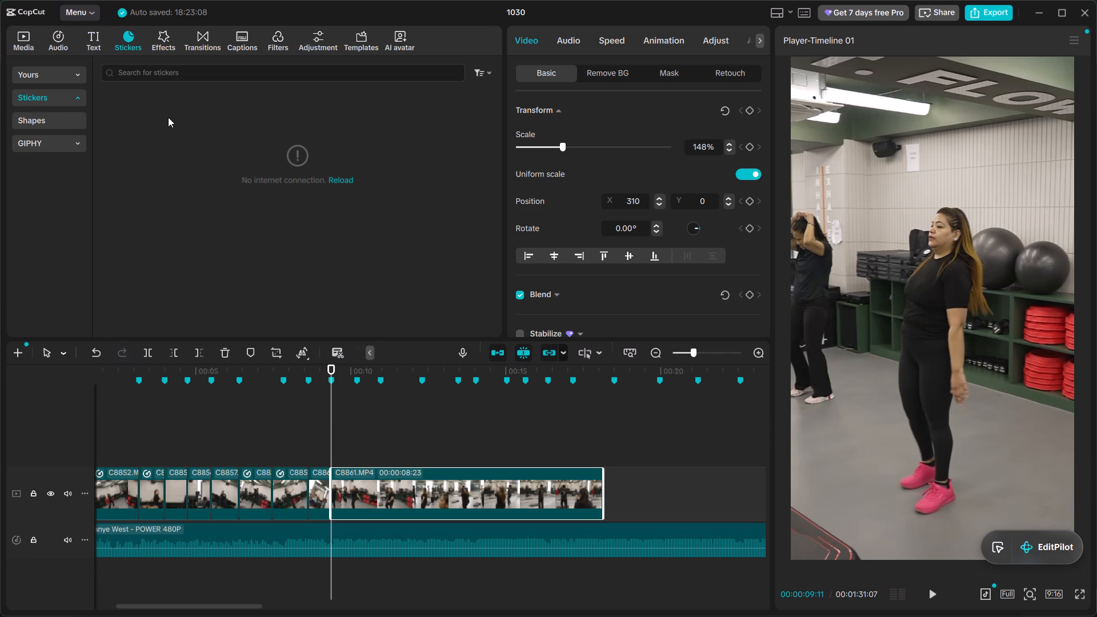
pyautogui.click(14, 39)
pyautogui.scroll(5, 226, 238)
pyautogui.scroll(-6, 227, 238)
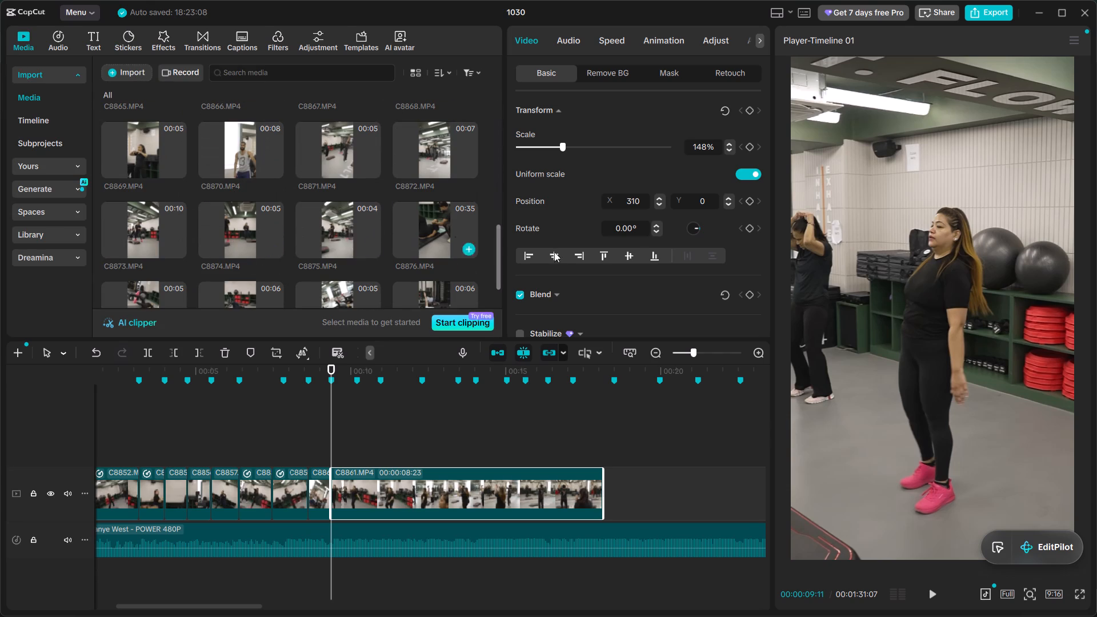
# Add a Transform keyframe to C8861.MP4 at 00:00:09:11 and reposition the clip to X 403 at 00:00:09:16.
pyautogui.click(754, 113)
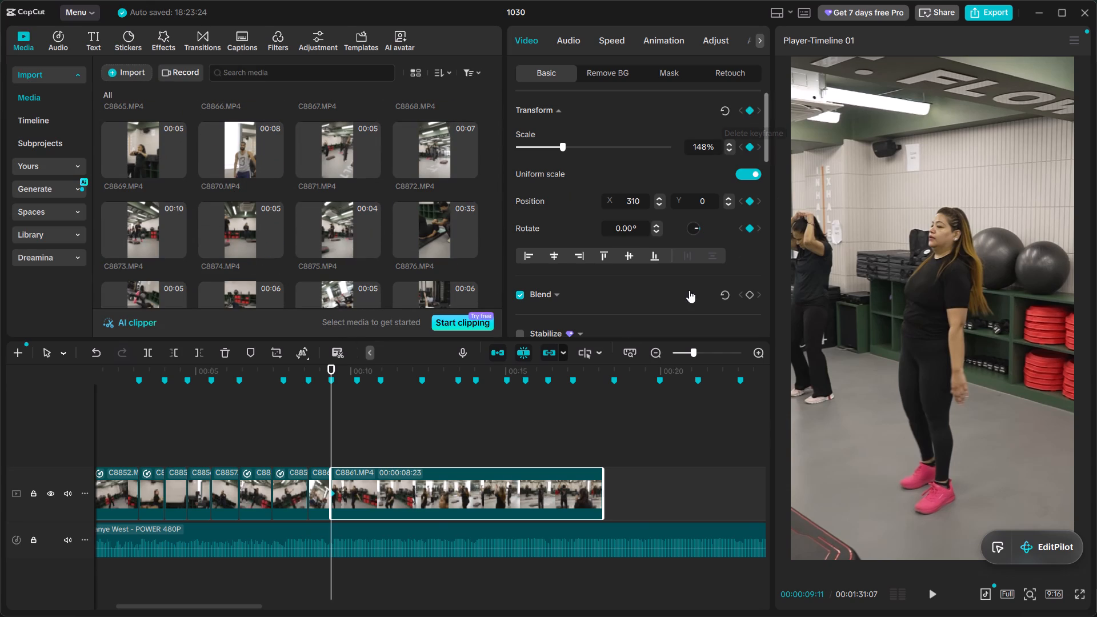
pyautogui.press('Right')
pyautogui.press('Right')
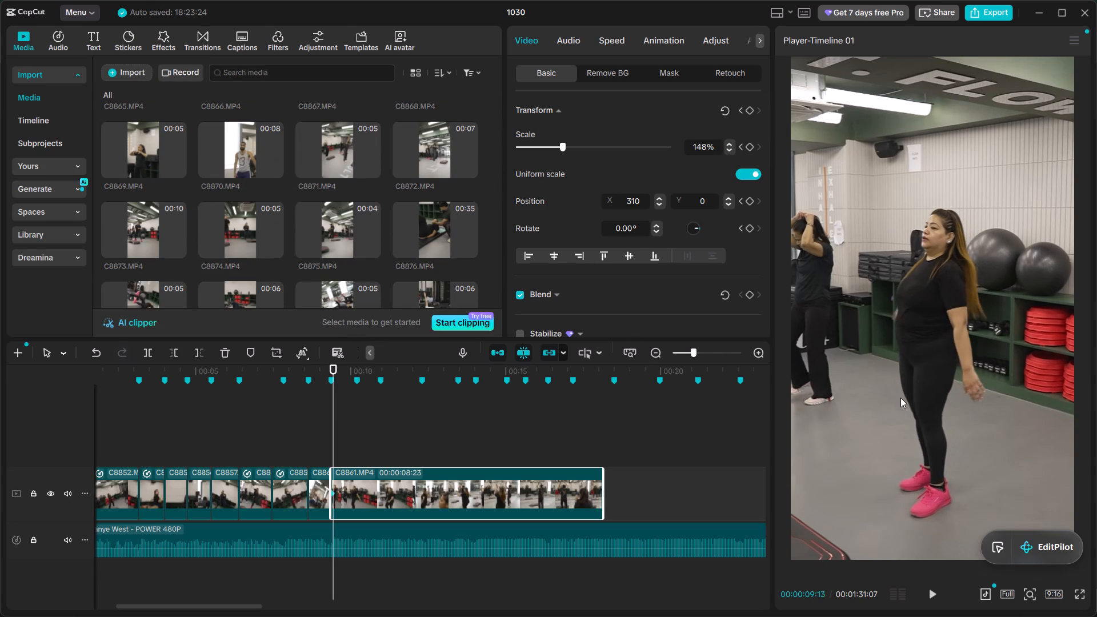
pyautogui.press('Right')
pyautogui.press('Right')
pyautogui.press('Right')
pyautogui.moveTo(876, 412); pyautogui.dragTo(888, 412)
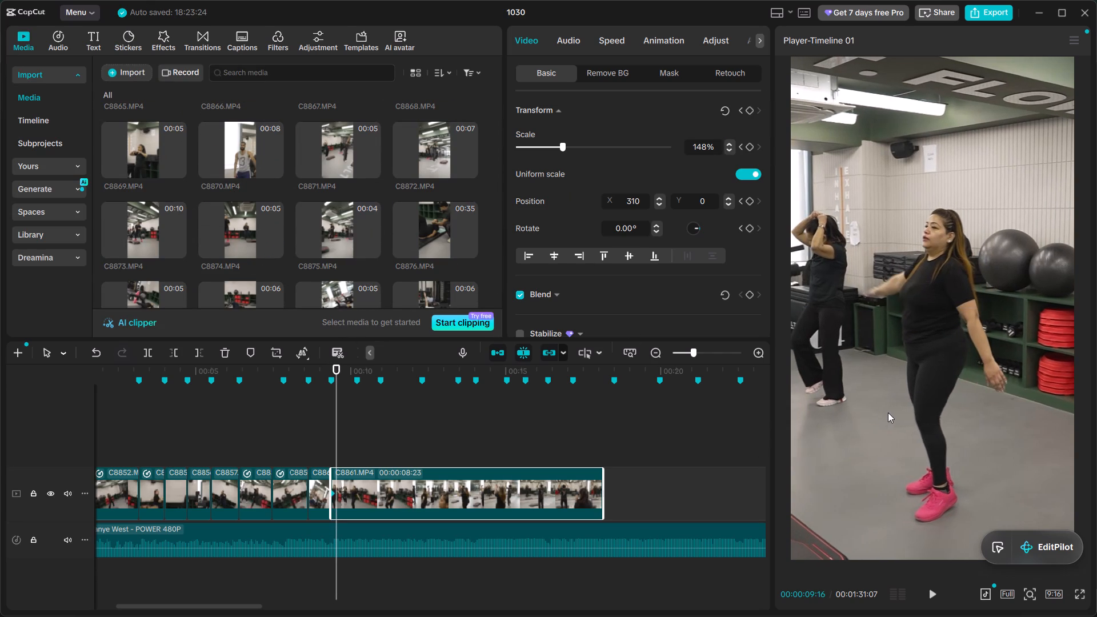
# Advance five frames to 00:00:09:21 and reposition C8861.MP4 to X 463 to keep tracking the woman.
pyautogui.press('Right')
pyautogui.press('Right')
pyautogui.press('Right')
pyautogui.press('Right')
pyautogui.press('Right')
pyautogui.moveTo(871, 419); pyautogui.dragTo(898, 419)
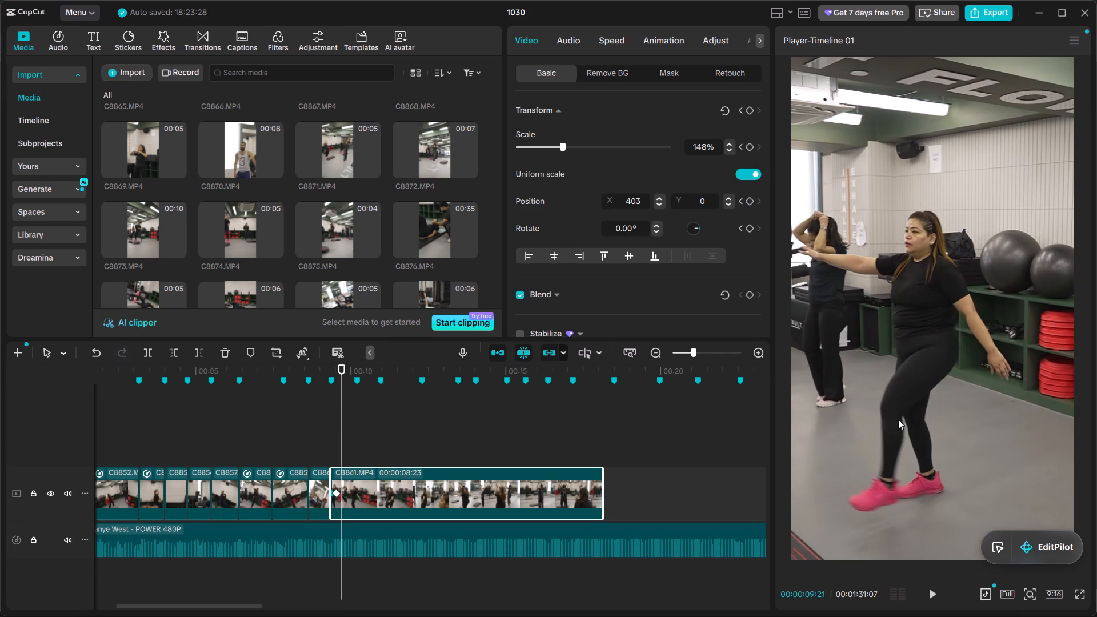
pyautogui.moveTo(898, 419); pyautogui.dragTo(887, 419)
pyautogui.moveTo(888, 404); pyautogui.dragTo(895, 404)
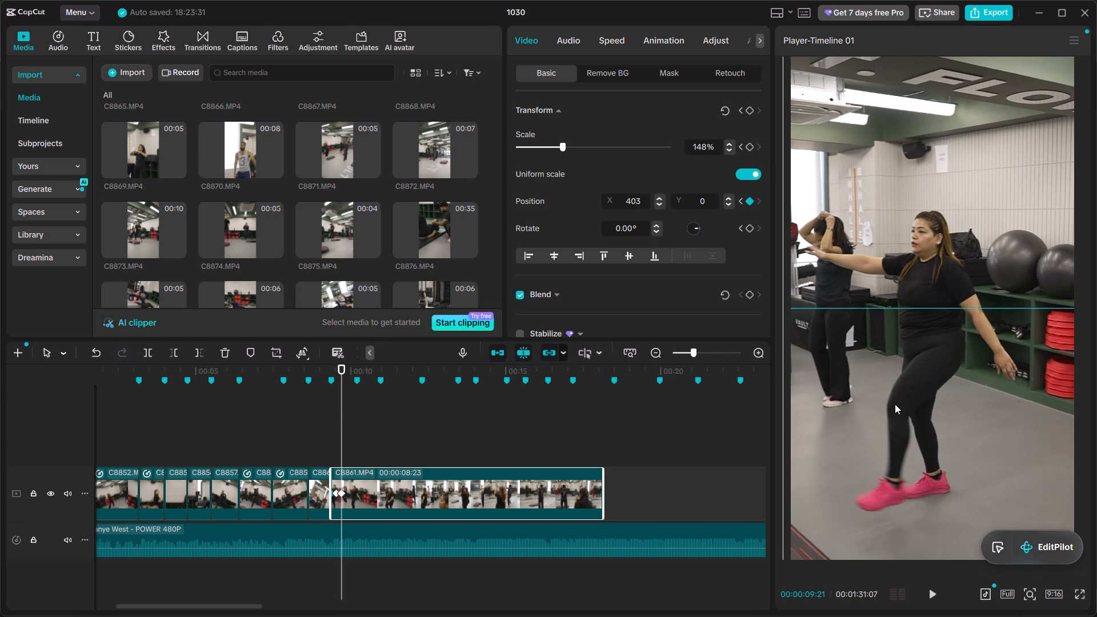
pyautogui.moveTo(895, 404); pyautogui.dragTo(896, 404)
# Advance five frames to 00:00:09:26 and reposition C8861.MP4 to X 514 to follow her kick.
pyautogui.press('Right')
pyautogui.press('Right')
pyautogui.press('Right')
pyautogui.press('Right')
pyautogui.press('Right')
pyautogui.click(865, 404)
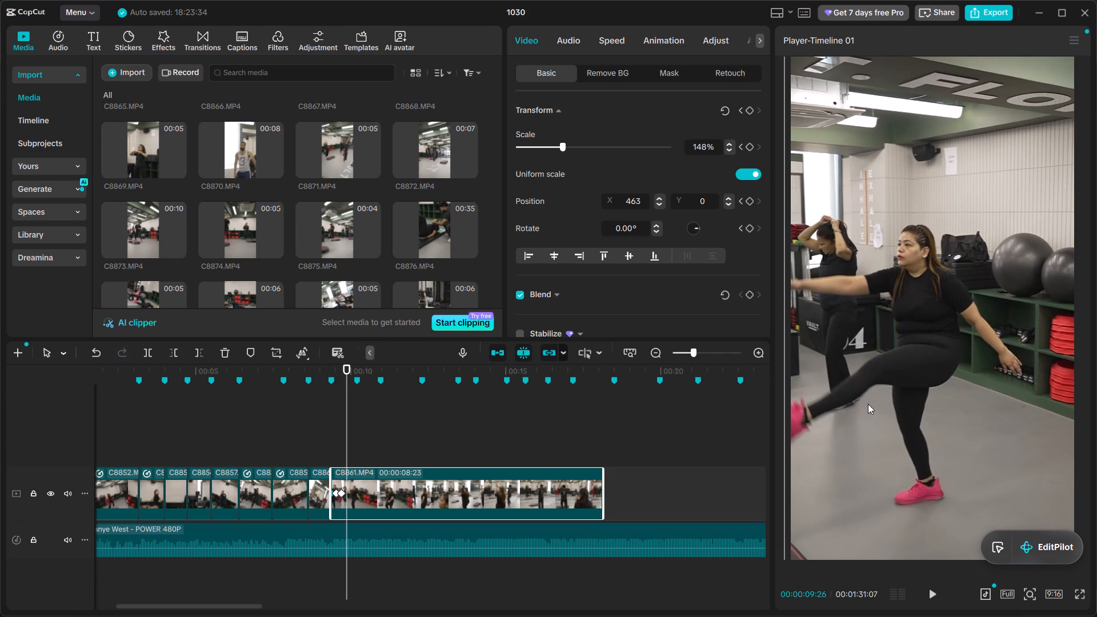
pyautogui.click(860, 395)
pyautogui.moveTo(900, 337); pyautogui.dragTo(908, 335)
# Advance five frames to 00:00:10:01 and raise the scale of C8861.MP4 to 152%.
pyautogui.press('Right')
pyautogui.press('Right')
pyautogui.press('Right')
pyautogui.press('Right')
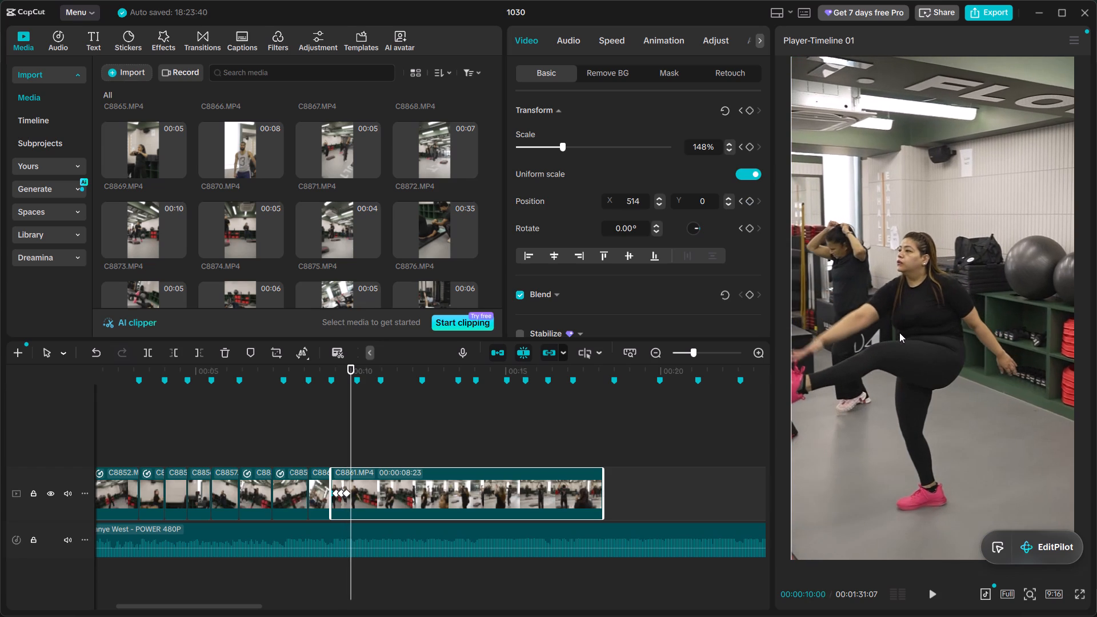
pyautogui.press('Right')
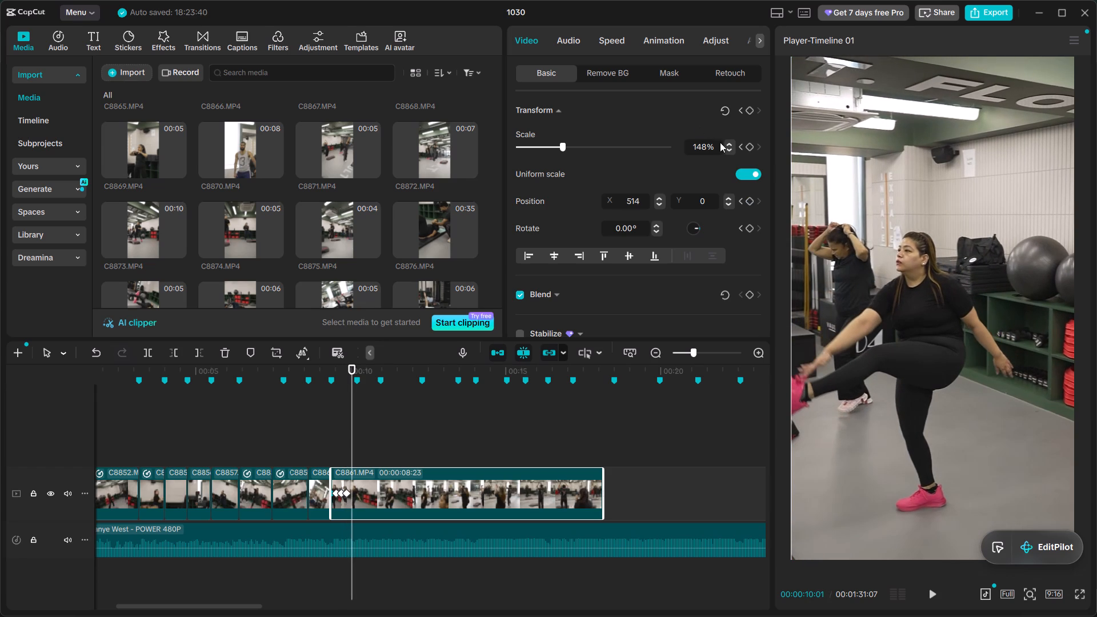
pyautogui.doubleClick(728, 143)
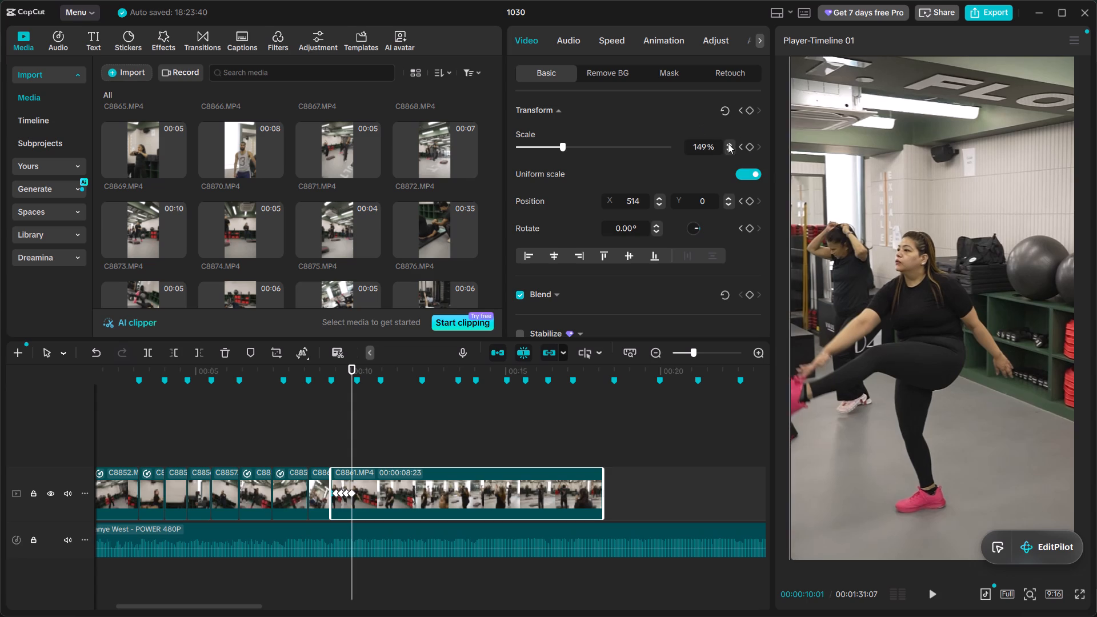
pyautogui.click(728, 143)
pyautogui.click(728, 143)
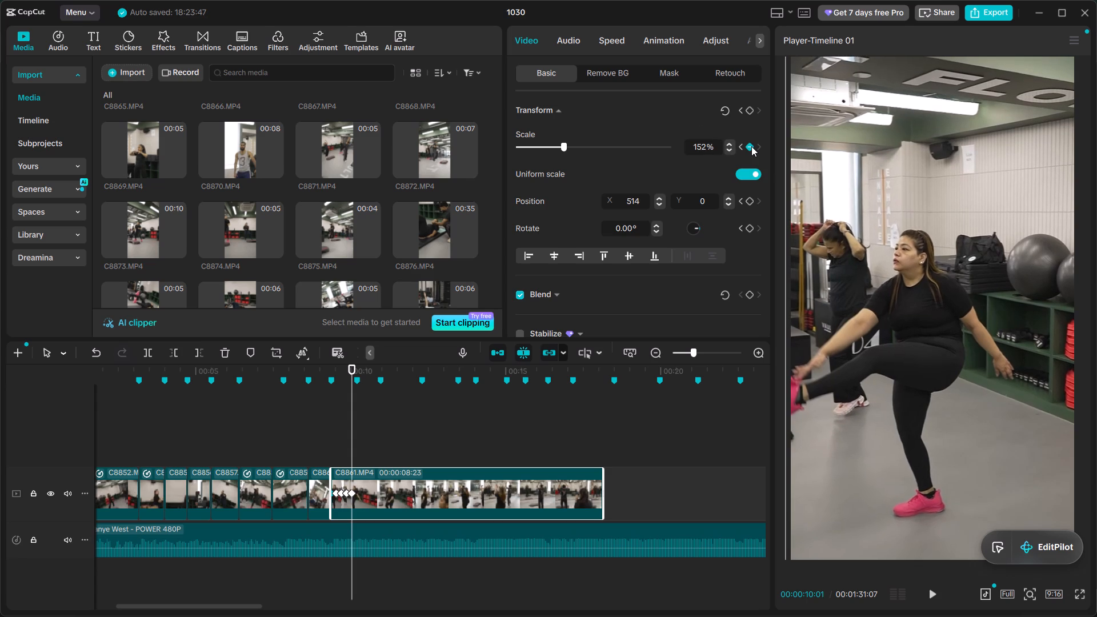
# Reposition C8861.MP4 to X 557 at 00:00:10:01 to keep the kicking woman in frame.
pyautogui.click(867, 319)
pyautogui.click(851, 321)
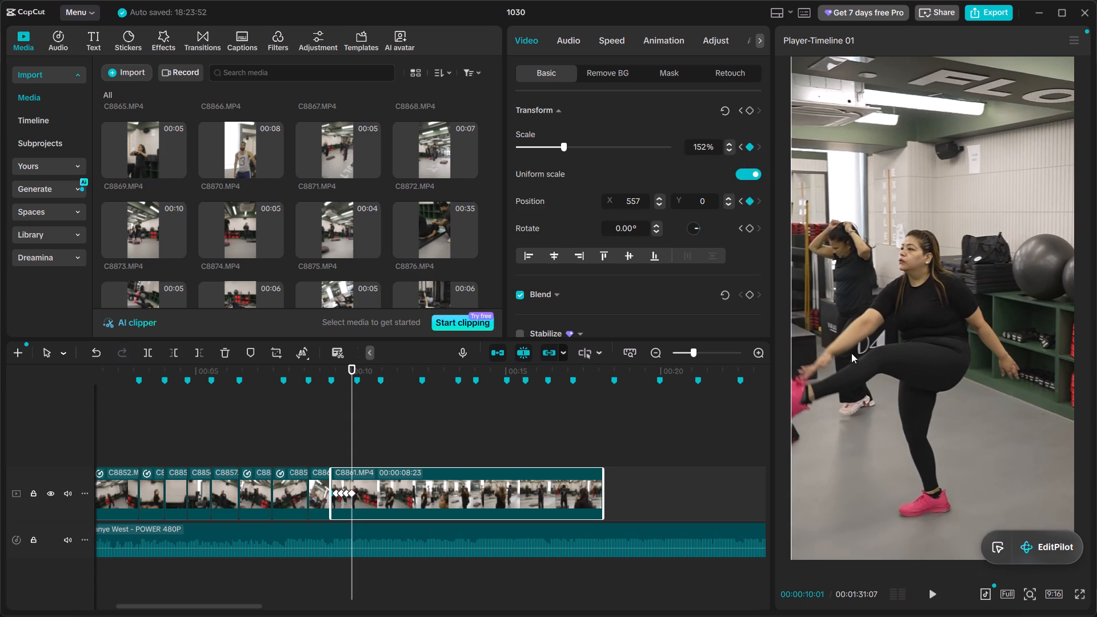
# Advance 16 frames to 00:00:10:17 and add a Scale keyframe to C8861.MP4.
pyautogui.press('Right')
pyautogui.press('Right')
pyautogui.press('Right')
pyautogui.press('Right')
pyautogui.press('Right')
pyautogui.press('Right')
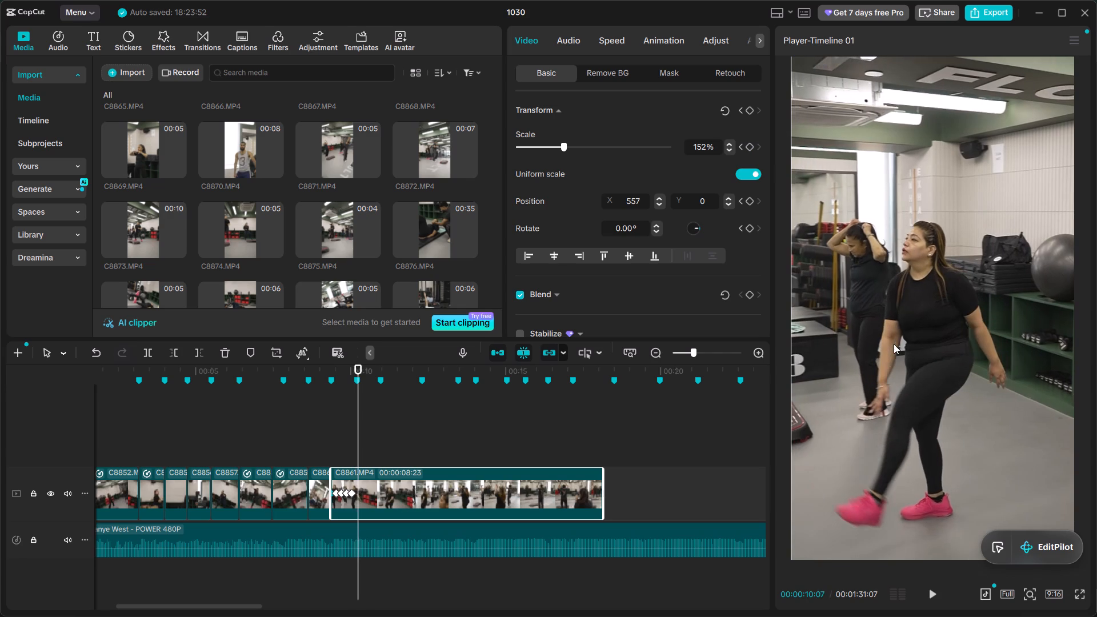
pyautogui.press('Right')
pyautogui.press('Right')
pyautogui.press('Right')
pyautogui.press('Right')
pyautogui.press('Right')
pyautogui.press('Right')
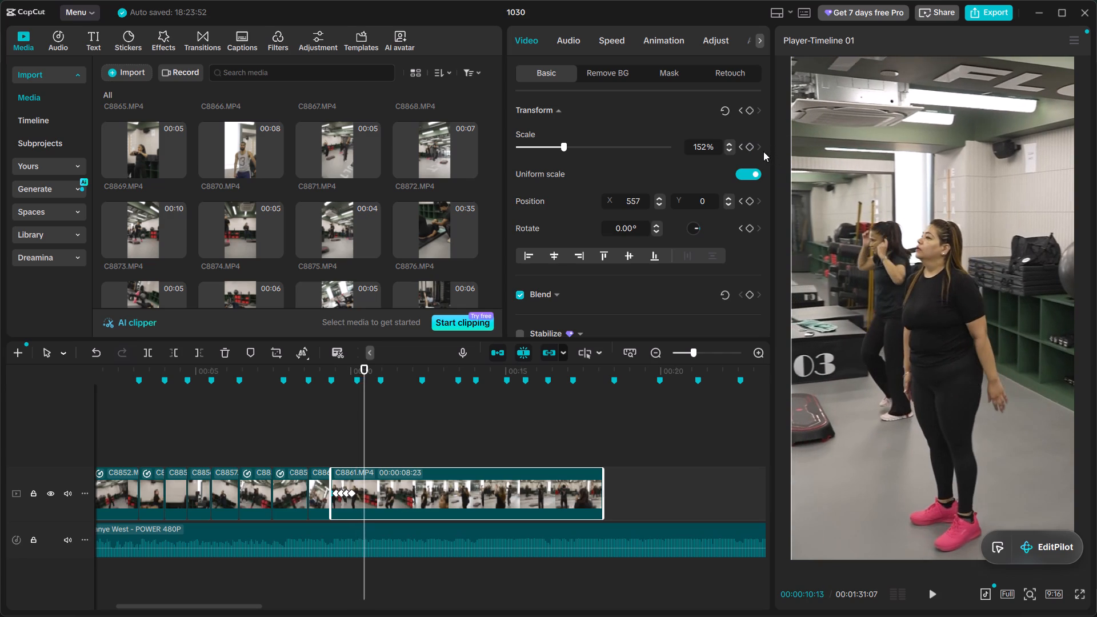
pyautogui.press('Right')
pyautogui.press('Right')
pyautogui.press('Right')
pyautogui.press('Right')
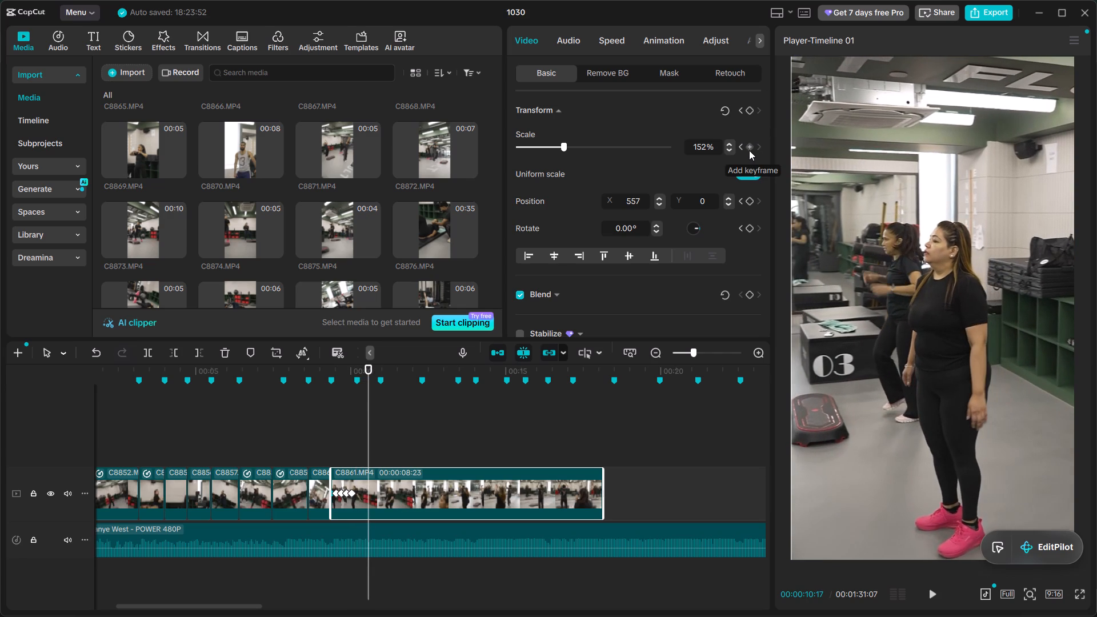
pyautogui.click(749, 150)
# Advance five frames to 00:00:10:22 and reposition C8861.MP4 to X 476.
pyautogui.press('Right')
pyautogui.press('Right')
pyautogui.press('Right')
pyautogui.press('Right')
pyautogui.press('Right')
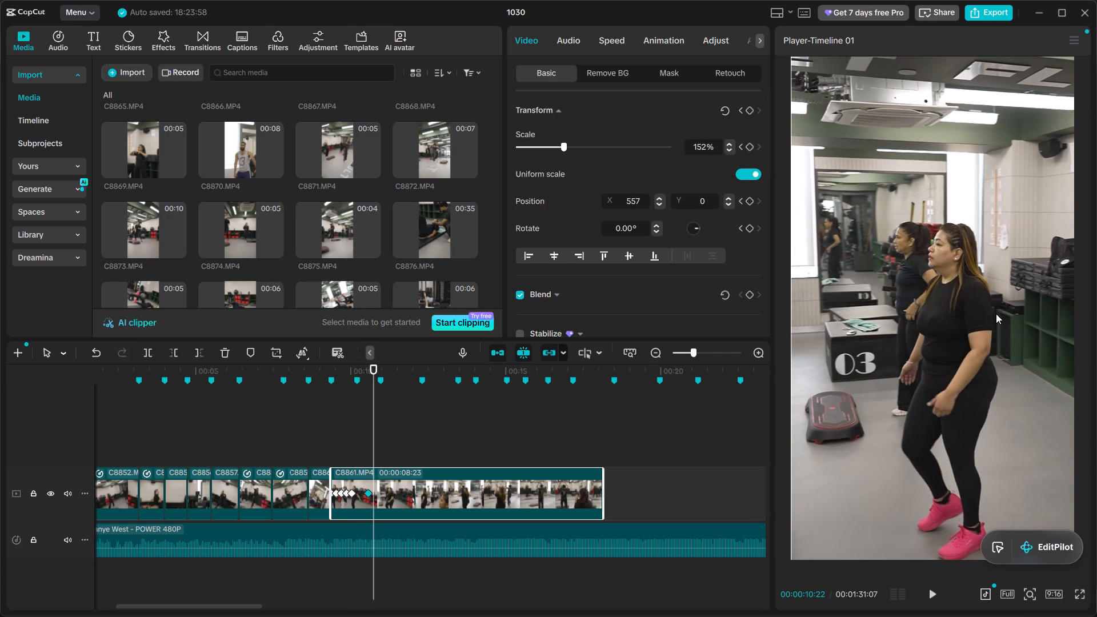
pyautogui.moveTo(994, 315); pyautogui.dragTo(984, 316)
# Advance five frames to 00:00:10:27 and reposition C8861.MP4 to X 497.
pyautogui.press('Right')
pyautogui.press('Right')
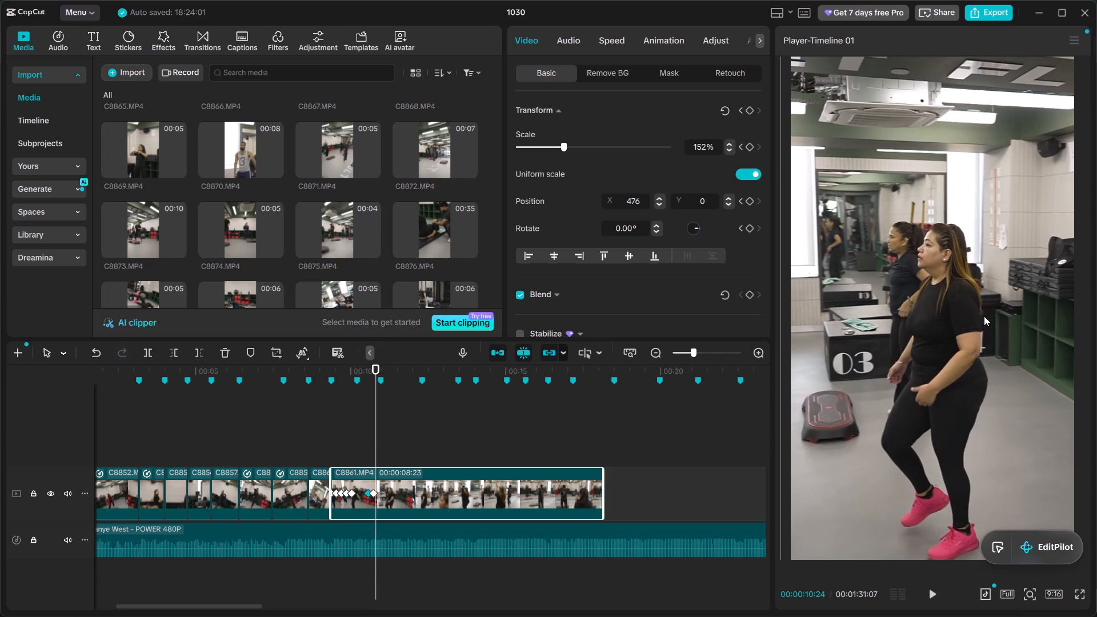
pyautogui.press('Right')
pyautogui.press('Right')
pyautogui.press('Right')
pyautogui.click(935, 321)
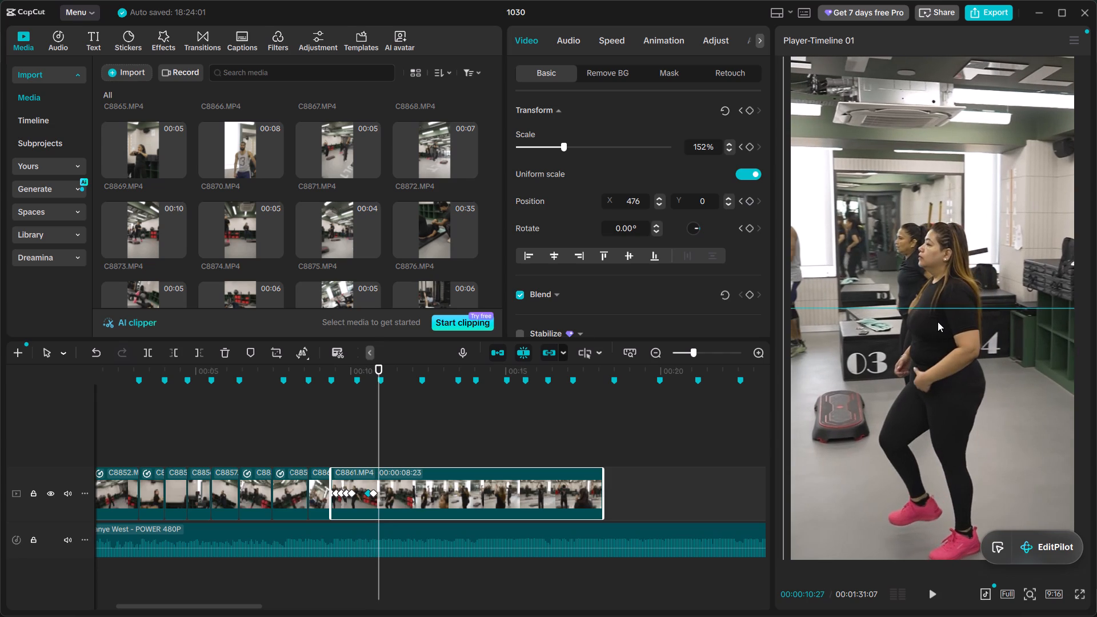
# Advance five frames to 00:00:11:02 and reposition C8861.MP4 to X 557.
pyautogui.press('Right')
pyautogui.press('Right')
pyautogui.press('Right')
pyautogui.press('Right')
pyautogui.press('Right')
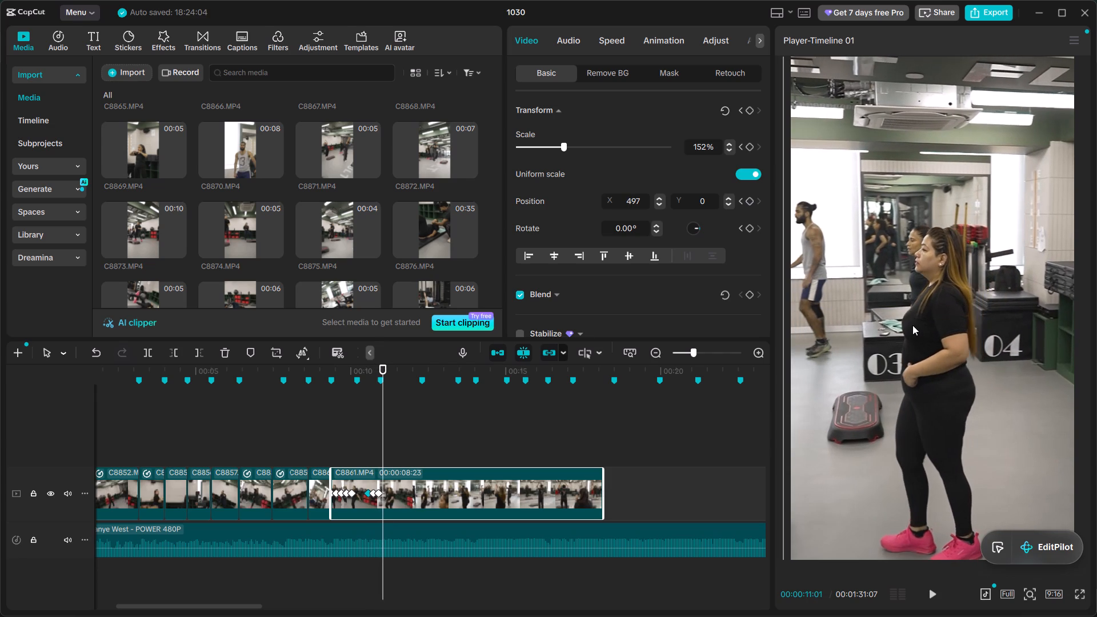
pyautogui.moveTo(910, 325); pyautogui.dragTo(915, 326)
# Check the following frames up to 00:00:11:07, and play C8861.MP4 from its start at 00:00:09:11 to review the reframing.
pyautogui.press('Right')
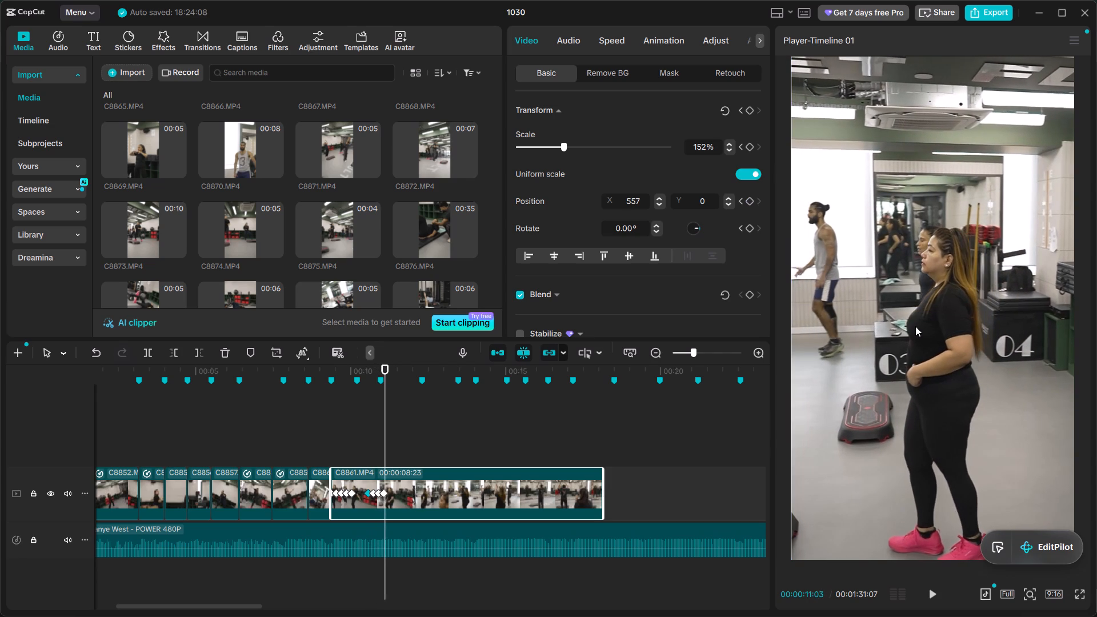
pyautogui.press('Right')
pyautogui.press('Right')
pyautogui.press('Right')
pyautogui.press('Right')
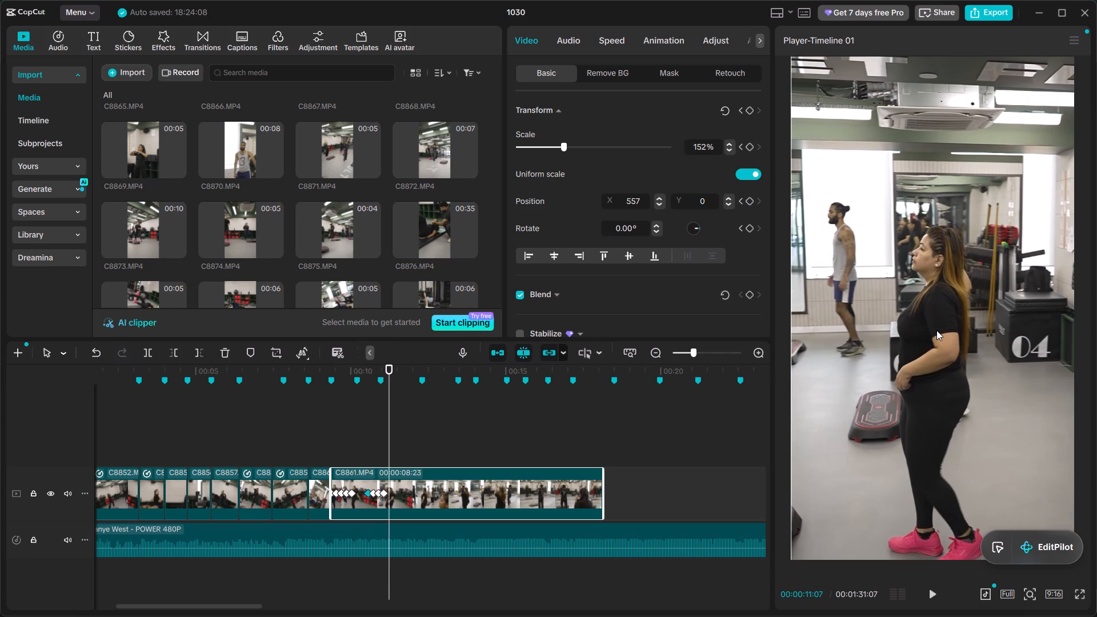
pyautogui.click(362, 414)
pyautogui.moveTo(362, 414); pyautogui.dragTo(362, 413)
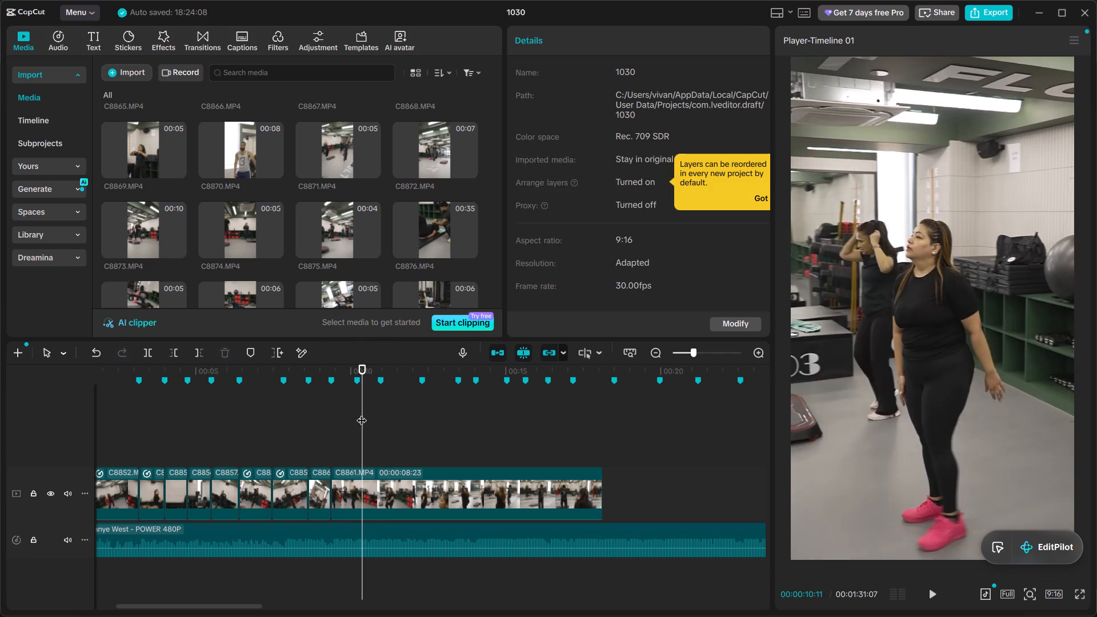
pyautogui.moveTo(362, 413); pyautogui.dragTo(330, 406)
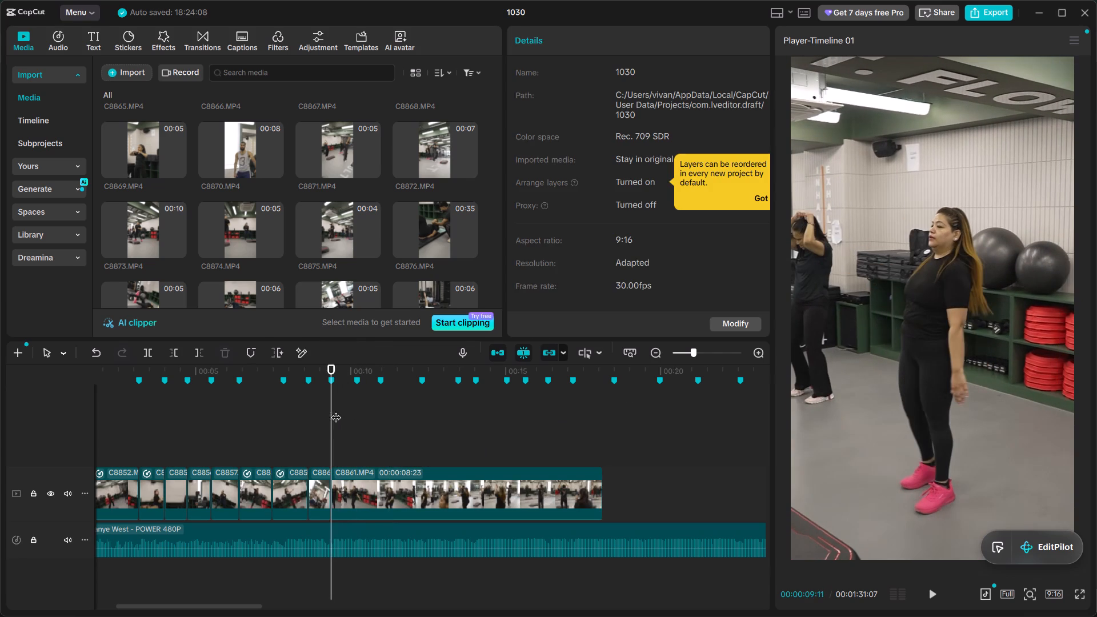
pyautogui.press('space')
pyautogui.press('space')
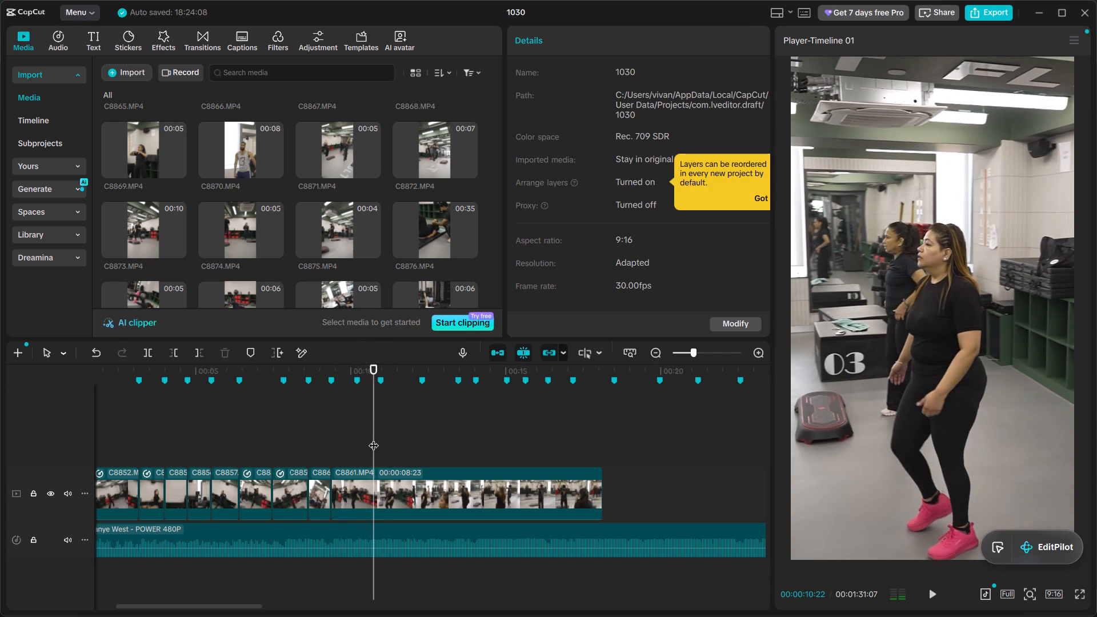
# Apply a Custom speed curve to C8861.MP4 and raise its starting point to 10x.
pyautogui.keyDown('ctrl'); pyautogui.scroll(10, 374, 438); pyautogui.keyUp('ctrl')
pyautogui.click(343, 415)
pyautogui.click(369, 491)
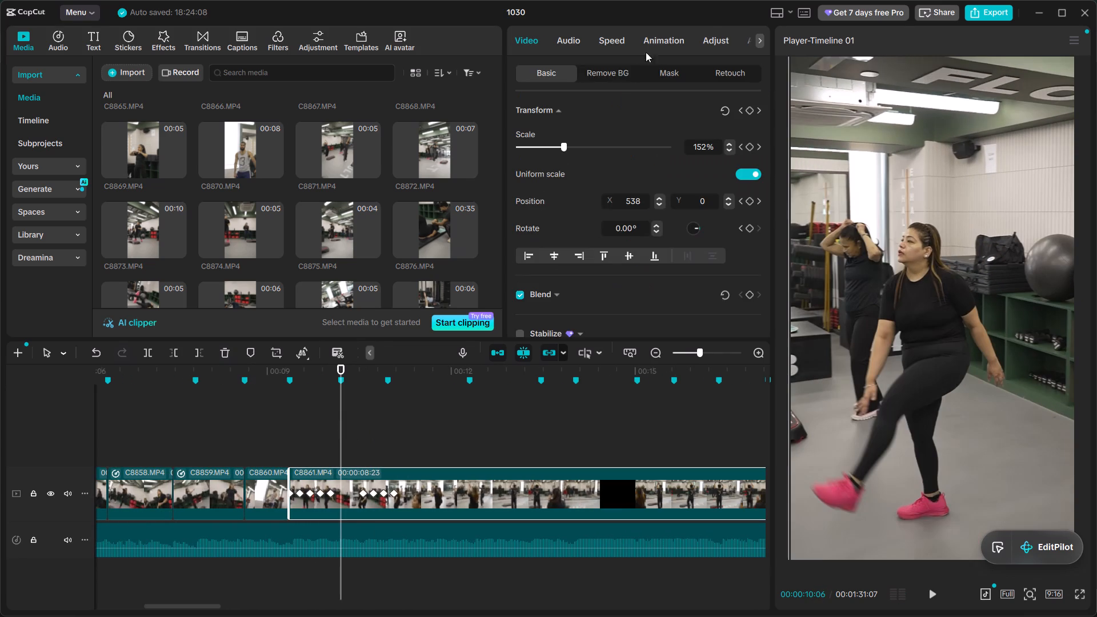
pyautogui.click(615, 43)
pyautogui.click(646, 67)
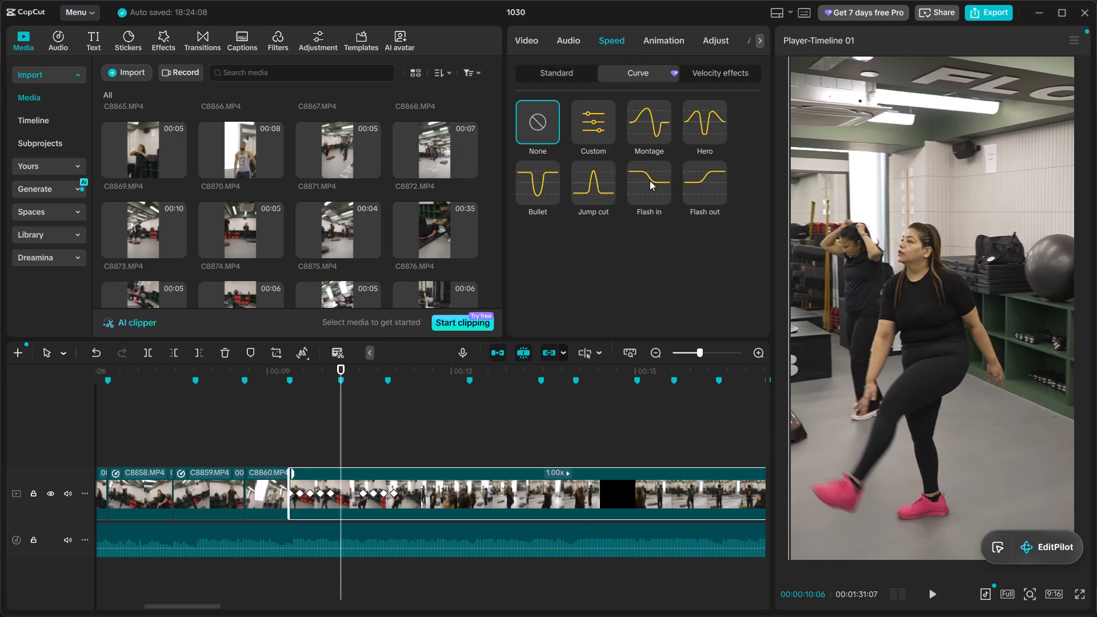
pyautogui.click(590, 125)
pyautogui.scroll(-1, 547, 290)
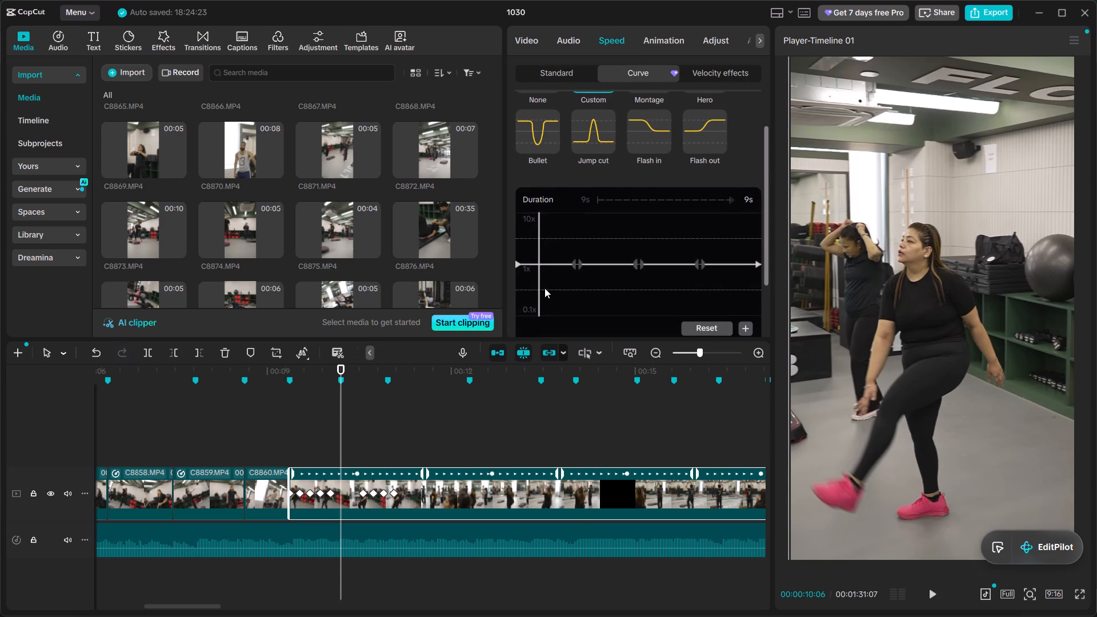
pyautogui.moveTo(517, 261); pyautogui.dragTo(513, 226)
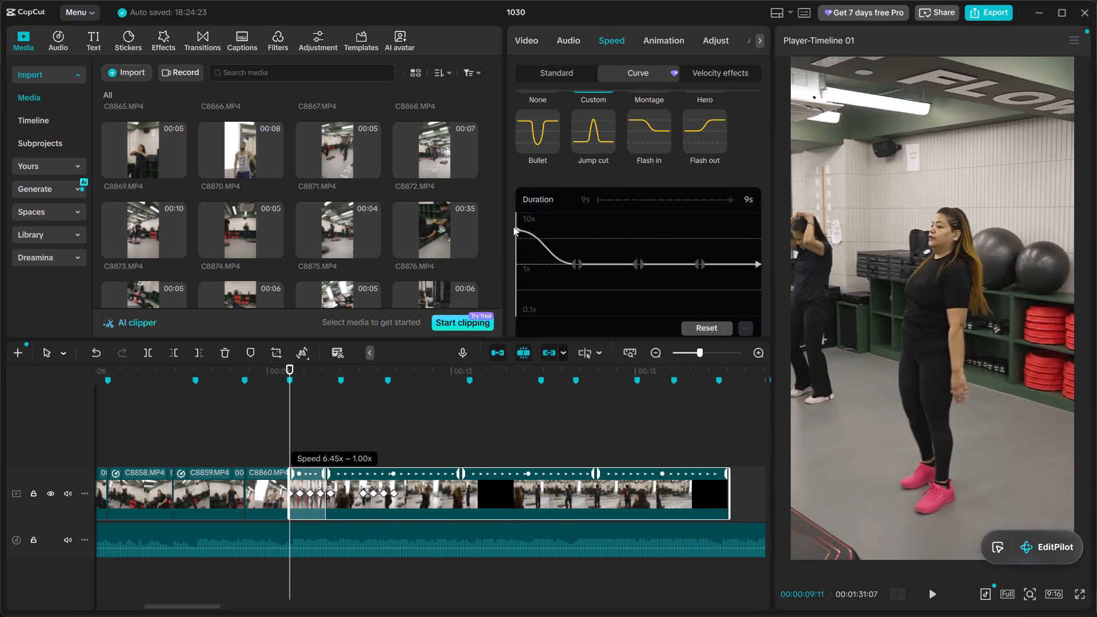
pyautogui.moveTo(513, 226); pyautogui.dragTo(501, 203)
# Play the speed ramp, split C8861.MP4 at the beat marker at 00:00:10:06, and delete the part after it.
pyautogui.press('space')
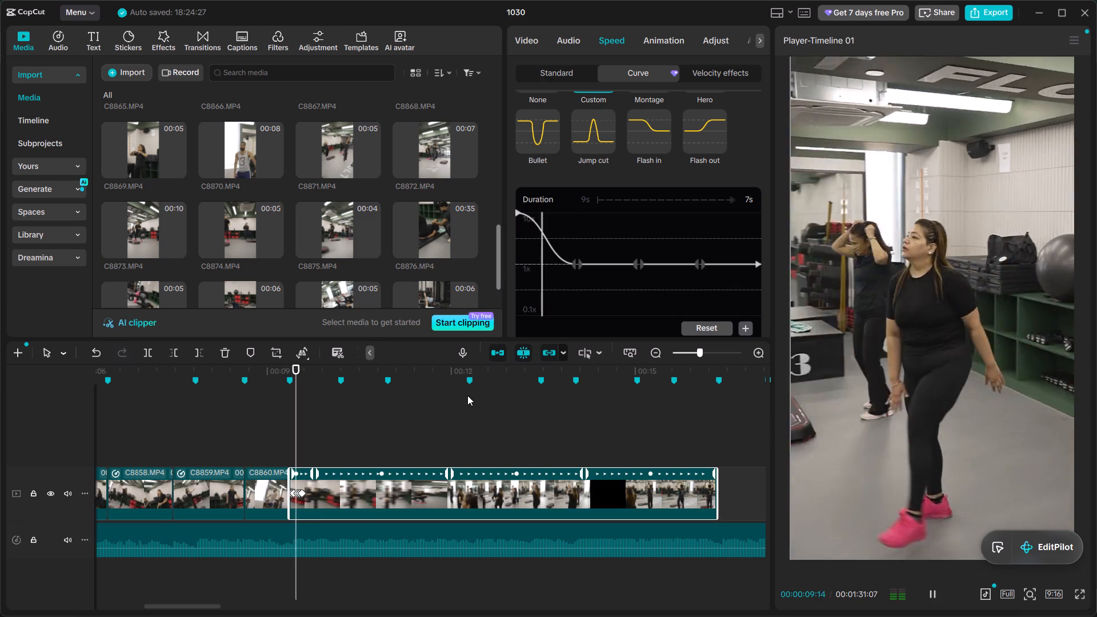
pyautogui.press('space')
pyautogui.press('space')
pyautogui.press('space')
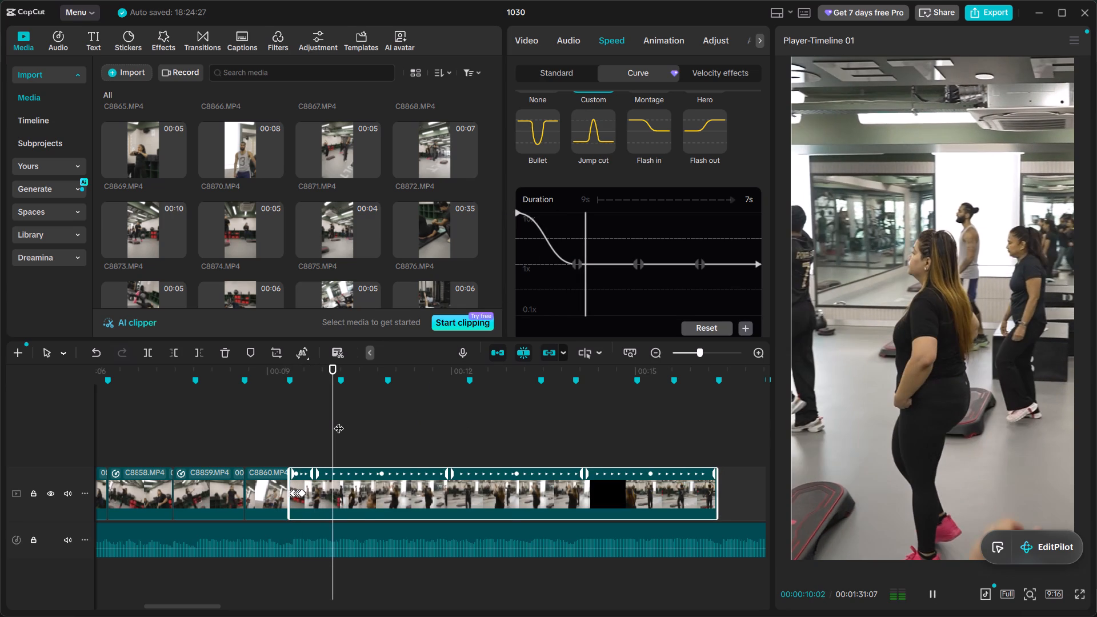
pyautogui.click(351, 421)
pyautogui.click(347, 420)
pyautogui.click(342, 417)
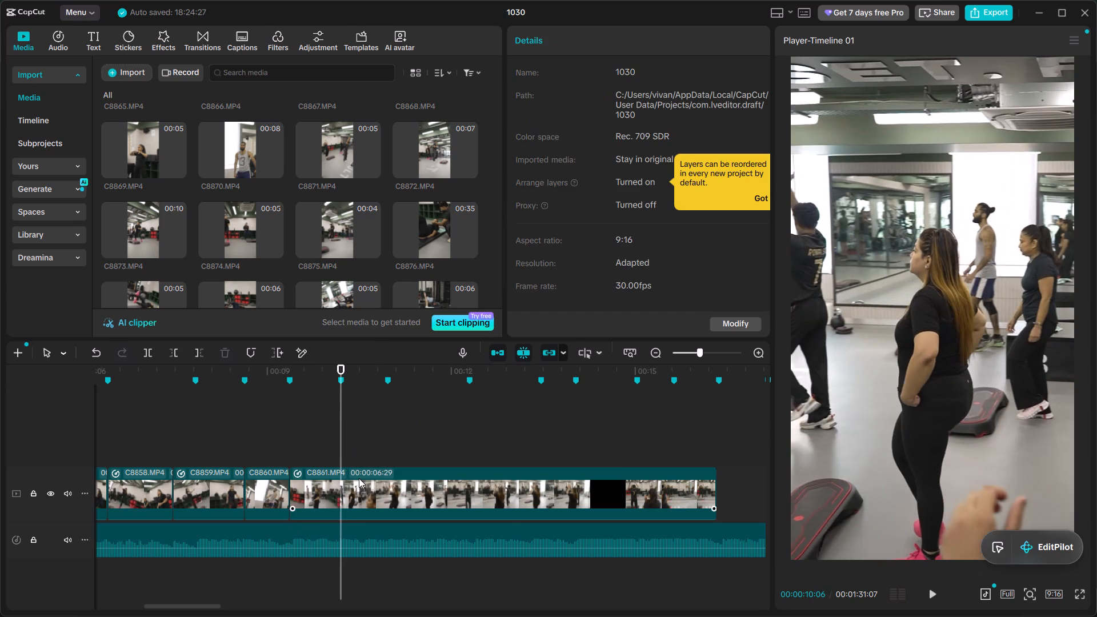
pyautogui.keyDown('ctrl'); pyautogui.click(359, 478); pyautogui.keyUp('ctrl')
pyautogui.hotkey('ctrl', 'b')
pyautogui.press('BackSpace')
# Play back the trimmed C8861.MP4 and the clips before it to review the cuts against the music.
pyautogui.click(279, 438)
pyautogui.press('space')
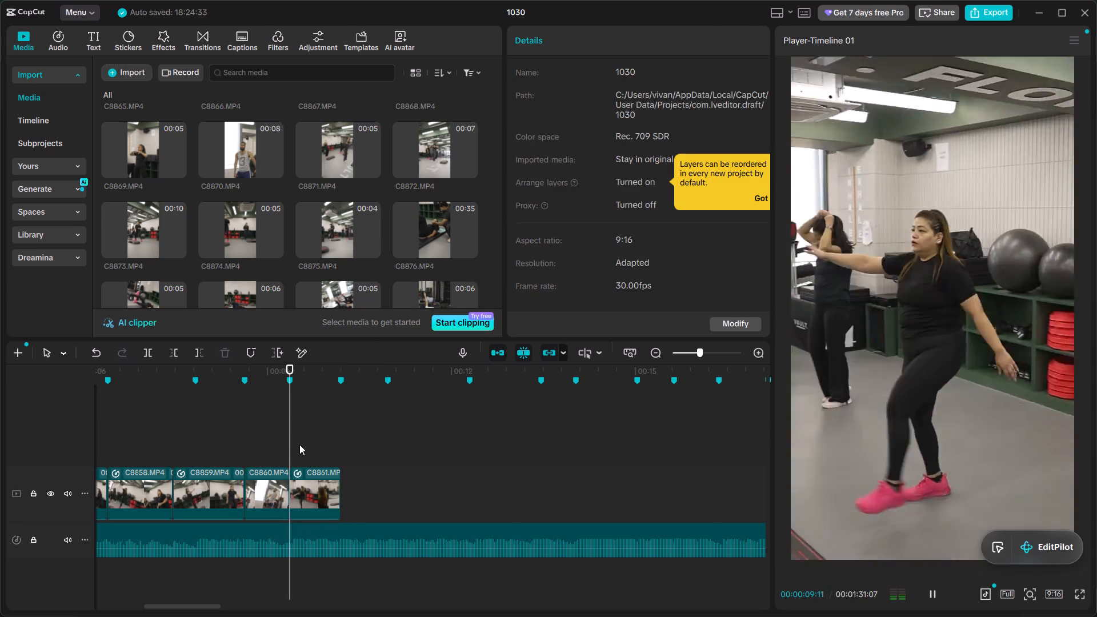
pyautogui.keyDown('alt'); pyautogui.scroll(4, 307, 448); pyautogui.keyUp('alt')
pyautogui.keyDown('alt'); pyautogui.scroll(-4, 308, 450); pyautogui.keyUp('alt')
pyautogui.keyDown('alt'); pyautogui.scroll(2, 321, 448); pyautogui.keyUp('alt')
pyautogui.keyDown('alt'); pyautogui.scroll(-2, 406, 449); pyautogui.keyUp('alt')
pyautogui.press('space')
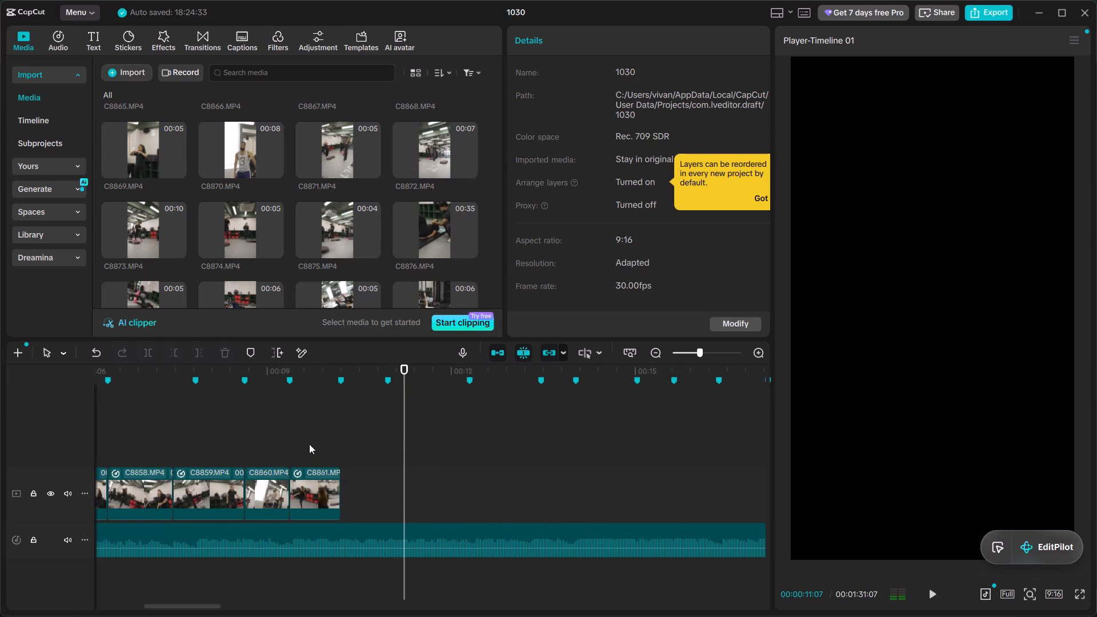
pyautogui.click(292, 441)
pyautogui.press('space')
pyautogui.press('space')
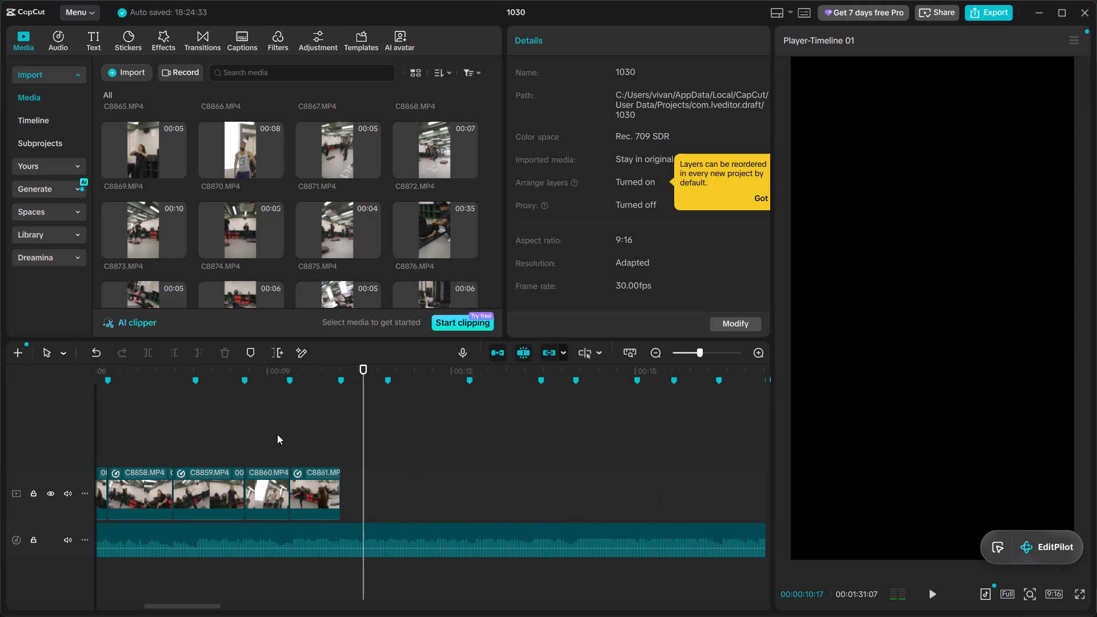
pyautogui.click(277, 434)
pyautogui.click(221, 416)
pyautogui.press('space')
pyautogui.keyDown('alt'); pyautogui.scroll(4, 299, 436); pyautogui.keyUp('alt')
pyautogui.keyDown('alt'); pyautogui.scroll(-3, 315, 433); pyautogui.keyUp('alt')
pyautogui.keyDown('alt'); pyautogui.scroll(3, 317, 432); pyautogui.keyUp('alt')
pyautogui.keyDown('alt'); pyautogui.scroll(-2, 319, 432); pyautogui.keyUp('alt')
pyautogui.press('space')
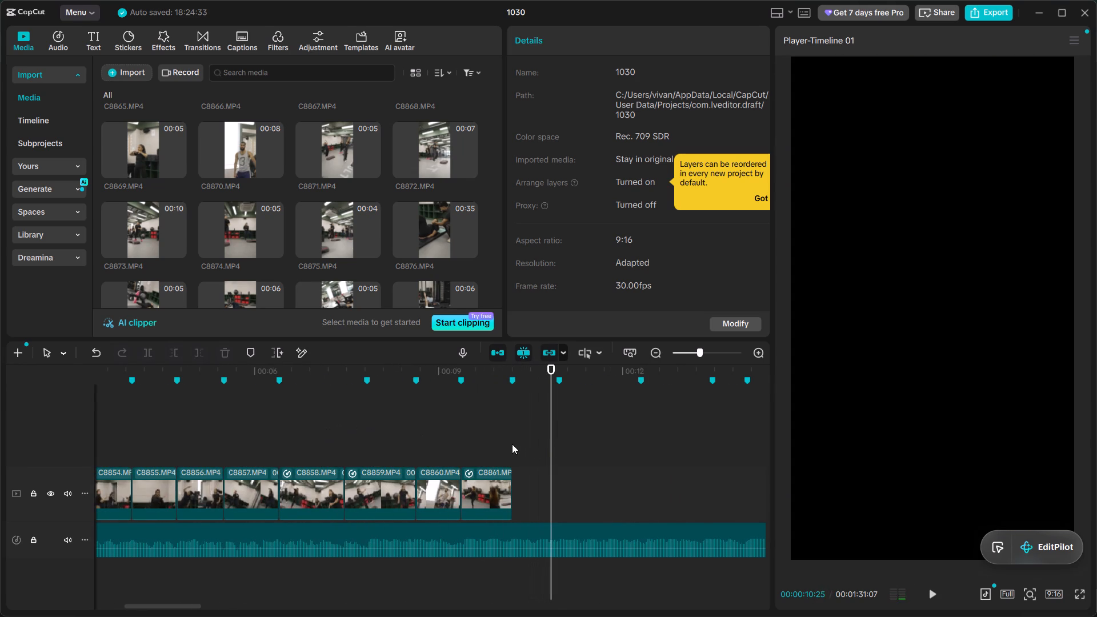
# Preview C8873.MP4, C8862.MP4 and C8863.MP4 as candidates for the next shot at 00:00:10:06.
pyautogui.click(512, 444)
pyautogui.click(319, 212)
pyautogui.click(183, 221)
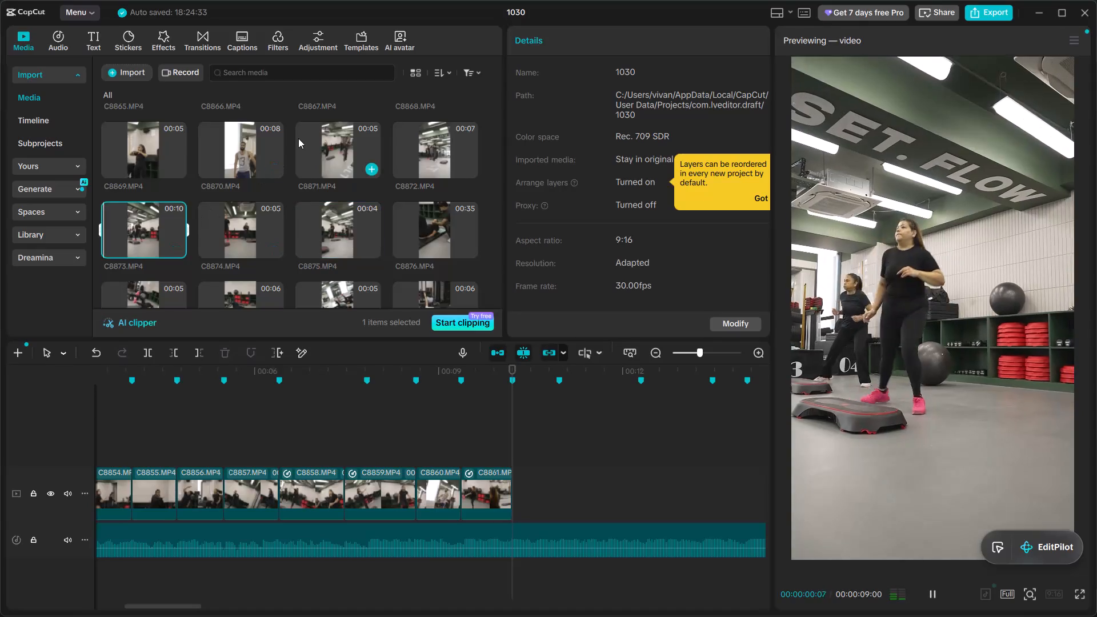
pyautogui.scroll(3, 298, 138)
pyautogui.click(337, 178)
pyautogui.scroll(1, 350, 195)
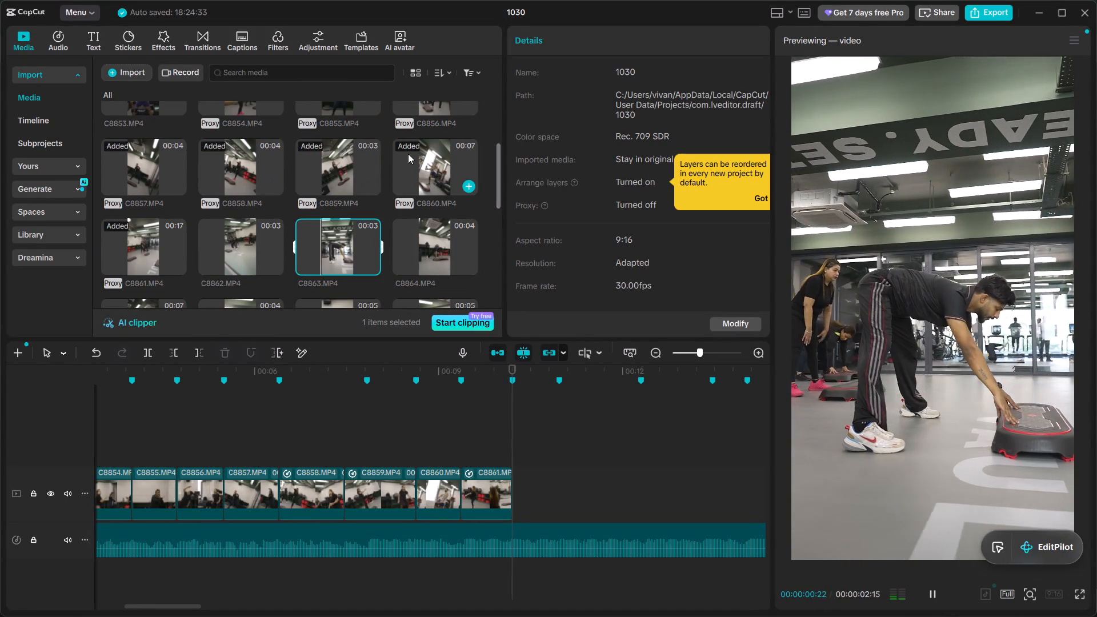
pyautogui.click(427, 153)
pyautogui.click(240, 257)
pyautogui.scroll(-1, 310, 231)
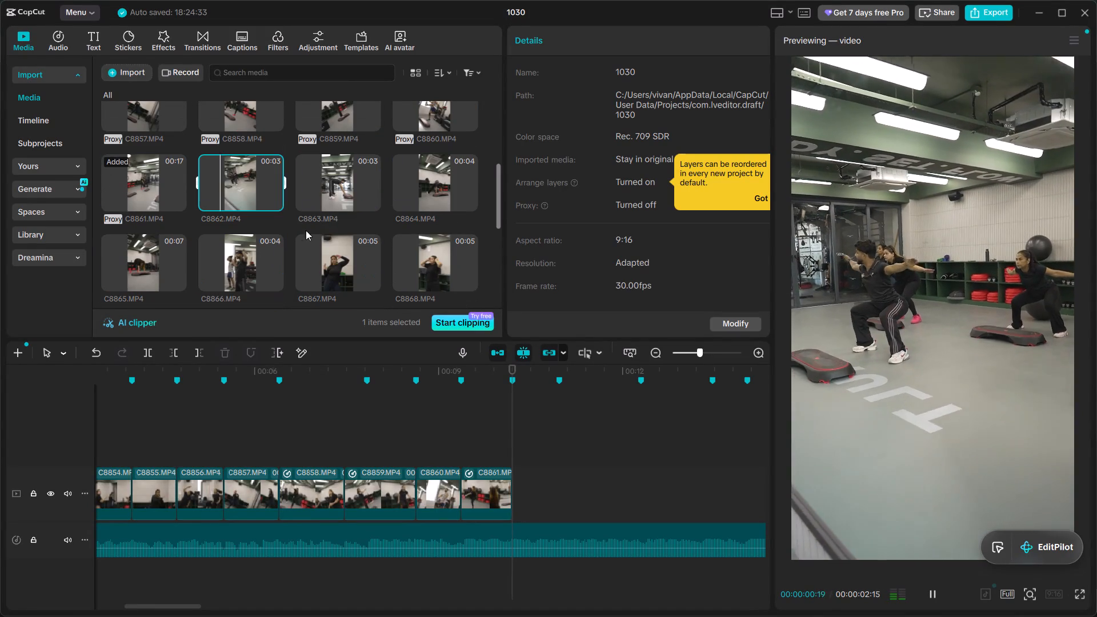
pyautogui.click(331, 173)
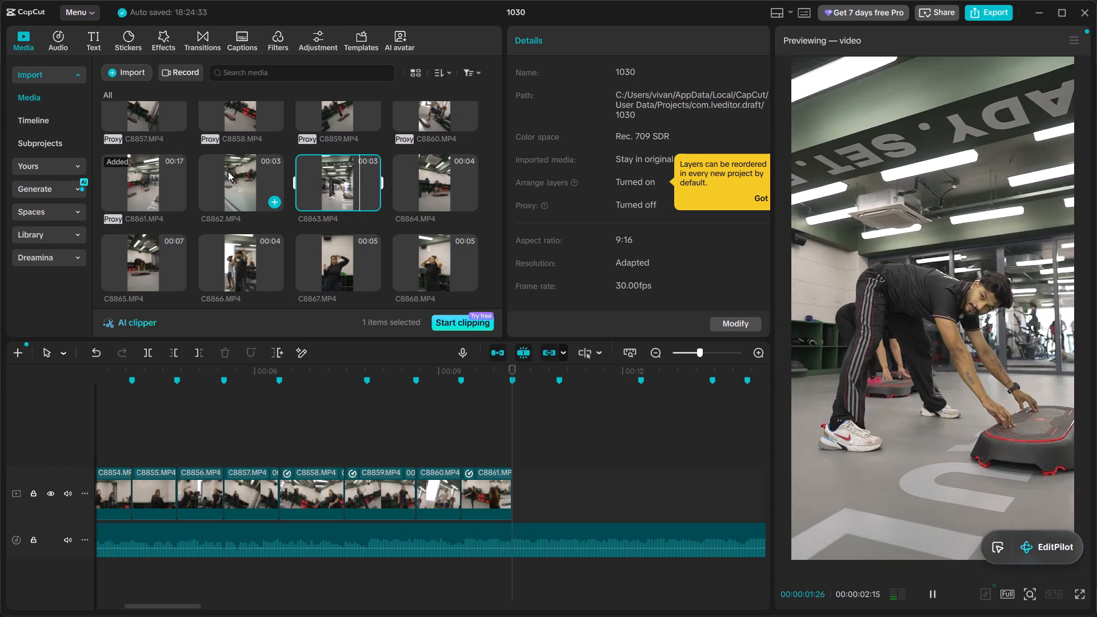
# Add C8862.MP4 to the video track directly after C8861.MP4 and mute its audio.
pyautogui.moveTo(228, 171); pyautogui.dragTo(554, 502)
pyautogui.keyDown('ctrl'); pyautogui.scroll(15, 559, 490); pyautogui.keyUp('ctrl')
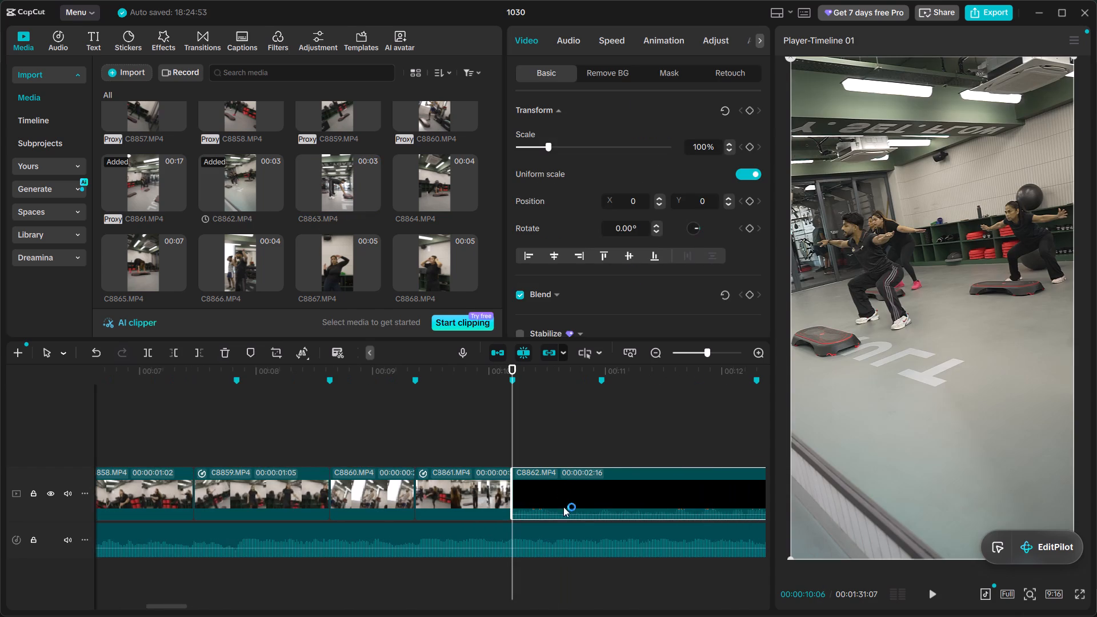
pyautogui.moveTo(590, 515); pyautogui.dragTo(602, 547)
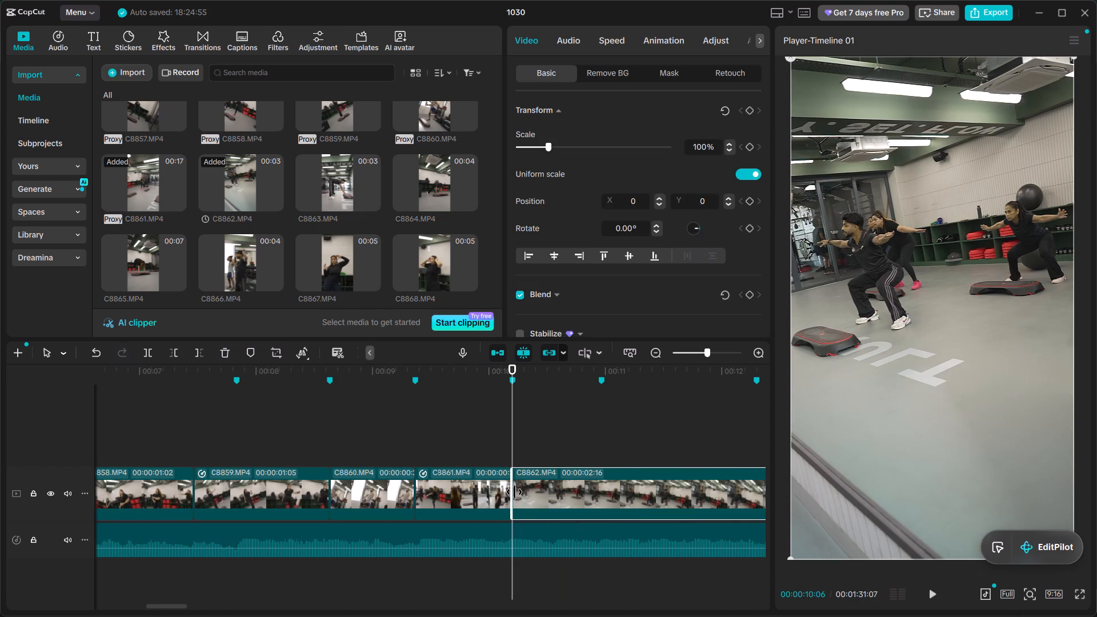
# Trim the start of C8862.MP4 to a clip duration of 00:00:01:12 and play it back.
pyautogui.moveTo(514, 492); pyautogui.dragTo(644, 469)
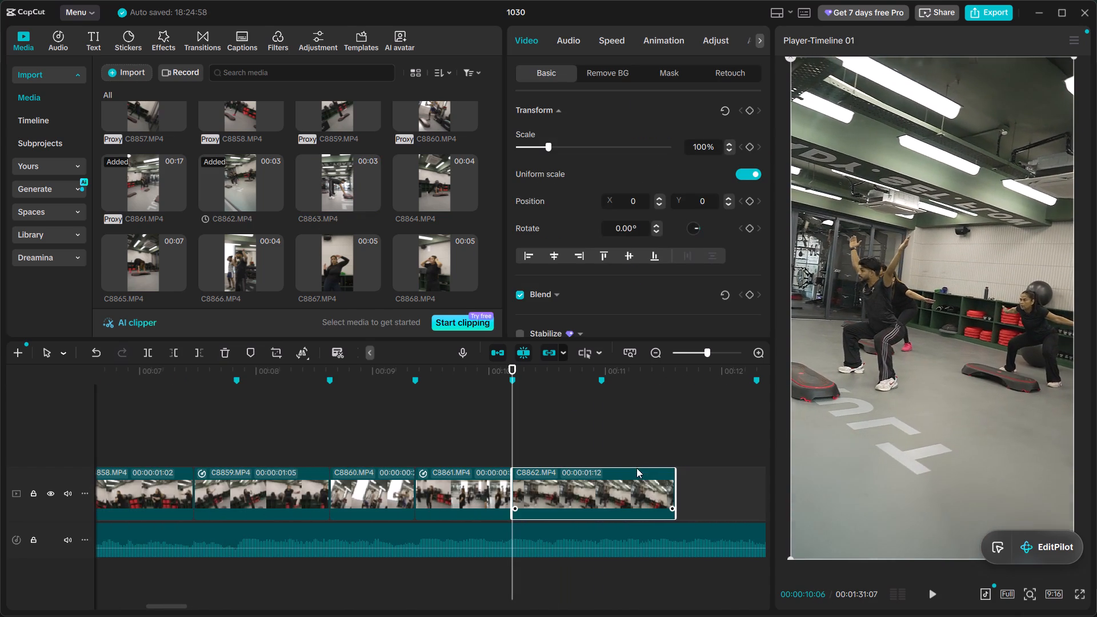
pyautogui.press('space')
pyautogui.press('space')
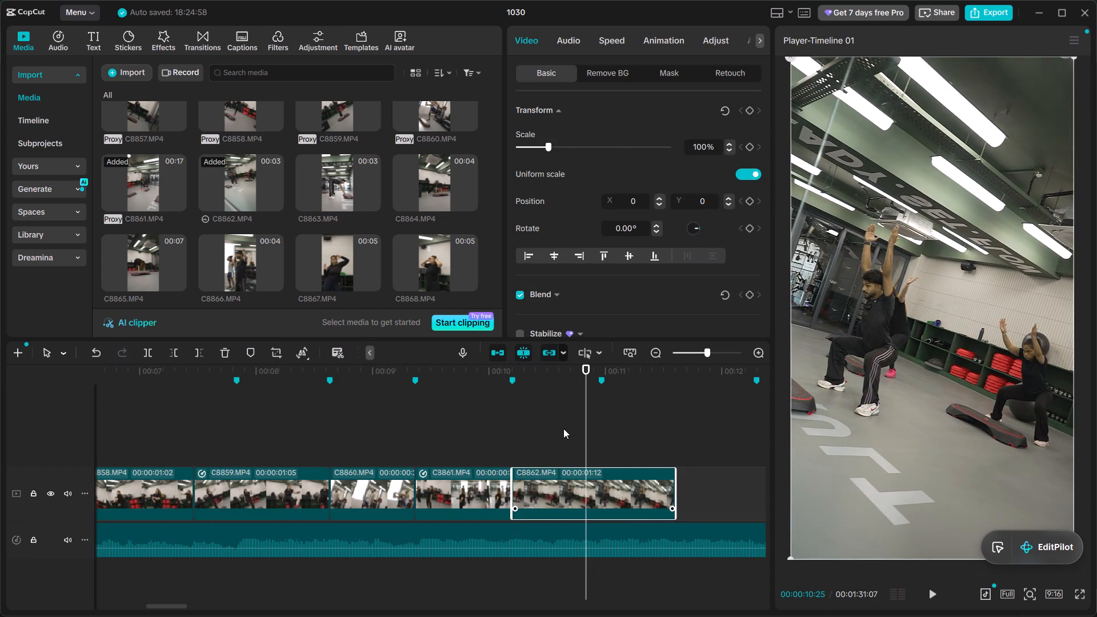
# Apply a Custom speed curve to C8862.MP4, raising only its starting point so the clip opens fast and settles at 1x, and play it back.
pyautogui.click(563, 428)
pyautogui.click(579, 484)
pyautogui.click(618, 45)
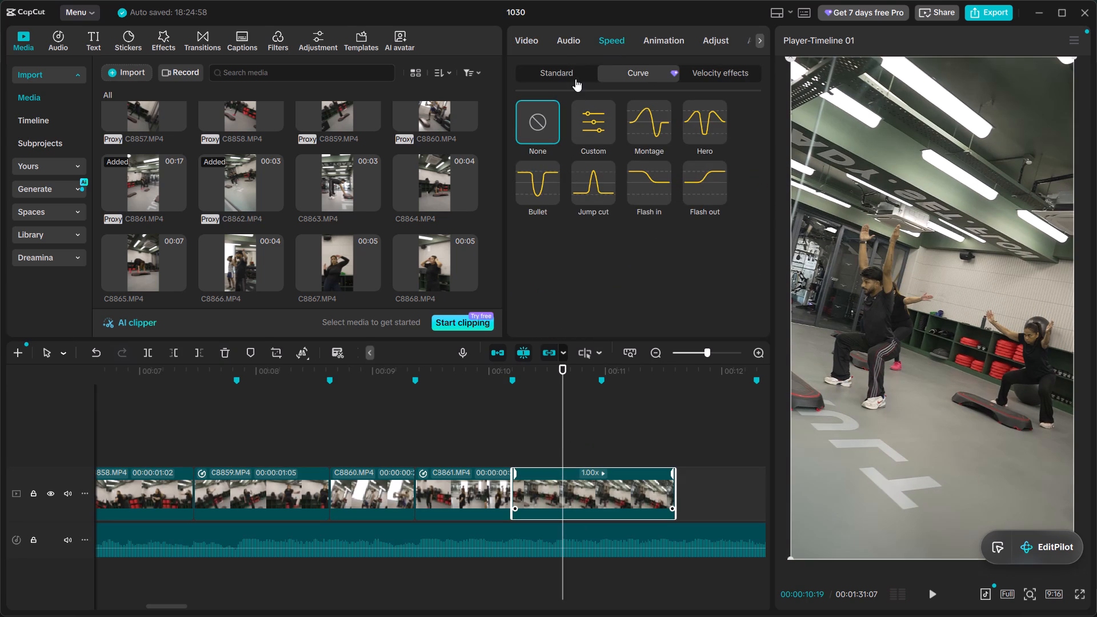
pyautogui.click(600, 125)
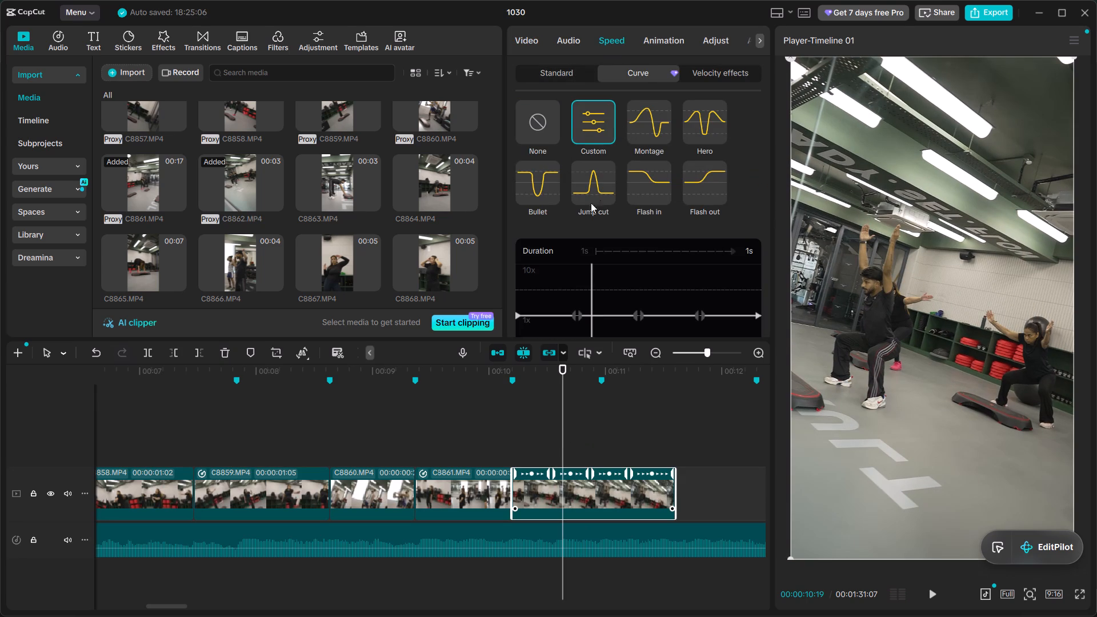
pyautogui.scroll(-1, 582, 253)
pyautogui.moveTo(518, 263); pyautogui.dragTo(512, 237)
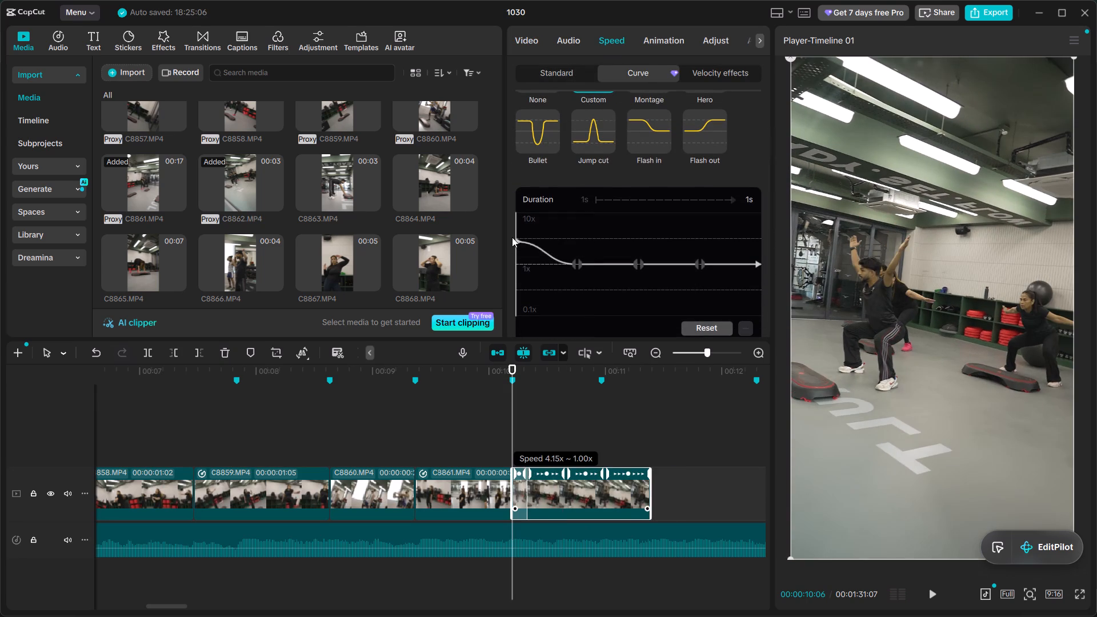
pyautogui.moveTo(512, 237); pyautogui.dragTo(511, 232)
pyautogui.moveTo(555, 265); pyautogui.dragTo(469, 256)
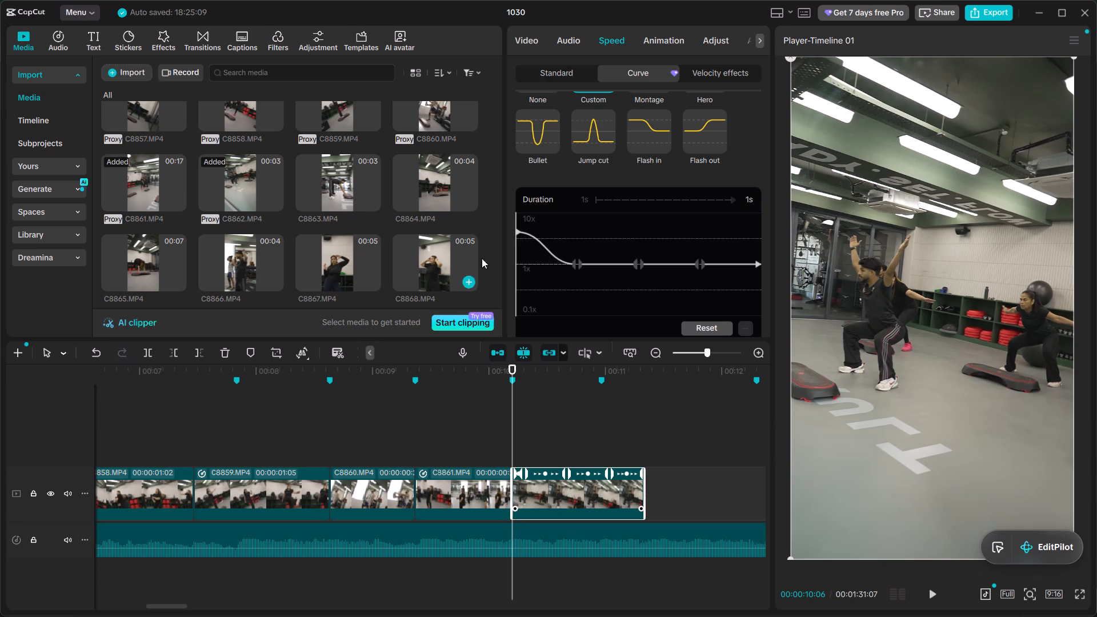
pyautogui.press('space')
pyautogui.press('space')
pyautogui.moveTo(584, 289); pyautogui.dragTo(437, 289)
pyautogui.press('space')
pyautogui.press('space')
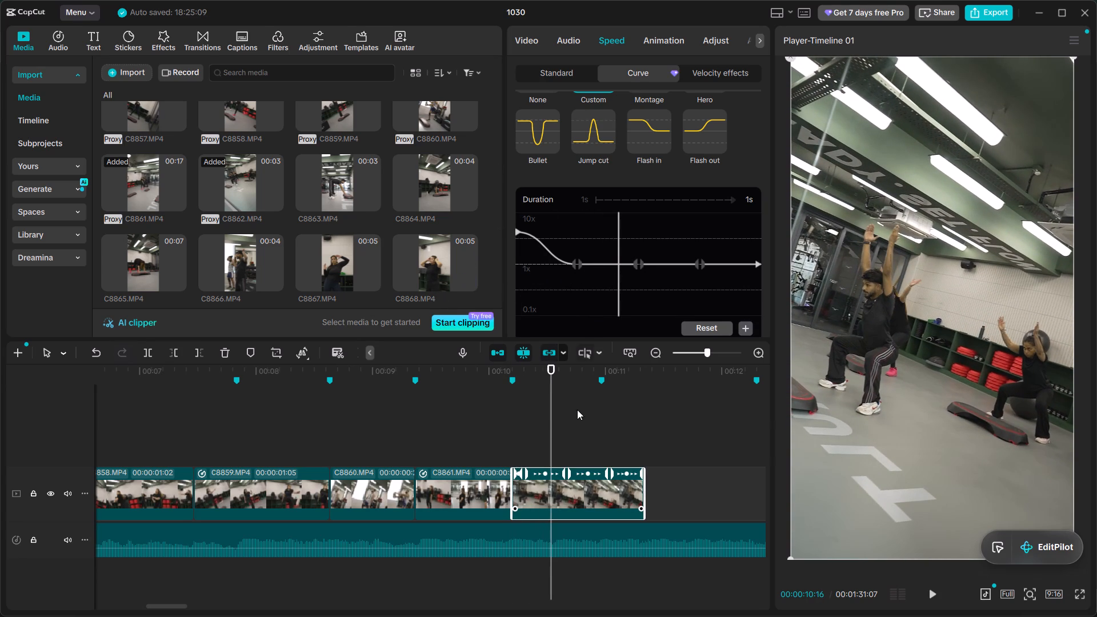
# Split C8862.MP4 at 00:00:10:18 and delete the part after the cut.
pyautogui.click(555, 412)
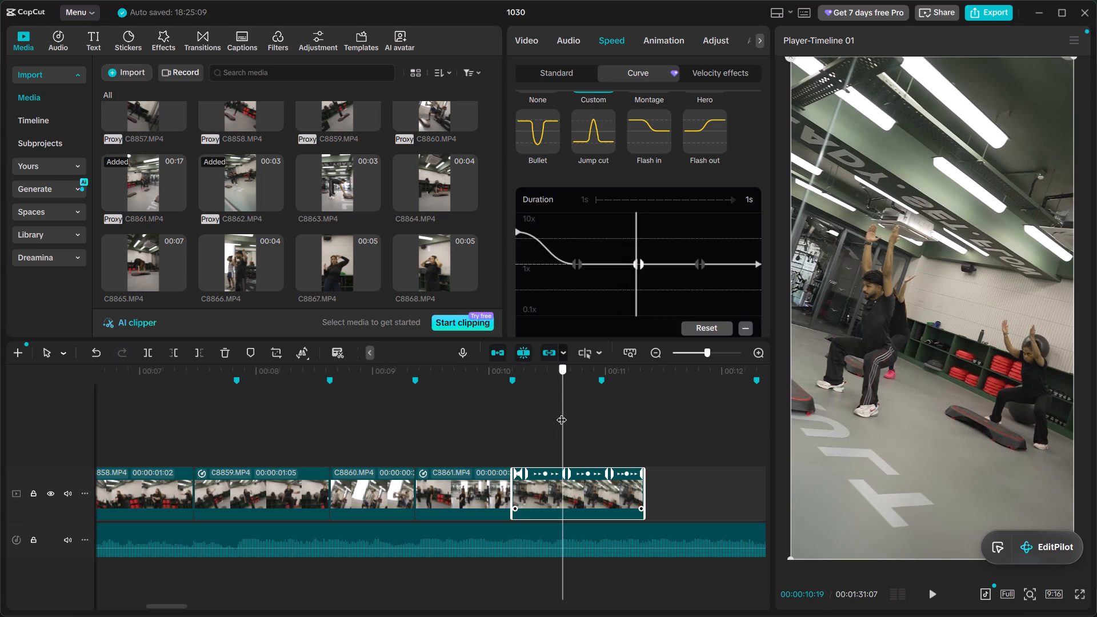
pyautogui.hotkey('ctrl', 'b')
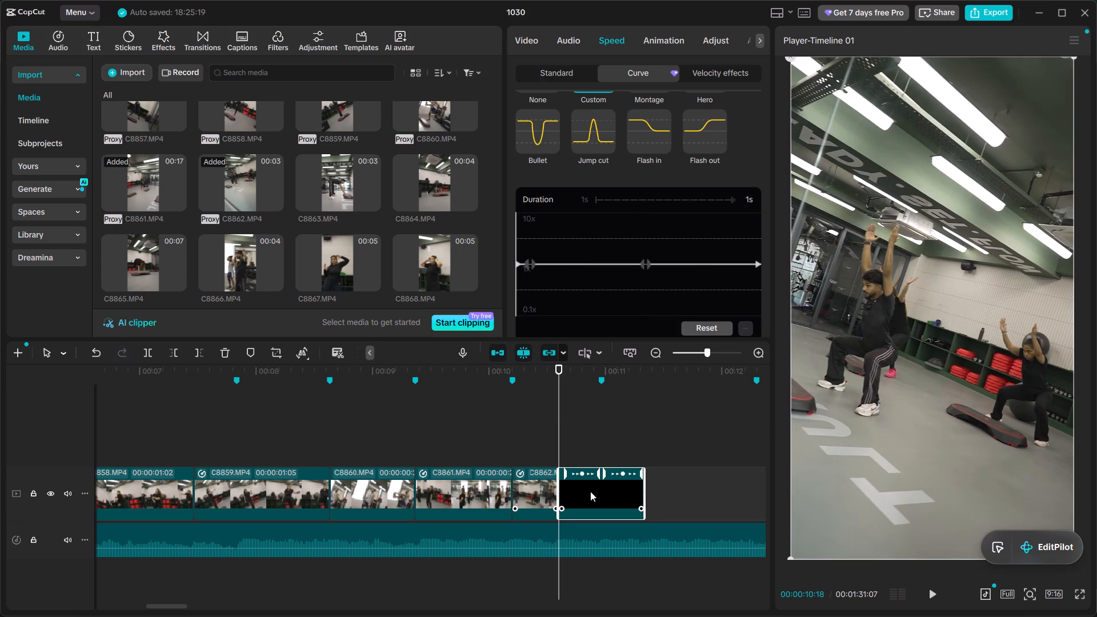
pyautogui.press('BackSpace')
# Add C8863.MP4 to the video track directly after C8862.MP4 and mute its audio, previewing it against C8864.MP4 first.
pyautogui.click(323, 184)
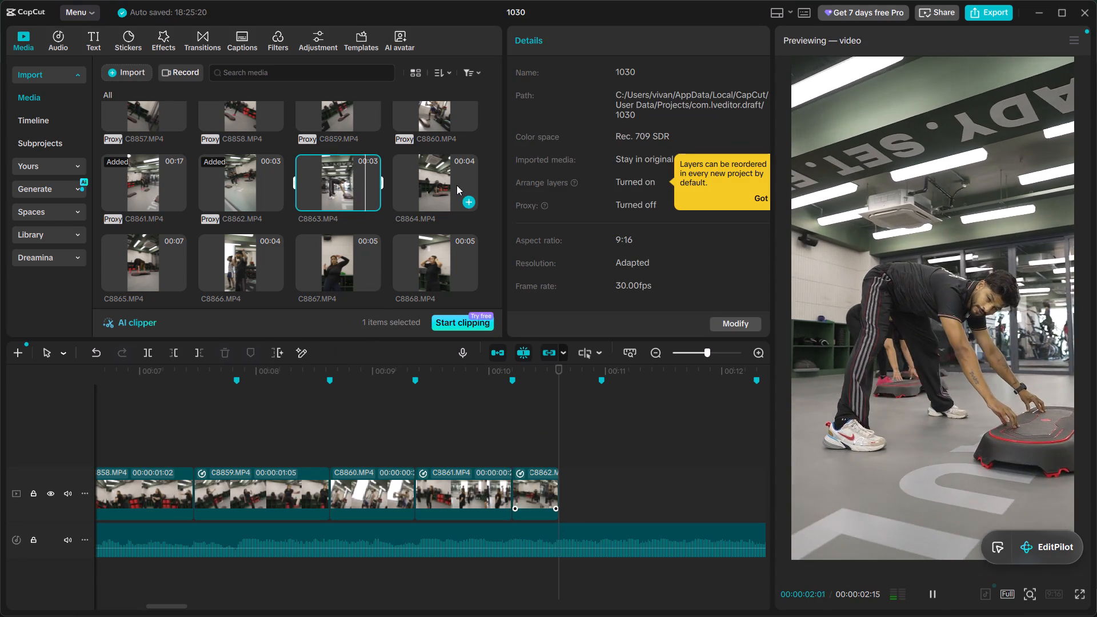
pyautogui.click(423, 175)
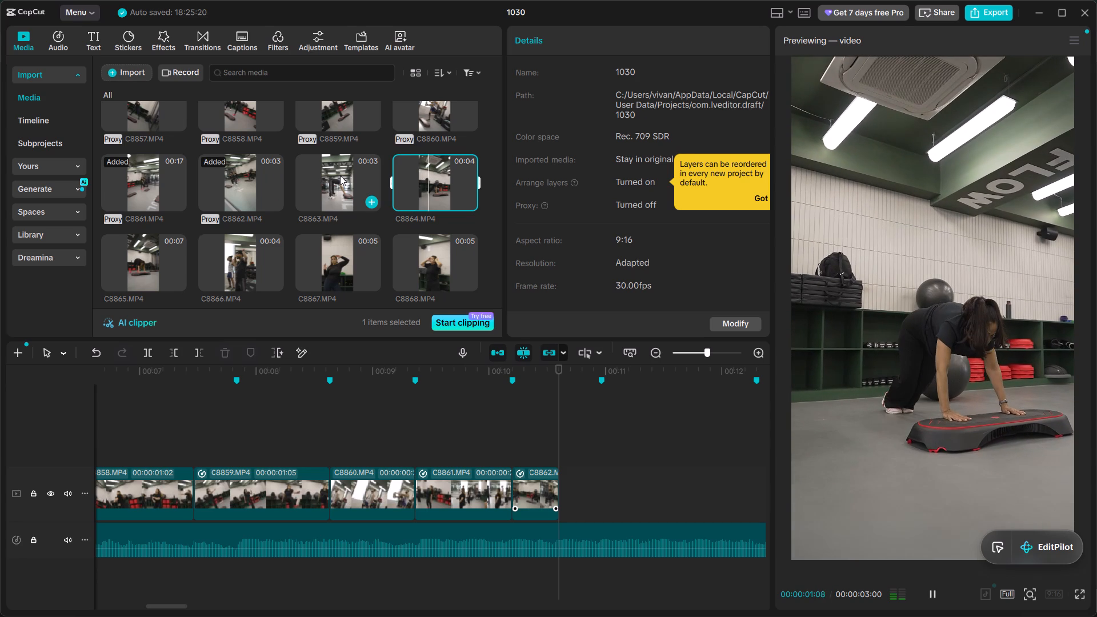
pyautogui.click(342, 170)
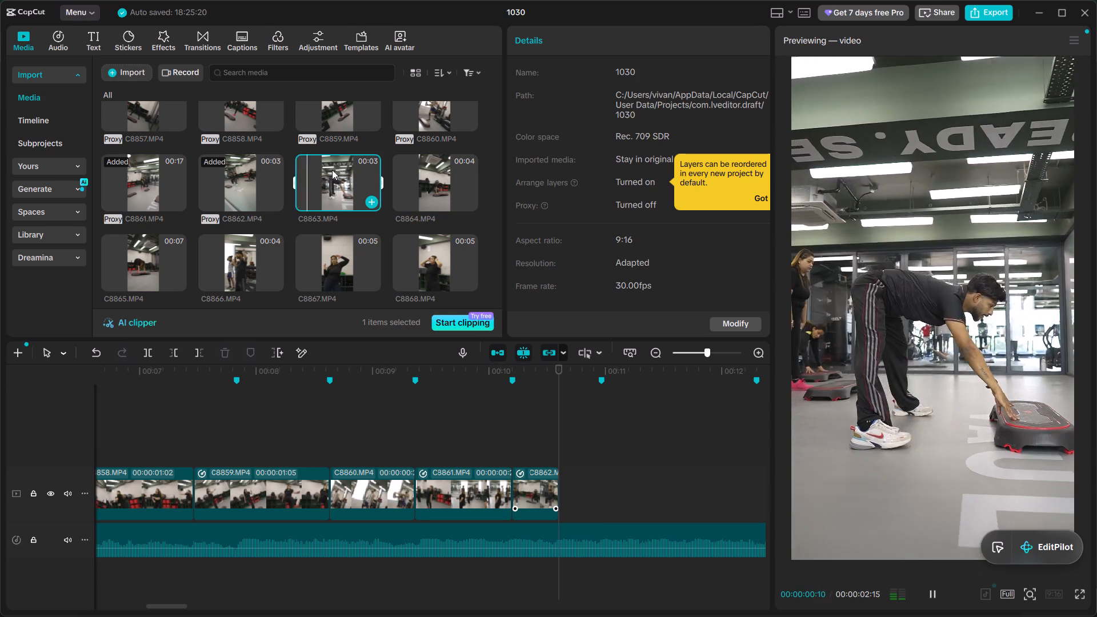
pyautogui.moveTo(332, 170); pyautogui.dragTo(581, 480)
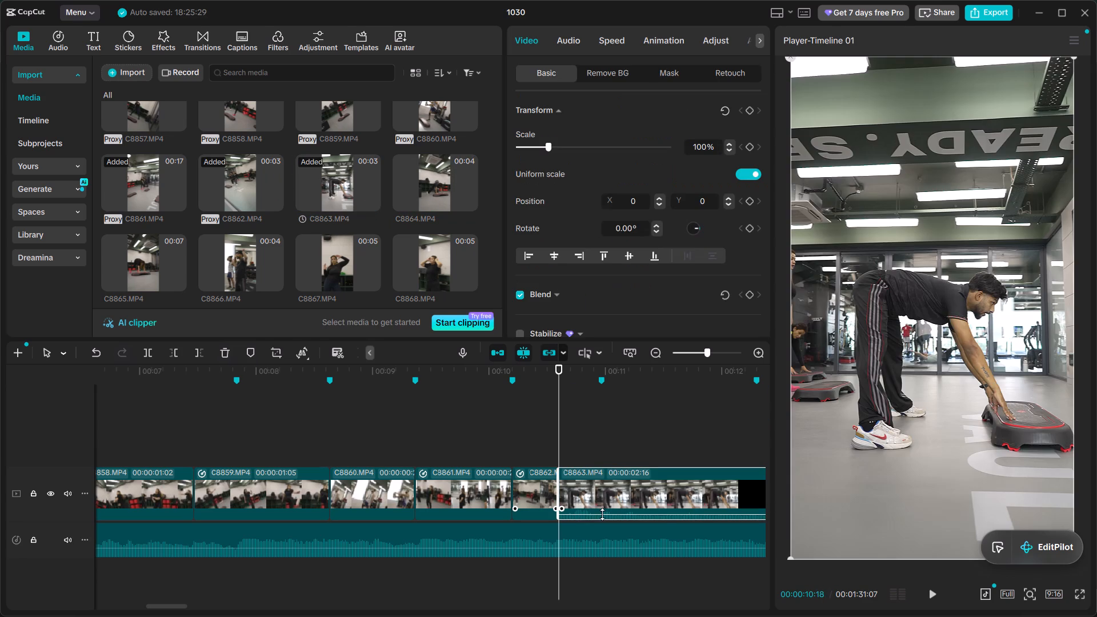
pyautogui.moveTo(602, 514); pyautogui.dragTo(607, 555)
# Trim the start of C8863.MP4 to a clip duration of 00:00:01:19 and play it back.
pyautogui.keyDown('alt'); pyautogui.scroll(-3, 569, 518); pyautogui.keyUp('alt')
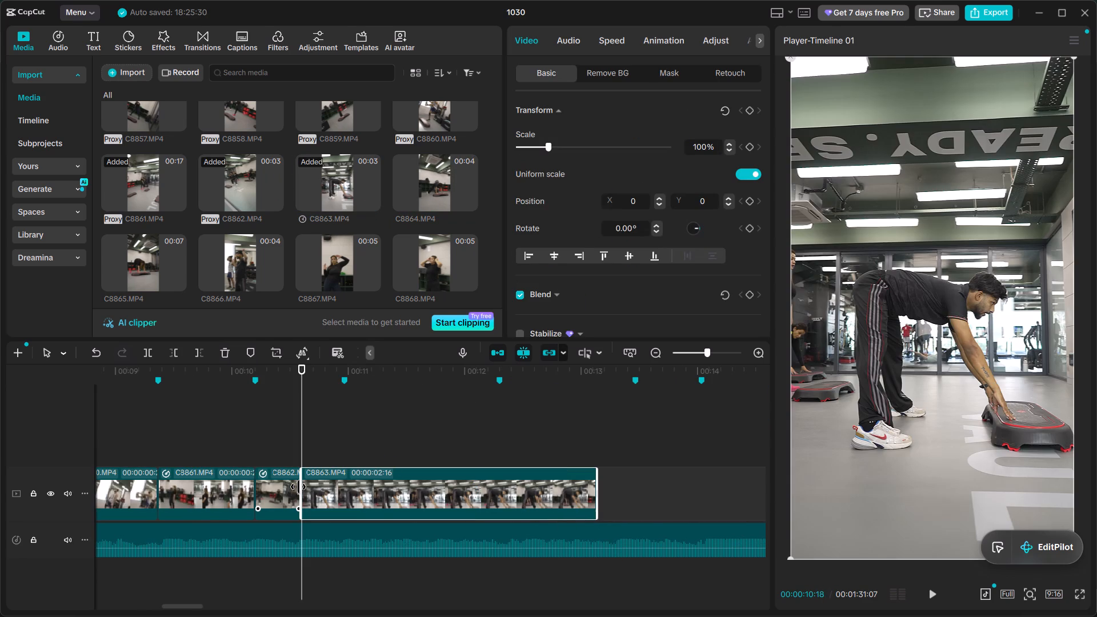
pyautogui.moveTo(302, 487); pyautogui.dragTo(393, 487)
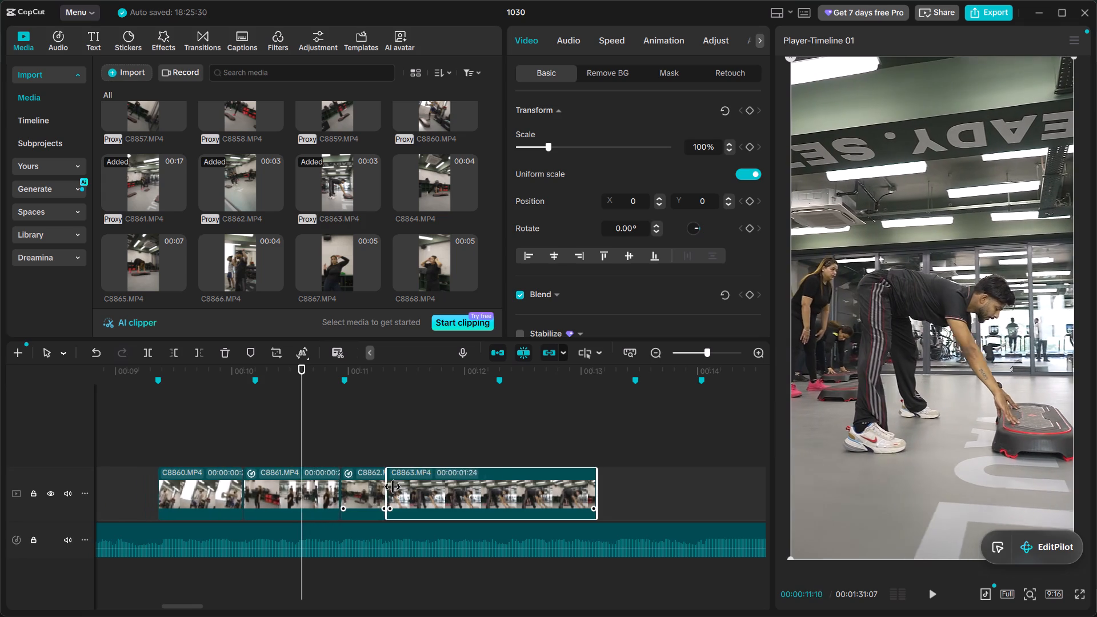
pyautogui.moveTo(393, 487); pyautogui.dragTo(382, 468)
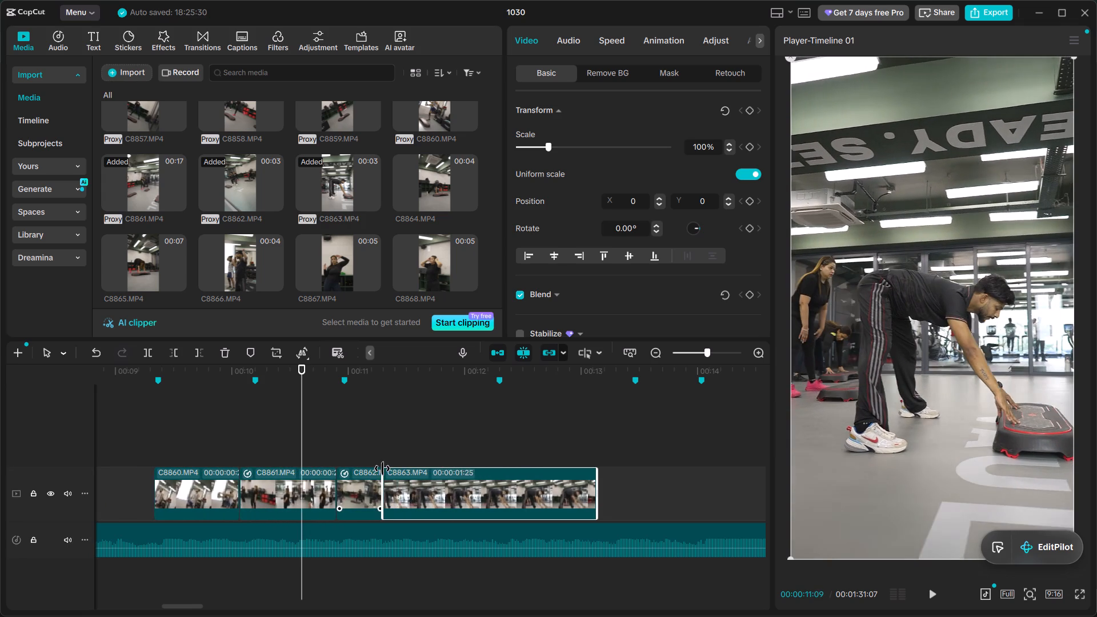
pyautogui.moveTo(382, 468); pyautogui.dragTo(375, 466)
pyautogui.press('space')
pyautogui.press('space')
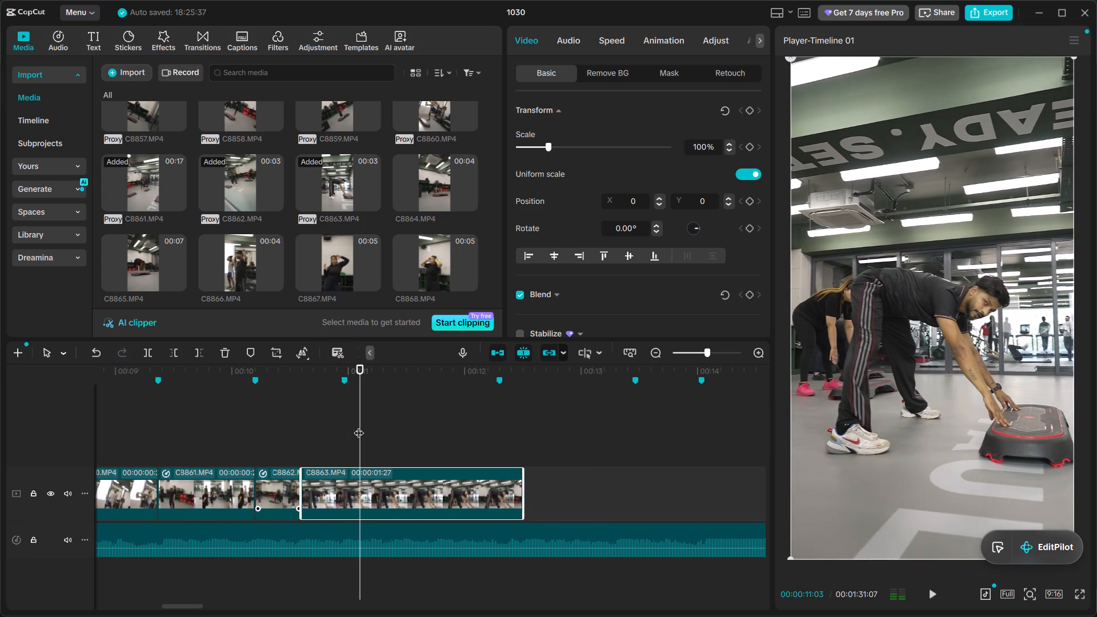
pyautogui.moveTo(300, 479); pyautogui.dragTo(345, 481)
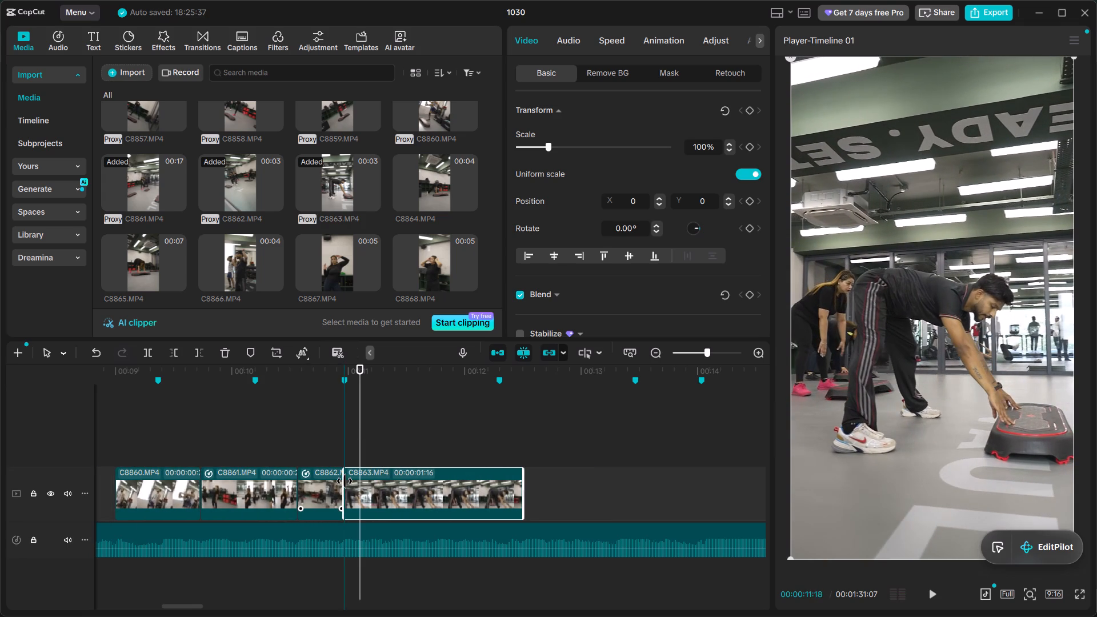
pyautogui.moveTo(345, 481); pyautogui.dragTo(335, 479)
pyautogui.click(298, 448)
pyautogui.click(341, 490)
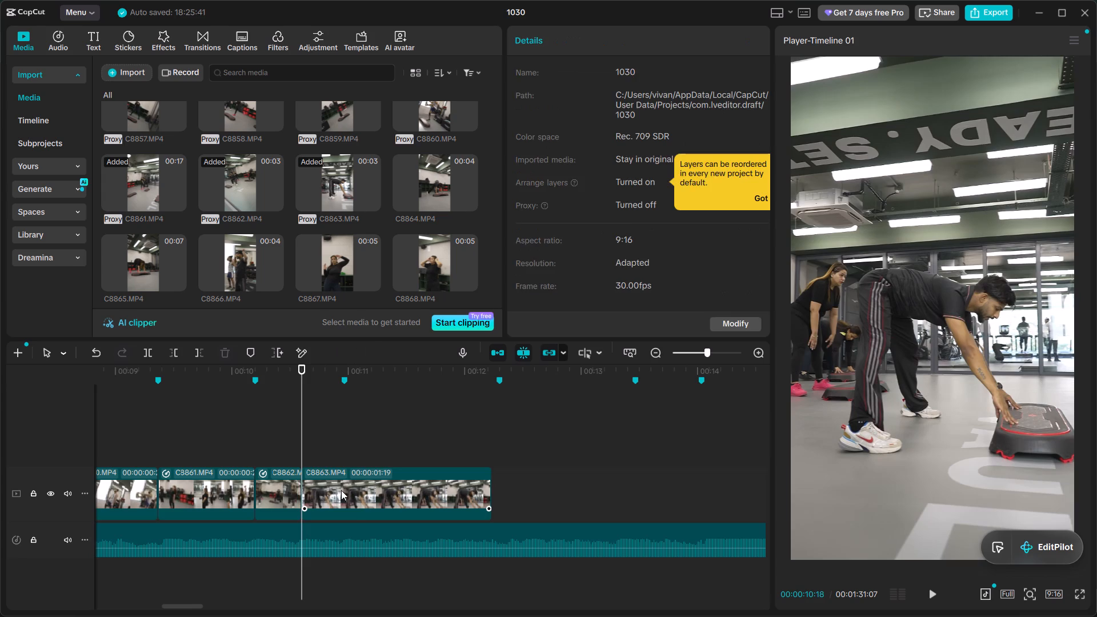
pyautogui.press('space')
pyautogui.press('space')
# Split C8863.MP4 at the beat marker at 00:00:10:29 and delete the part after the cut.
pyautogui.click(346, 420)
pyautogui.click(373, 487)
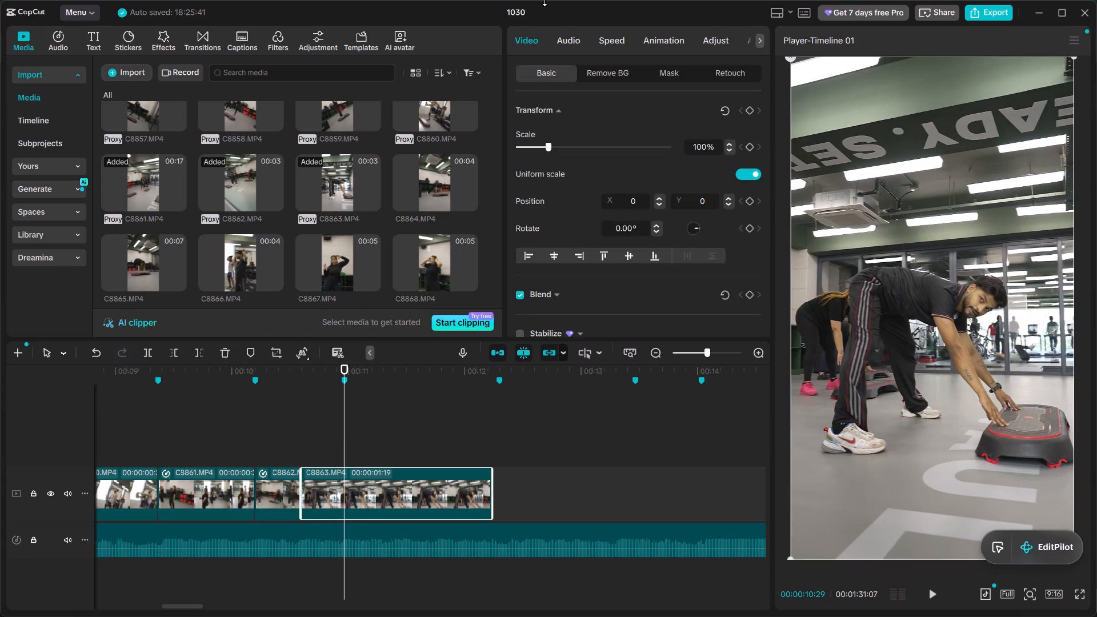
pyautogui.click(608, 41)
pyautogui.click(555, 70)
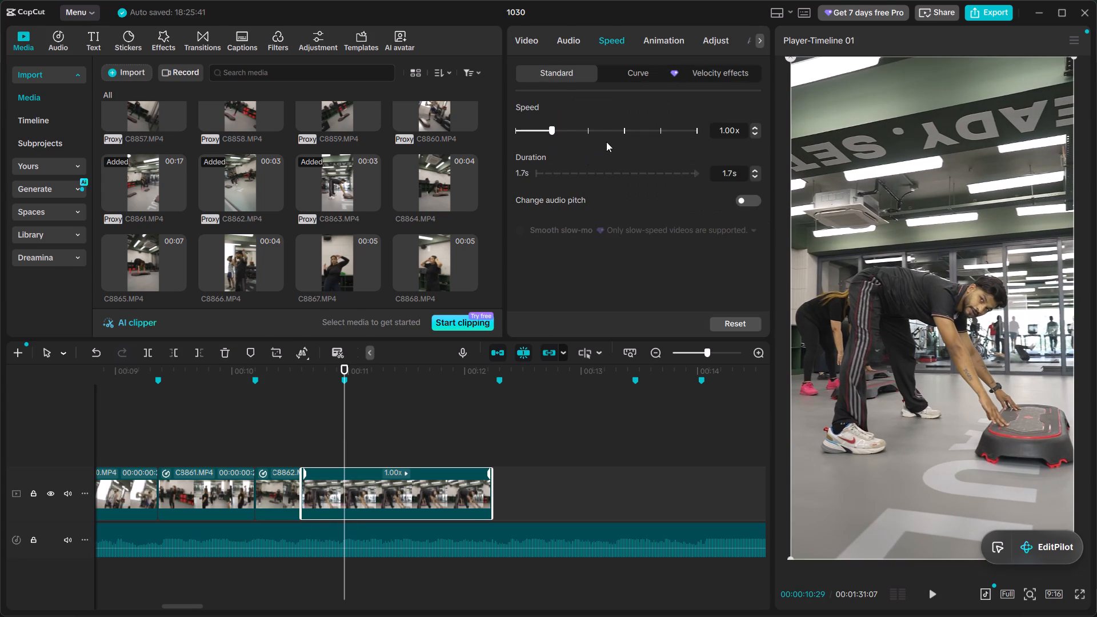
pyautogui.click(630, 65)
pyautogui.click(634, 74)
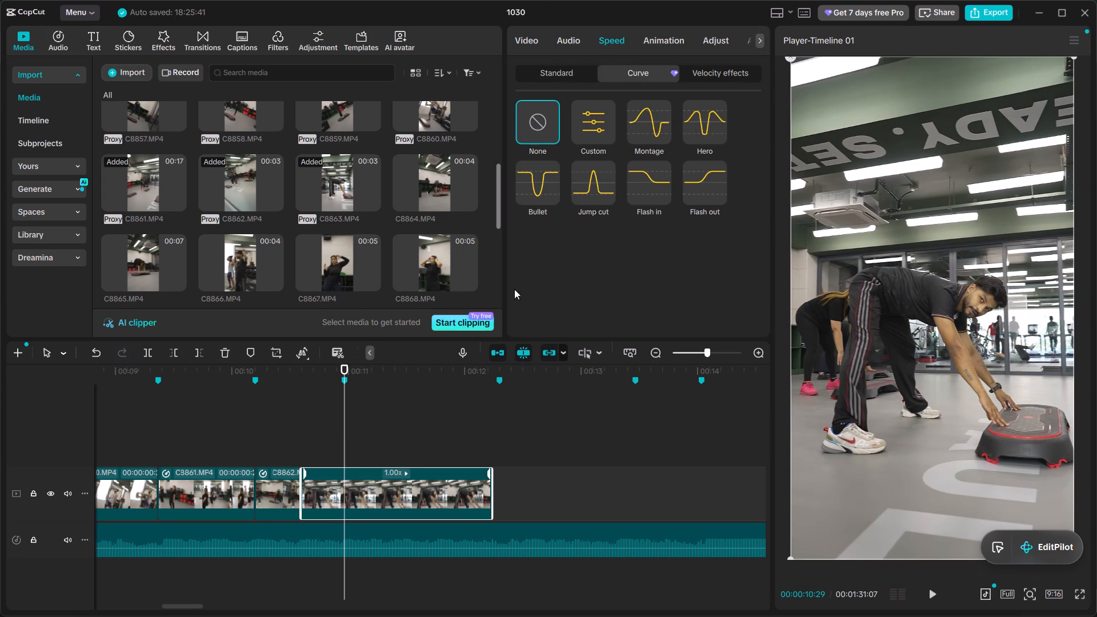
pyautogui.click(567, 79)
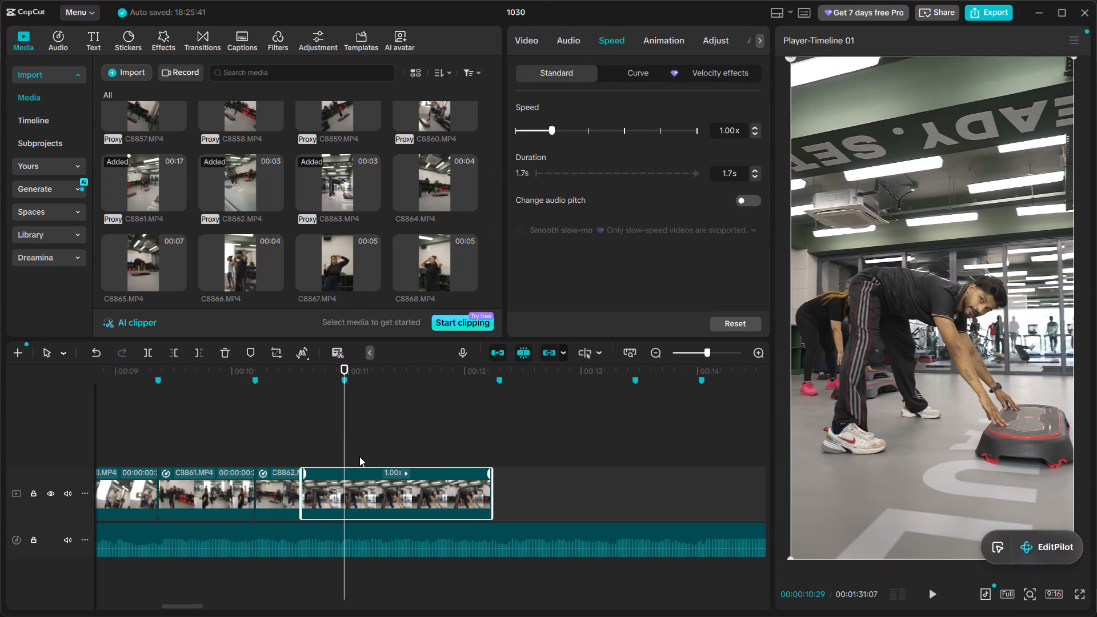
pyautogui.hotkey('ctrl', 'b')
pyautogui.press('BackSpace')
# Apply a Custom speed curve to C8863.MP4 with its end point raised to 10x, and end the clip at the 00:00:10:29 marker.
pyautogui.click(320, 455)
pyautogui.click(334, 495)
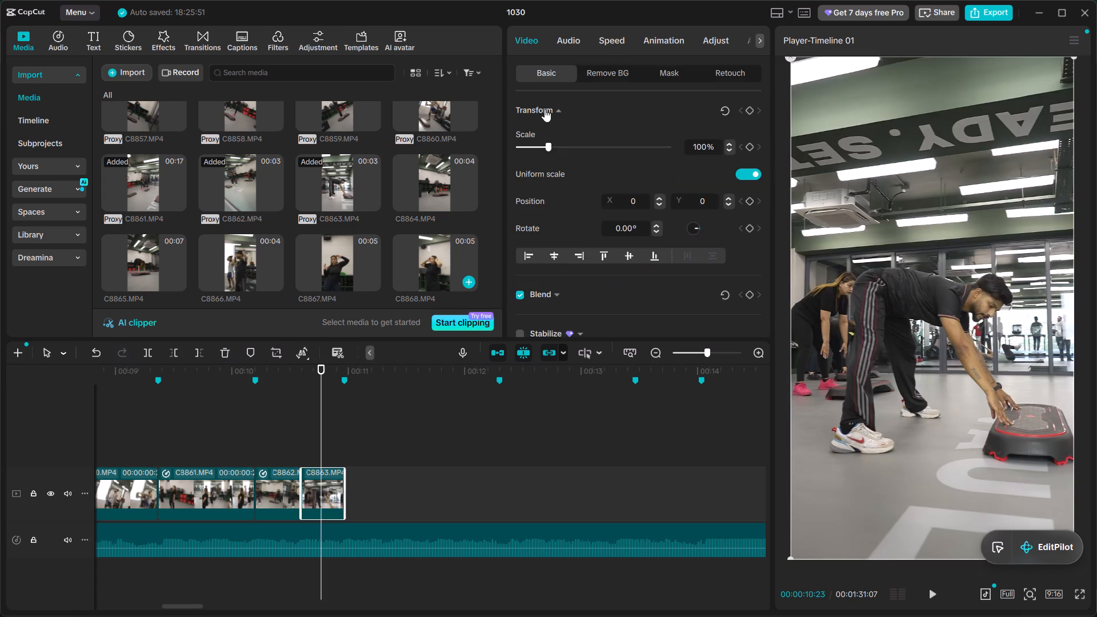
pyautogui.click(626, 27)
pyautogui.click(636, 74)
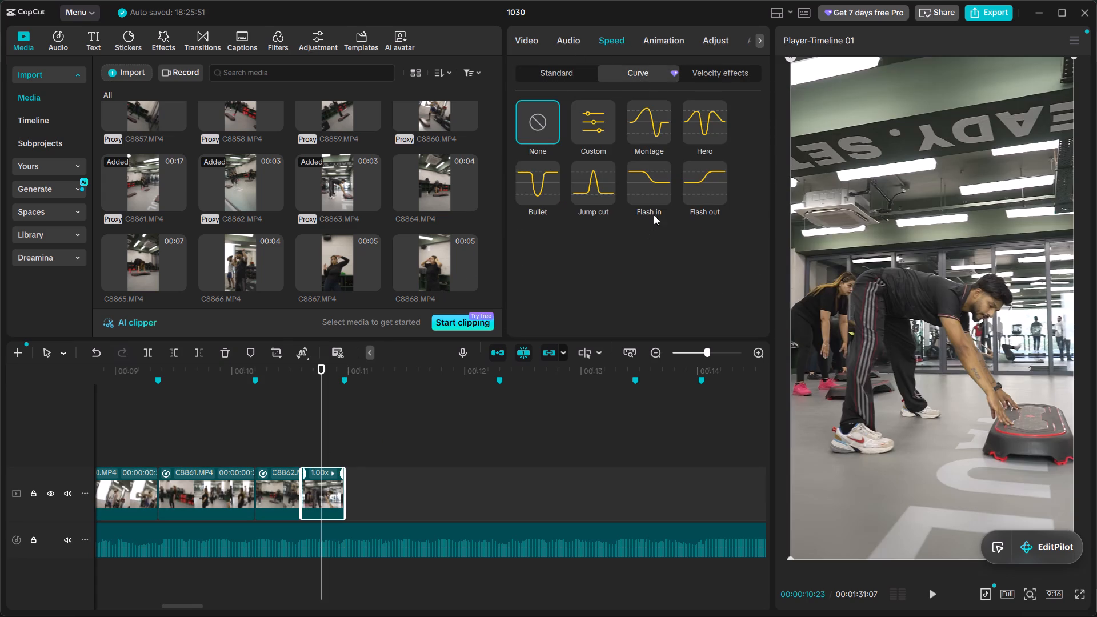
pyautogui.click(587, 120)
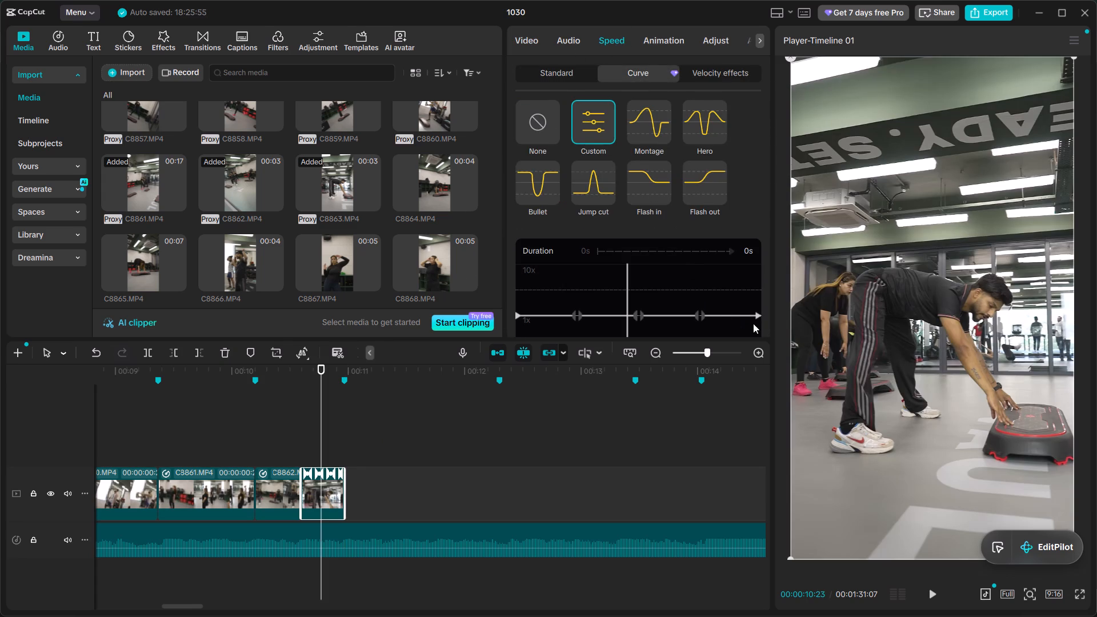
pyautogui.moveTo(756, 315); pyautogui.dragTo(755, 262)
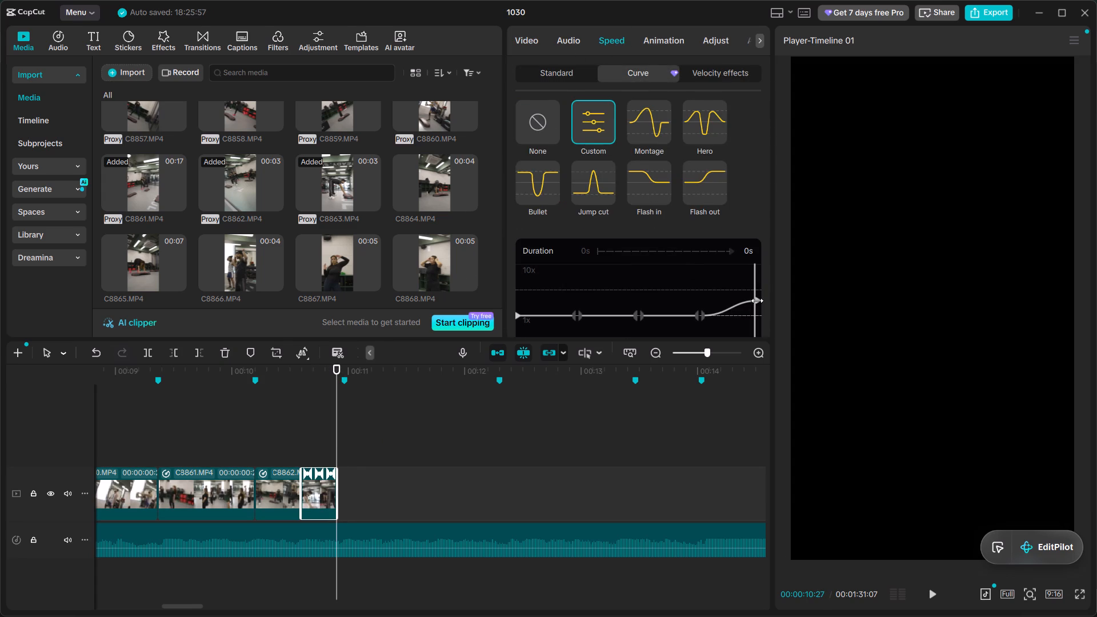
pyautogui.moveTo(757, 301); pyautogui.dragTo(759, 274)
pyautogui.moveTo(336, 500); pyautogui.dragTo(439, 471)
pyautogui.moveTo(758, 298); pyautogui.dragTo(762, 267)
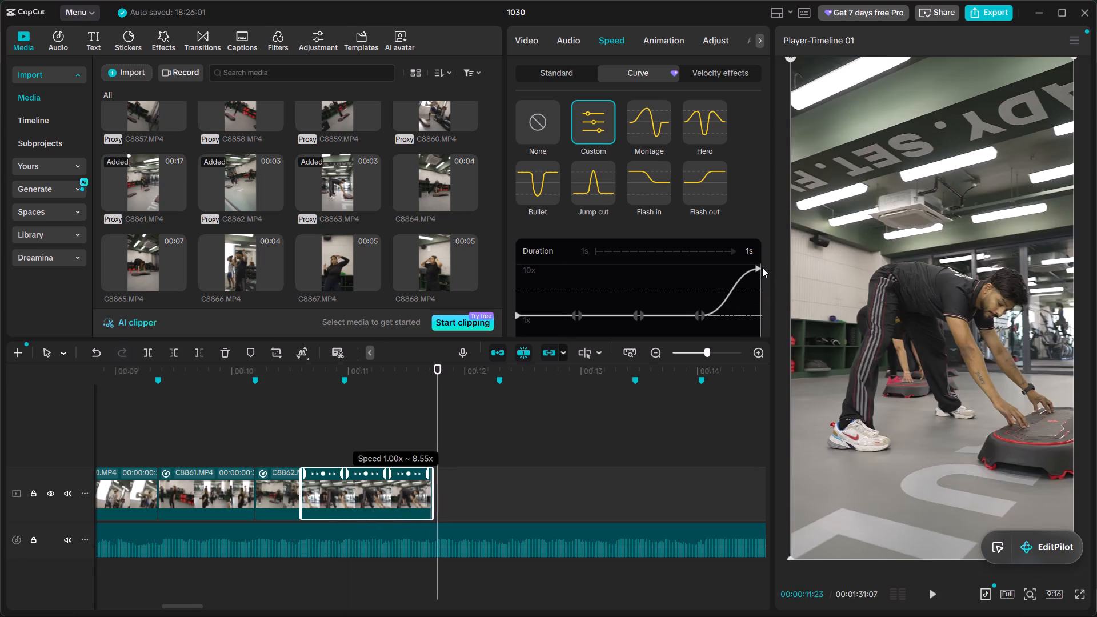
pyautogui.moveTo(762, 267); pyautogui.dragTo(758, 259)
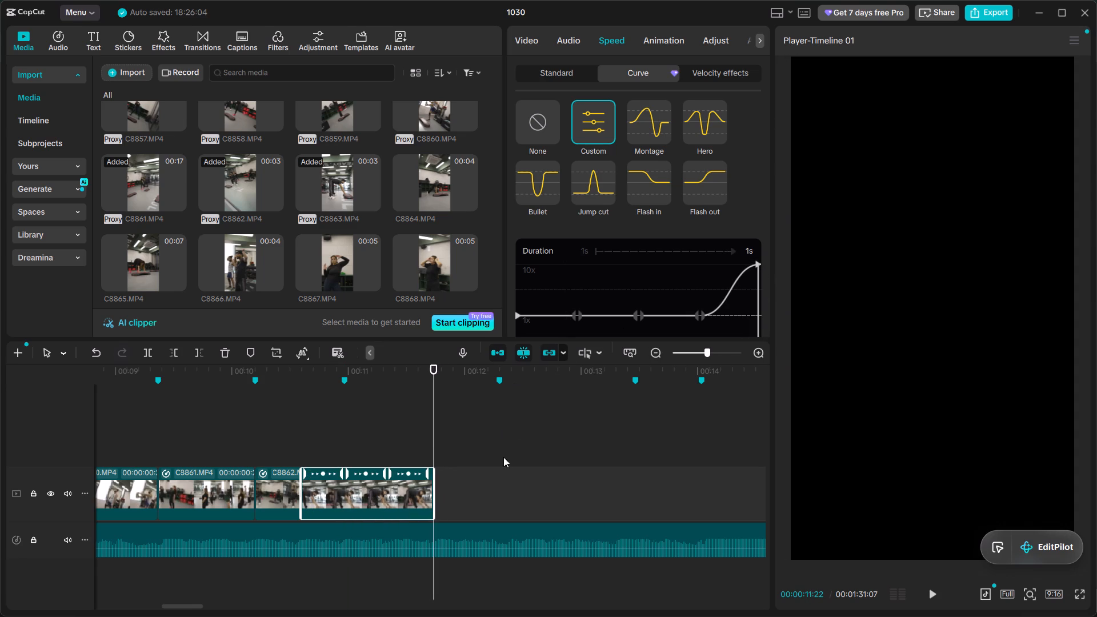
pyautogui.moveTo(435, 503); pyautogui.dragTo(339, 479)
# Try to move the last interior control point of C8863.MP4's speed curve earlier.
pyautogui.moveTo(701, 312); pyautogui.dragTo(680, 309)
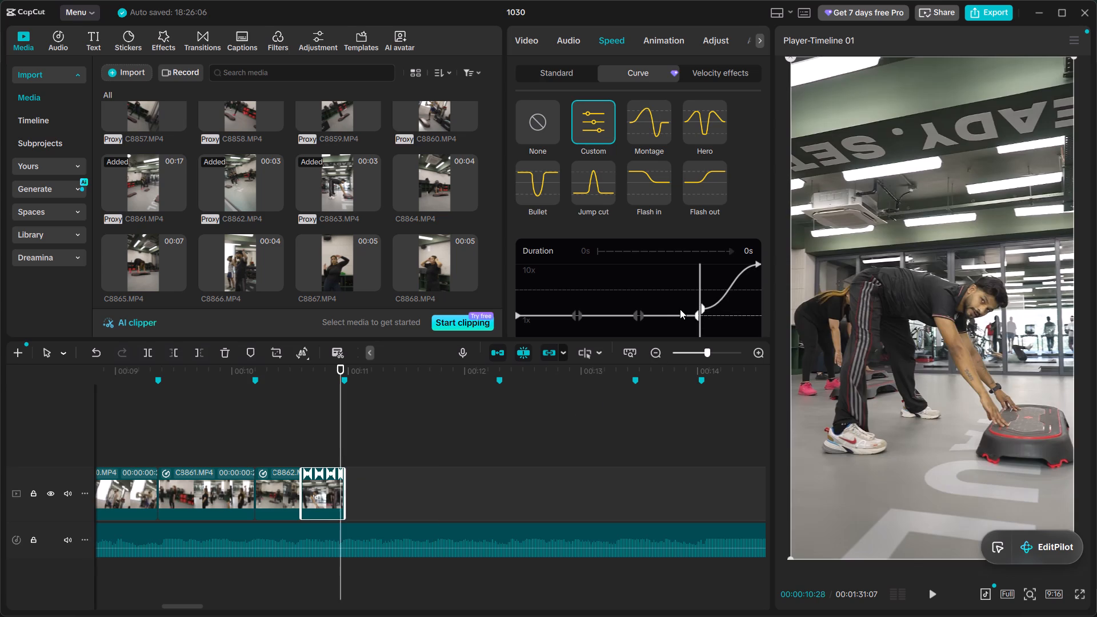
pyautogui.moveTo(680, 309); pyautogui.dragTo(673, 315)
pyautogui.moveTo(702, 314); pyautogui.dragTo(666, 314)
# Play back C8863.MP4 to check its closing speed ramp against the music.
pyautogui.press('space')
pyautogui.press('space')
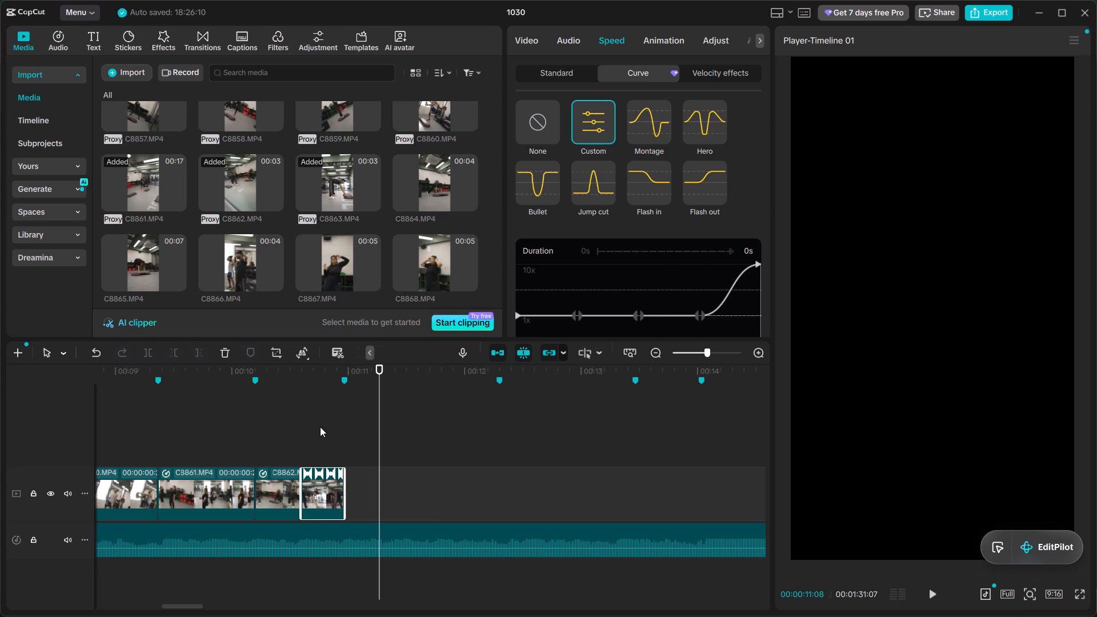
pyautogui.click(307, 428)
pyautogui.press('space')
pyautogui.press('space')
pyautogui.click(304, 446)
# Delete the last two interior control points from C8863.MP4's speed curve so the ramp up to 10x begins earlier.
pyautogui.click(312, 504)
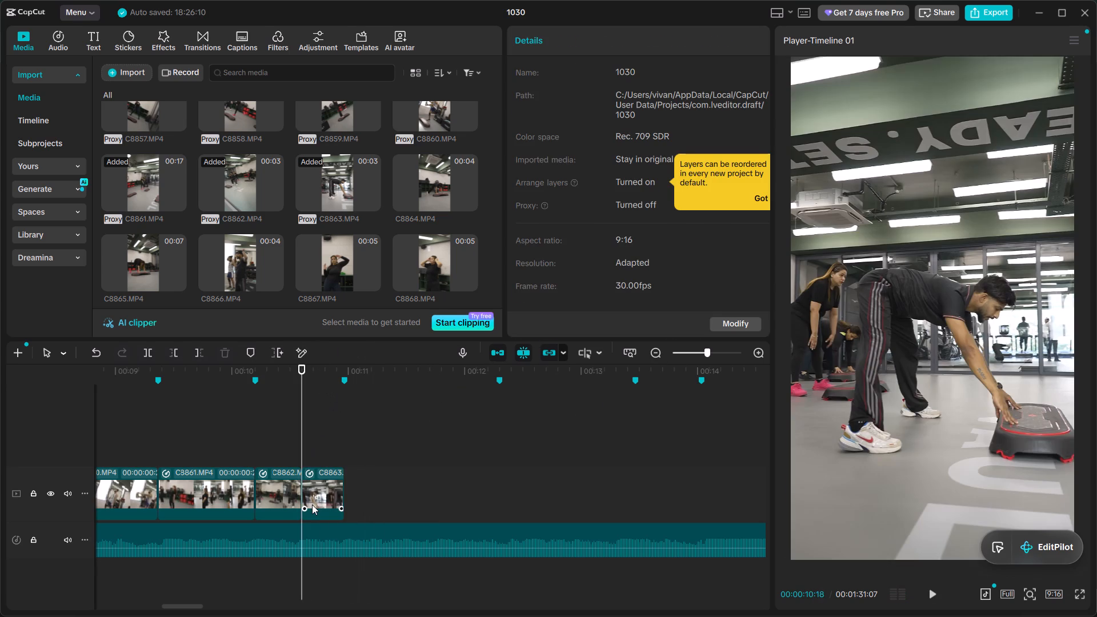
pyautogui.moveTo(599, 43); pyautogui.dragTo(610, 42)
pyautogui.scroll(-1, 613, 268)
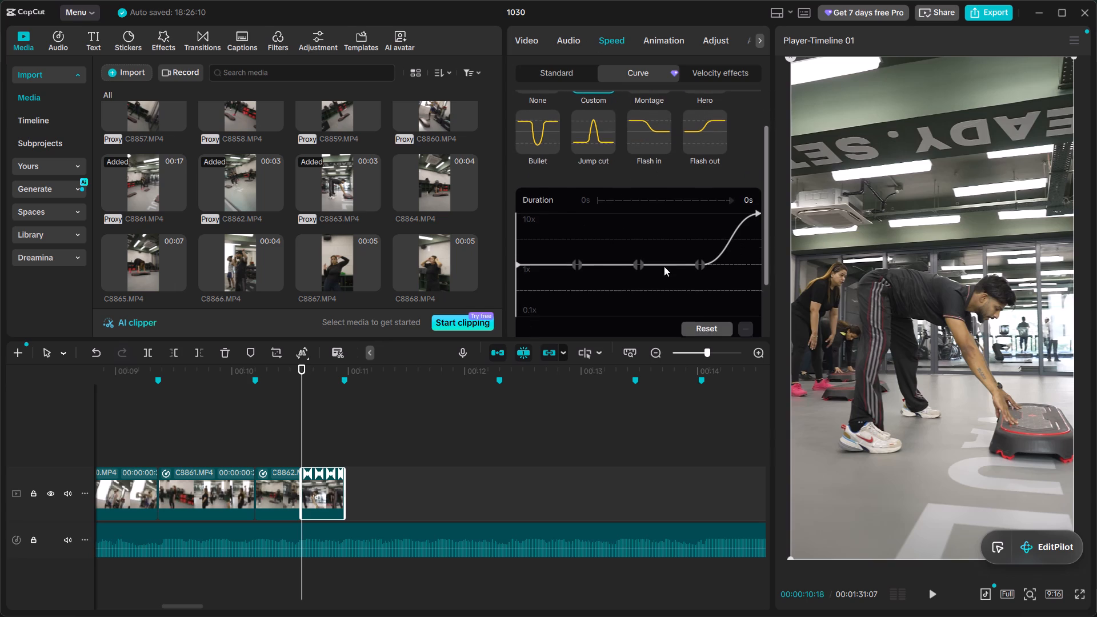
pyautogui.click(699, 266)
pyautogui.click(745, 329)
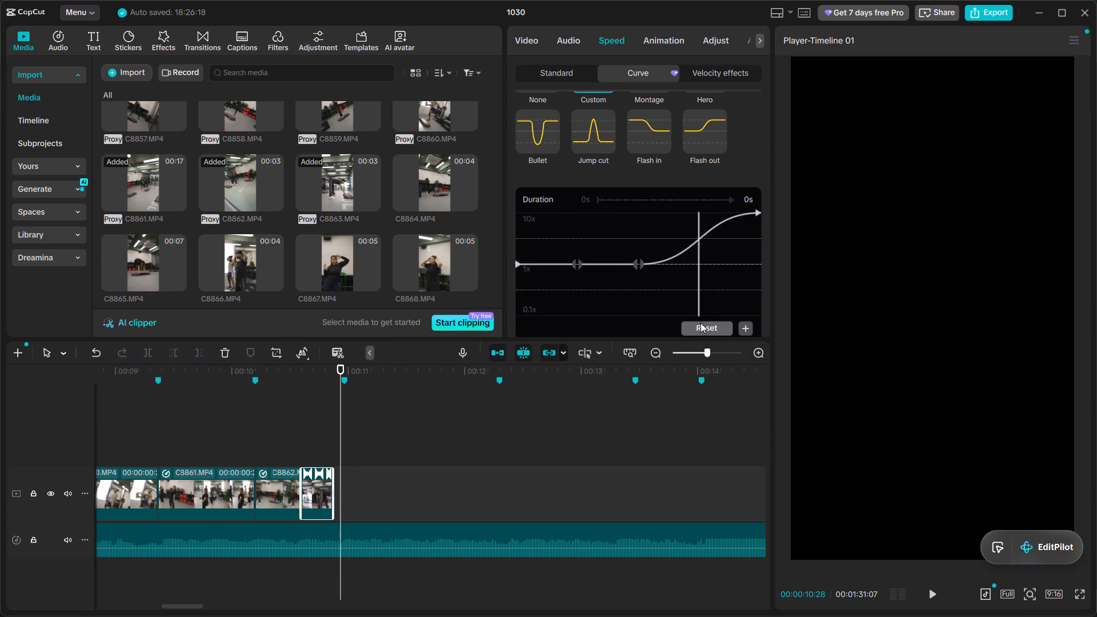
pyautogui.click(639, 265)
pyautogui.click(751, 332)
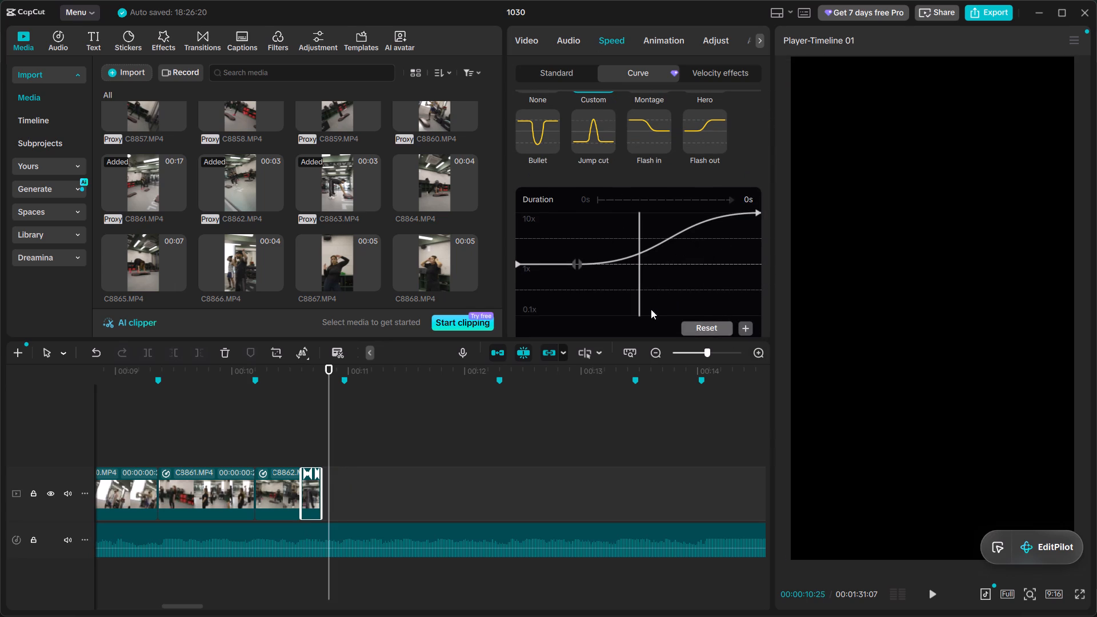
# Extend the end of C8863.MP4 to the 00:00:10:29 beat marker.
pyautogui.moveTo(643, 307); pyautogui.dragTo(237, 307)
pyautogui.press('space')
pyautogui.press('space')
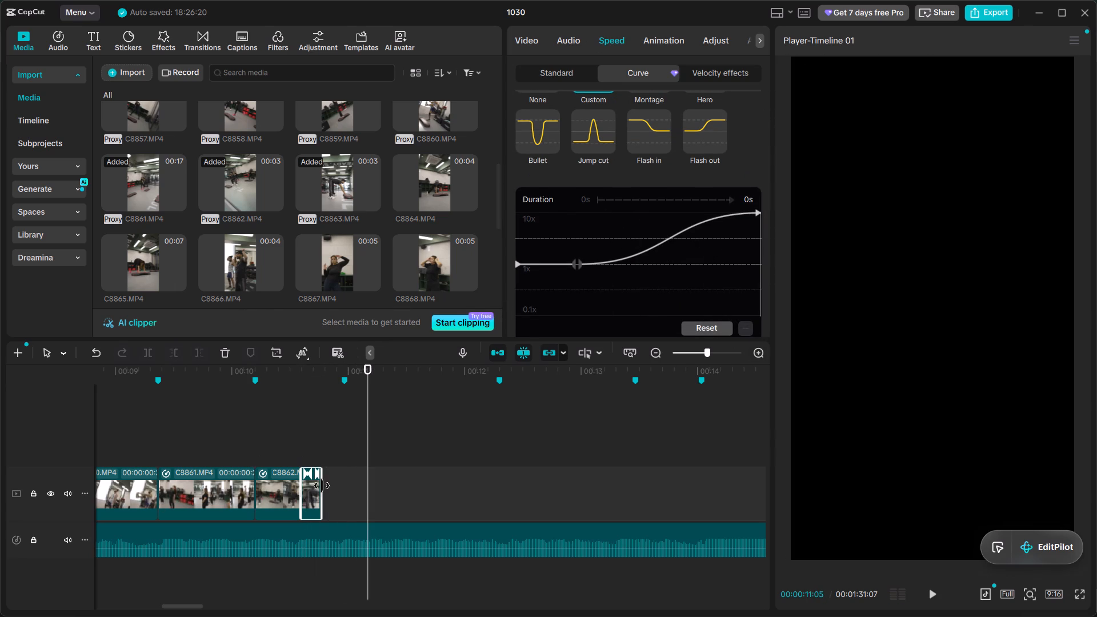
pyautogui.moveTo(322, 486); pyautogui.dragTo(347, 486)
# Play back the cut between C8862.MP4 and C8863.MP4 to check its speed ramps against the music.
pyautogui.click(298, 457)
pyautogui.press('space')
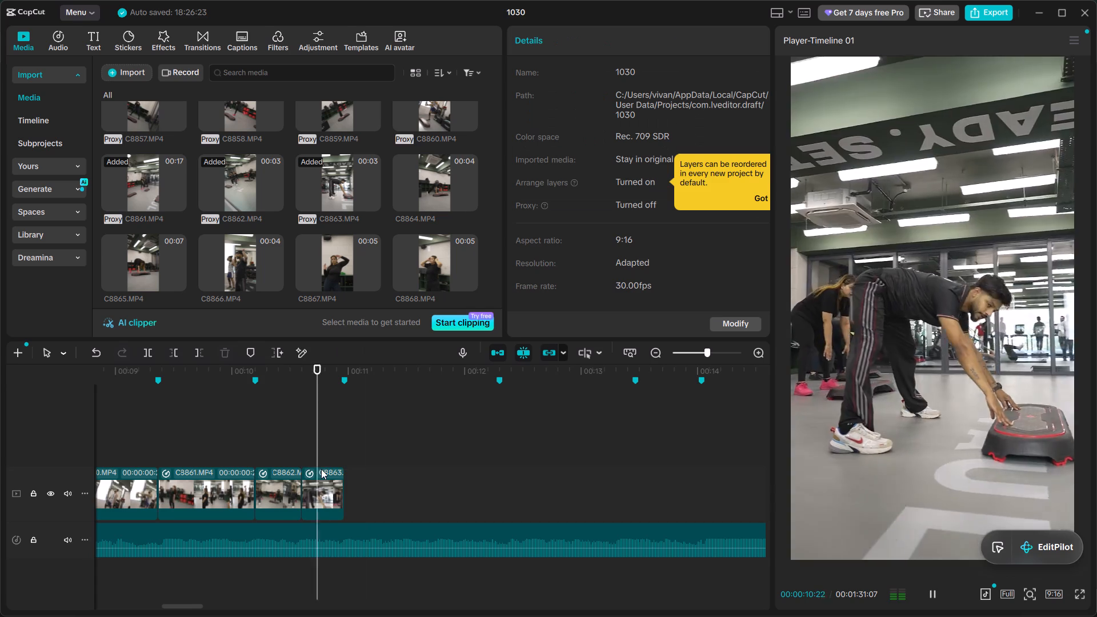
pyautogui.press('space')
pyautogui.click(282, 435)
pyautogui.click(234, 431)
pyautogui.click(273, 483)
pyautogui.press('space')
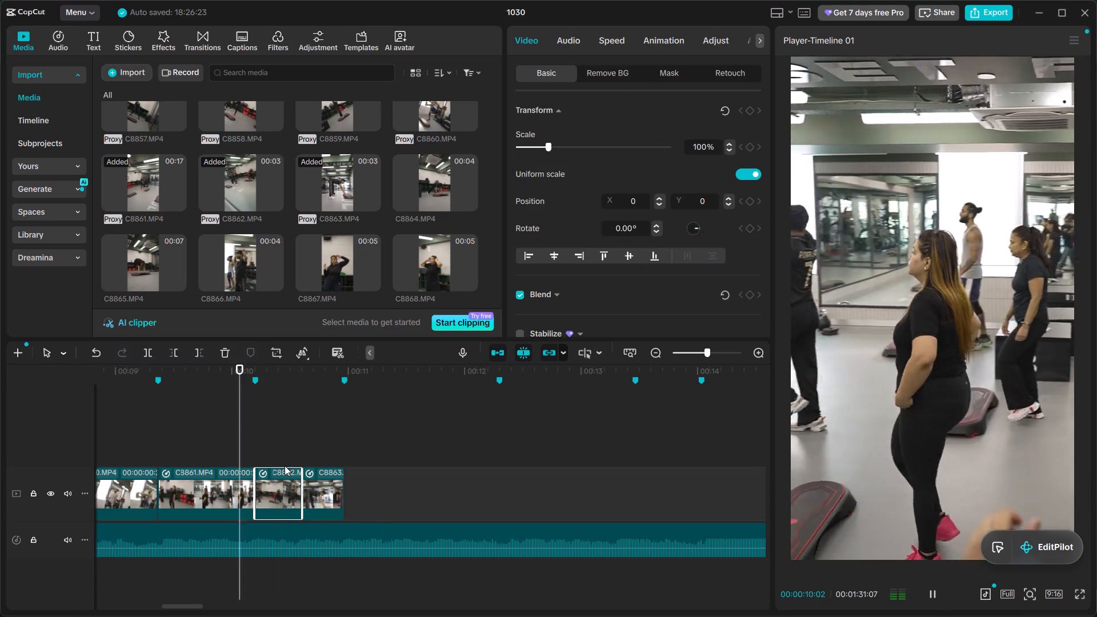
pyautogui.press('space')
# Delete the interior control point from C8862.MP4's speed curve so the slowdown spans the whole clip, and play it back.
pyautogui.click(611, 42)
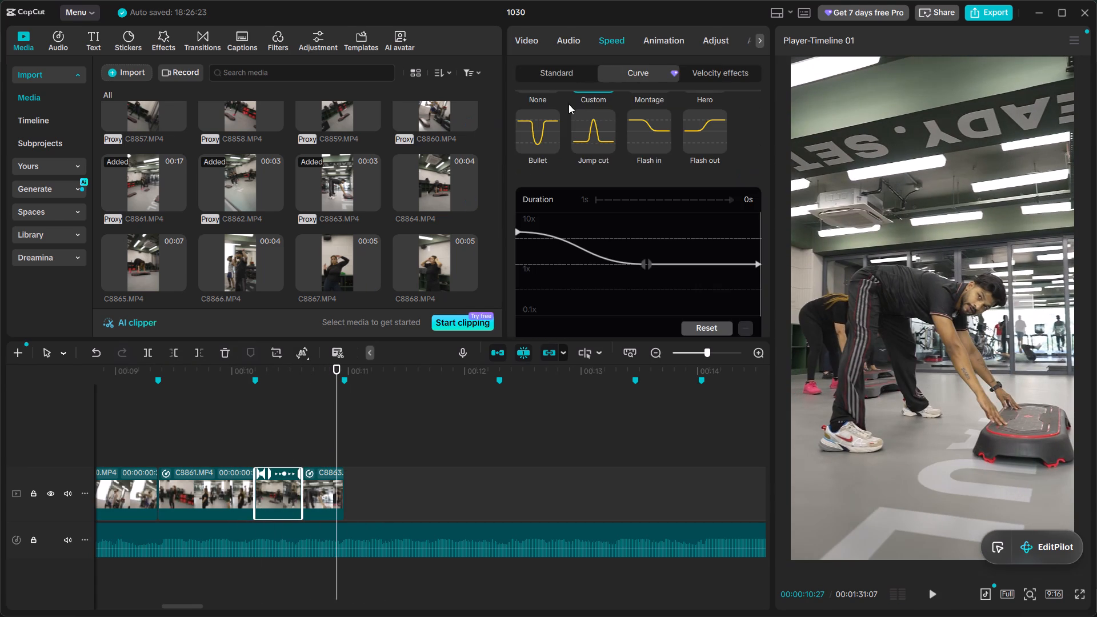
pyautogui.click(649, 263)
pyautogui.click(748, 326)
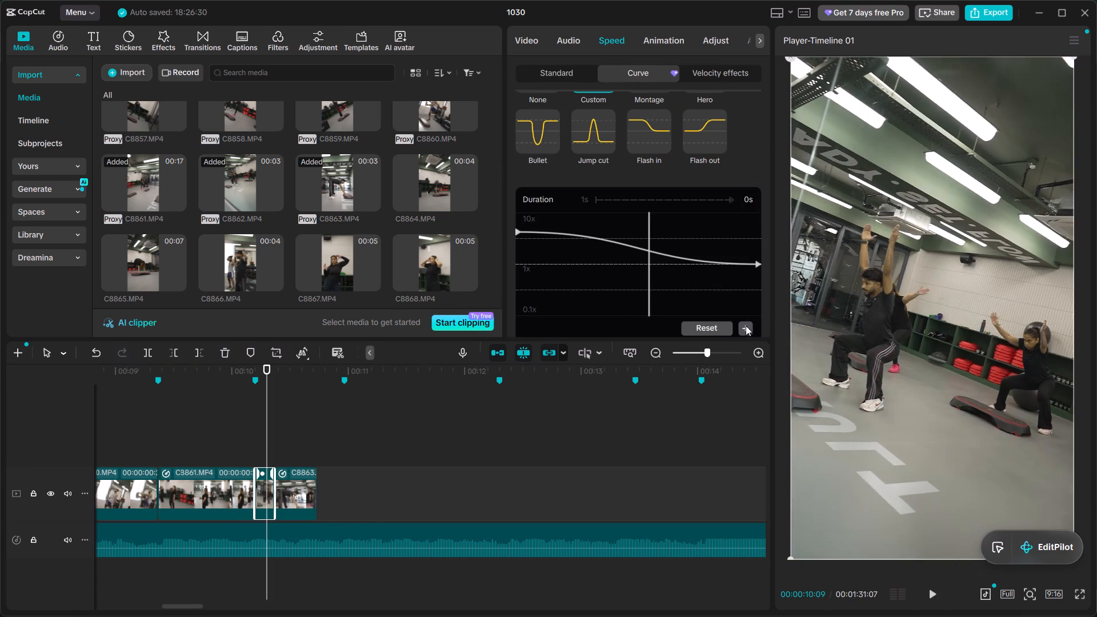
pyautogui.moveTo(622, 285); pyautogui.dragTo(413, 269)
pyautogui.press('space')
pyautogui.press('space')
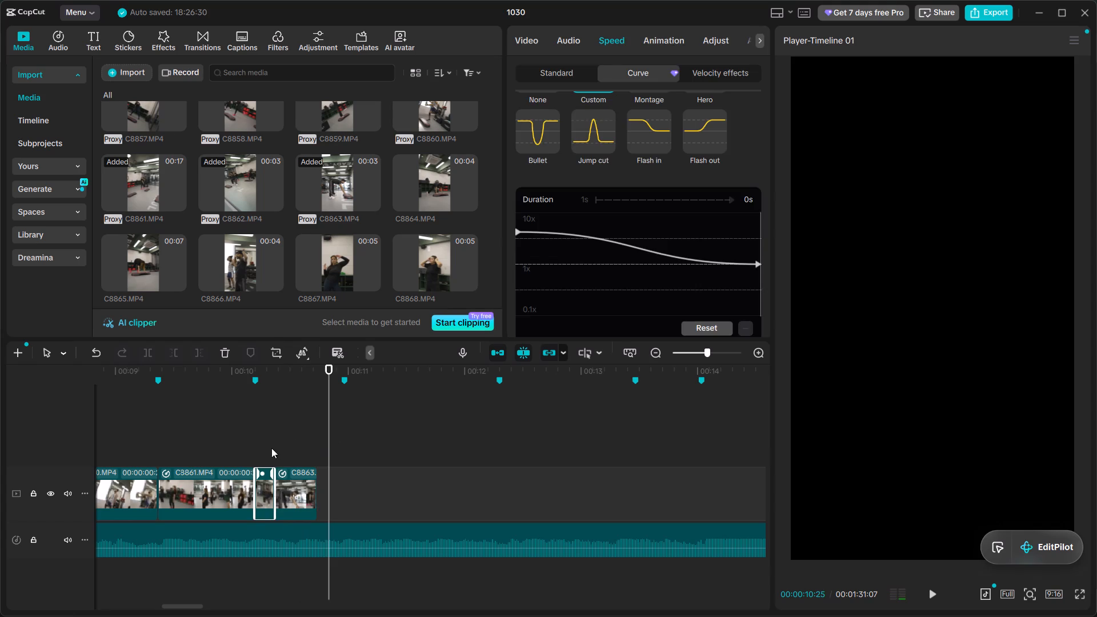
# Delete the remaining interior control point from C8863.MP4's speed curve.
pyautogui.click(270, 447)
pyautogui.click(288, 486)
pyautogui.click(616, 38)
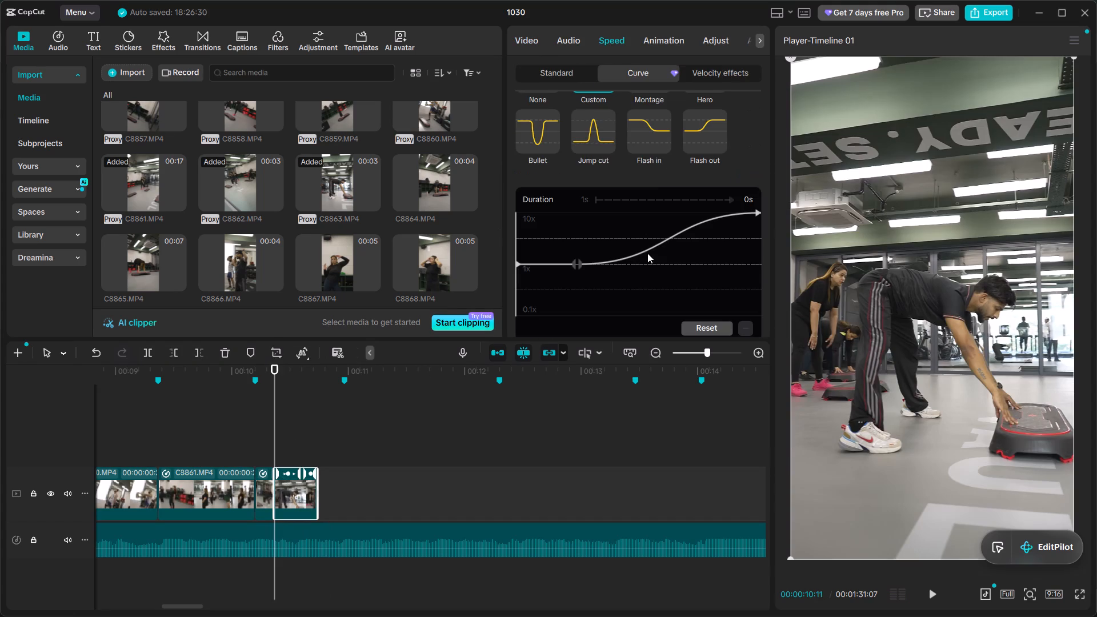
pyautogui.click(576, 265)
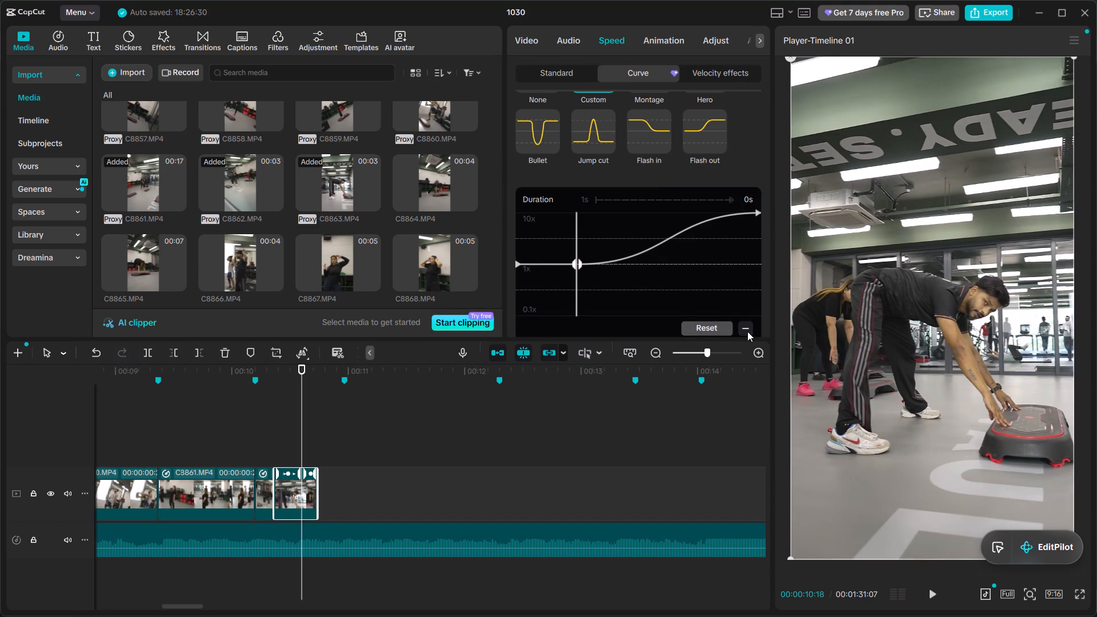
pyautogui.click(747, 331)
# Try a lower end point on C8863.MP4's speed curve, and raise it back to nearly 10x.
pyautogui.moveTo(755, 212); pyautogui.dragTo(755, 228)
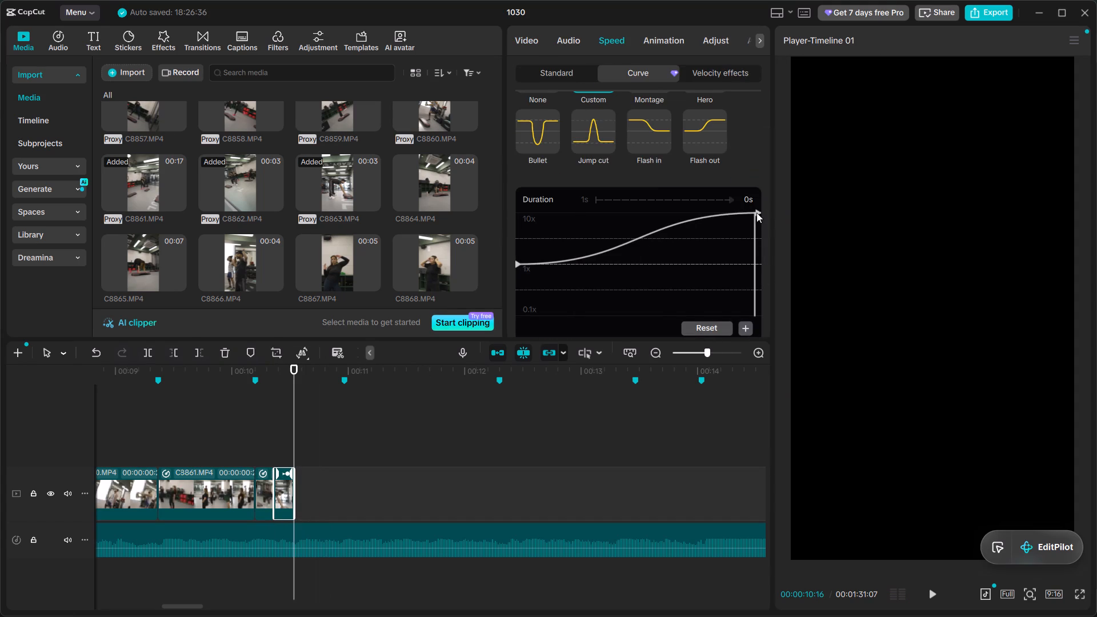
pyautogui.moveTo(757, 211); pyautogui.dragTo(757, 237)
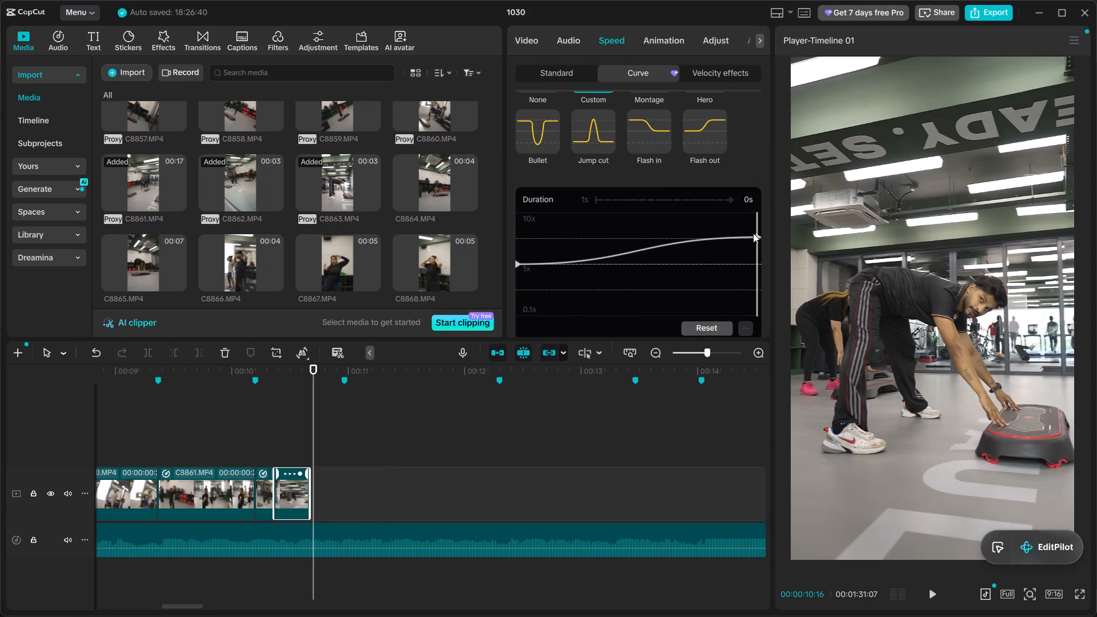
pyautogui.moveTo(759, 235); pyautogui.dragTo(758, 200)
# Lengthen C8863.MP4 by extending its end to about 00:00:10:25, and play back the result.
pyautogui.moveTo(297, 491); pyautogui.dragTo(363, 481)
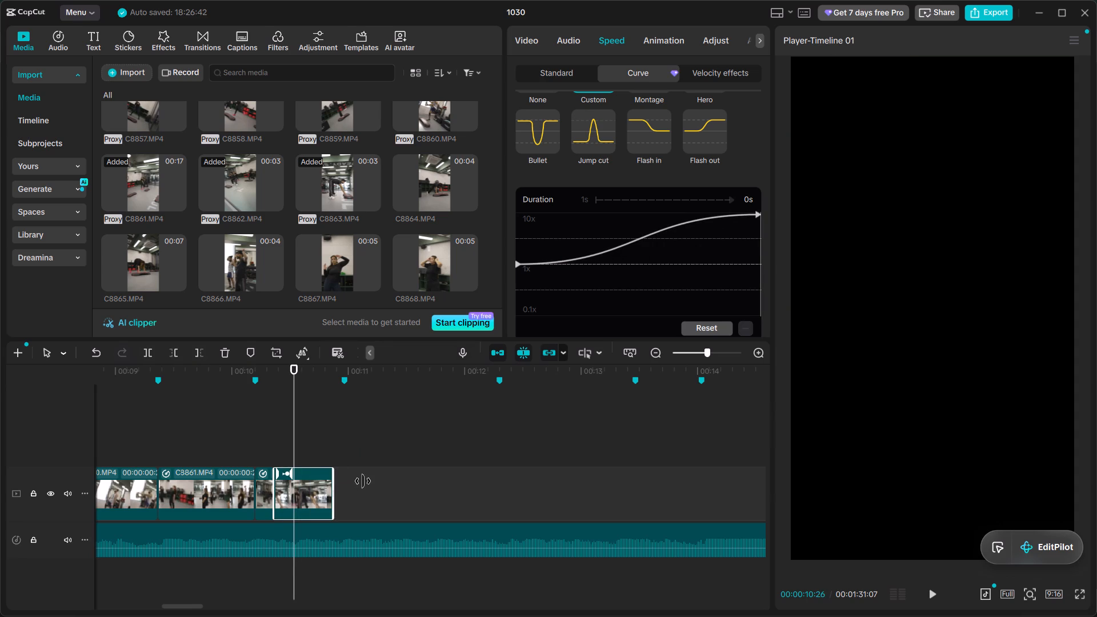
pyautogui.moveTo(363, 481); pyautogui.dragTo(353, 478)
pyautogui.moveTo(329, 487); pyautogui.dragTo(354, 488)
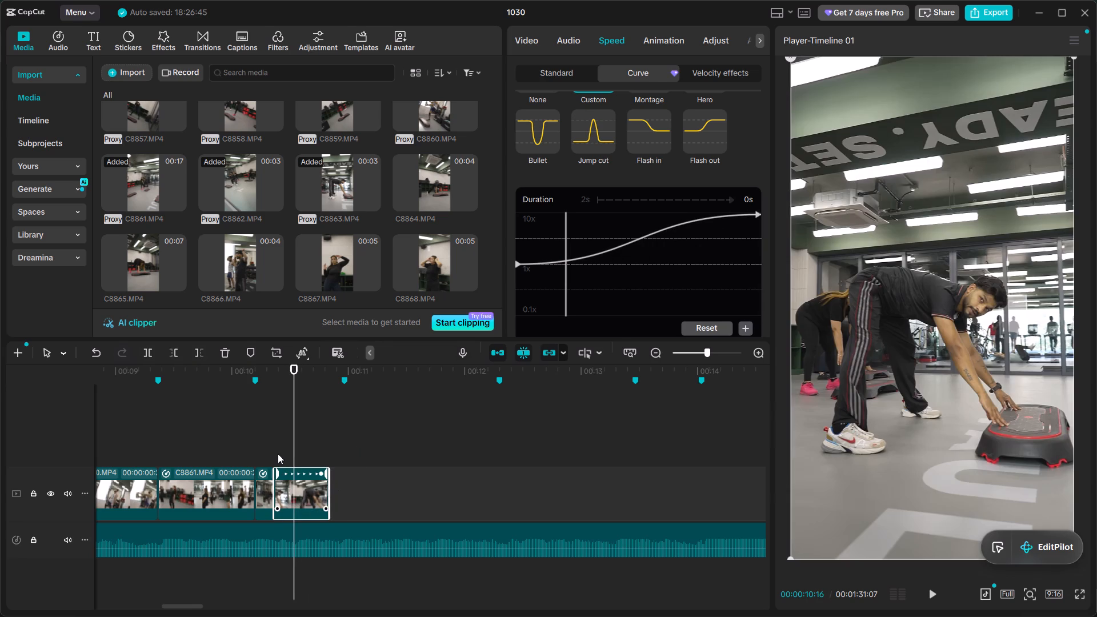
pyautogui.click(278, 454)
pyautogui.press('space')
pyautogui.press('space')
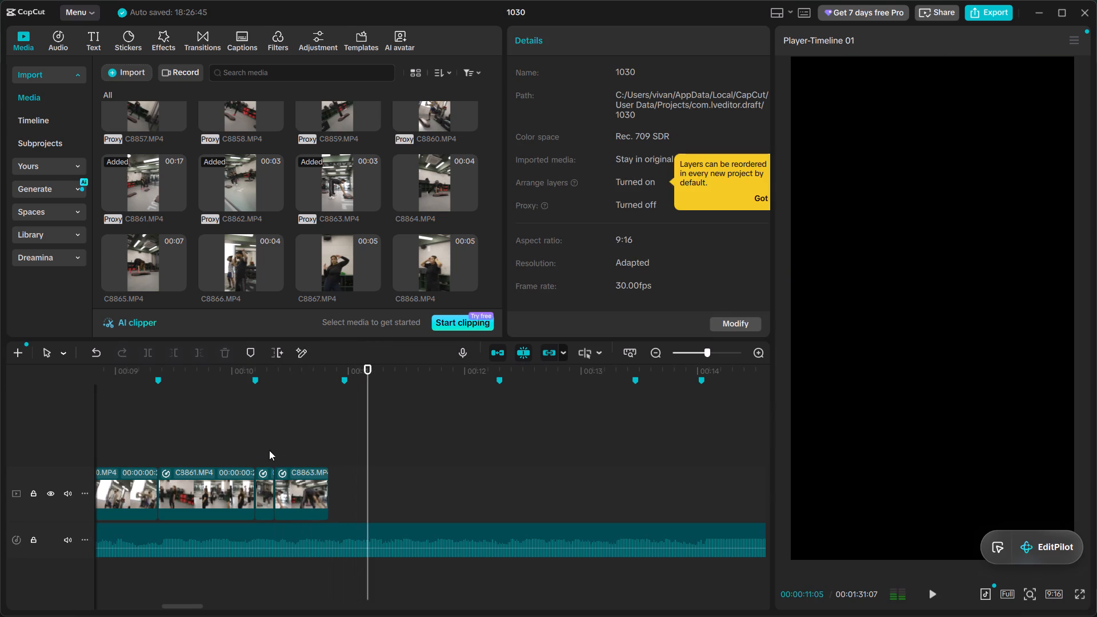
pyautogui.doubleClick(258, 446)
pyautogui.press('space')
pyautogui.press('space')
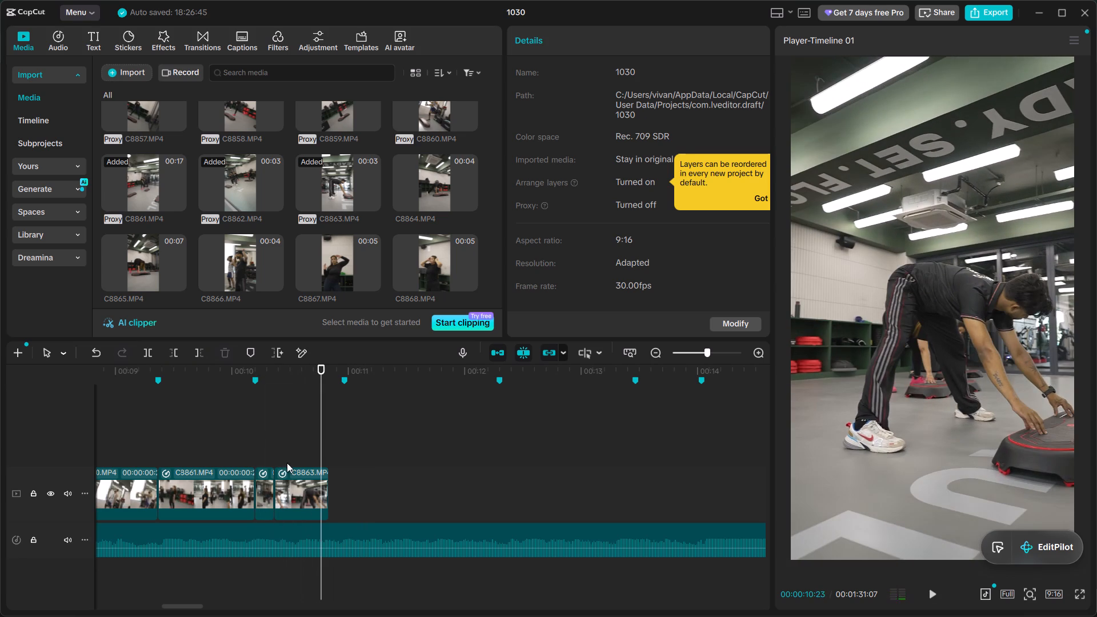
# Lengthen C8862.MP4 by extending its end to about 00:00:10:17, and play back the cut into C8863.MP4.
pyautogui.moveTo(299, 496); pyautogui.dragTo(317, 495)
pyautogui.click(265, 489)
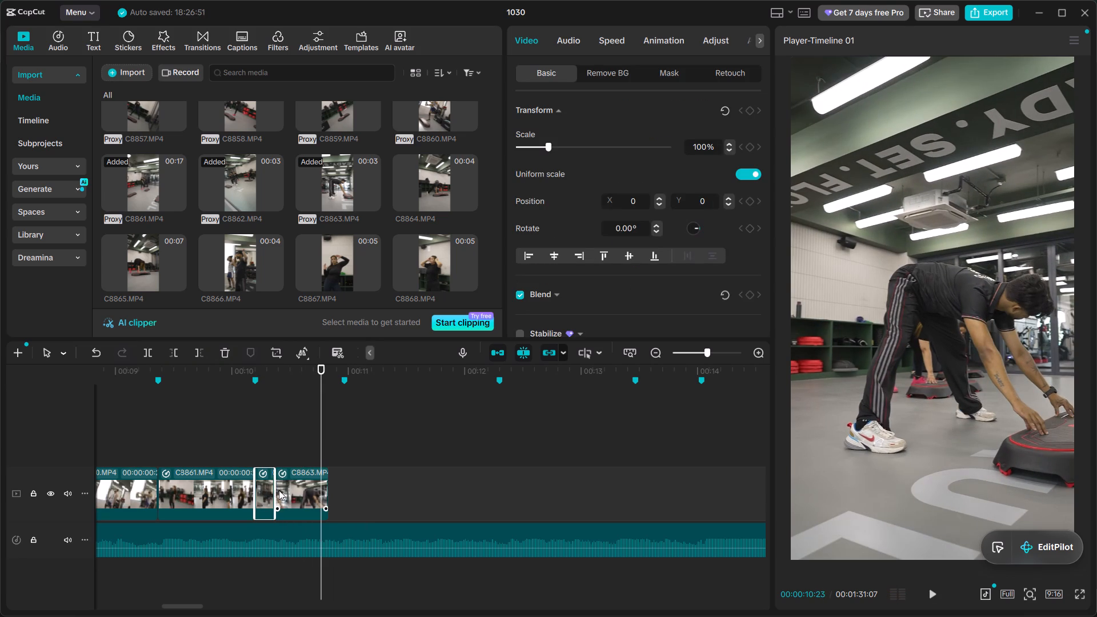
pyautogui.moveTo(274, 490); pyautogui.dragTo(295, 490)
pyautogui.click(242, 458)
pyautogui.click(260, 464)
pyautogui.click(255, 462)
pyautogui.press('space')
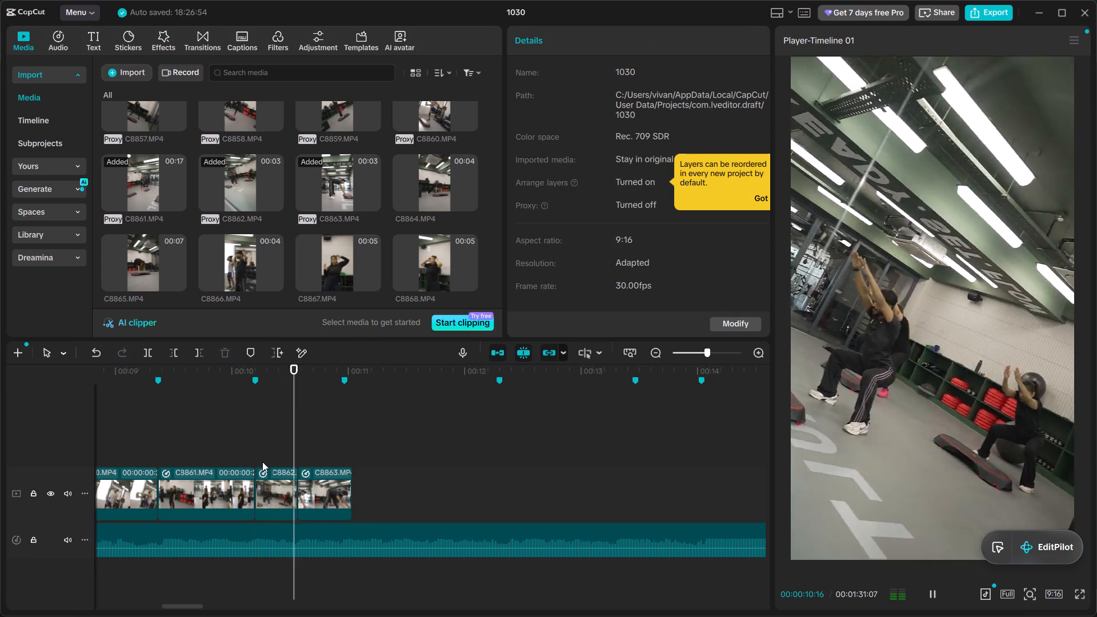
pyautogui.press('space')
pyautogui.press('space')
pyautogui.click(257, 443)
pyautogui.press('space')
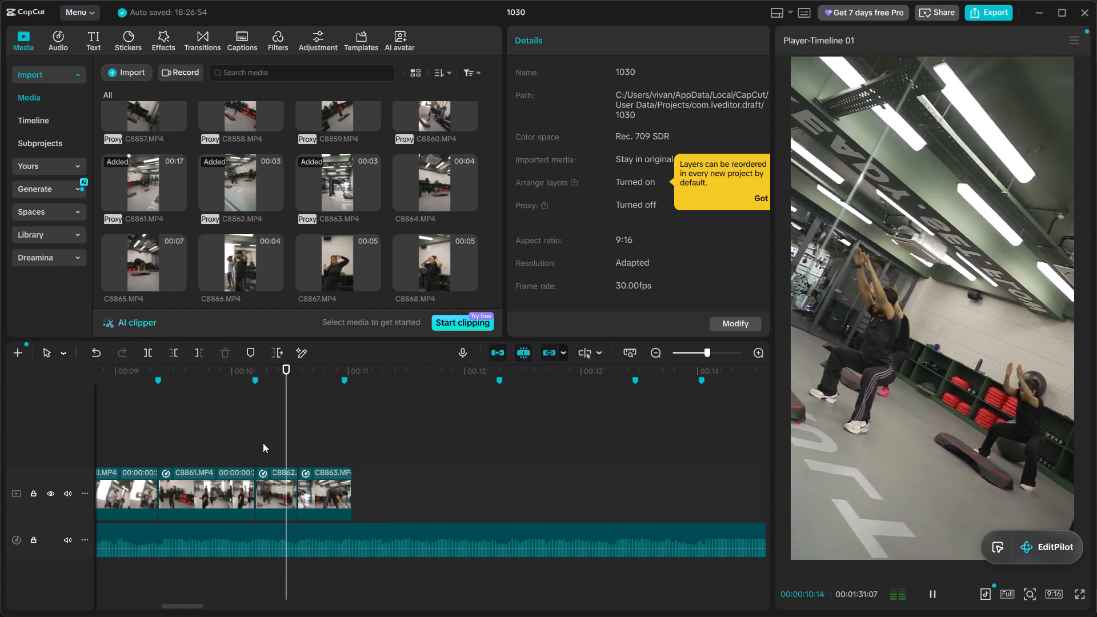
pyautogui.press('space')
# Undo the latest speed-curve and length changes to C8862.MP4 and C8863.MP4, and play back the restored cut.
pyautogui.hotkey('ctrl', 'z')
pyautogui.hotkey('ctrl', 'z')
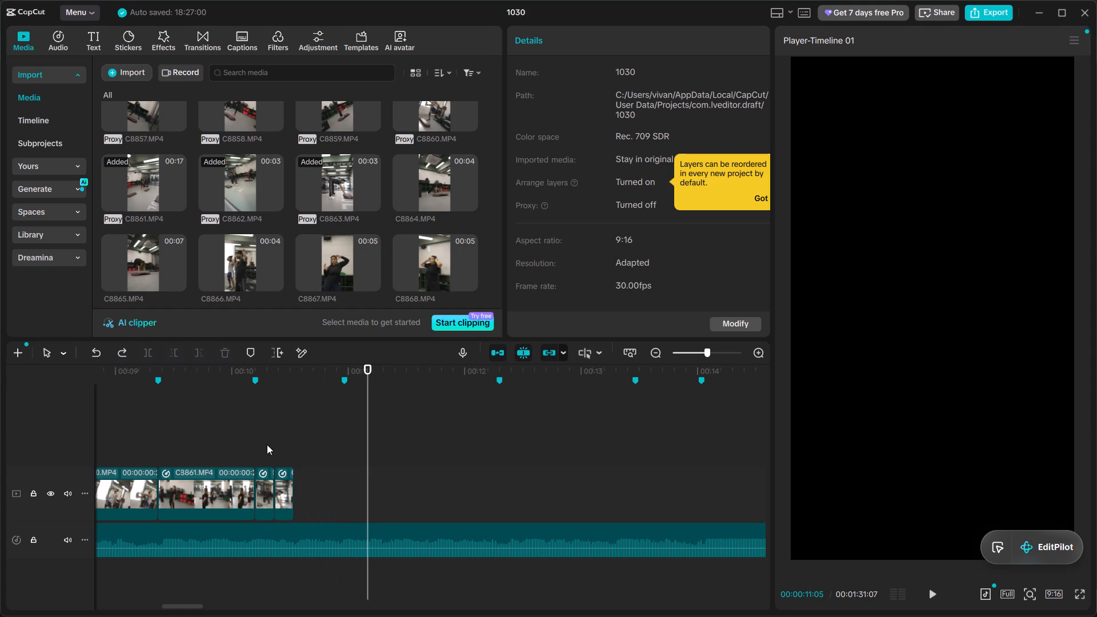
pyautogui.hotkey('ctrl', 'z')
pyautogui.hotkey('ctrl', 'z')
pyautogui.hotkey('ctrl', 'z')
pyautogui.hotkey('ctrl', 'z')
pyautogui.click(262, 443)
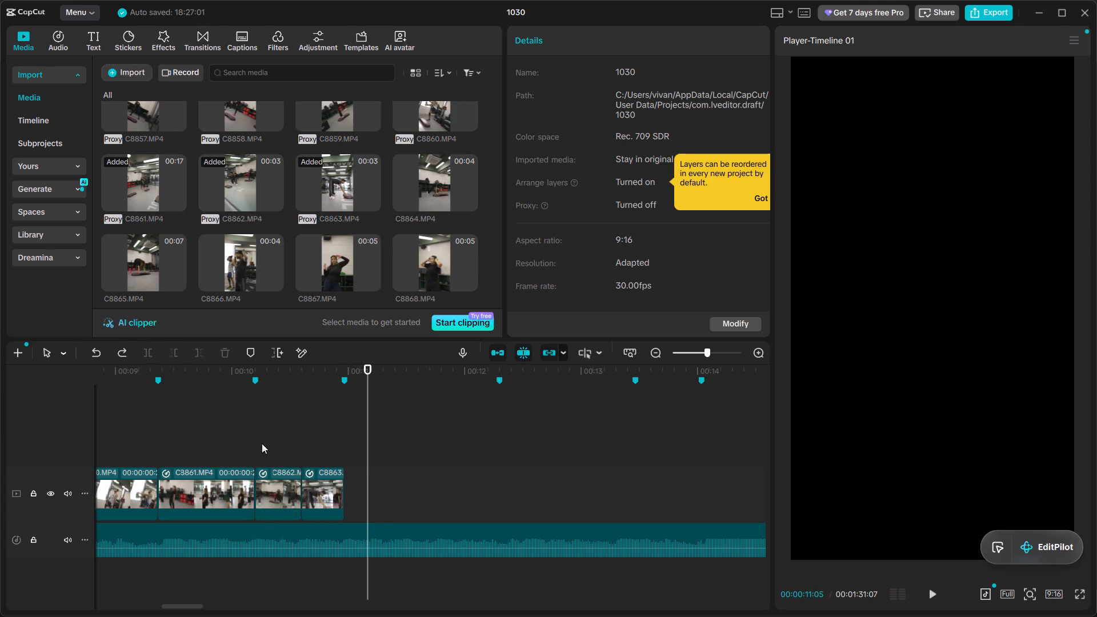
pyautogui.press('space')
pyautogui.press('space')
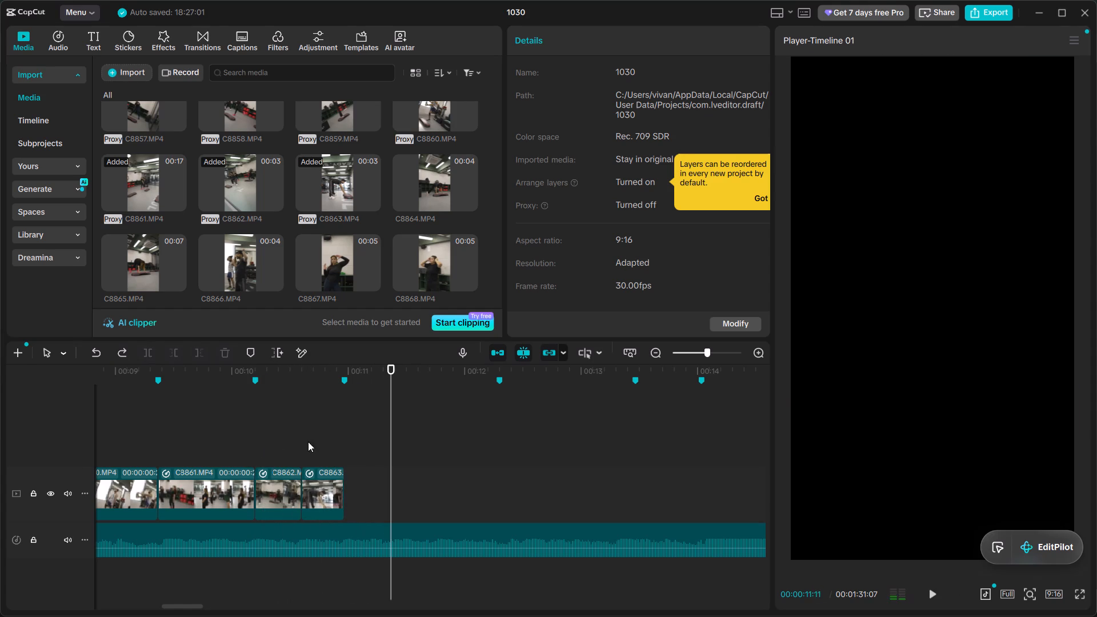
# Preview C8864.MP4 and add it to the main track directly after C8863.MP4, at 00:00:10:29.
pyautogui.click(344, 448)
pyautogui.click(447, 166)
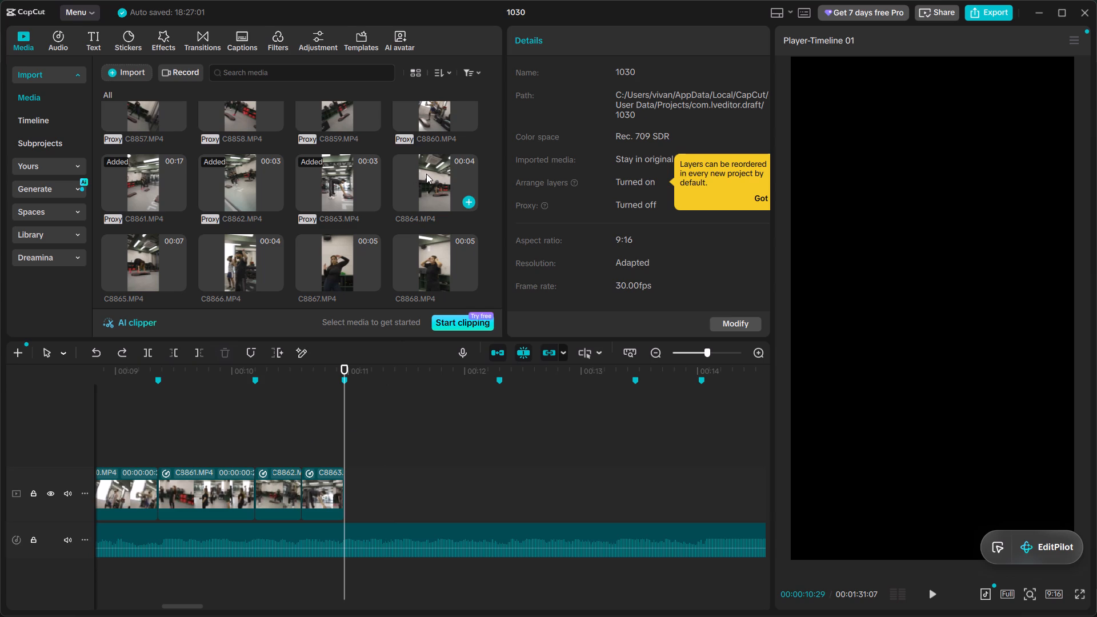
pyautogui.click(426, 174)
pyautogui.scroll(-1, 426, 174)
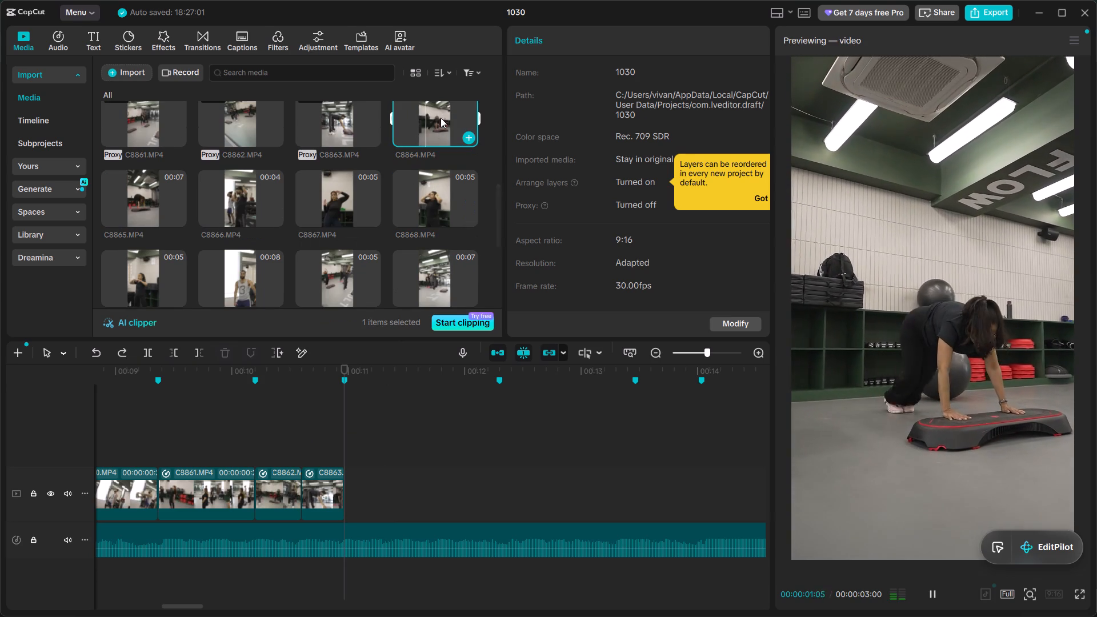
pyautogui.moveTo(441, 111); pyautogui.dragTo(357, 514)
# Split C8864.MP4 at the 00:00:12:09 beat marker and delete the part after it.
pyautogui.scroll(2, 280, 200)
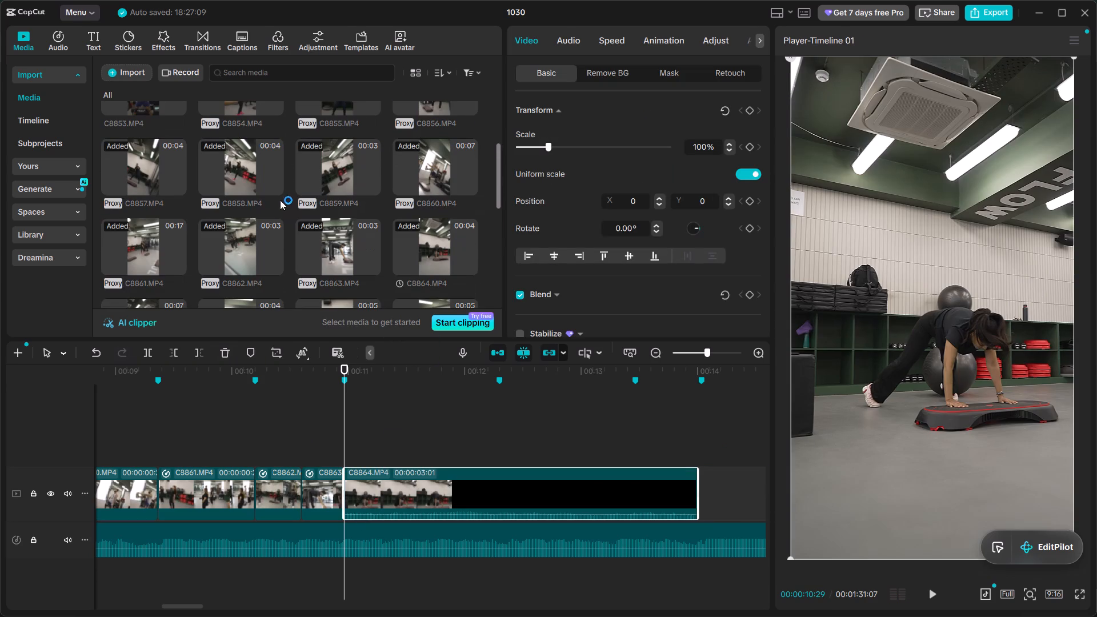
pyautogui.press('space')
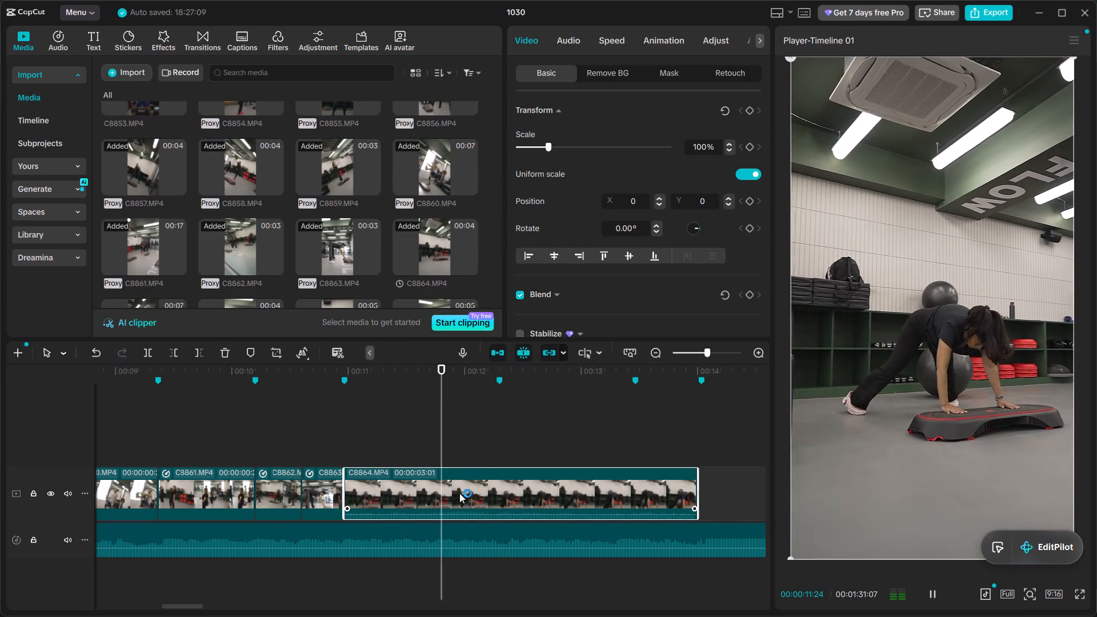
pyautogui.press('space')
pyautogui.doubleClick(504, 422)
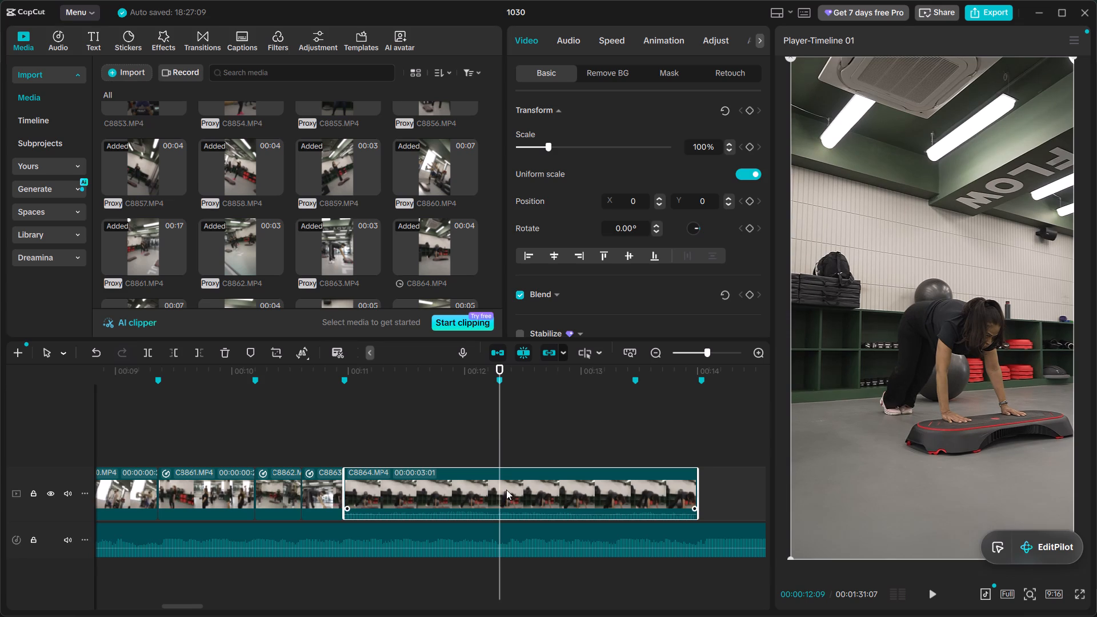
pyautogui.keyDown('ctrl'); pyautogui.click(506, 490); pyautogui.keyUp('ctrl')
pyautogui.hotkey('ctrl', 'b')
pyautogui.click(522, 495)
pyautogui.press('BackSpace')
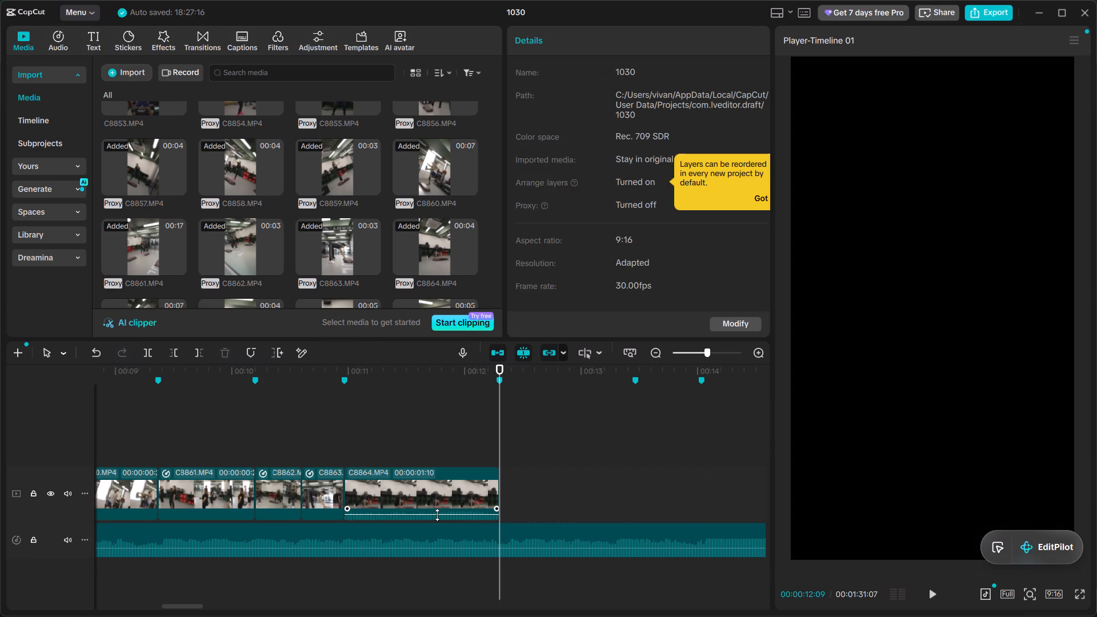
# Mute the audio of C8864.MP4.
pyautogui.moveTo(437, 515); pyautogui.dragTo(445, 543)
# Preview C8865.MP4 and place it on a new track above C8864.MP4, starting at about 00:00:12:03 to overlap that clip's end.
pyautogui.scroll(-2, 277, 219)
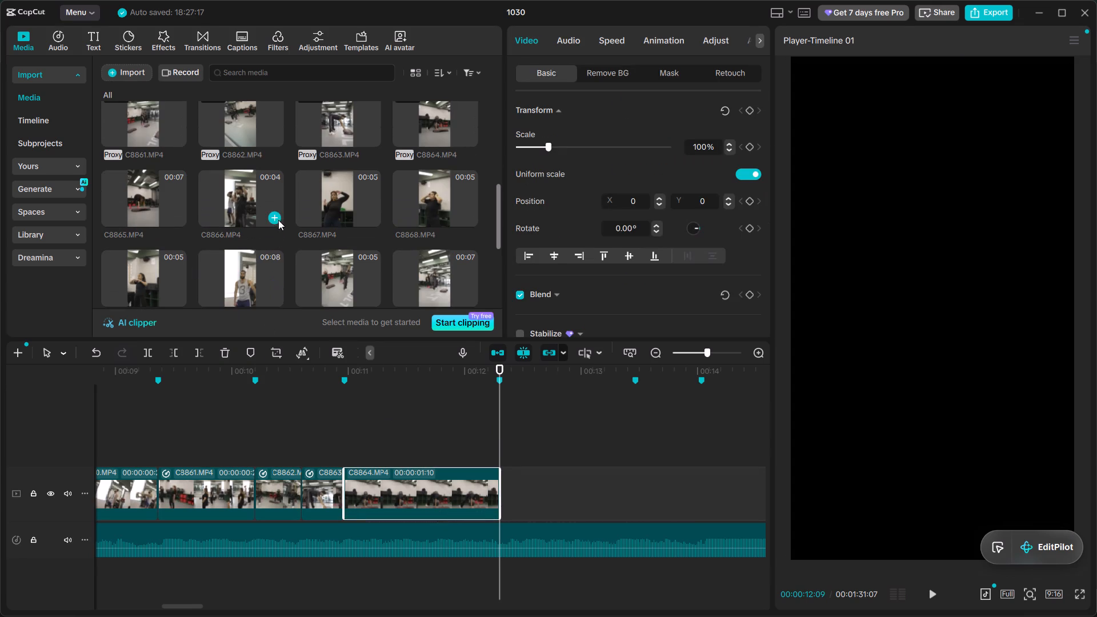
pyautogui.click(172, 197)
pyautogui.scroll(1, 202, 206)
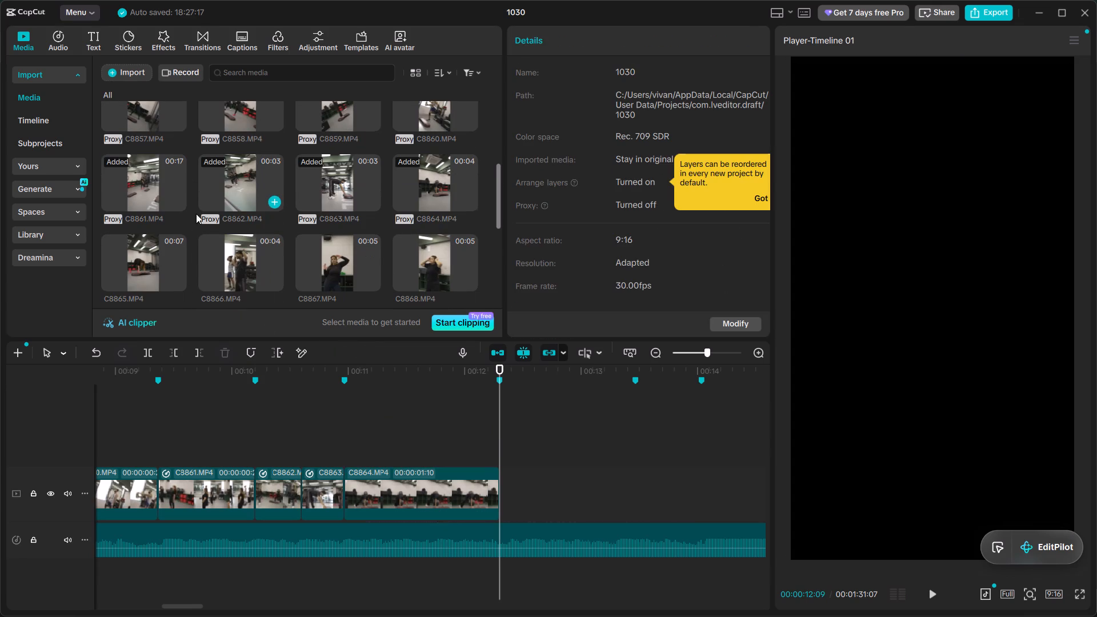
pyautogui.click(144, 243)
pyautogui.scroll(-1, 216, 248)
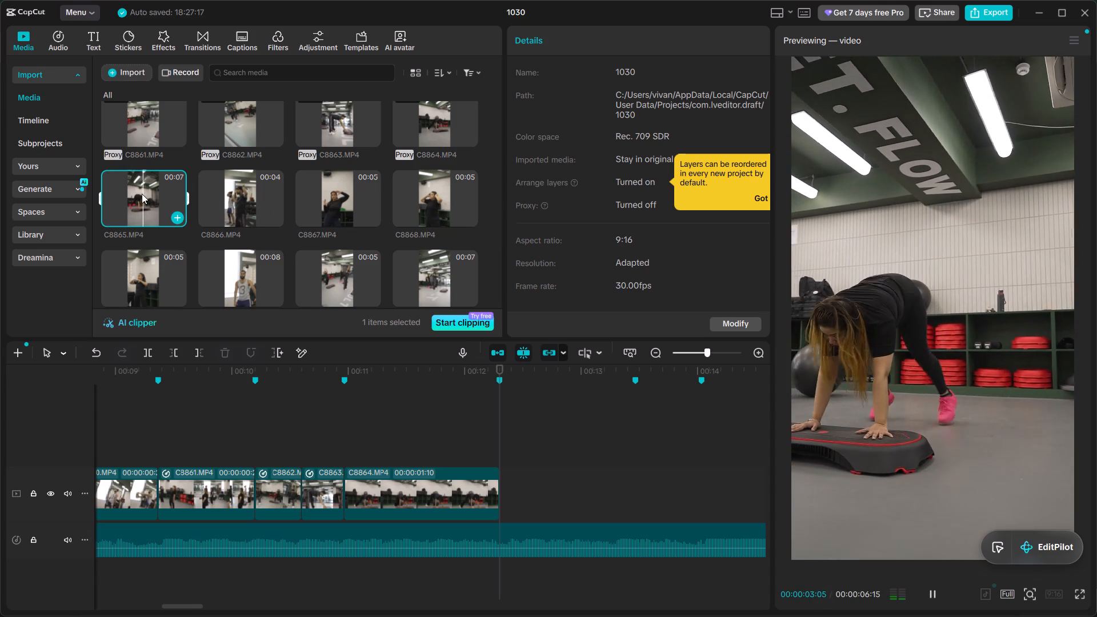
pyautogui.doubleClick(480, 440)
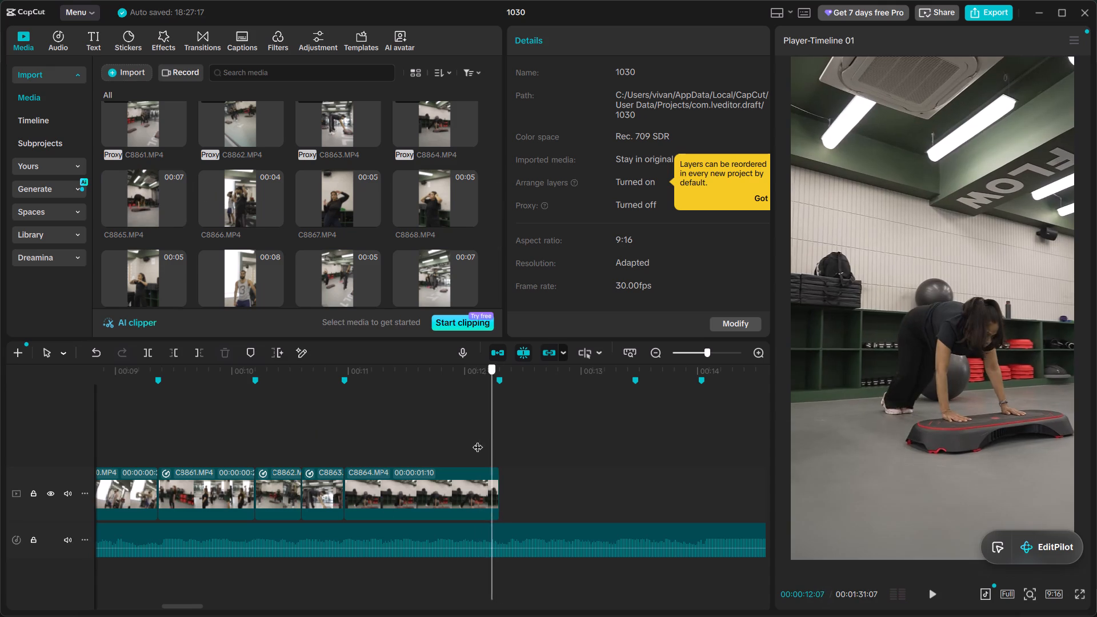
pyautogui.moveTo(162, 187); pyautogui.dragTo(486, 434)
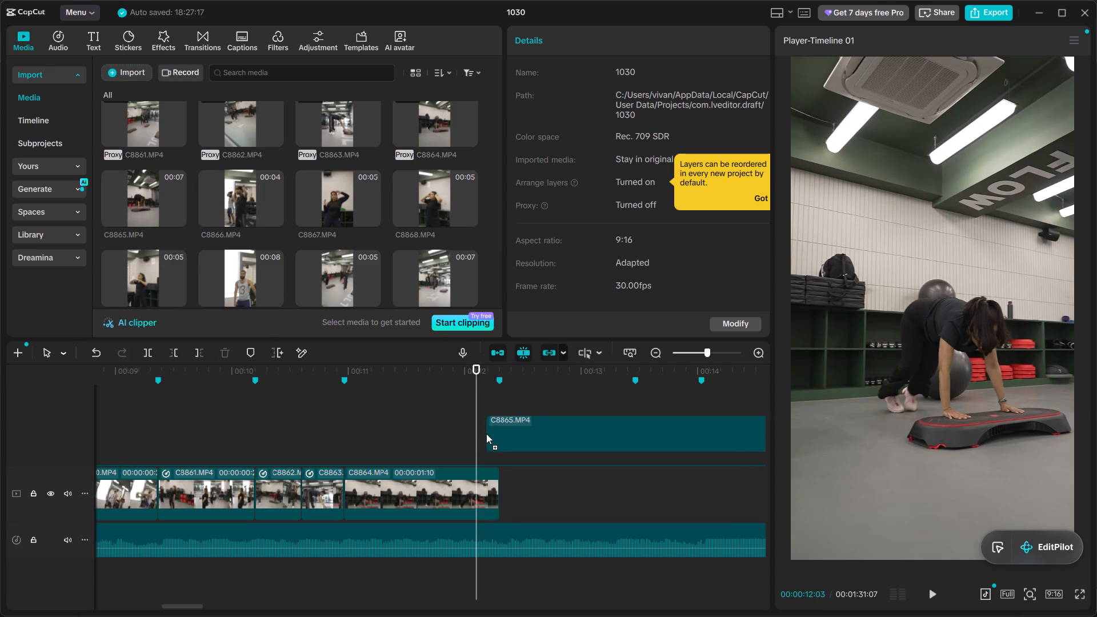
pyautogui.moveTo(486, 434); pyautogui.dragTo(478, 436)
pyautogui.click(485, 414)
pyautogui.moveTo(485, 414); pyautogui.dragTo(491, 414)
pyautogui.moveTo(517, 459); pyautogui.dragTo(527, 490)
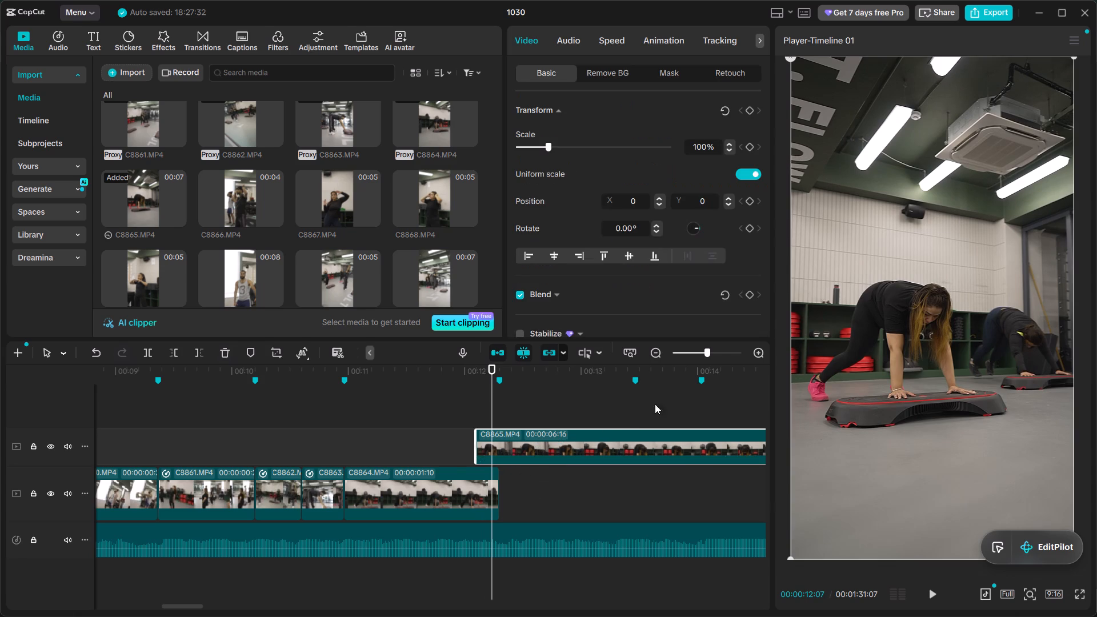
# Move C8865.MP4 along the upper track so it starts at about 00:00:12:07, overlapping the last frames of C8864.MP4.
pyautogui.keyDown('ctrl'); pyautogui.scroll(7, 461, 472); pyautogui.keyUp('ctrl')
pyautogui.keyDown('ctrl'); pyautogui.scroll(6, 506, 448); pyautogui.keyUp('ctrl')
pyautogui.moveTo(494, 447); pyautogui.dragTo(536, 447)
# Set C8865.MP4's opacity to 44% at 00:00:12:08 to see C8864.MP4 through it.
pyautogui.click(505, 412)
pyautogui.click(523, 459)
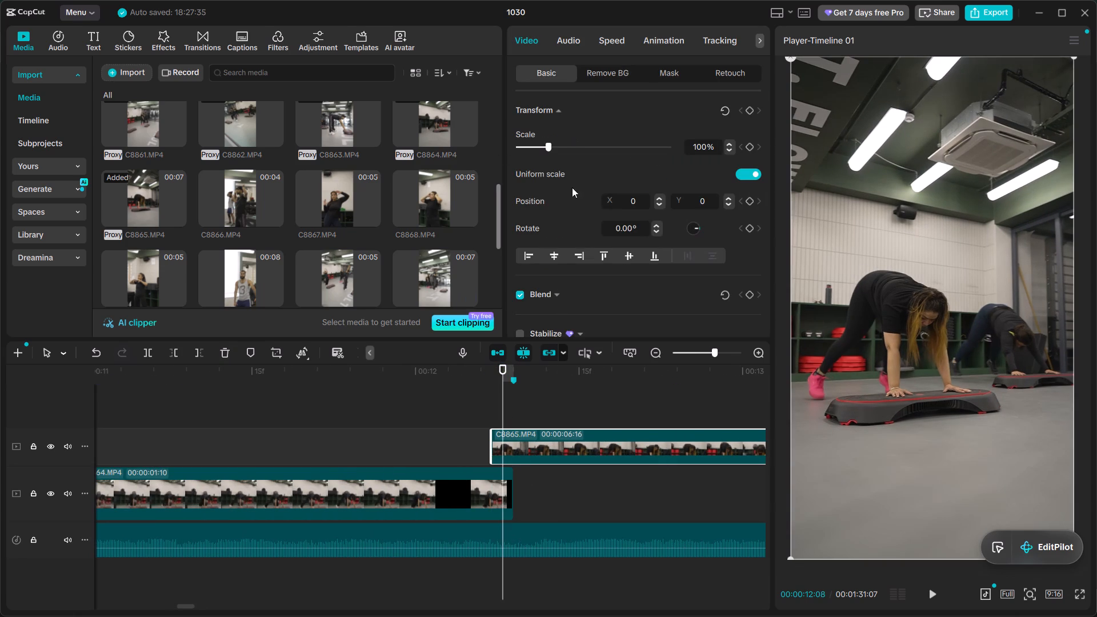
pyautogui.scroll(-1, 560, 211)
pyautogui.click(551, 234)
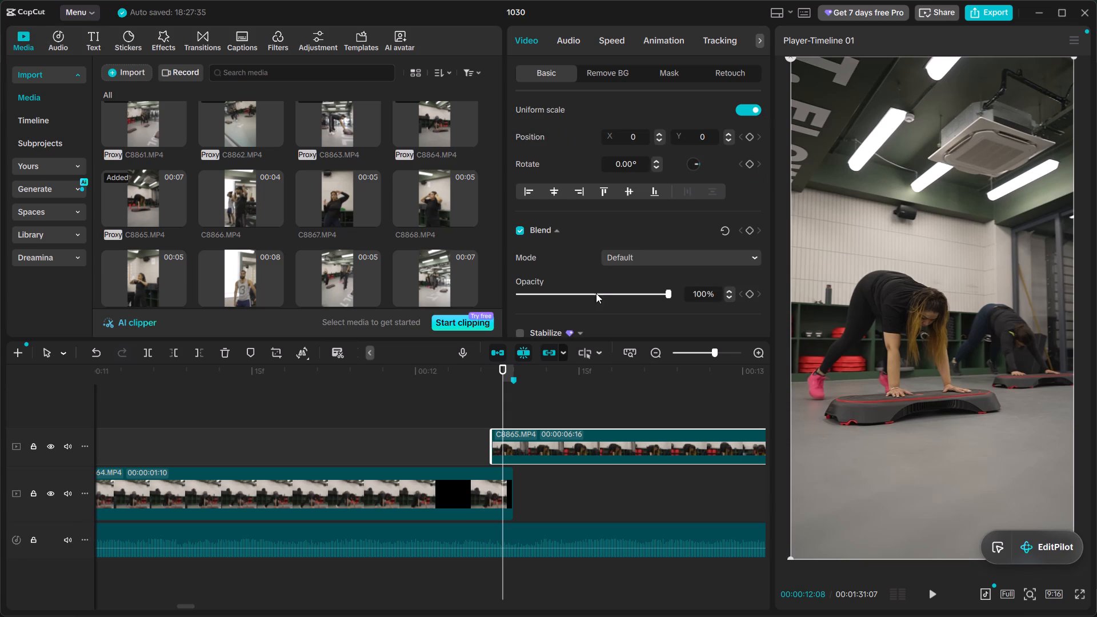
pyautogui.moveTo(601, 298); pyautogui.dragTo(585, 294)
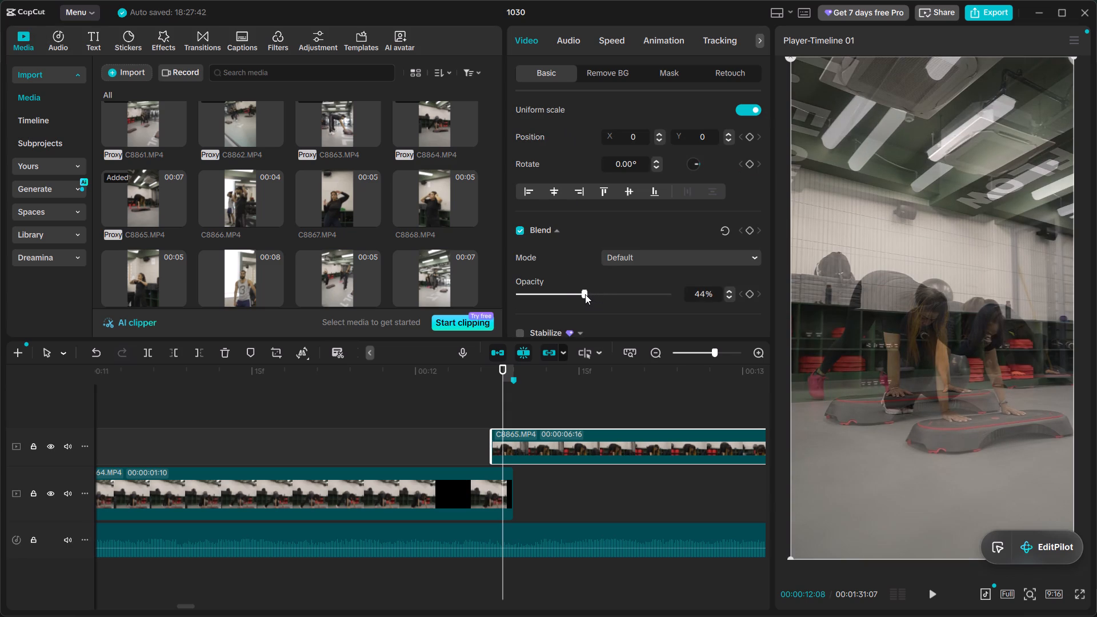
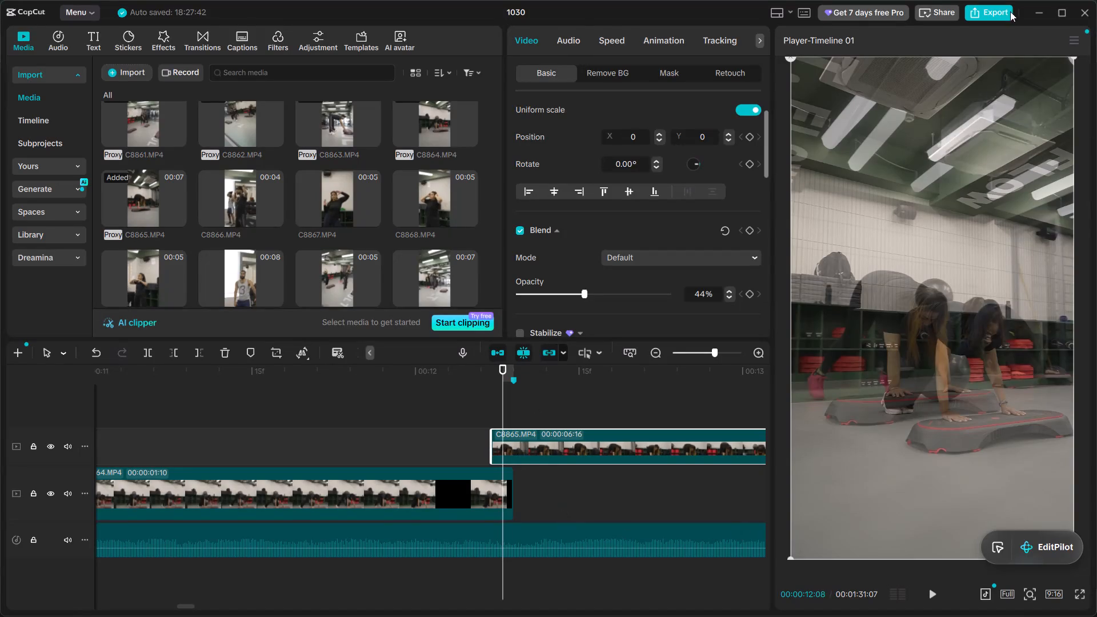
# Play back the overlap between C8864.MP4 and C8865.MP4 around 00:00:12:08.
pyautogui.click(389, 394)
pyautogui.press('space')
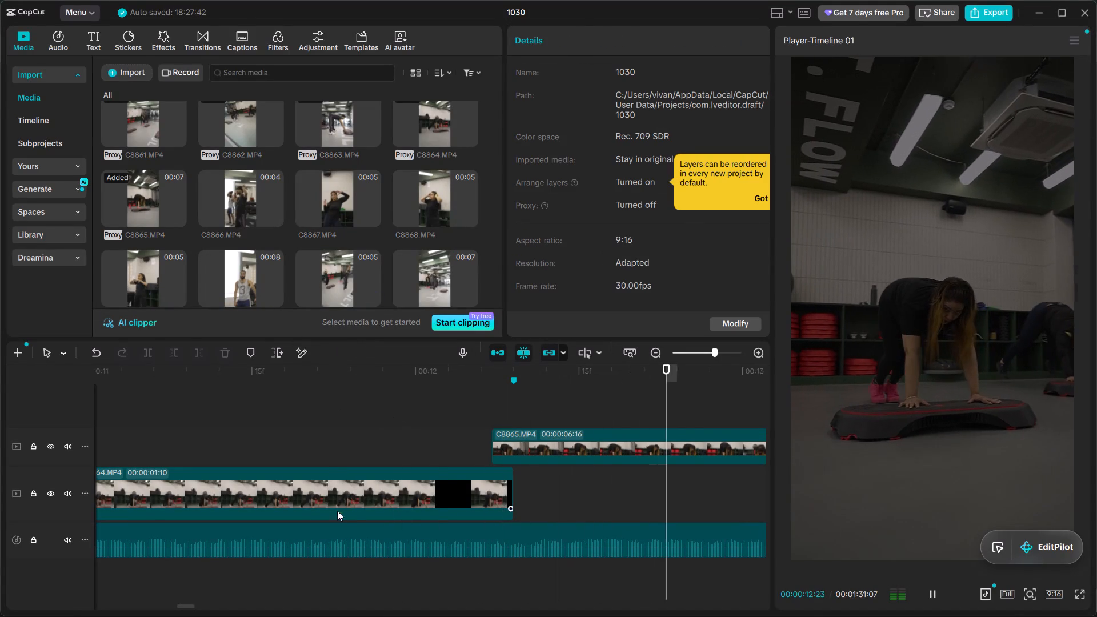
pyautogui.press('space')
pyautogui.click(327, 422)
pyautogui.press('space')
pyautogui.press('space')
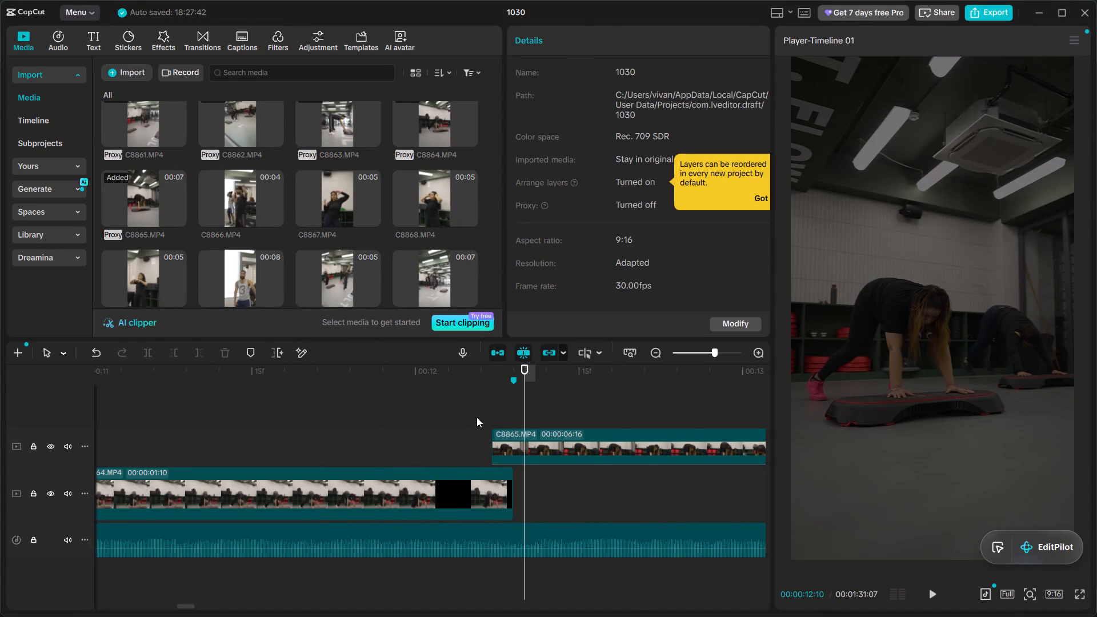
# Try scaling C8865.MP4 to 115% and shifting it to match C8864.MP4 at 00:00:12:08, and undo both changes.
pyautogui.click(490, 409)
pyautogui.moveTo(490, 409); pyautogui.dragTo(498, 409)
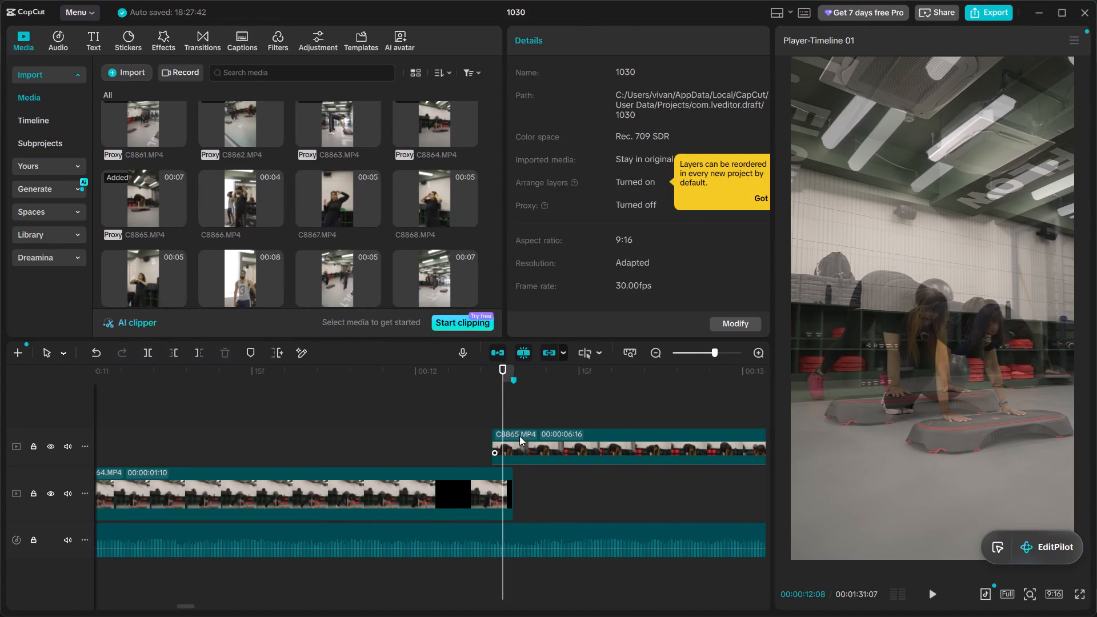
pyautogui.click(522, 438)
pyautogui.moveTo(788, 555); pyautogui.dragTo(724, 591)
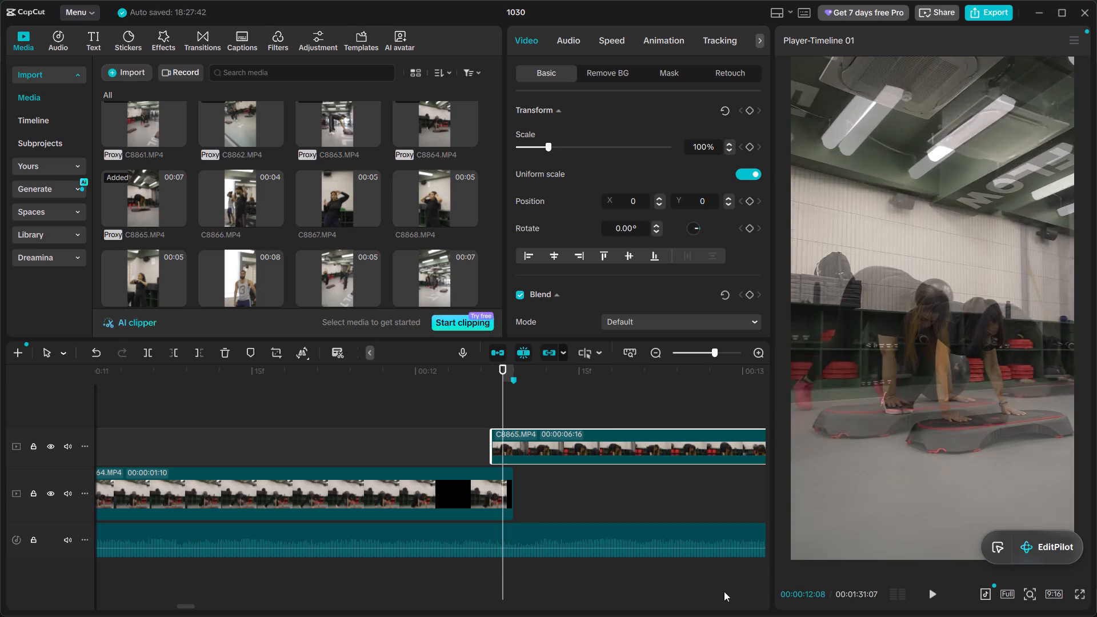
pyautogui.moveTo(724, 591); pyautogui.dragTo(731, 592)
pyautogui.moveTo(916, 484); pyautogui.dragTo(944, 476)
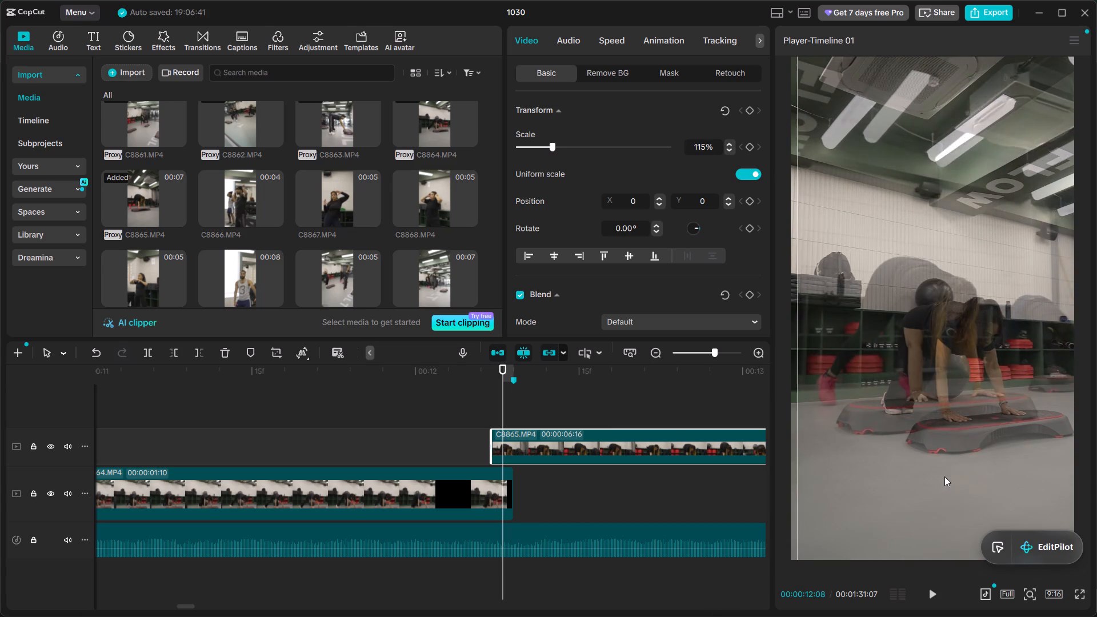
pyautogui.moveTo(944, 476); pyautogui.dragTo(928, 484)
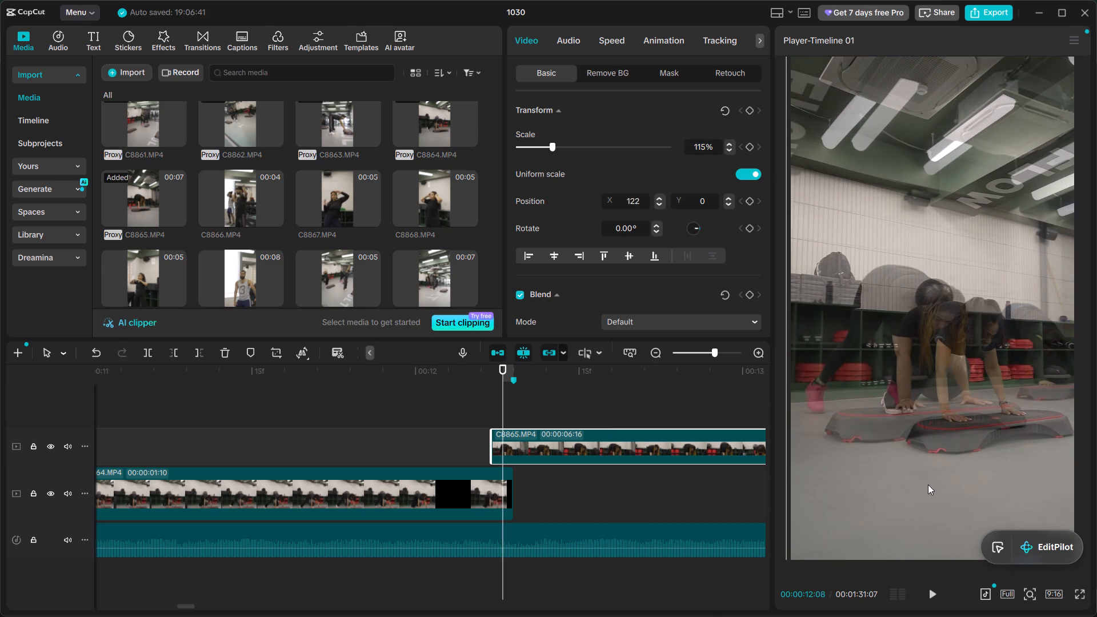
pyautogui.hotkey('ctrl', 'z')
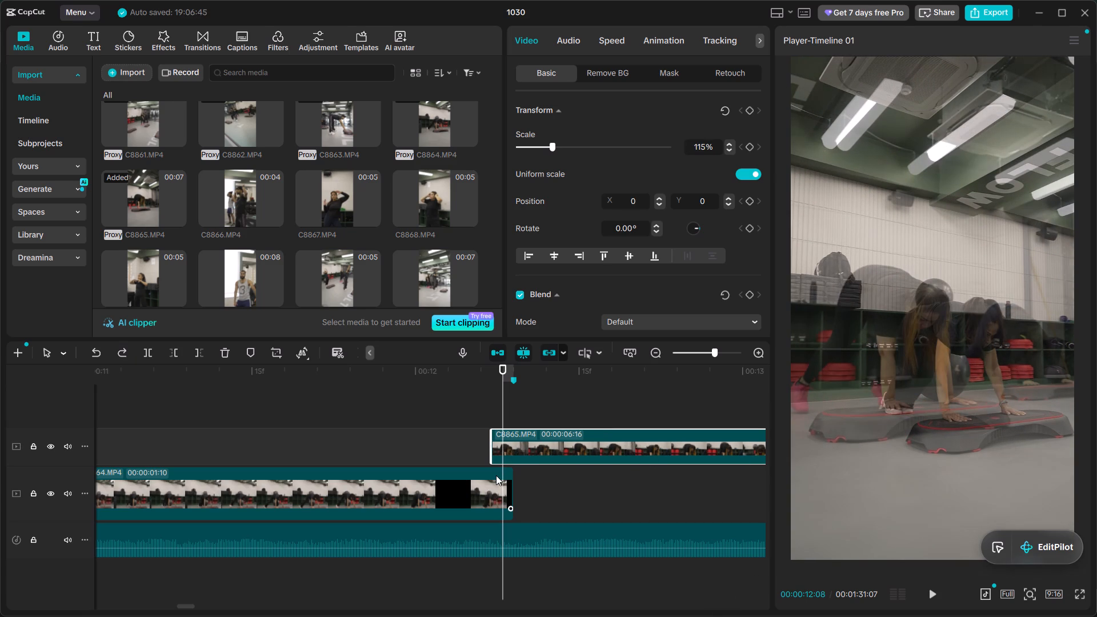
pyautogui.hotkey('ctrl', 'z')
# Scale C8864.MP4 to 166% and shift its frame so its exerciser and step platform align with those in C8865.MP4.
pyautogui.keyDown('ctrl'); pyautogui.click(490, 481); pyautogui.keyUp('ctrl')
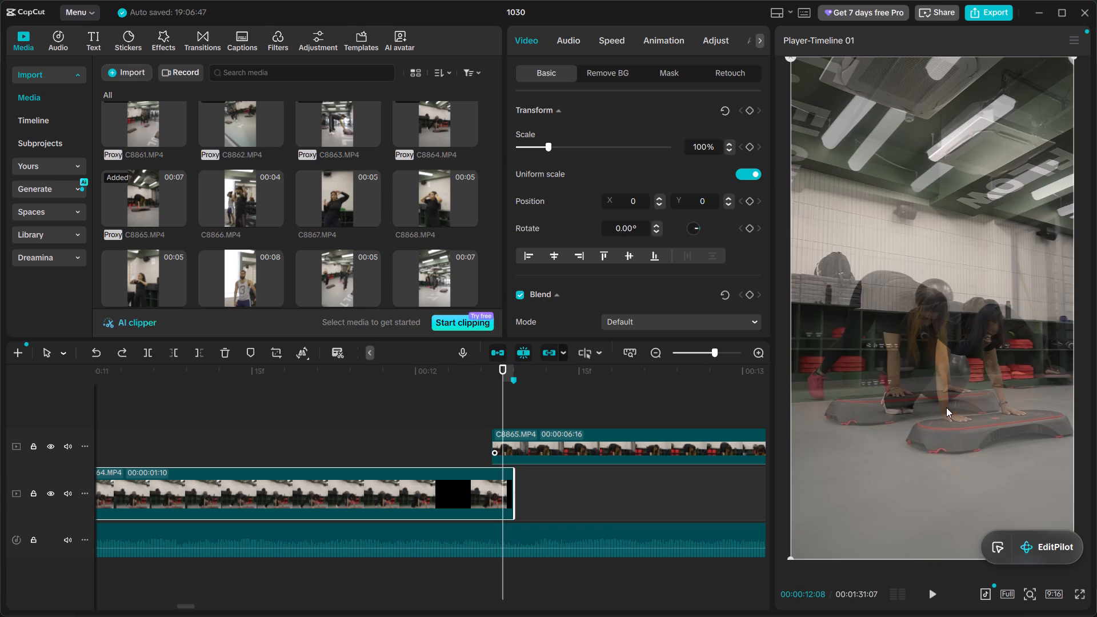
pyautogui.keyDown('ctrl'); pyautogui.scroll(-2, 948, 400); pyautogui.keyUp('ctrl')
pyautogui.moveTo(835, 484); pyautogui.dragTo(766, 533)
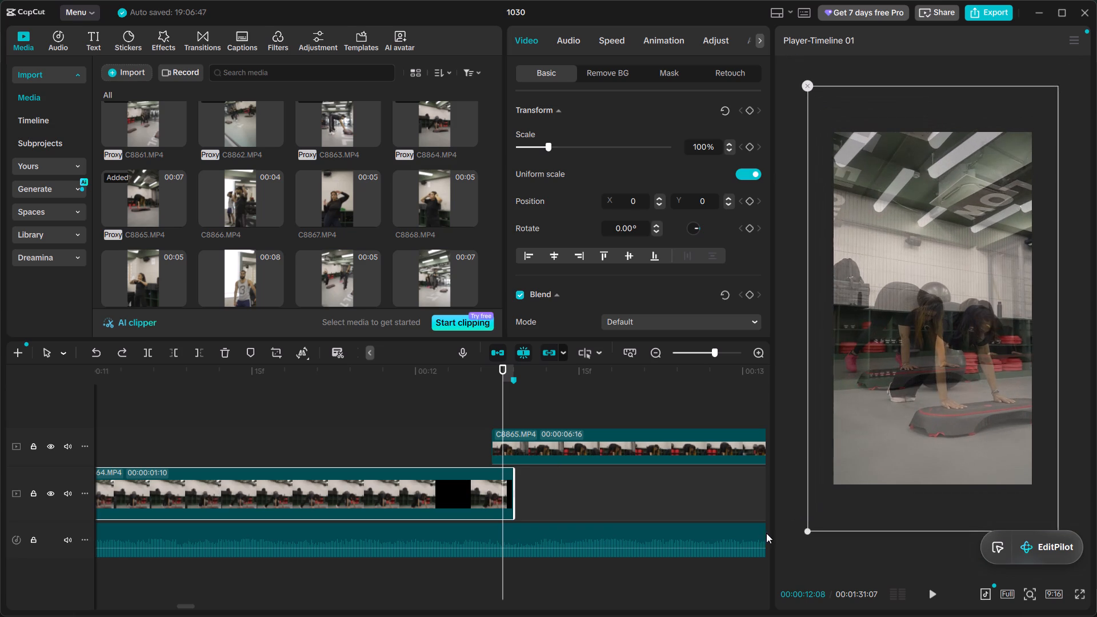
pyautogui.moveTo(766, 533); pyautogui.dragTo(772, 527)
pyautogui.moveTo(936, 433); pyautogui.dragTo(902, 426)
pyautogui.click(1021, 520)
pyautogui.moveTo(1016, 518); pyautogui.dragTo(1051, 530)
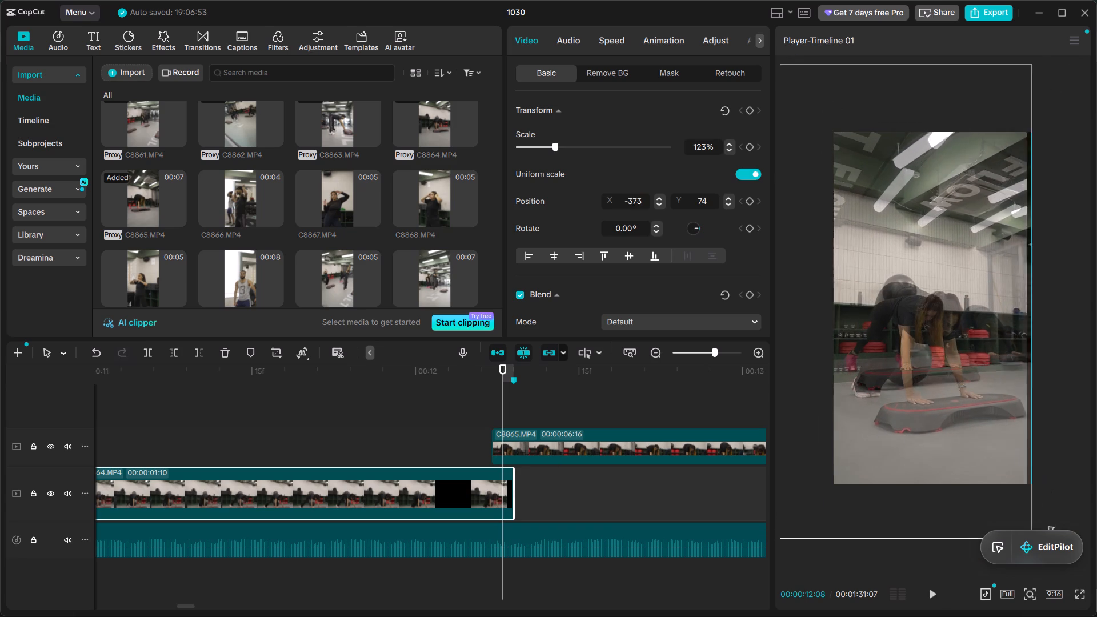
pyautogui.moveTo(1051, 530); pyautogui.dragTo(1096, 616)
pyautogui.moveTo(937, 439); pyautogui.dragTo(911, 435)
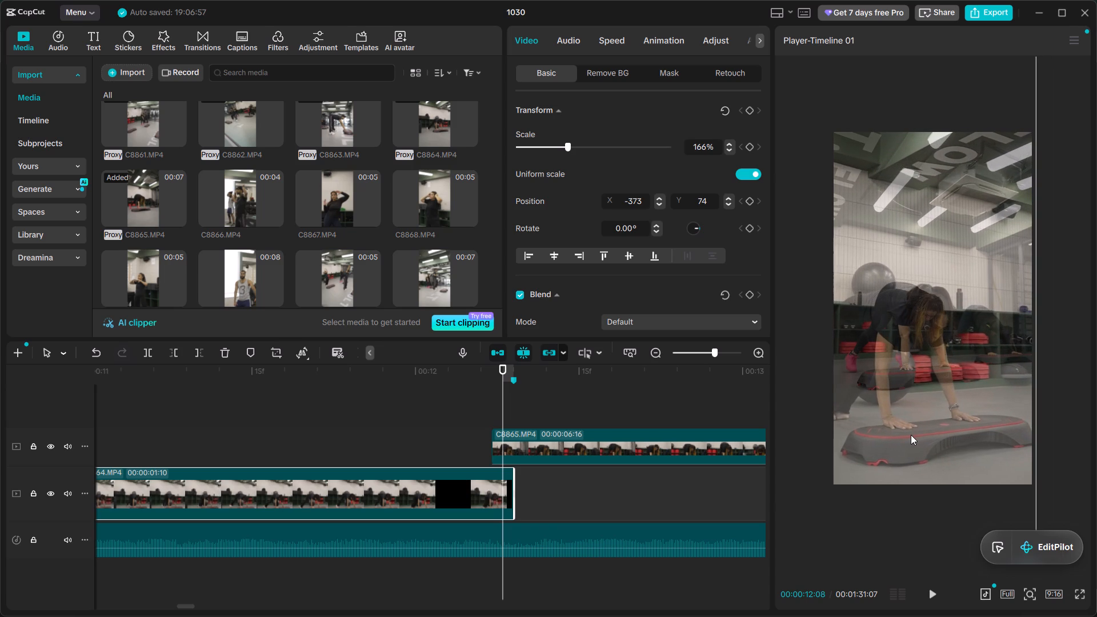
pyautogui.moveTo(911, 435); pyautogui.dragTo(918, 435)
# Scale C8865.MP4 to 126% and position it at X 202, Y -58 to match C8864.MP4's exerciser.
pyautogui.click(519, 454)
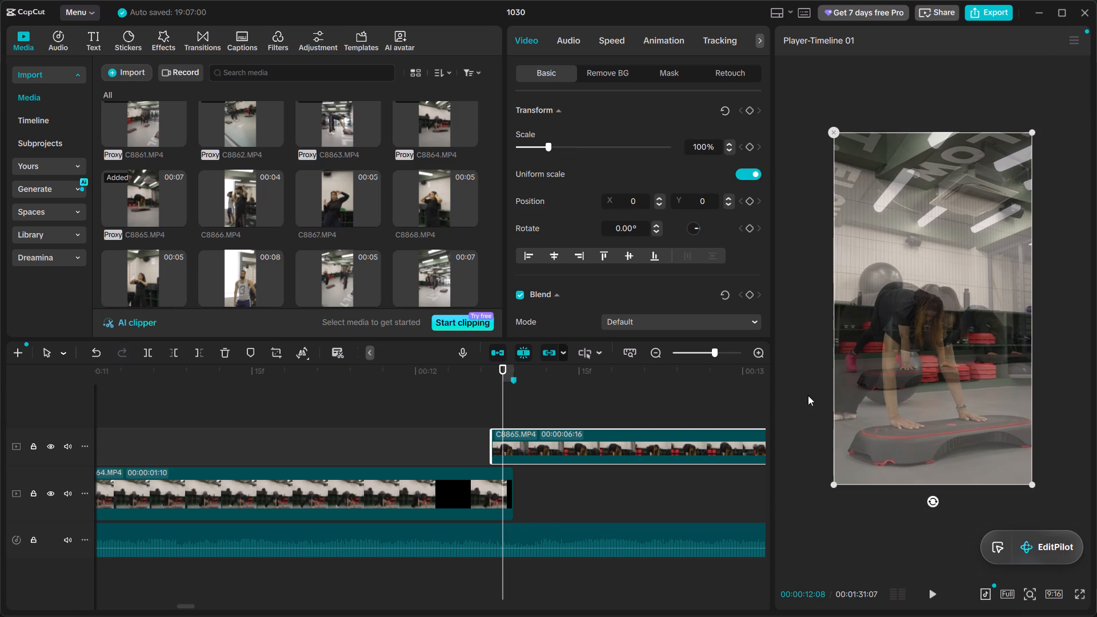
pyautogui.moveTo(1035, 486); pyautogui.dragTo(1096, 565)
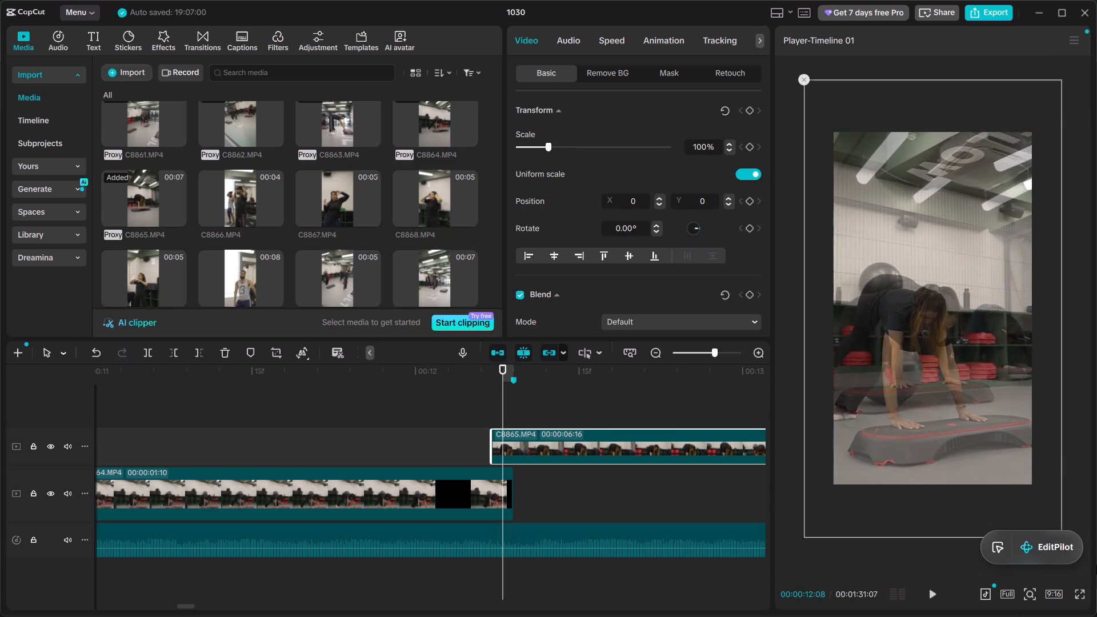
pyautogui.moveTo(1096, 565); pyautogui.dragTo(1086, 549)
pyautogui.moveTo(965, 463); pyautogui.dragTo(981, 464)
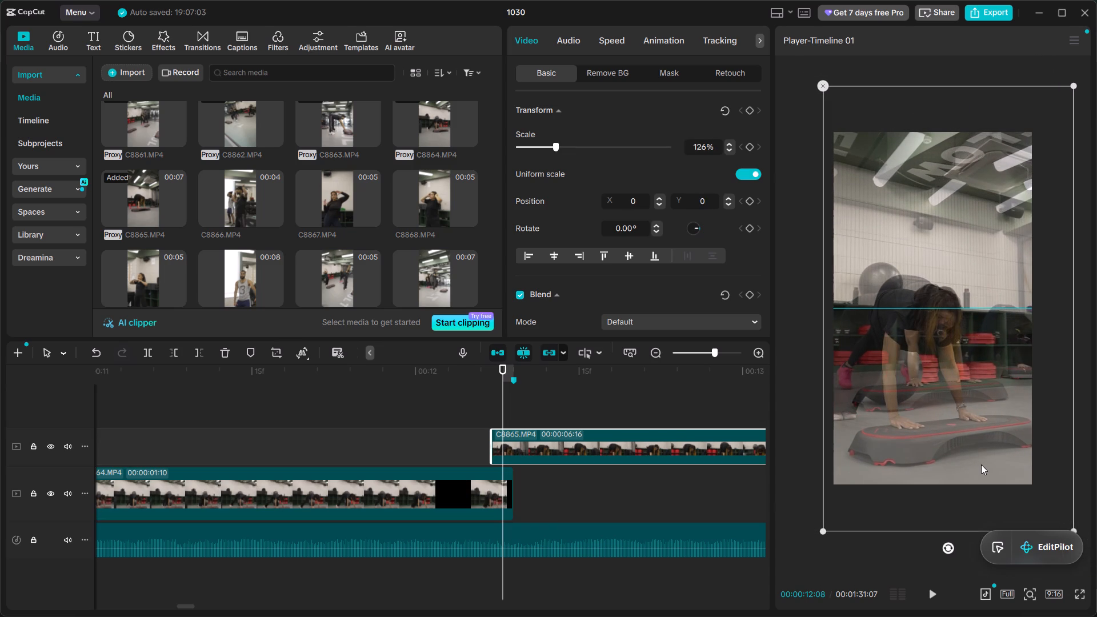
pyautogui.moveTo(981, 464); pyautogui.dragTo(983, 468)
# Move C8865.MP4 down to the main track so it starts at 00:00:12:09, directly after C8864.MP4.
pyautogui.keyDown('ctrl'); pyautogui.scroll(8, 565, 491); pyautogui.keyUp('ctrl')
pyautogui.keyDown('ctrl'); pyautogui.scroll(5, 506, 465); pyautogui.keyUp('ctrl')
pyautogui.moveTo(510, 451); pyautogui.dragTo(608, 481)
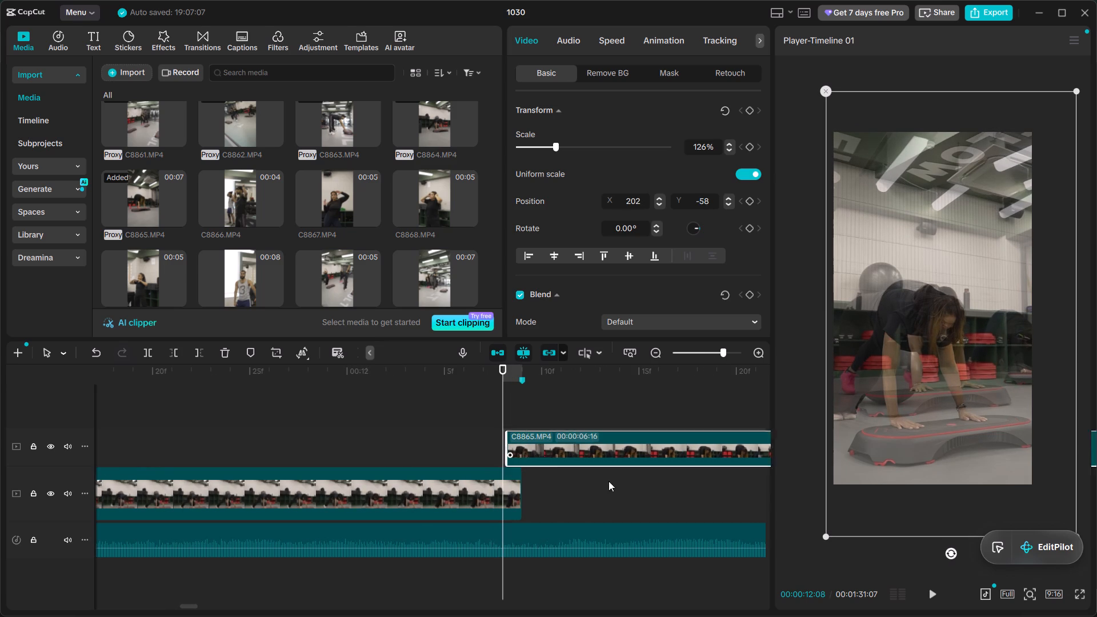
pyautogui.moveTo(608, 481); pyautogui.dragTo(587, 487)
pyautogui.click(523, 446)
pyautogui.click(566, 488)
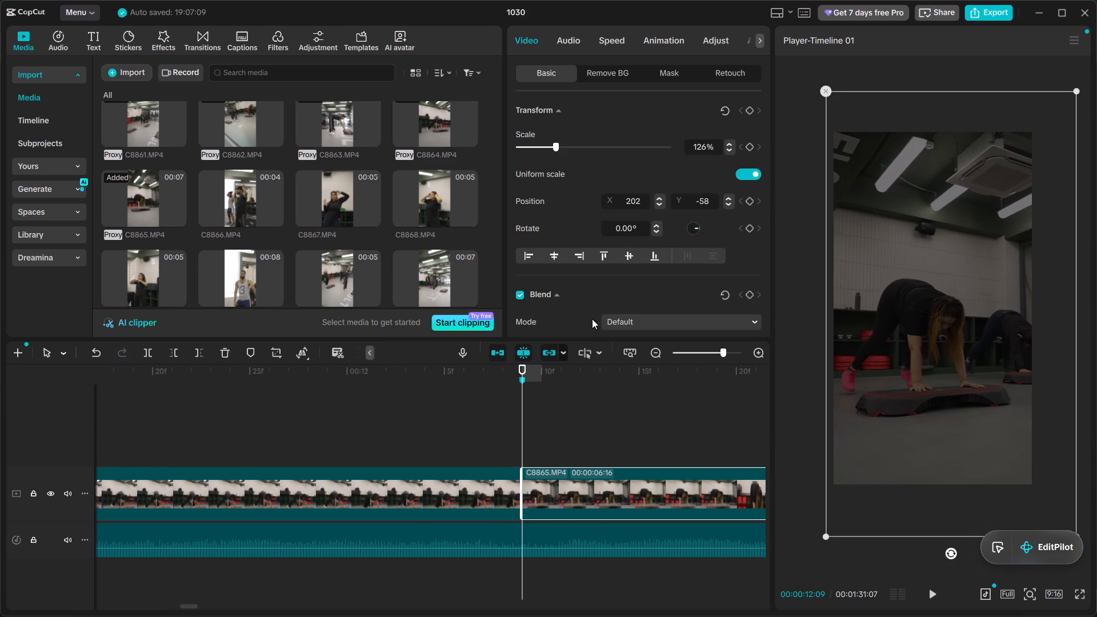
# Restore C8865.MP4 to full opacity.
pyautogui.scroll(-1, 575, 299)
pyautogui.moveTo(602, 298); pyautogui.dragTo(800, 298)
pyautogui.click(423, 430)
# Play back the cut from C8864.MP4 to C8865.MP4.
pyautogui.click(334, 415)
pyautogui.press('space')
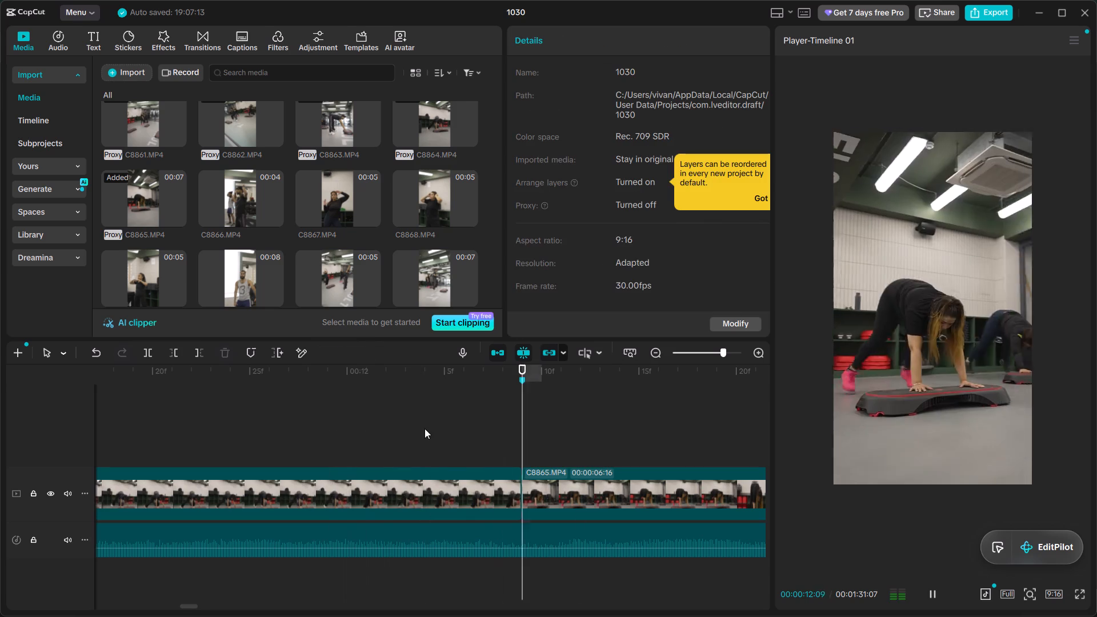
pyautogui.keyDown('alt'); pyautogui.scroll(-2, 425, 428); pyautogui.keyUp('alt')
pyautogui.keyDown('alt'); pyautogui.scroll(-2, 511, 428); pyautogui.keyUp('alt')
pyautogui.press('space')
# Review the edit from 00:00:00:00 through C8855.MP4, checking how each clip cuts to the next.
pyautogui.keyDown('ctrl'); pyautogui.scroll(-20, 503, 430); pyautogui.keyUp('ctrl')
pyautogui.keyDown('ctrl'); pyautogui.scroll(-1, 503, 430); pyautogui.keyUp('ctrl')
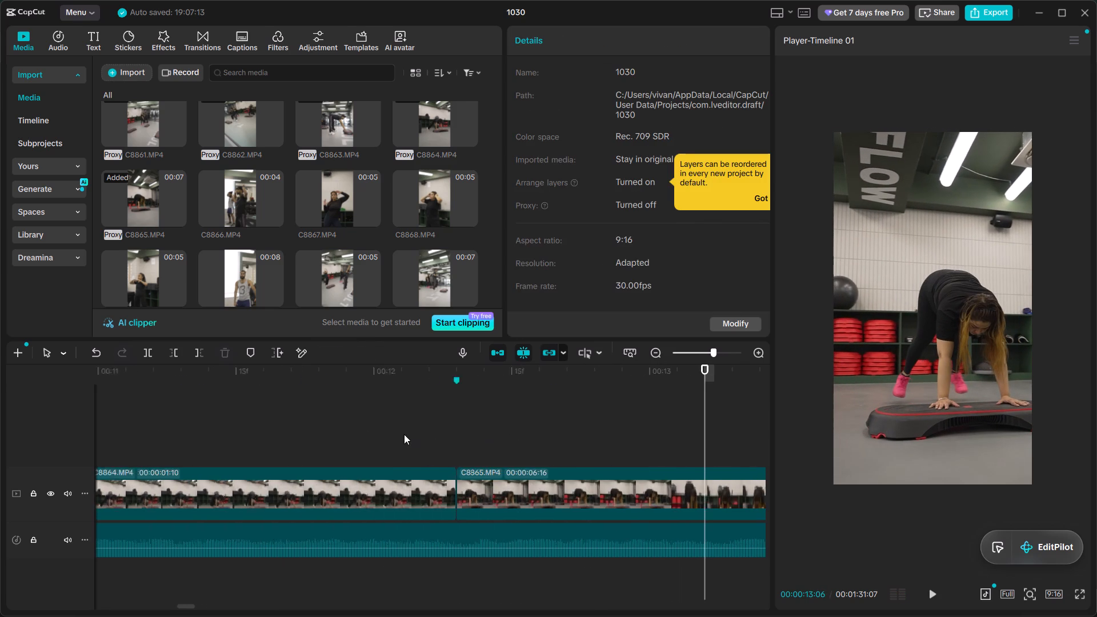
pyautogui.keyDown('ctrl'); pyautogui.scroll(-6, 404, 434); pyautogui.keyUp('ctrl')
pyautogui.click(323, 412)
pyautogui.moveTo(323, 412); pyautogui.dragTo(0, 449)
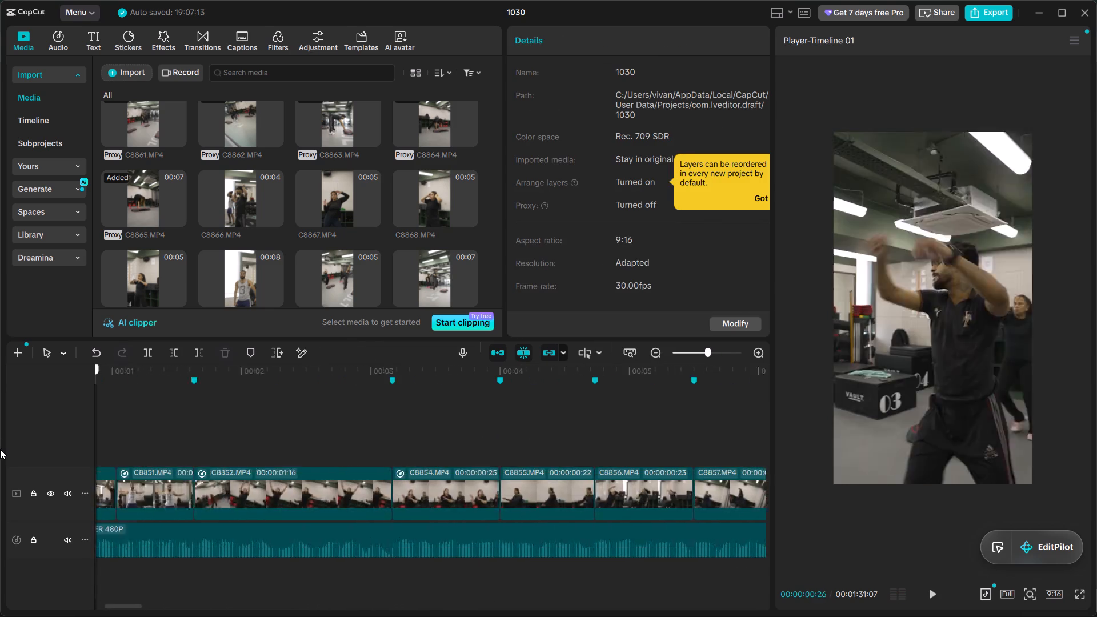
pyautogui.moveTo(0, 449); pyautogui.dragTo(8, 436)
pyautogui.keyDown('ctrl'); pyautogui.scroll(9, 199, 456); pyautogui.keyUp('ctrl')
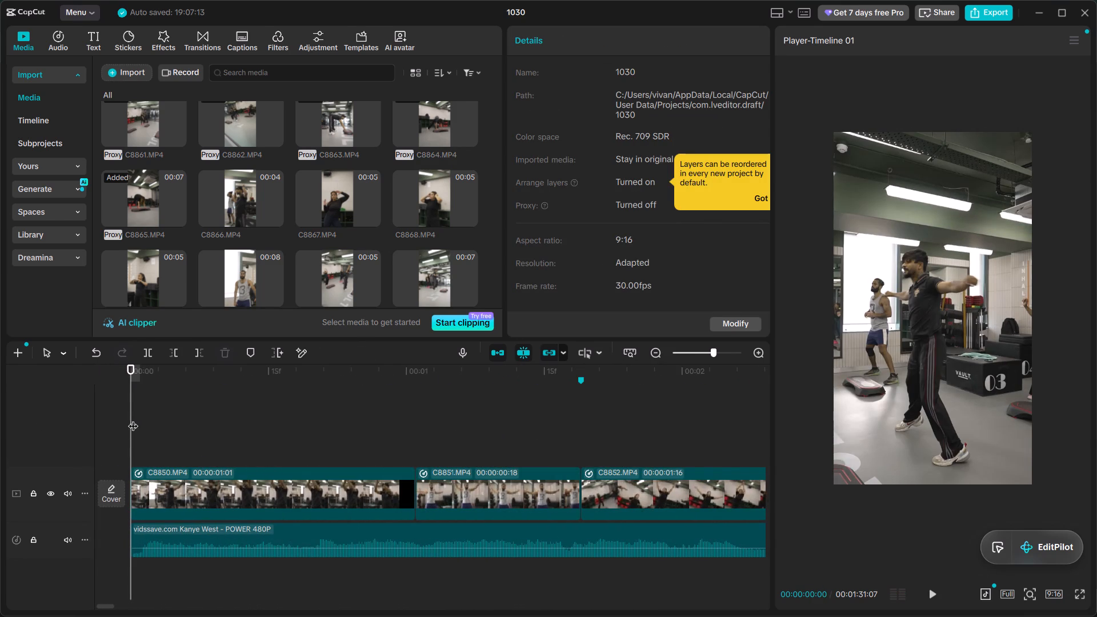
pyautogui.press('space')
pyautogui.press('space')
pyautogui.press('space')
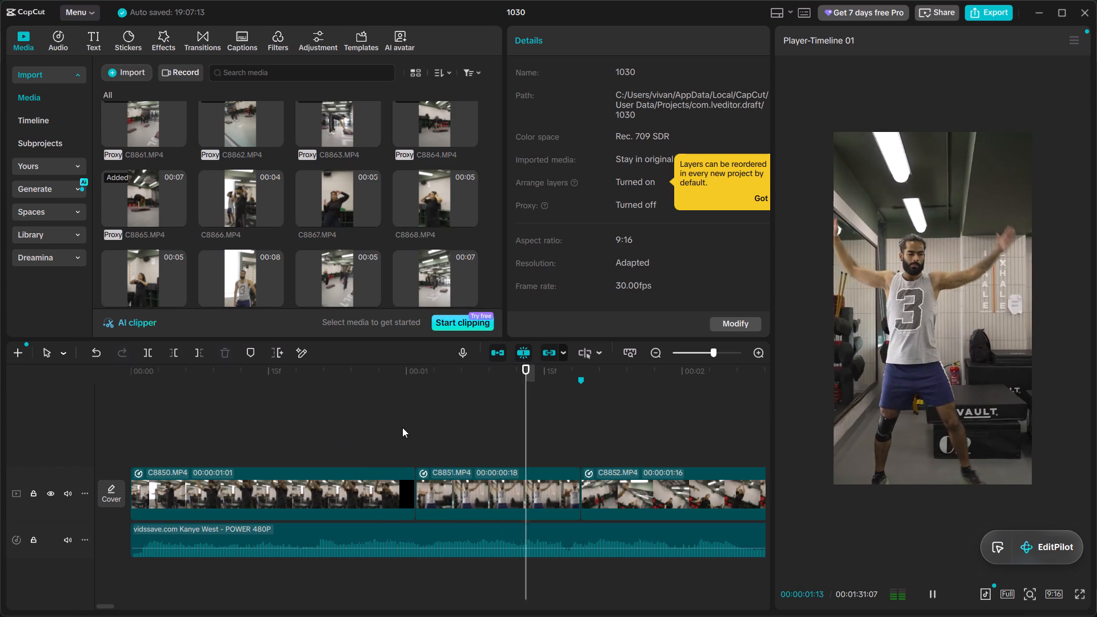
pyautogui.press('space')
pyautogui.click(351, 420)
pyautogui.click(258, 400)
pyautogui.press('space')
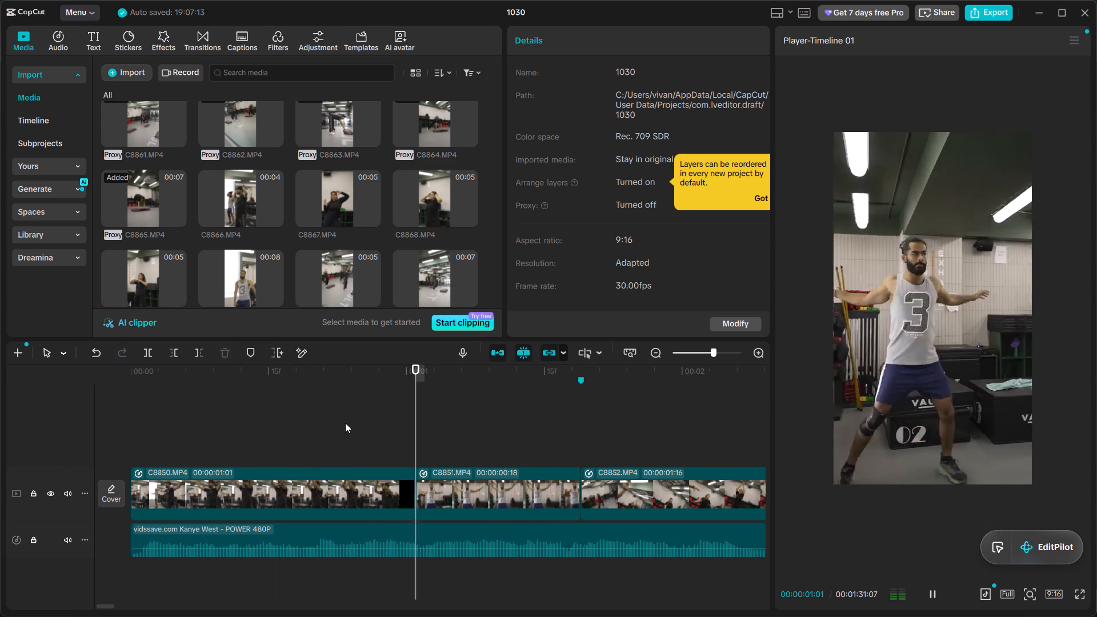
pyautogui.press('space')
pyautogui.press('space')
pyautogui.press('space')
pyautogui.keyDown('alt'); pyautogui.scroll(-2, 459, 430); pyautogui.keyUp('alt')
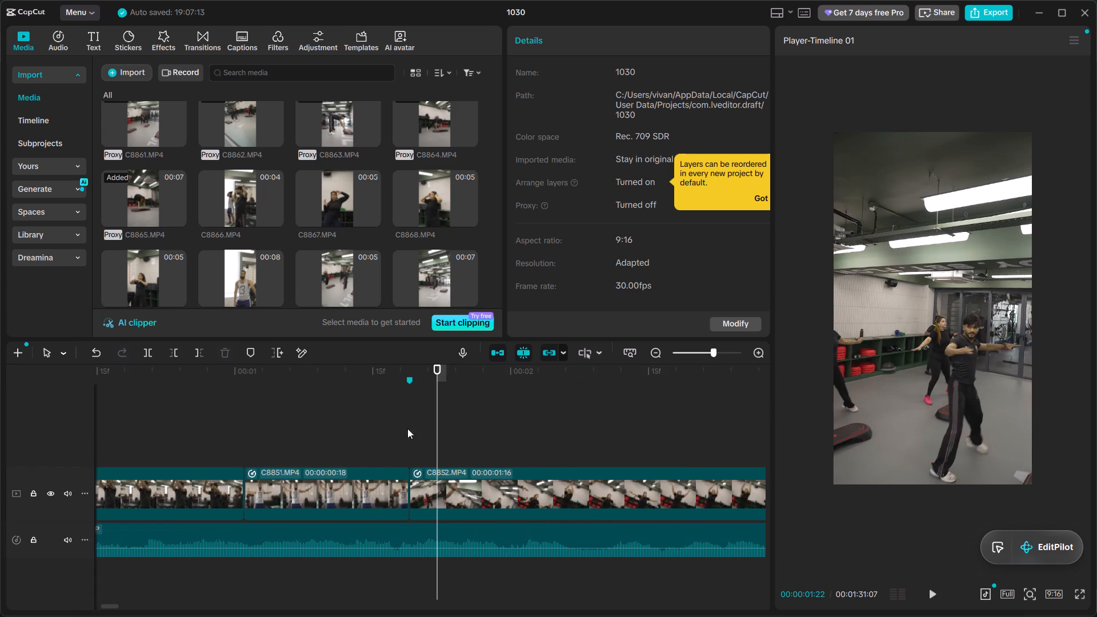
pyautogui.press('space')
pyautogui.keyDown('alt'); pyautogui.scroll(-6, 454, 435); pyautogui.keyUp('alt')
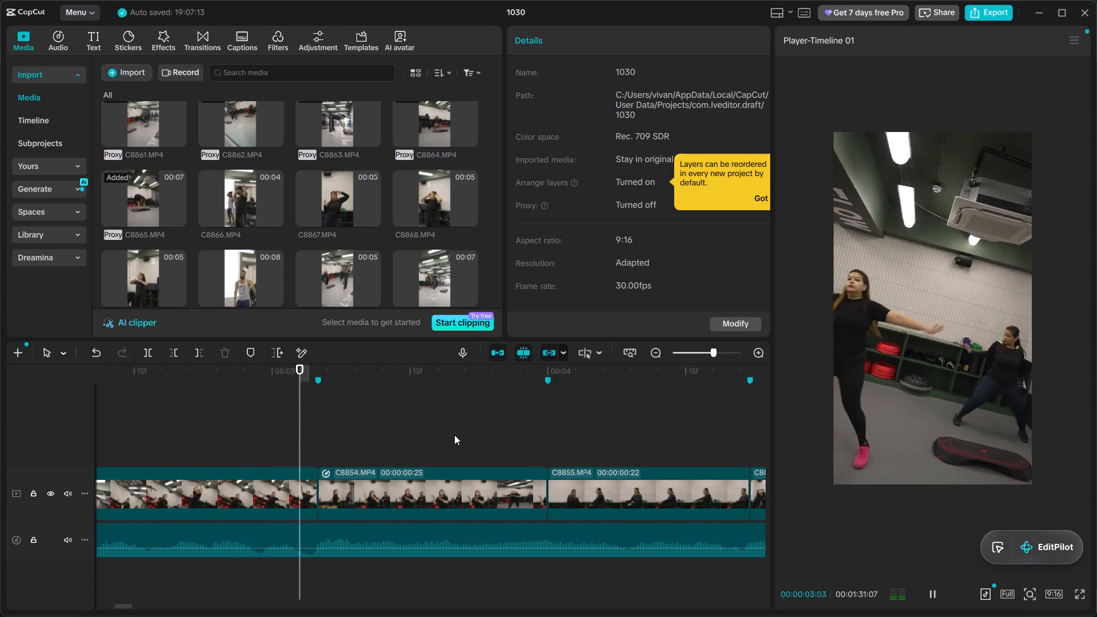
pyautogui.keyDown('alt'); pyautogui.scroll(-2, 488, 428); pyautogui.keyUp('alt')
pyautogui.press('space')
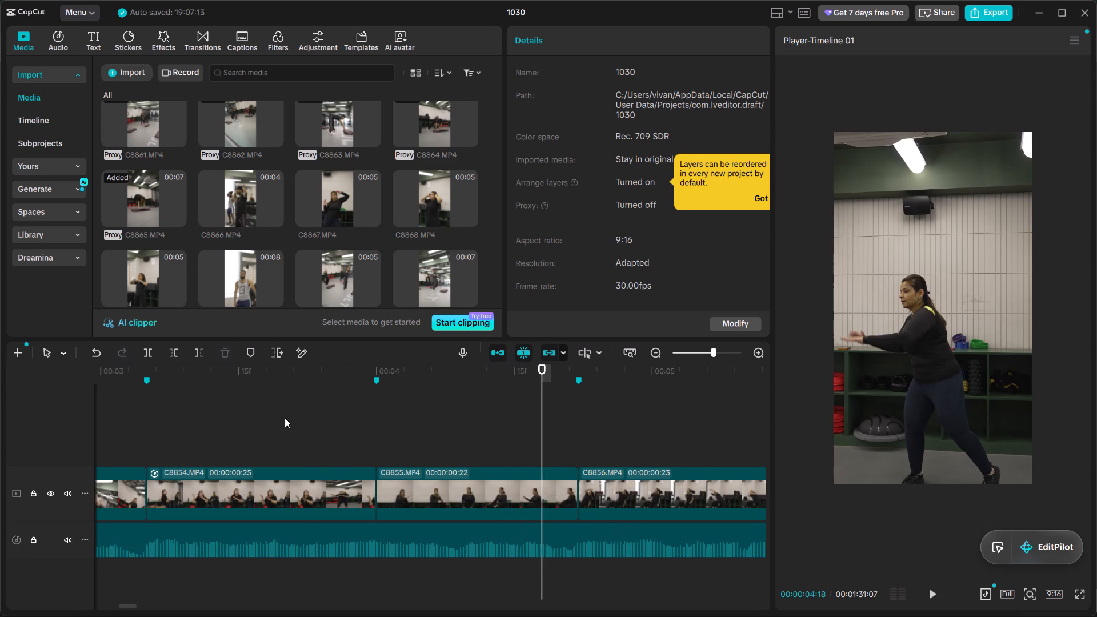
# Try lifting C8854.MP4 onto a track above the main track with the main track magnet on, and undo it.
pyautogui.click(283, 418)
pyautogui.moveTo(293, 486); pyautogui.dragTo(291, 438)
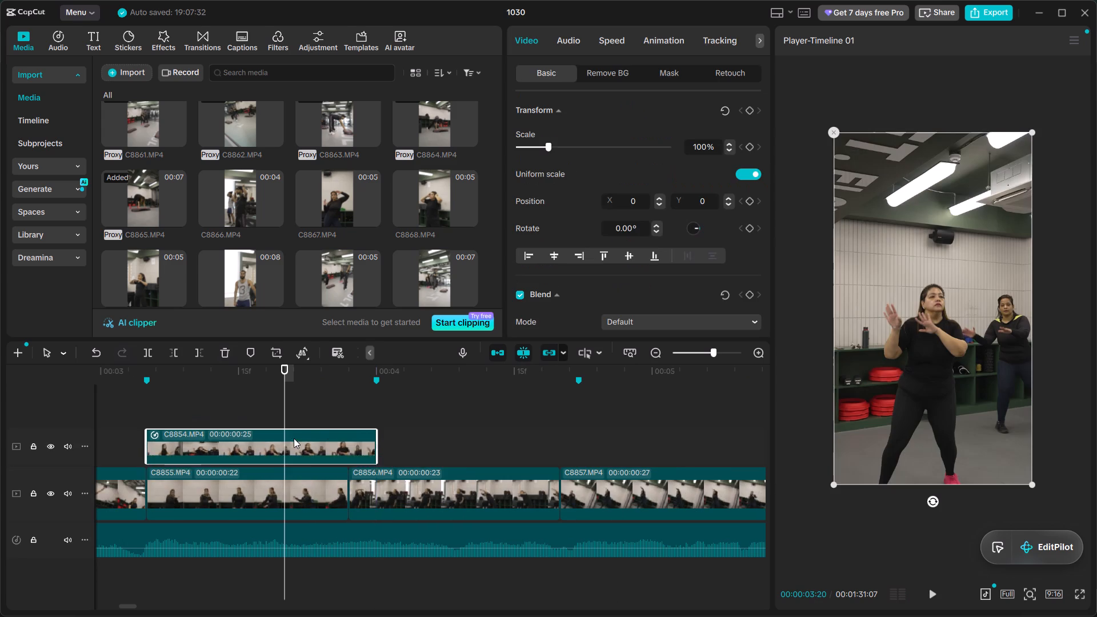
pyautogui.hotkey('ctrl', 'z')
# Turn off the main track magnet and lift C8854.MP4 onto a track above, keeping its timing.
pyautogui.click(498, 349)
pyautogui.moveTo(322, 491); pyautogui.dragTo(326, 441)
# Extend the end of C8854.MP4 to 00:00:04:02 so it overlaps the start of C8855.MP4.
pyautogui.moveTo(377, 436); pyautogui.dragTo(382, 436)
pyautogui.click(379, 409)
pyautogui.keyDown('ctrl'); pyautogui.scroll(17, 386, 454); pyautogui.keyUp('ctrl')
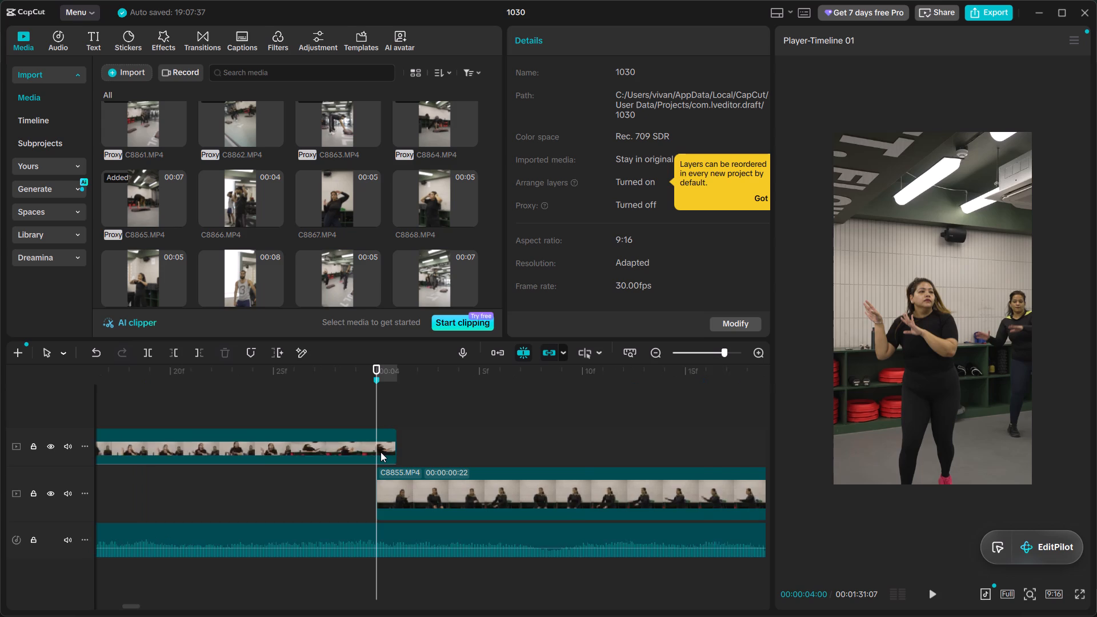
pyautogui.keyDown('ctrl'); pyautogui.scroll(8, 381, 452); pyautogui.keyUp('ctrl')
pyautogui.press('Right')
pyautogui.click(374, 439)
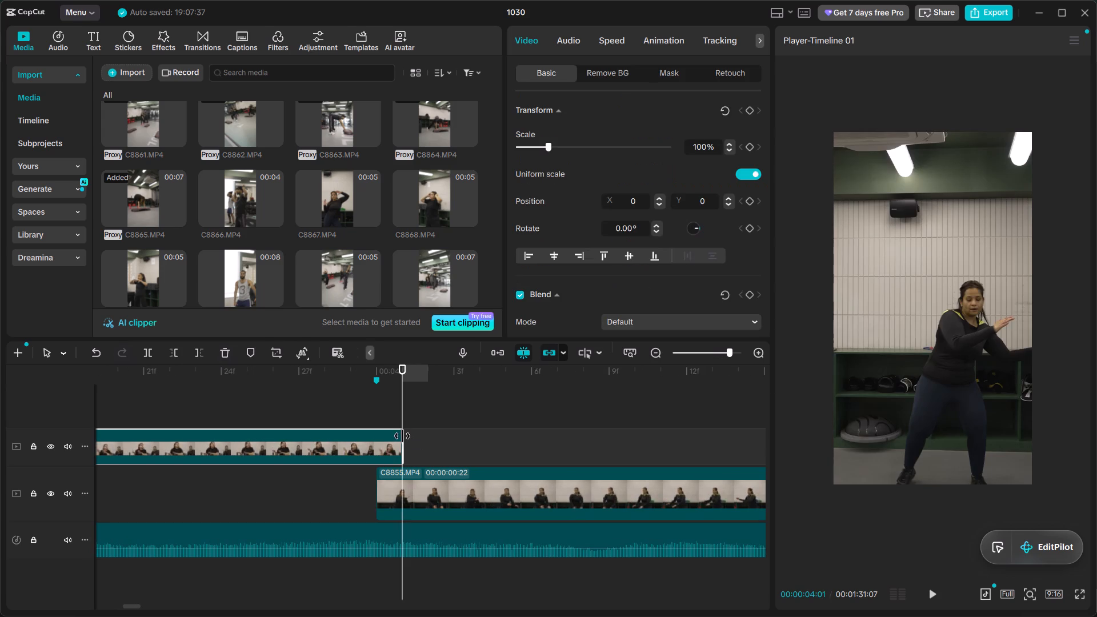
pyautogui.moveTo(402, 436); pyautogui.dragTo(423, 440)
# Set C8854.MP4's opacity to 50% to see C8855.MP4 through it at 00:00:04:01.
pyautogui.scroll(-1, 583, 261)
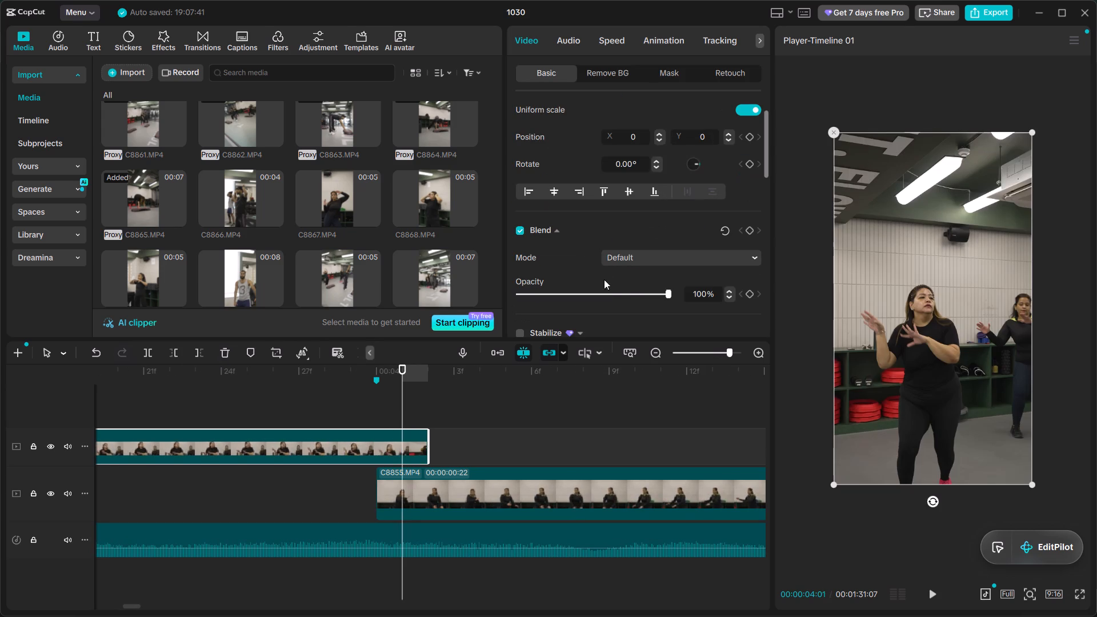
pyautogui.moveTo(627, 291); pyautogui.dragTo(594, 292)
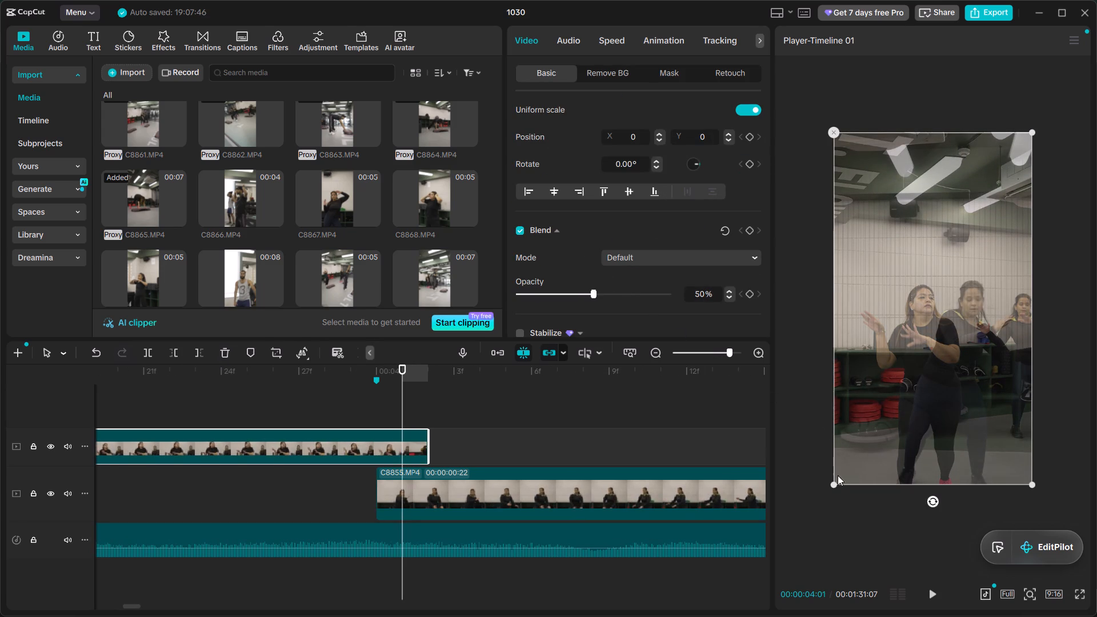
# Scale C8855.MP4 to 114% to match its subject's size to the one in C8854.MP4.
pyautogui.click(443, 478)
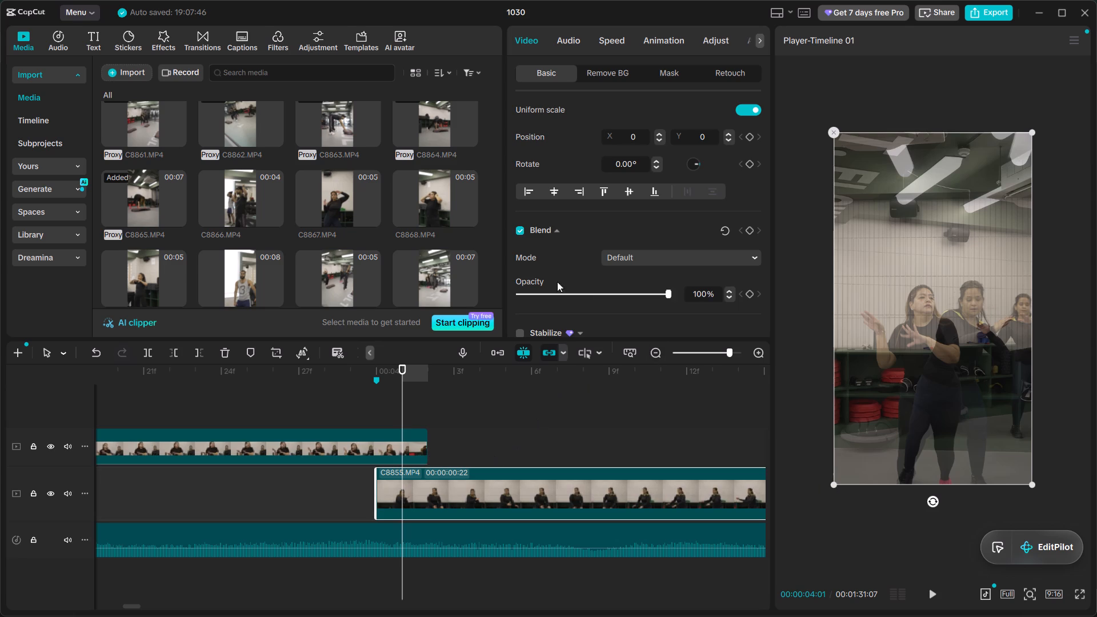
pyautogui.scroll(8, 575, 181)
pyautogui.moveTo(834, 487); pyautogui.dragTo(799, 515)
pyautogui.click(853, 467)
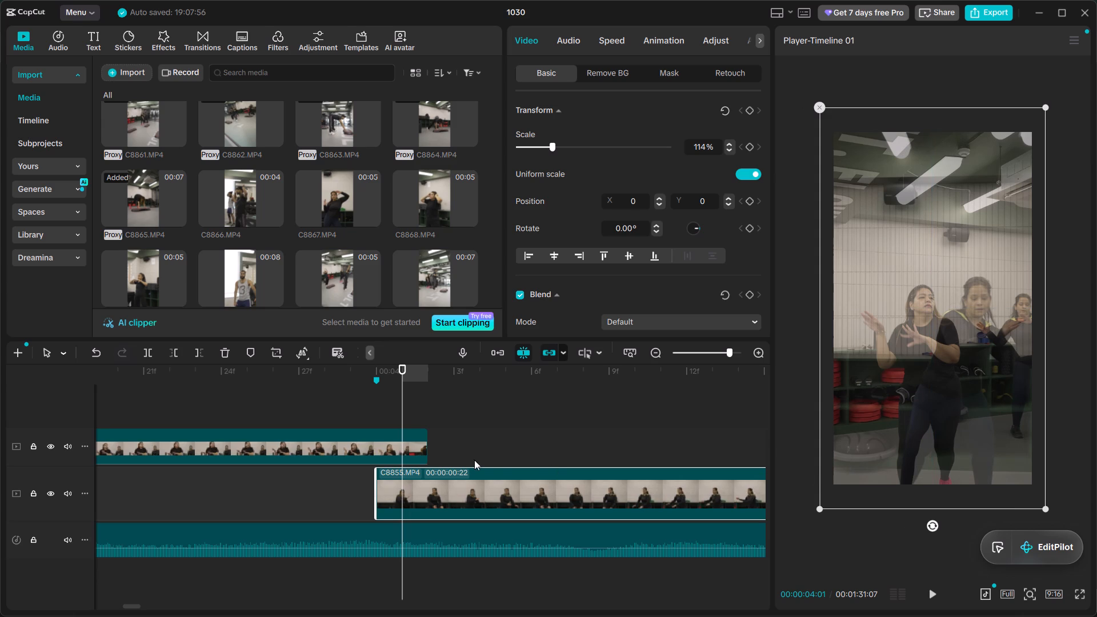
pyautogui.moveTo(405, 419); pyautogui.dragTo(414, 418)
pyautogui.moveTo(414, 418); pyautogui.dragTo(403, 414)
# Trim C8855.MP4's start until 00:00:00:11 of the clip remains and move the clip to start at 00:00:04:01.
pyautogui.moveTo(376, 491); pyautogui.dragTo(567, 471)
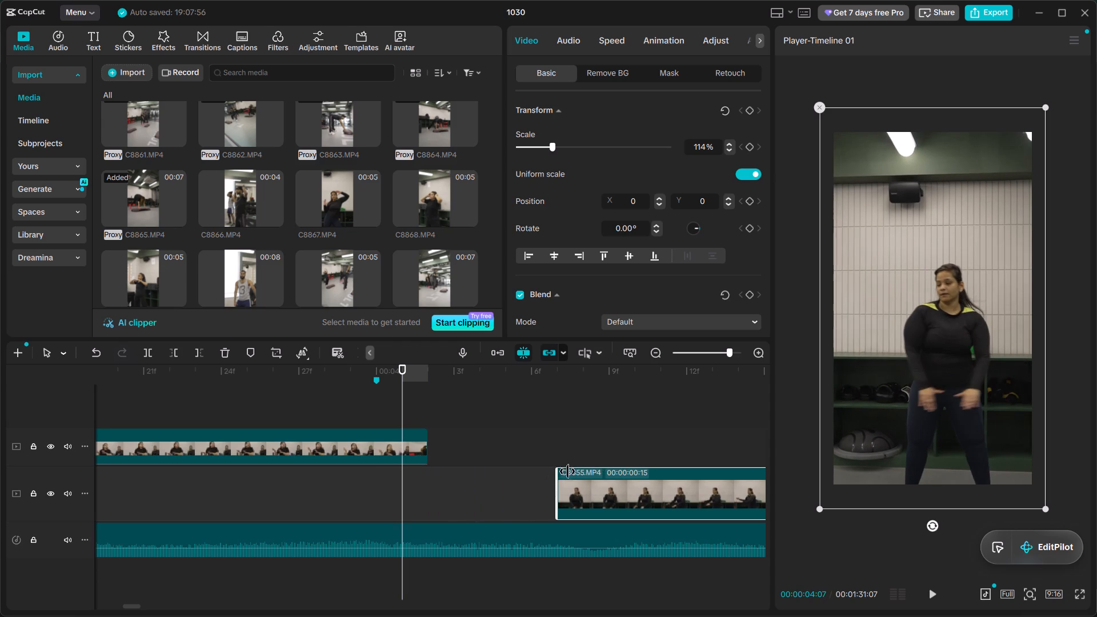
pyautogui.moveTo(567, 471); pyautogui.dragTo(668, 458)
pyautogui.moveTo(683, 488); pyautogui.dragTo(435, 495)
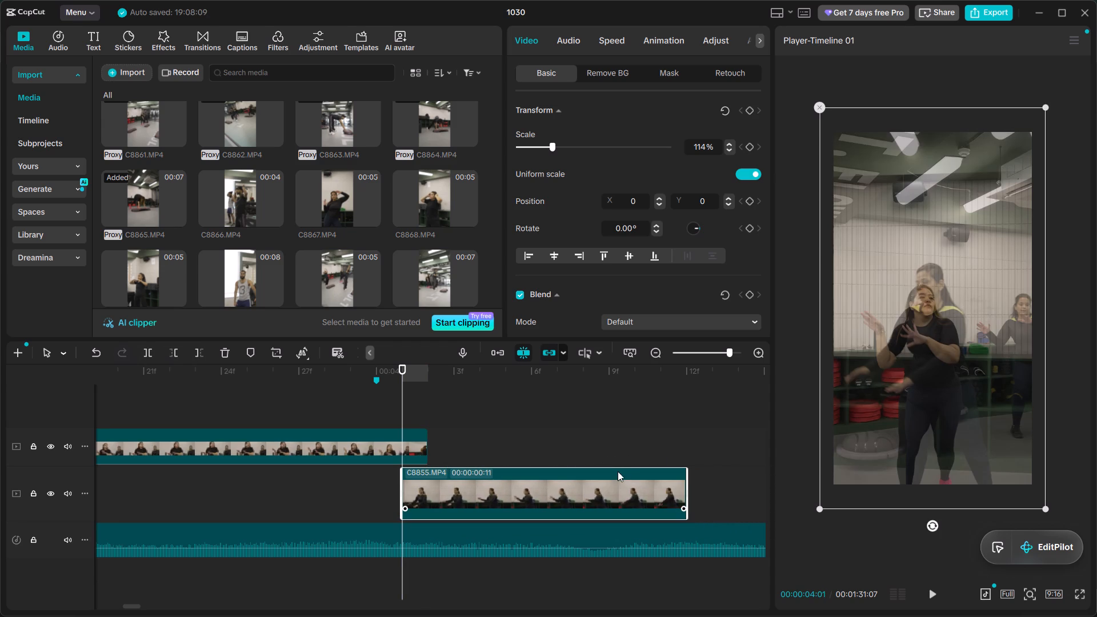
# Extend the end of C8855.MP4 to the beat marker where C8856.MP4 starts, making the clip 00:00:00:21 long.
pyautogui.keyDown('alt'); pyautogui.scroll(-3, 518, 454); pyautogui.keyUp('alt')
pyautogui.keyDown('ctrl'); pyautogui.scroll(-4, 493, 454); pyautogui.keyUp('ctrl')
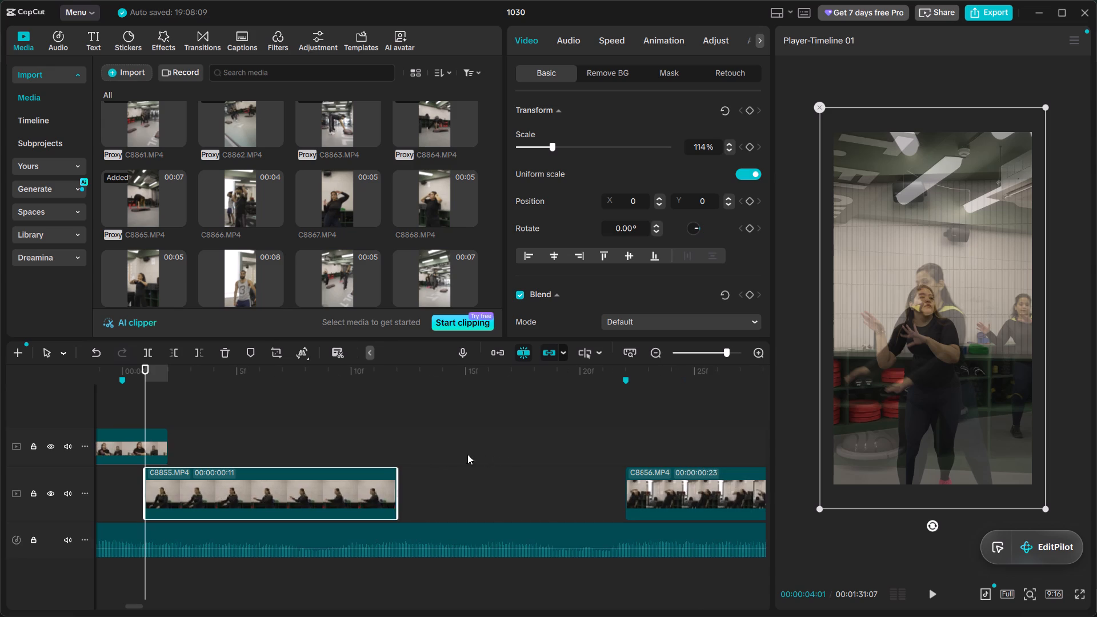
pyautogui.keyDown('ctrl'); pyautogui.scroll(-5, 437, 454); pyautogui.keyUp('ctrl')
pyautogui.moveTo(366, 490); pyautogui.dragTo(564, 472)
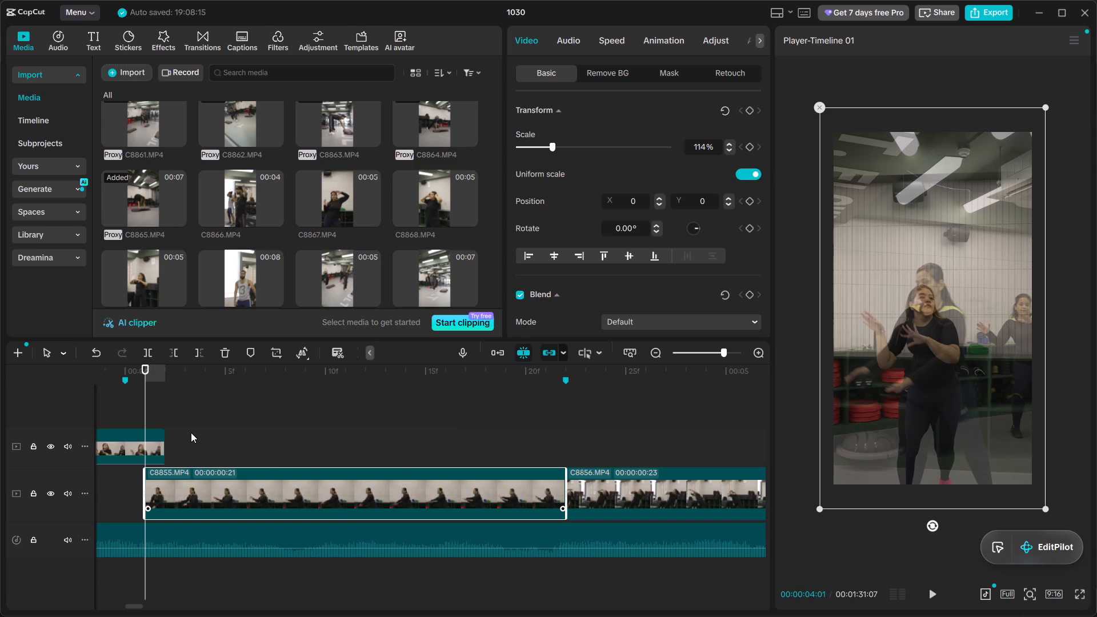
# Trim the end of C8854.MP4 back to the beat marker at 00:00:04:00.
pyautogui.keyDown('alt'); pyautogui.scroll(2, 191, 432); pyautogui.keyUp('alt')
pyautogui.keyDown('alt'); pyautogui.scroll(3, 347, 438); pyautogui.keyUp('alt')
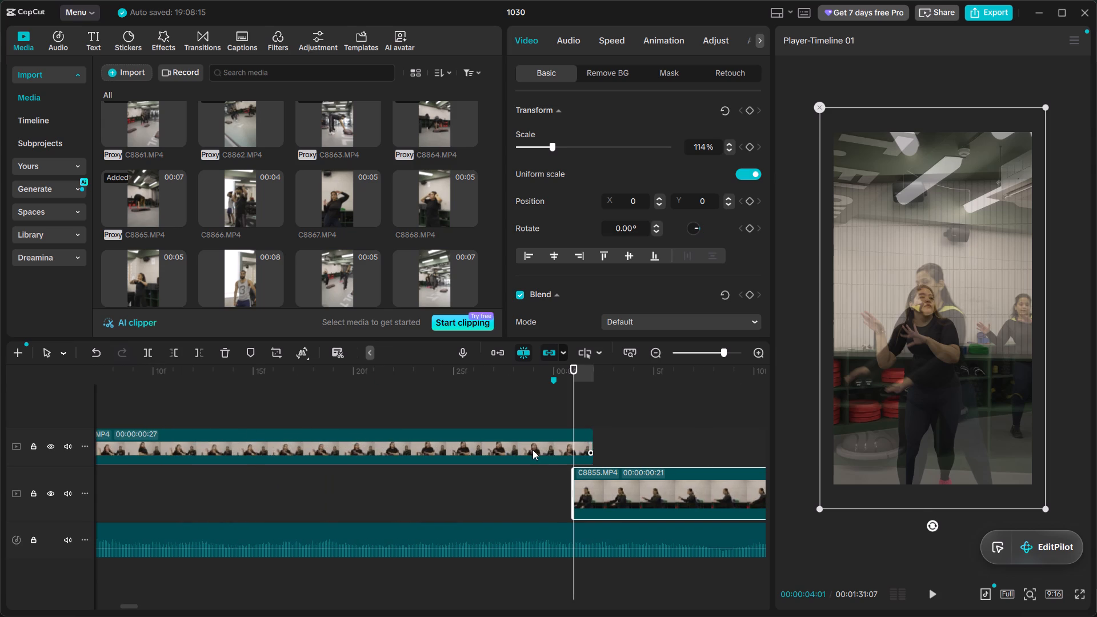
pyautogui.click(533, 450)
pyautogui.moveTo(595, 445); pyautogui.dragTo(547, 436)
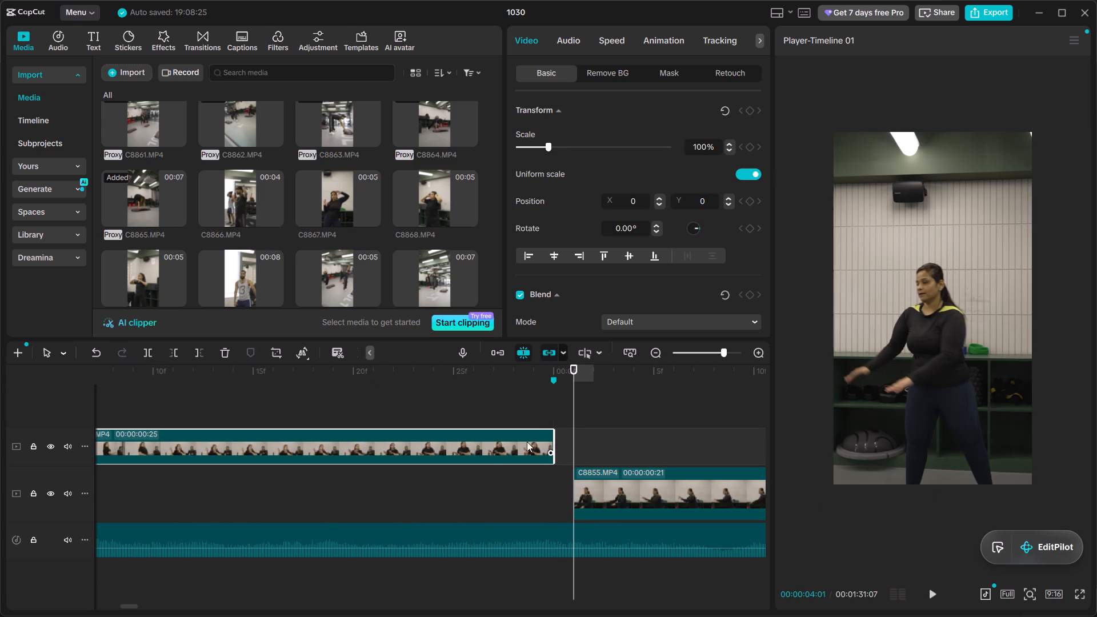
# Move C8854.MP4 back down onto the main track into its original gap, keeping its timing.
pyautogui.scroll(3, 471, 455)
pyautogui.keyDown('alt'); pyautogui.scroll(3, 471, 455); pyautogui.keyUp('alt')
pyautogui.keyDown('alt'); pyautogui.scroll(-1, 471, 455); pyautogui.keyUp('alt')
pyautogui.moveTo(469, 446); pyautogui.dragTo(473, 474)
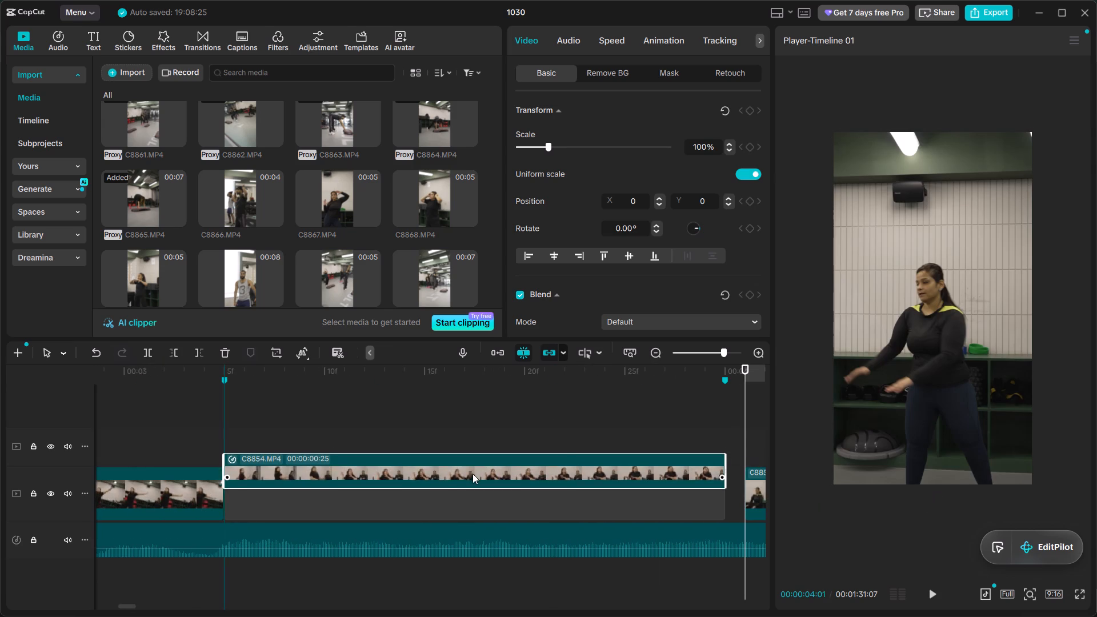
pyautogui.moveTo(473, 474); pyautogui.dragTo(473, 484)
# Extend the start of C8855.MP4 back to the 00:00:04:00 beat marker to meet the end of C8854.MP4.
pyautogui.keyDown('alt'); pyautogui.scroll(-5, 501, 480); pyautogui.keyUp('alt')
pyautogui.click(414, 487)
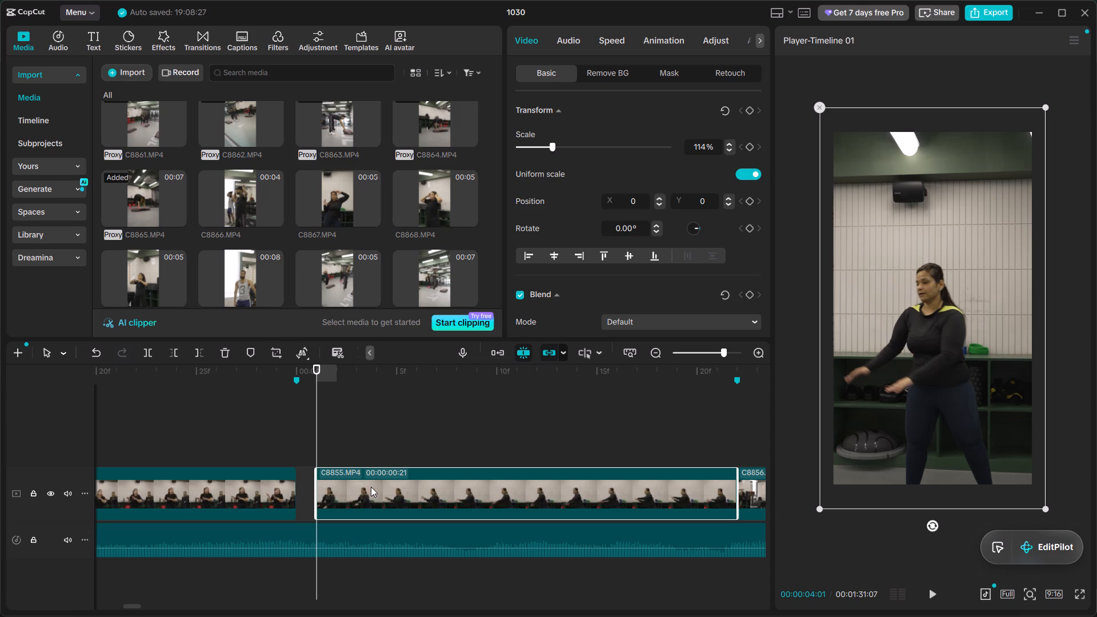
pyautogui.moveTo(316, 482); pyautogui.dragTo(241, 475)
pyautogui.click(169, 437)
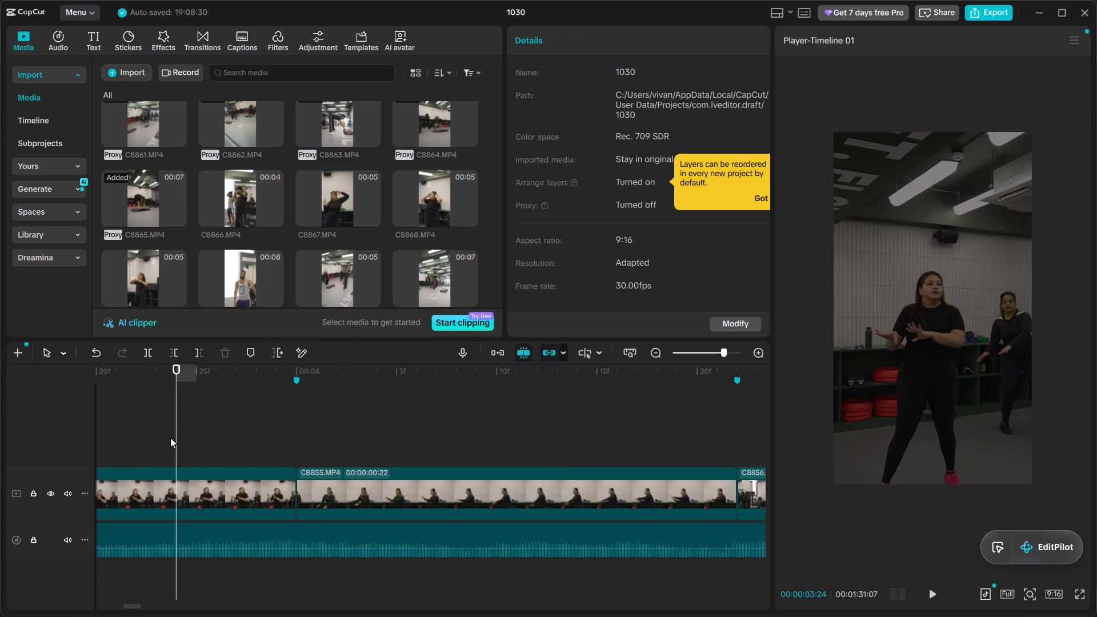
# Restore C8854.MP4's opacity to 100%.
pyautogui.keyDown('alt'); pyautogui.scroll(3, 183, 441); pyautogui.keyUp('alt')
pyautogui.keyDown('ctrl'); pyautogui.scroll(-5, 313, 440); pyautogui.keyUp('ctrl')
pyautogui.click(446, 487)
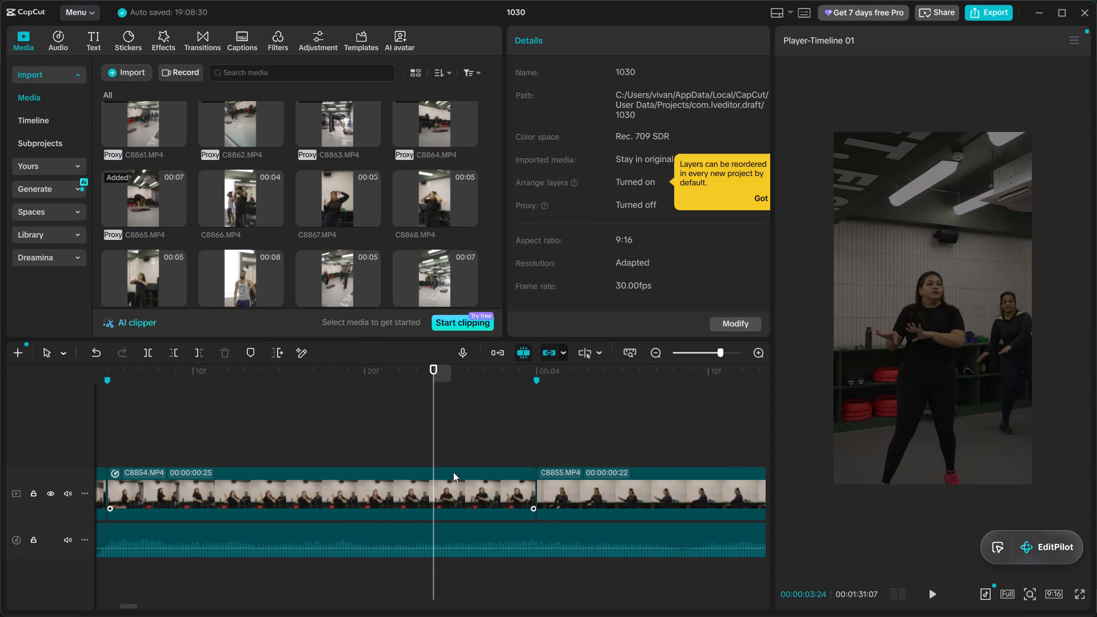
pyautogui.scroll(-1, 551, 227)
pyautogui.moveTo(595, 297); pyautogui.dragTo(744, 295)
# Play the sequence from C8852.MP4 through C8854.MP4 to check the cut into C8855.MP4.
pyautogui.keyDown('alt'); pyautogui.scroll(2, 397, 474); pyautogui.keyUp('alt')
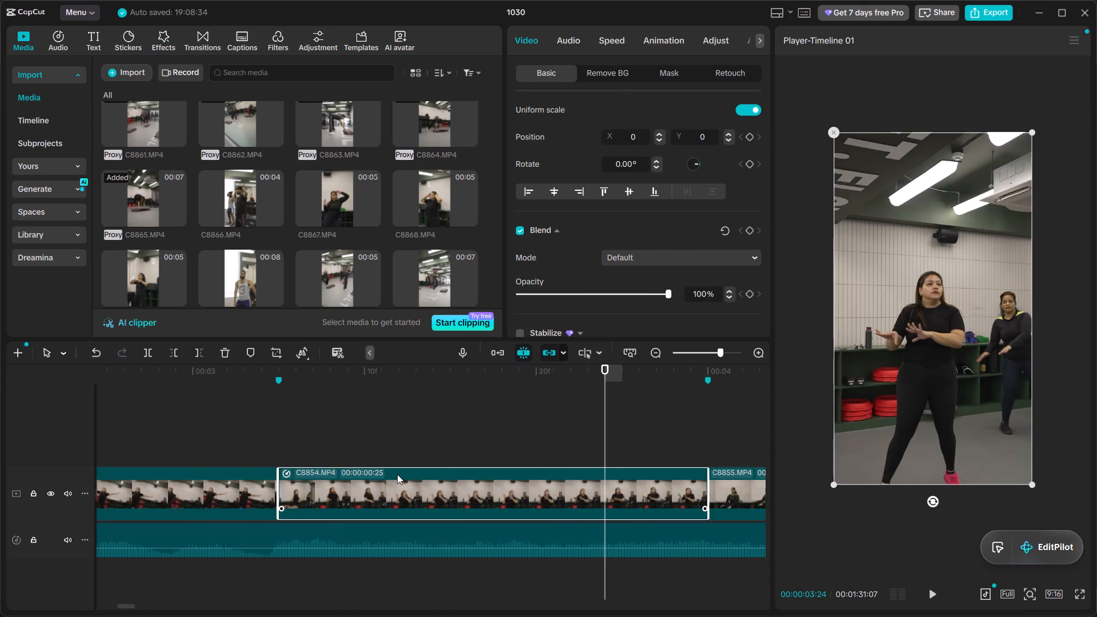
pyautogui.keyDown('ctrl'); pyautogui.scroll(-19, 399, 468); pyautogui.keyUp('ctrl')
pyautogui.click(405, 423)
pyautogui.press('space')
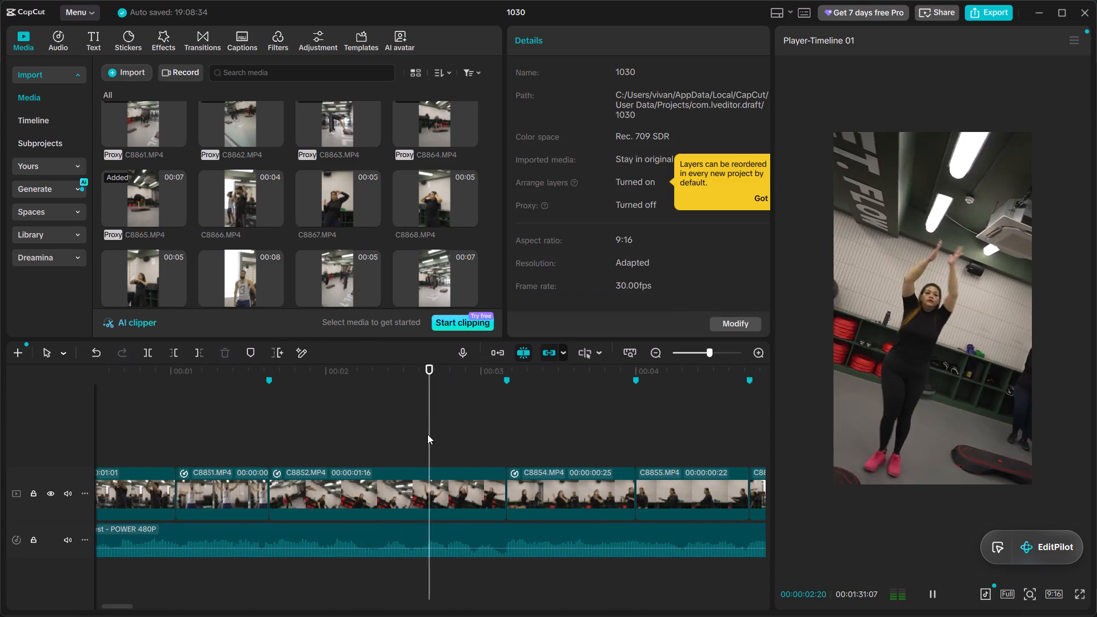
pyautogui.keyDown('alt'); pyautogui.scroll(-3, 435, 439); pyautogui.keyUp('alt')
pyautogui.press('space')
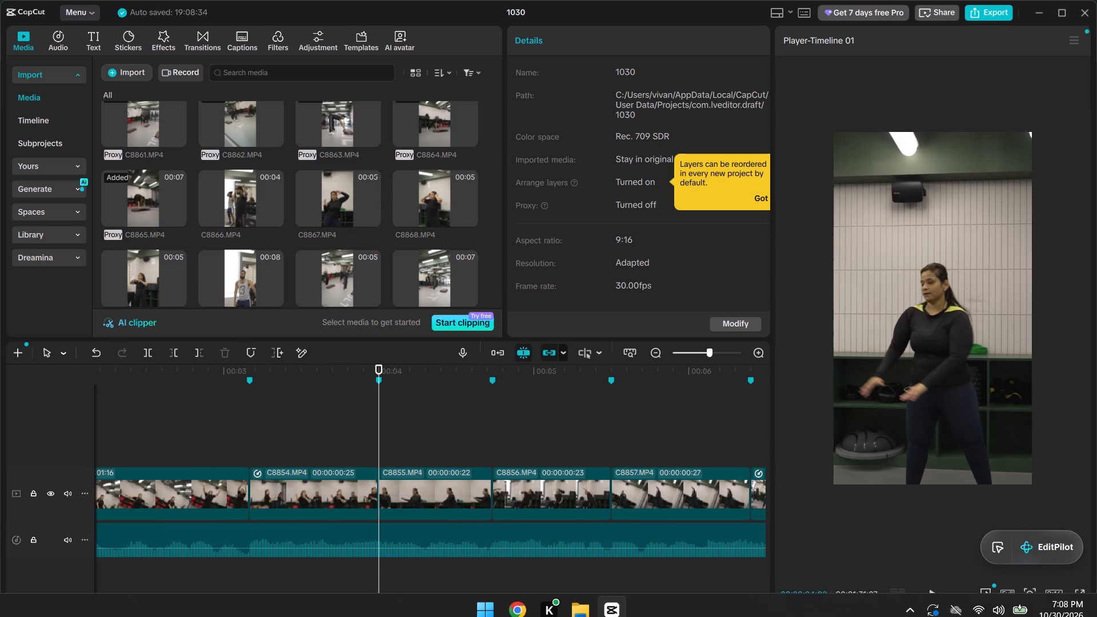
# Lower the system volume to about half.
pyautogui.click(996, 616)
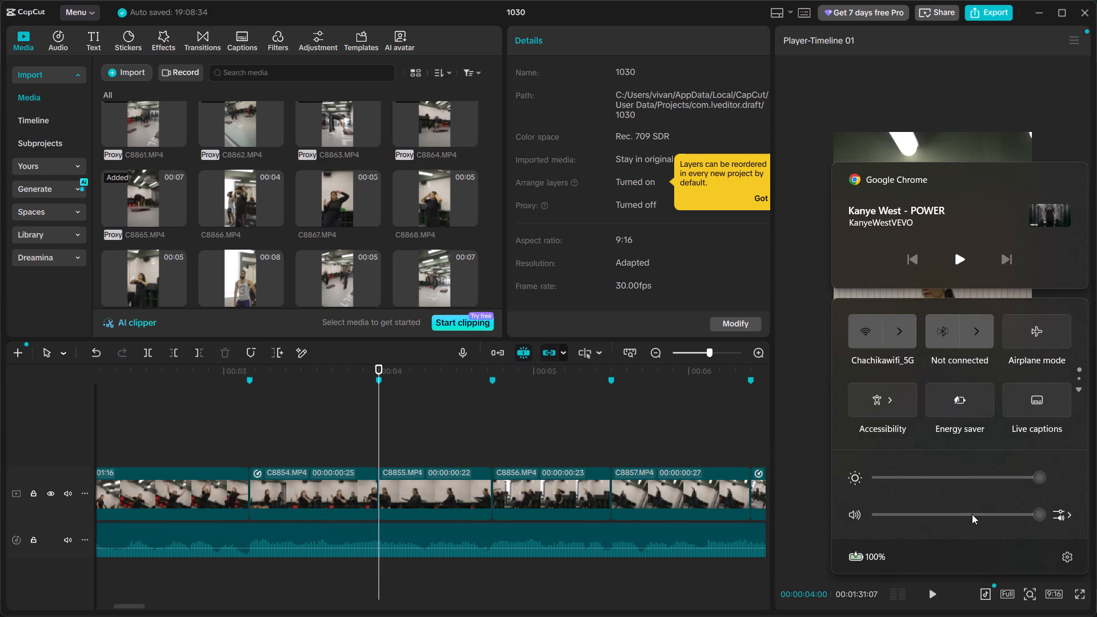
pyautogui.moveTo(970, 512); pyautogui.dragTo(959, 512)
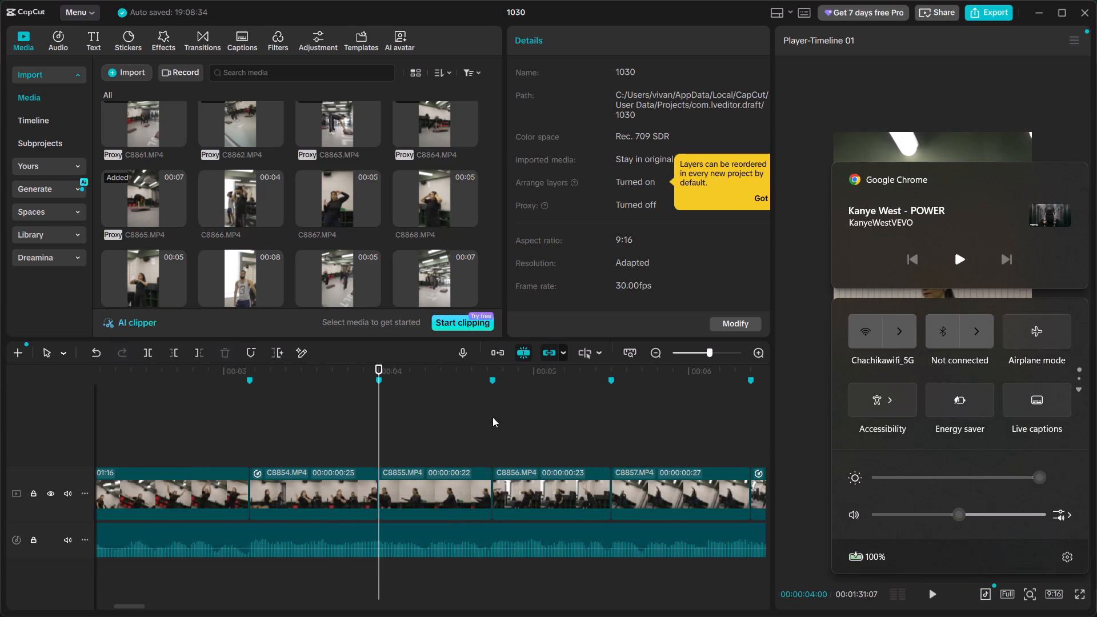
pyautogui.click(269, 408)
# Play back from just before C8854.MP4 into C8856.MP4 to check how the subjects line up across the cuts.
pyautogui.click(218, 411)
pyautogui.press('space')
pyautogui.keyDown('alt'); pyautogui.scroll(1, 288, 434); pyautogui.keyUp('alt')
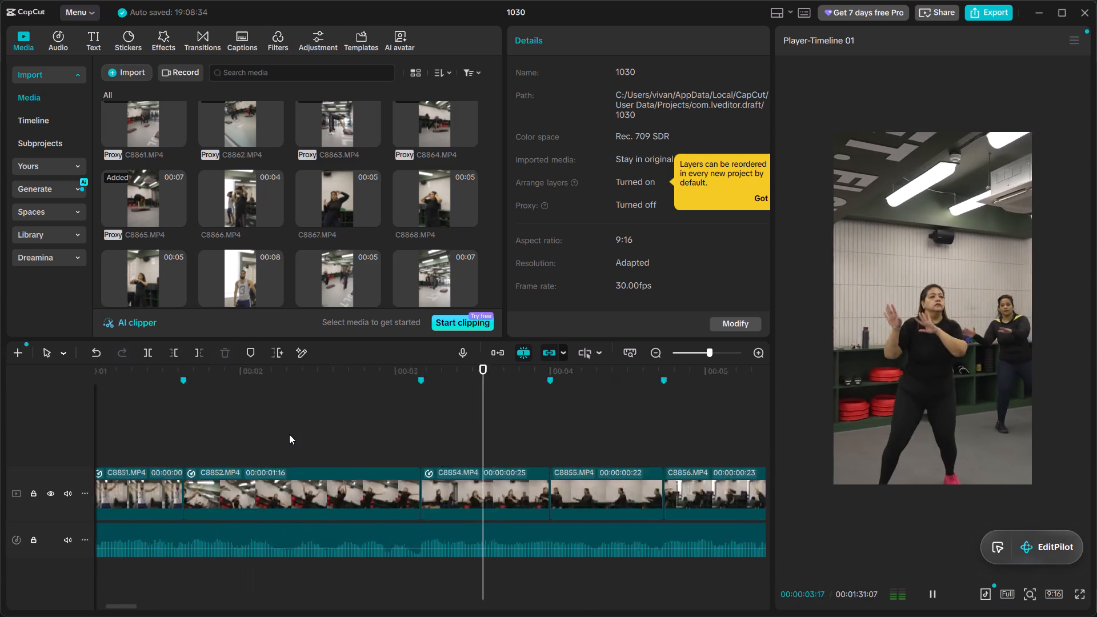
pyautogui.keyDown('alt'); pyautogui.scroll(2, 289, 434); pyautogui.keyUp('alt')
pyautogui.keyDown('alt'); pyautogui.scroll(-4, 289, 434); pyautogui.keyUp('alt')
pyautogui.keyDown('alt'); pyautogui.scroll(2, 290, 434); pyautogui.keyUp('alt')
pyautogui.keyDown('alt'); pyautogui.scroll(-2, 291, 434); pyautogui.keyUp('alt')
pyautogui.press('space')
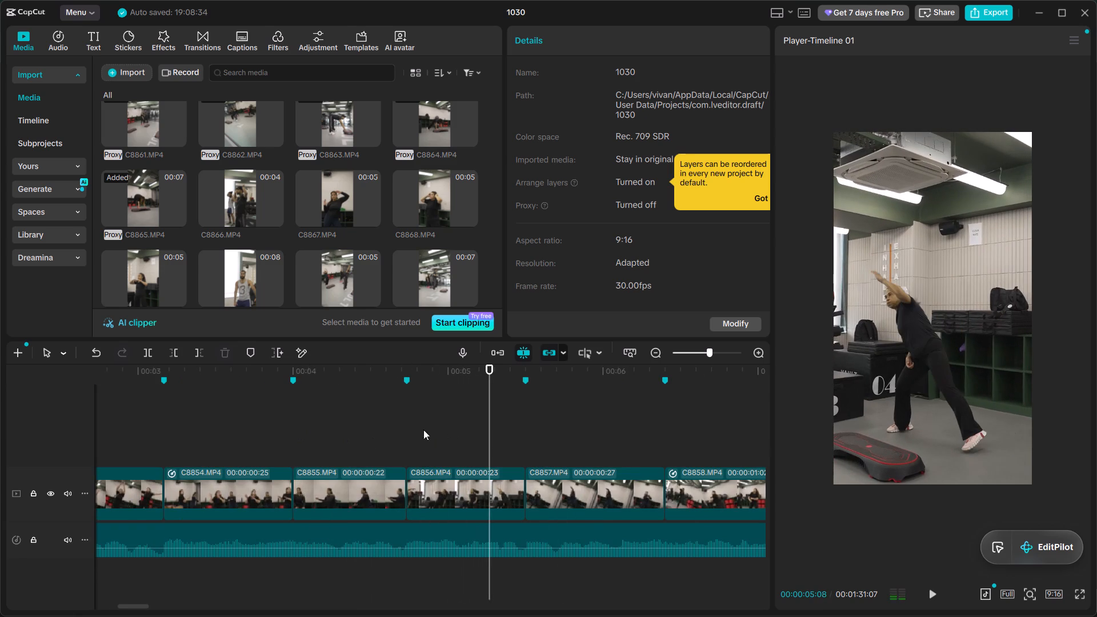
# Play the sequence from within C8855.MP4 through to C8865.MP4, checking the remaining cuts against the beat markers.
pyautogui.click(412, 430)
pyautogui.moveTo(409, 429); pyautogui.dragTo(407, 428)
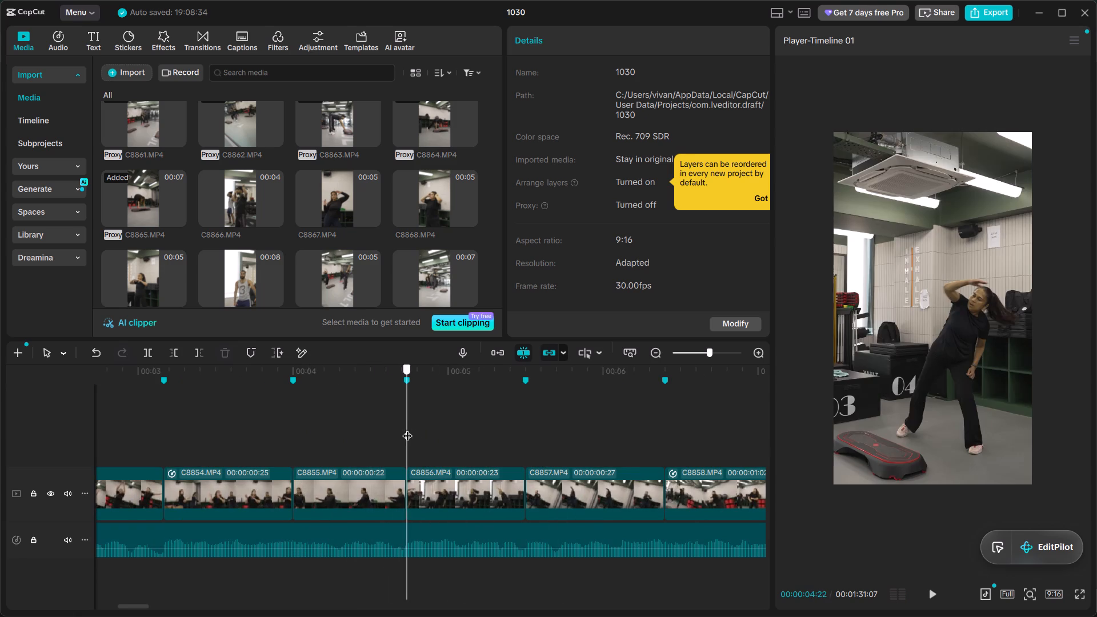
pyautogui.moveTo(407, 428); pyautogui.dragTo(345, 427)
pyautogui.press('space')
pyautogui.keyDown('alt'); pyautogui.scroll(3, 369, 435); pyautogui.keyUp('alt')
pyautogui.keyDown('alt'); pyautogui.scroll(-2, 372, 436); pyautogui.keyUp('alt')
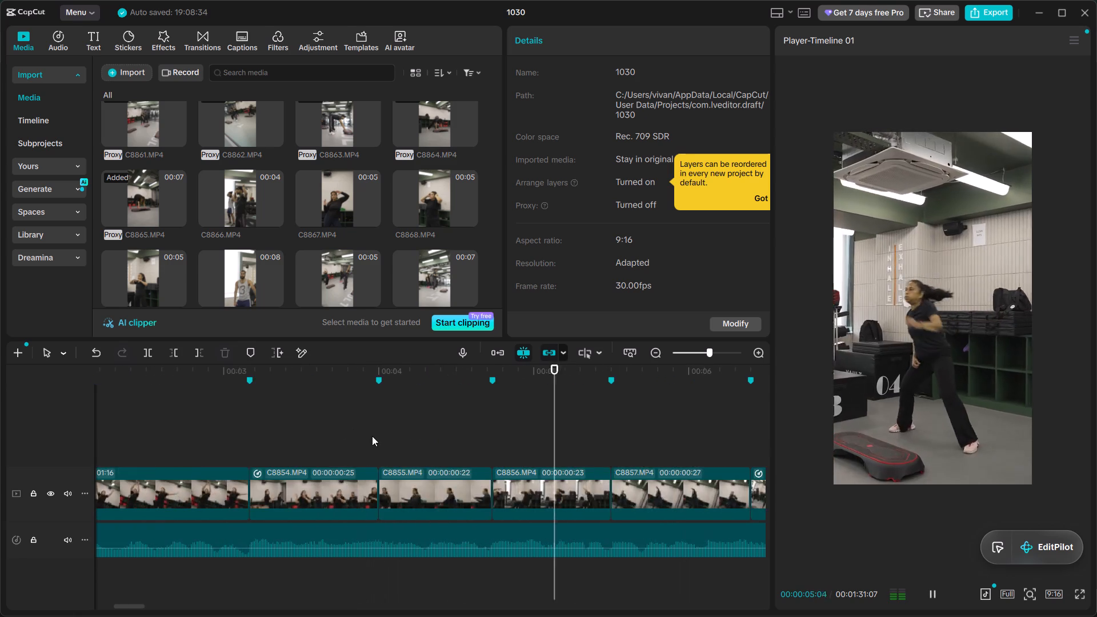
pyautogui.keyDown('alt'); pyautogui.scroll(-3, 379, 438); pyautogui.keyUp('alt')
pyautogui.press('space')
pyautogui.press('space')
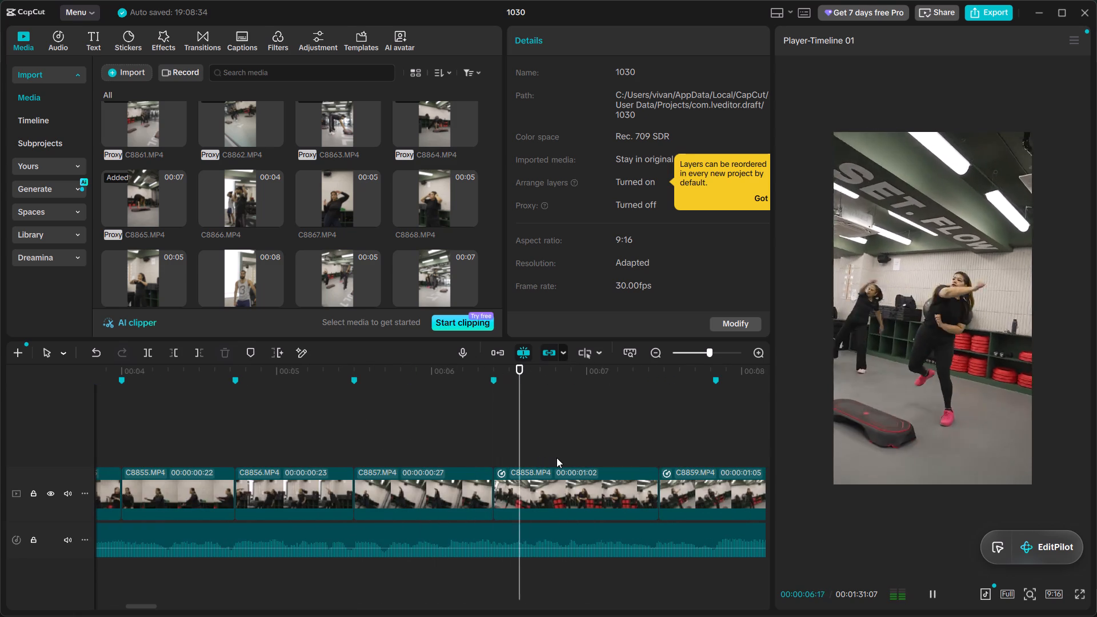
pyautogui.keyDown('alt'); pyautogui.scroll(-3, 556, 458); pyautogui.keyUp('alt')
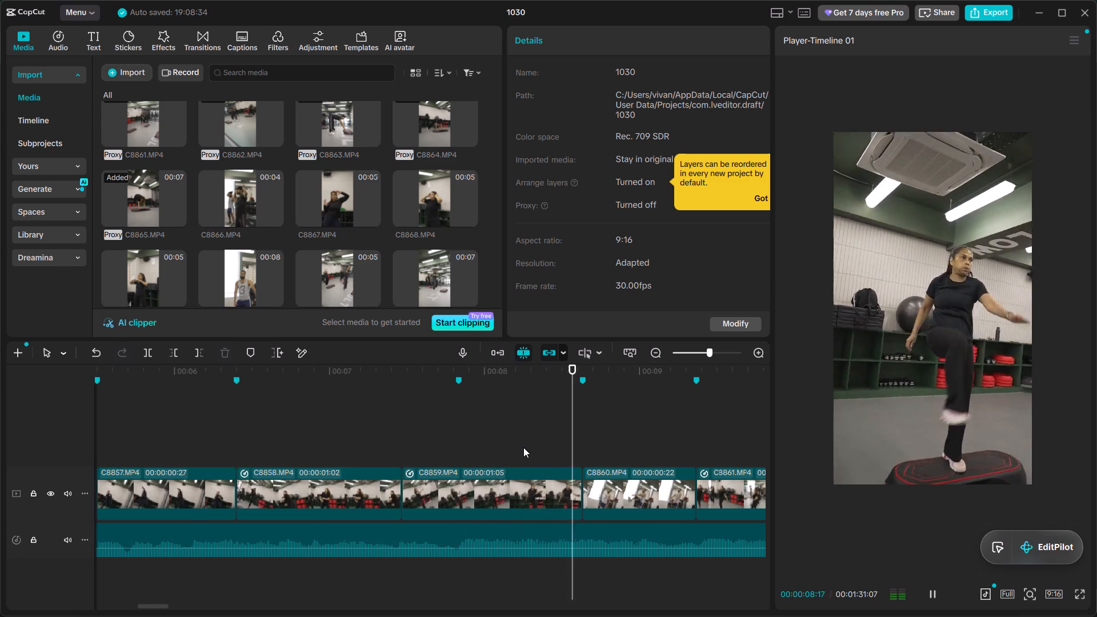
pyautogui.keyDown('alt'); pyautogui.scroll(-4, 523, 447); pyautogui.keyUp('alt')
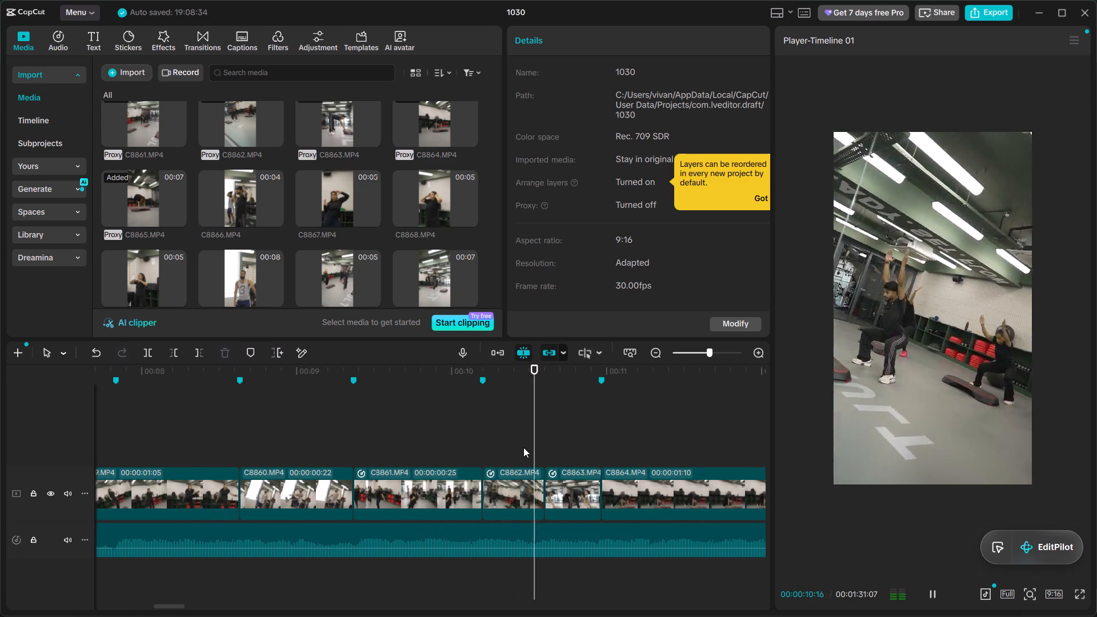
pyautogui.keyDown('alt'); pyautogui.scroll(-1, 541, 451); pyautogui.keyUp('alt')
pyautogui.keyDown('alt'); pyautogui.scroll(-2, 590, 457); pyautogui.keyUp('alt')
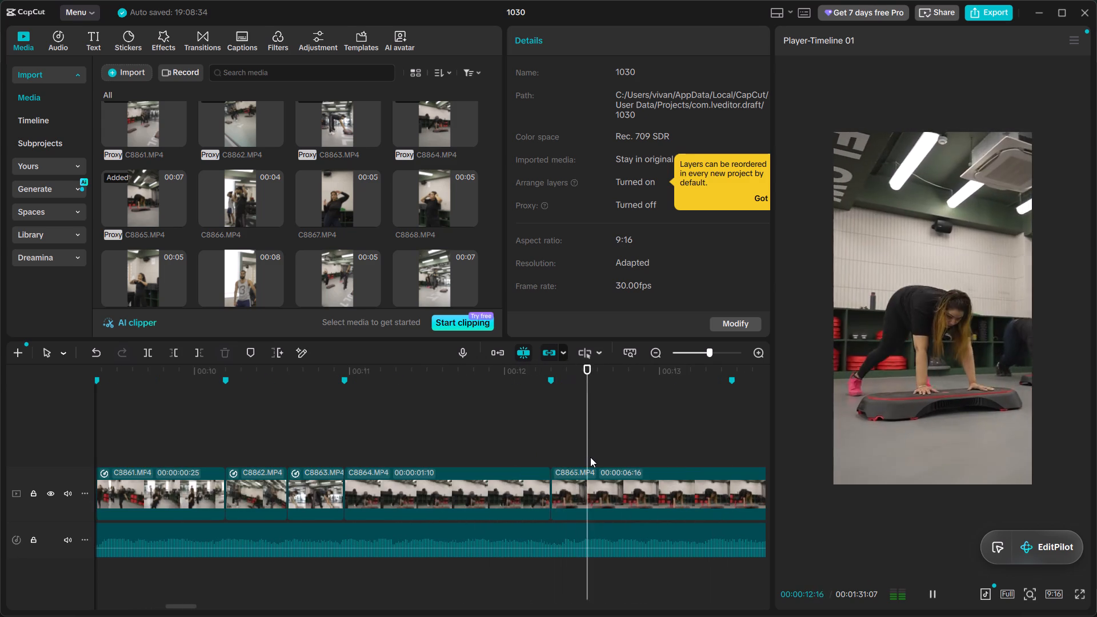
pyautogui.keyDown('alt'); pyautogui.scroll(-2, 578, 452); pyautogui.keyUp('alt')
pyautogui.press('space')
pyautogui.press('space')
# Split C8865.MP4 at the beat marker at 00:00:13:14.
pyautogui.click(566, 436)
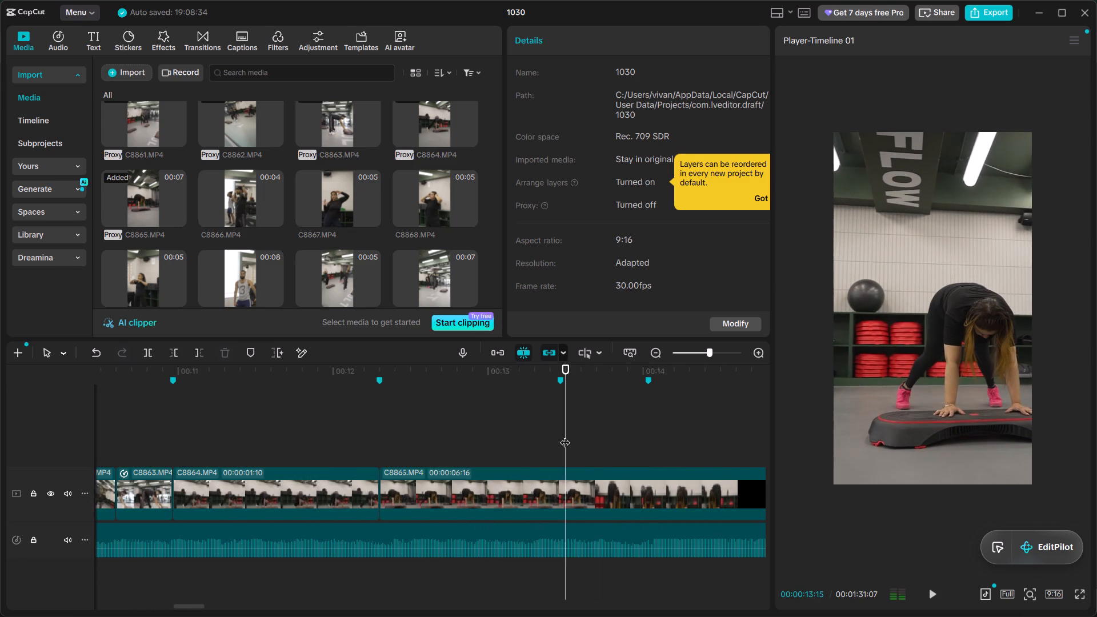
pyautogui.click(565, 435)
pyautogui.keyDown('ctrl'); pyautogui.click(586, 490); pyautogui.keyUp('ctrl')
pyautogui.hotkey('ctrl', 'b')
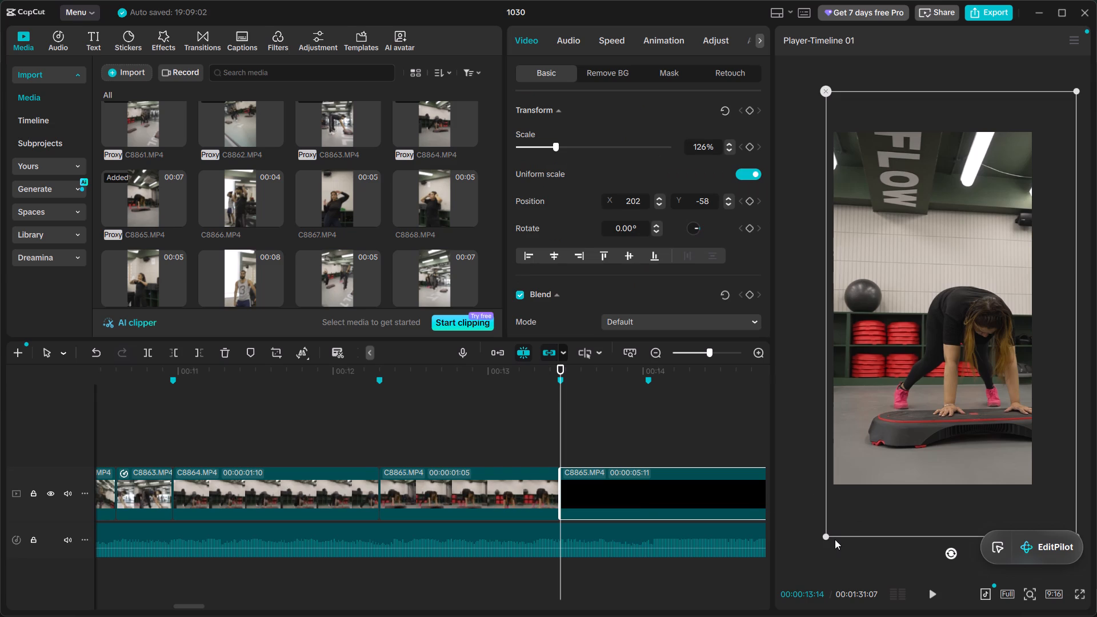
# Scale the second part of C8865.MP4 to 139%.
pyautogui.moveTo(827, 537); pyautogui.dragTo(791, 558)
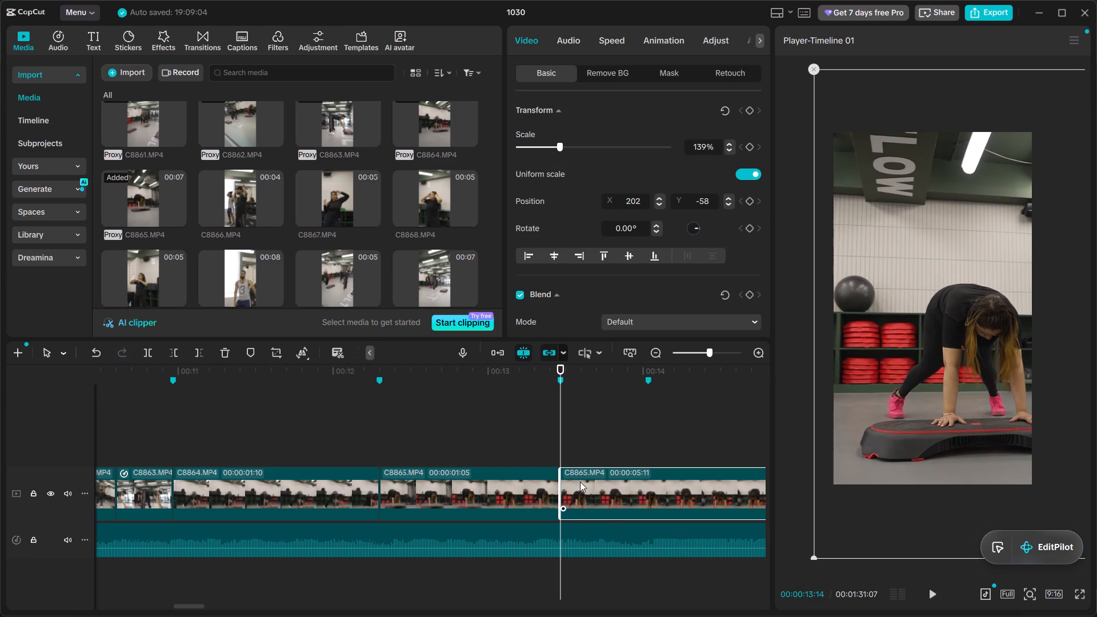
# Delete the part of C8865.MP4 after the 00:00:13:14 beat marker.
pyautogui.click(583, 480)
pyautogui.press('BackSpace')
# Preview C8866.MP4 and C8867.MP4, and add C8867.MP4 to the main track right after C8865.MP4 at 00:00:13:14.
pyautogui.click(229, 198)
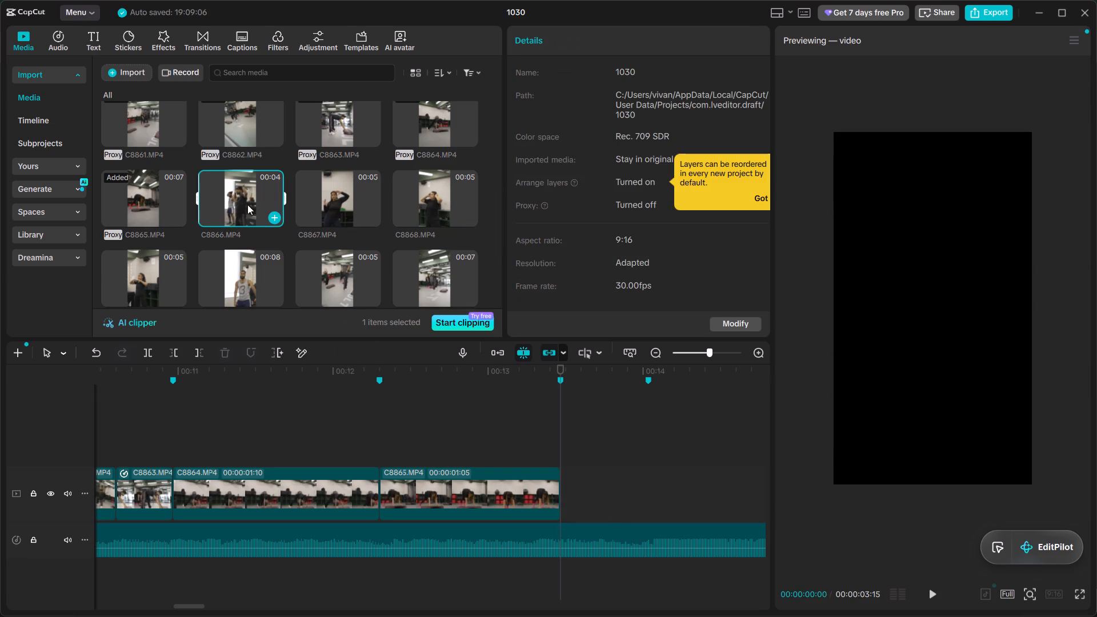
pyautogui.click(339, 195)
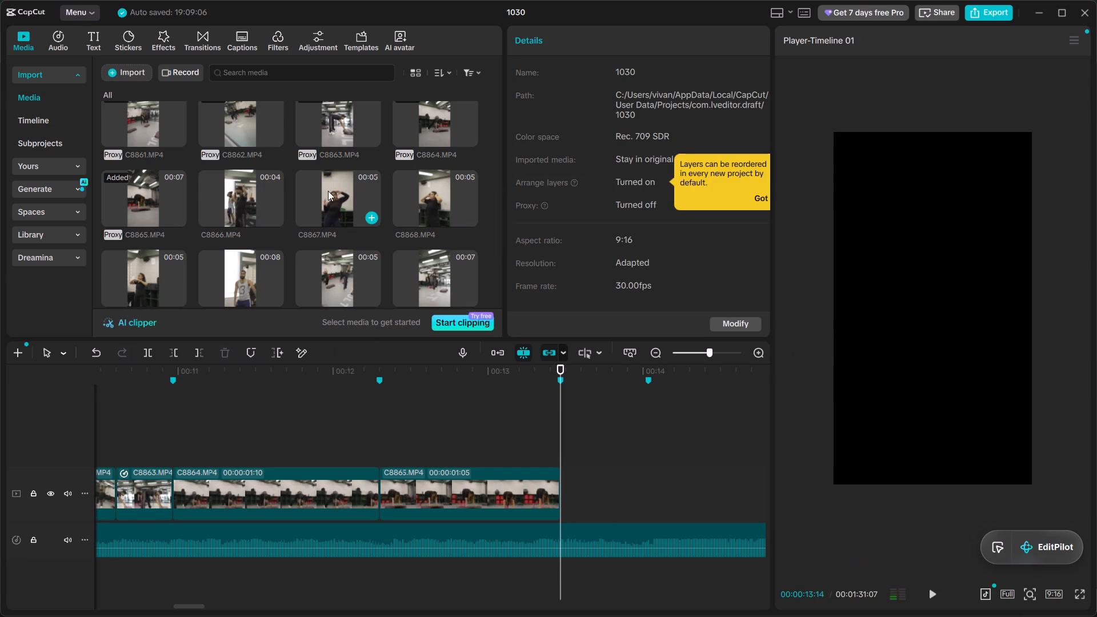
pyautogui.click(327, 190)
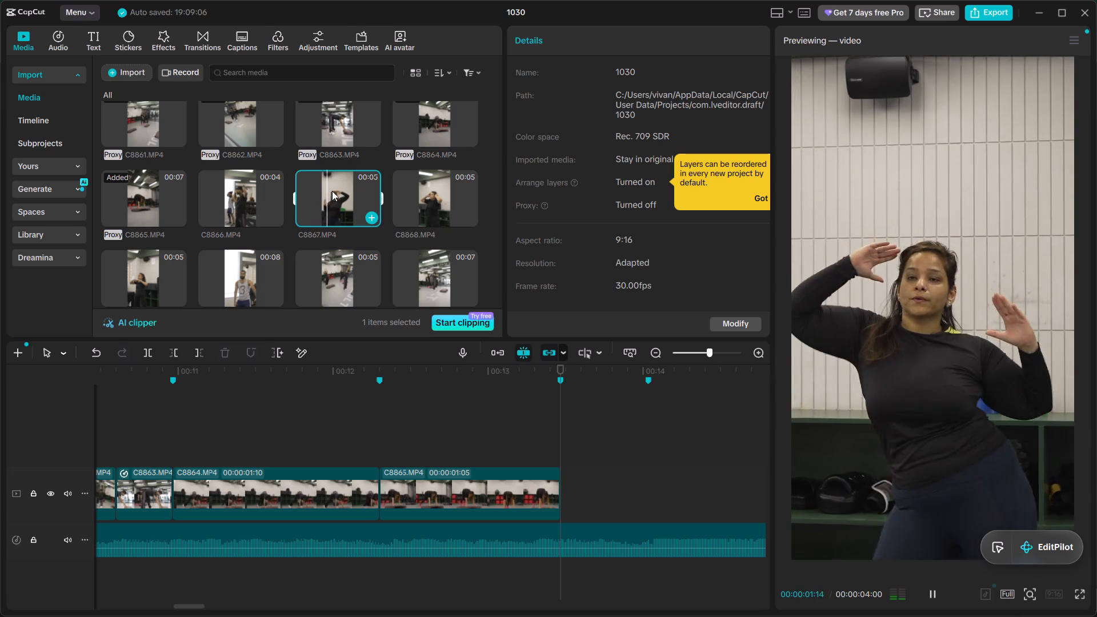
pyautogui.moveTo(333, 191); pyautogui.dragTo(564, 496)
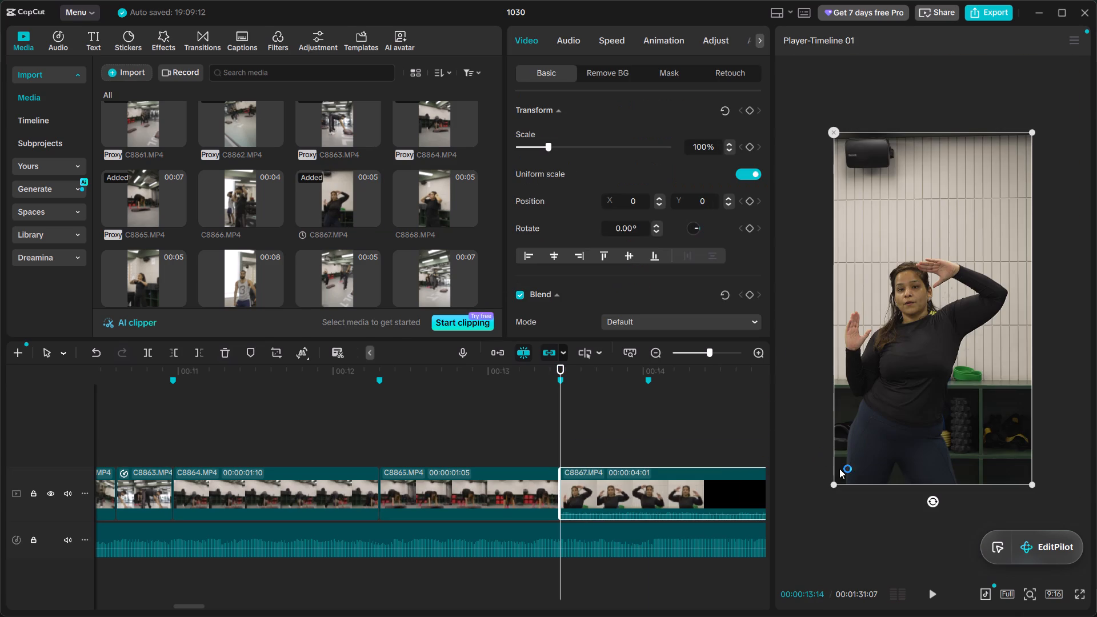
# Play from about 00:00:13:10 to check the cut from C8865.MP4 into C8867.MP4.
pyautogui.click(517, 428)
pyautogui.moveTo(518, 433); pyautogui.dragTo(543, 438)
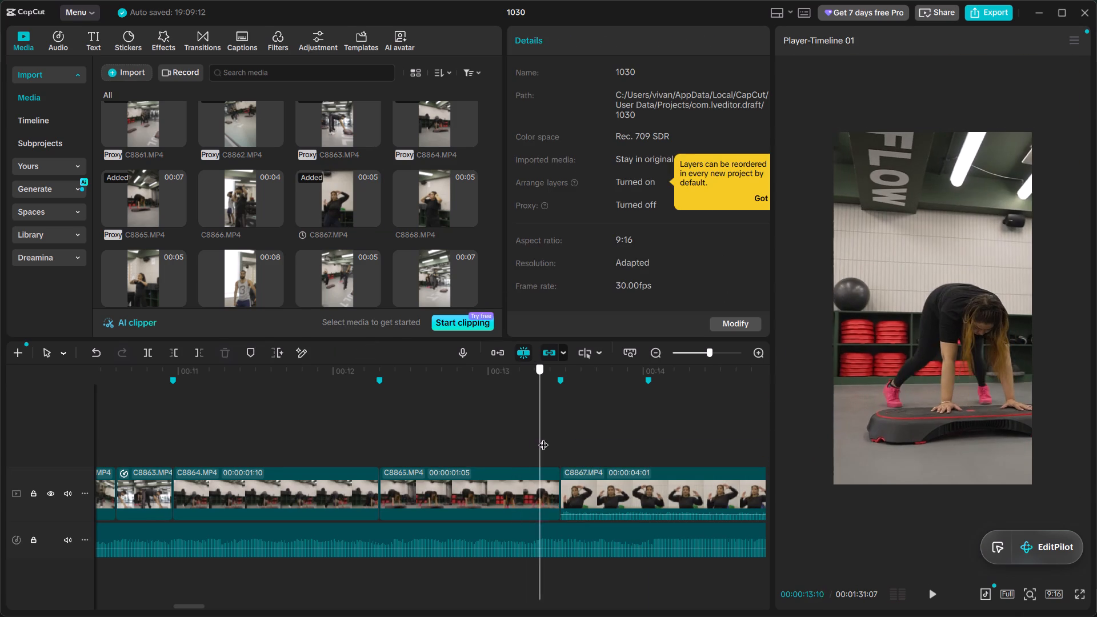
pyautogui.moveTo(543, 438); pyautogui.dragTo(544, 438)
pyautogui.press('space')
pyautogui.press('space')
# Lower the volume of C8867.MP4's own audio all the way down.
pyautogui.click(614, 484)
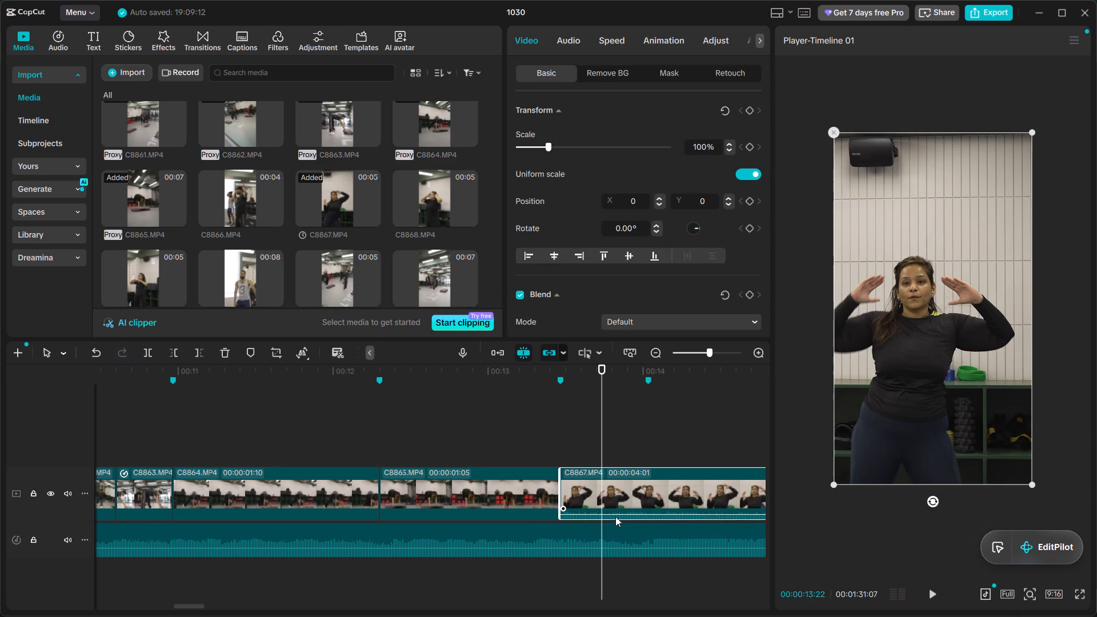
pyautogui.moveTo(615, 514); pyautogui.dragTo(624, 552)
# Play C8867.MP4 from near its start and split it at the beat marker at 00:00:14:01.
pyautogui.keyDown('alt'); pyautogui.scroll(-2, 616, 494); pyautogui.keyUp('alt')
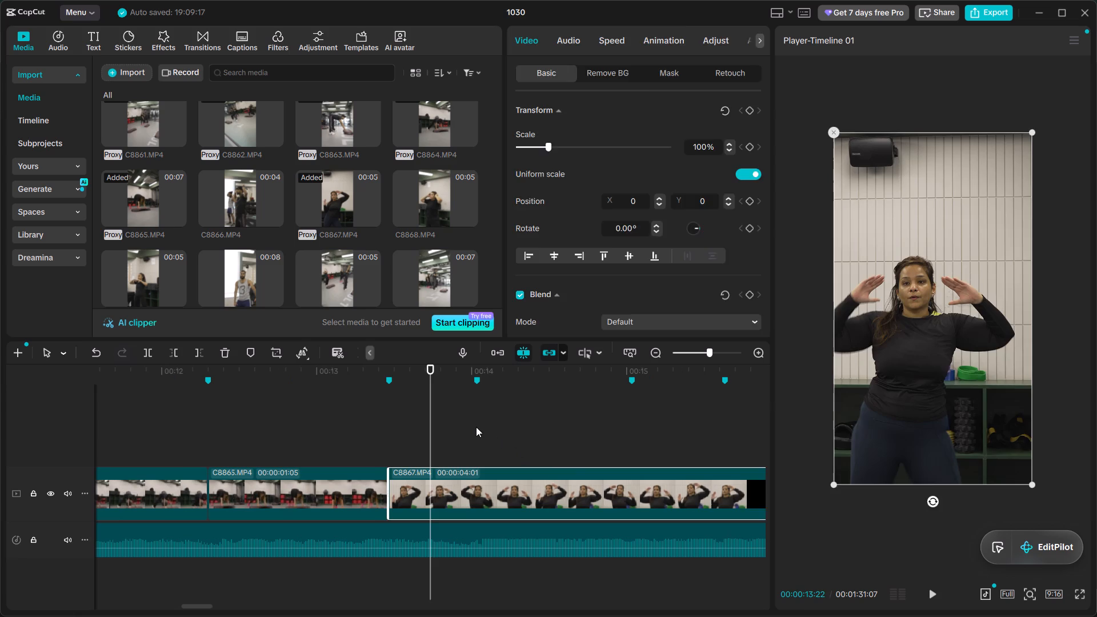
pyautogui.click(476, 427)
pyautogui.click(393, 425)
pyautogui.press('space')
pyautogui.press('space')
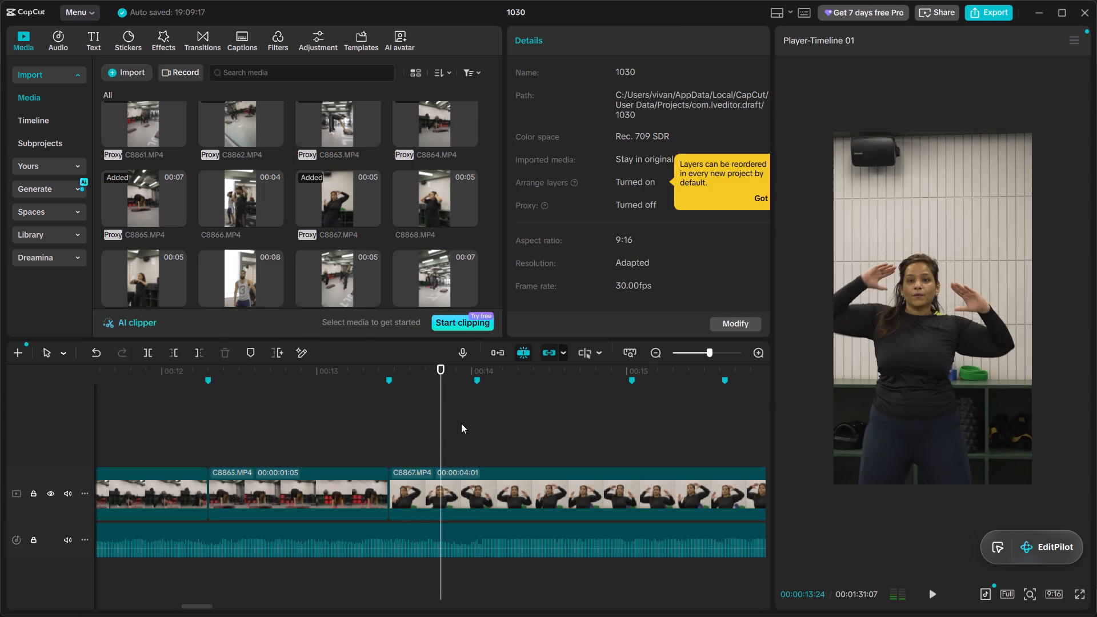
pyautogui.press('space')
pyautogui.click(479, 419)
pyautogui.keyDown('ctrl'); pyautogui.click(499, 491); pyautogui.keyUp('ctrl')
pyautogui.hotkey('ctrl', 'b')
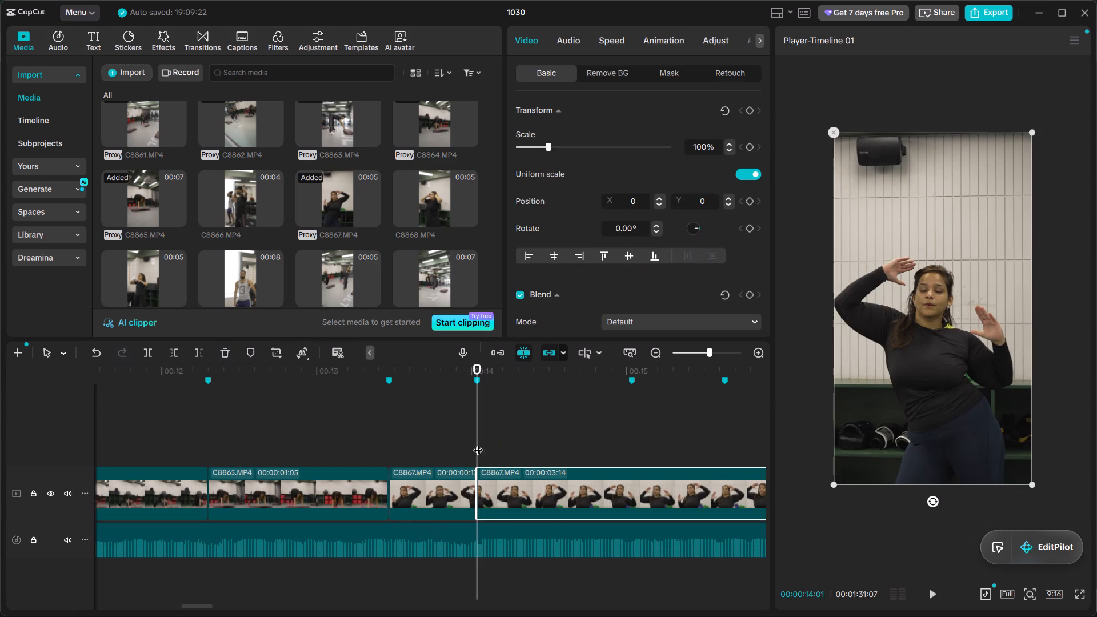
# Delete the part of C8867.MP4 that follows the split at 00:00:14:01.
pyautogui.press('BackSpace')
# Preview C8868.MP4 and add it to the main track right after C8867.MP4 at 00:00:14:01.
pyautogui.click(421, 192)
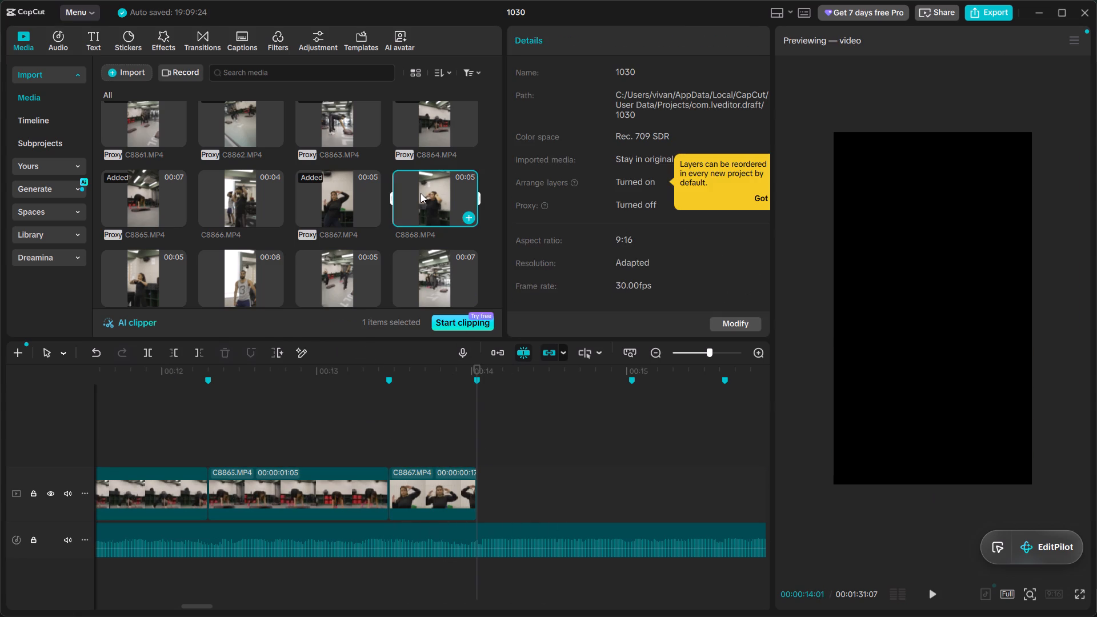
pyautogui.scroll(-1, 419, 195)
pyautogui.moveTo(437, 137); pyautogui.dragTo(491, 491)
pyautogui.moveTo(525, 490); pyautogui.dragTo(506, 487)
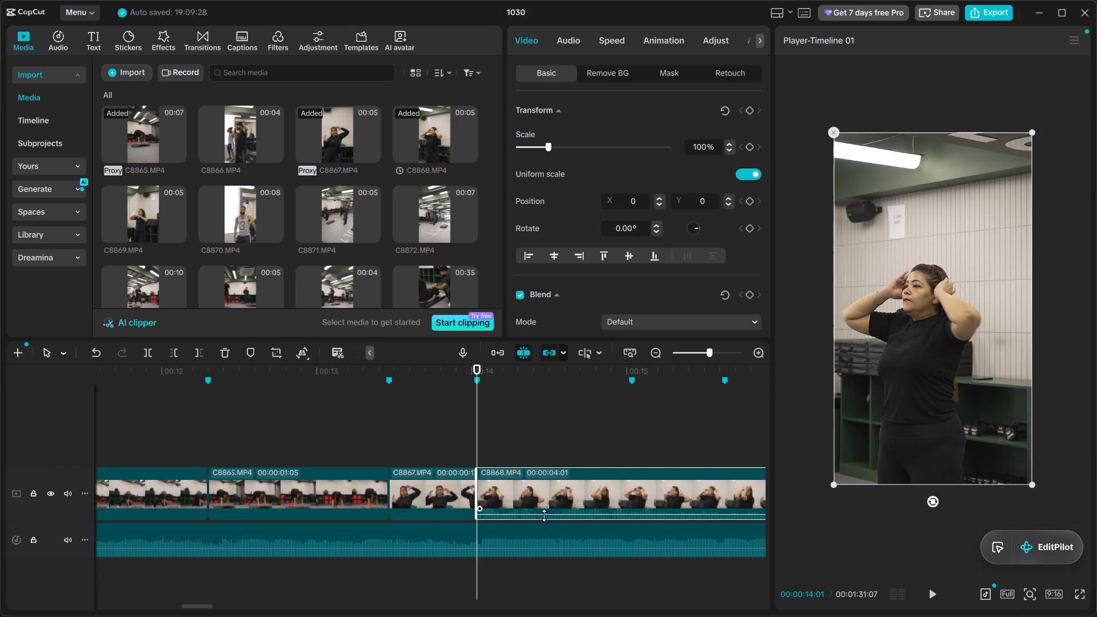
# Lower the volume of C8868.MP4's own audio all the way down.
pyautogui.moveTo(543, 515); pyautogui.dragTo(542, 540)
# Check the cut into C8868.MP4, trim about one second off its start, and move it back against C8867.MP4 at 00:00:14:01.
pyautogui.click(463, 455)
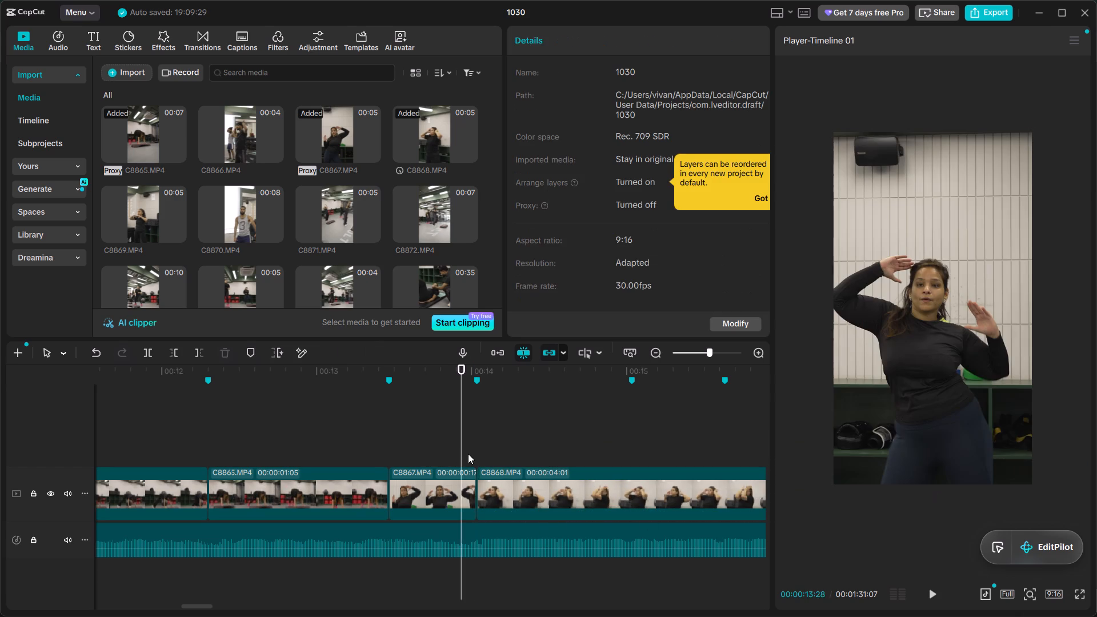
pyautogui.click(469, 453)
pyautogui.moveTo(465, 443); pyautogui.dragTo(456, 442)
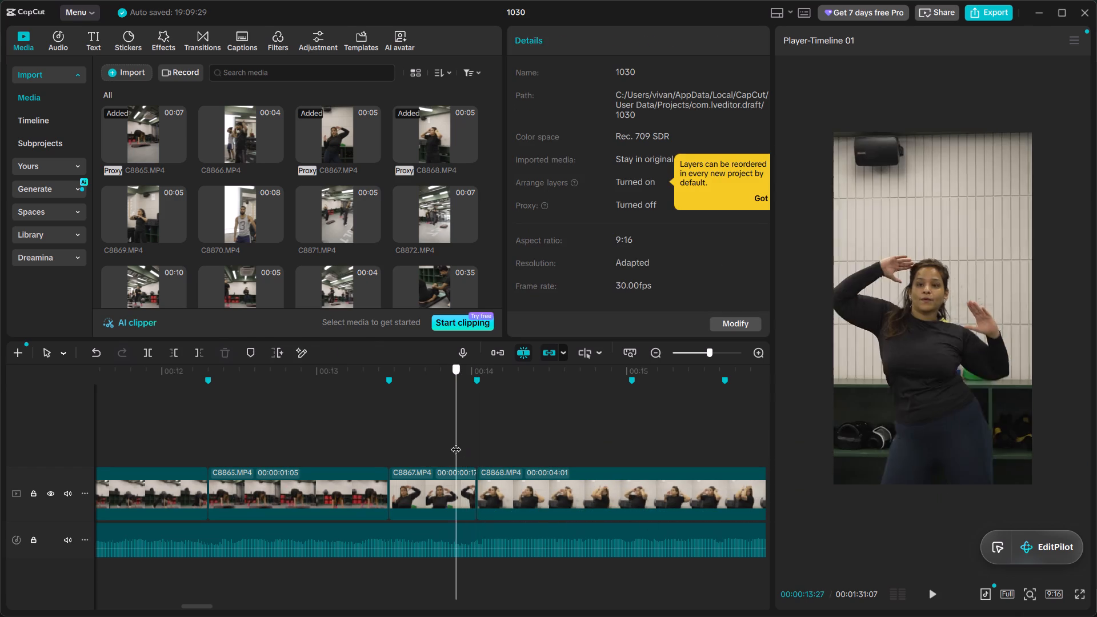
pyautogui.moveTo(456, 442); pyautogui.dragTo(498, 460)
pyautogui.click(502, 482)
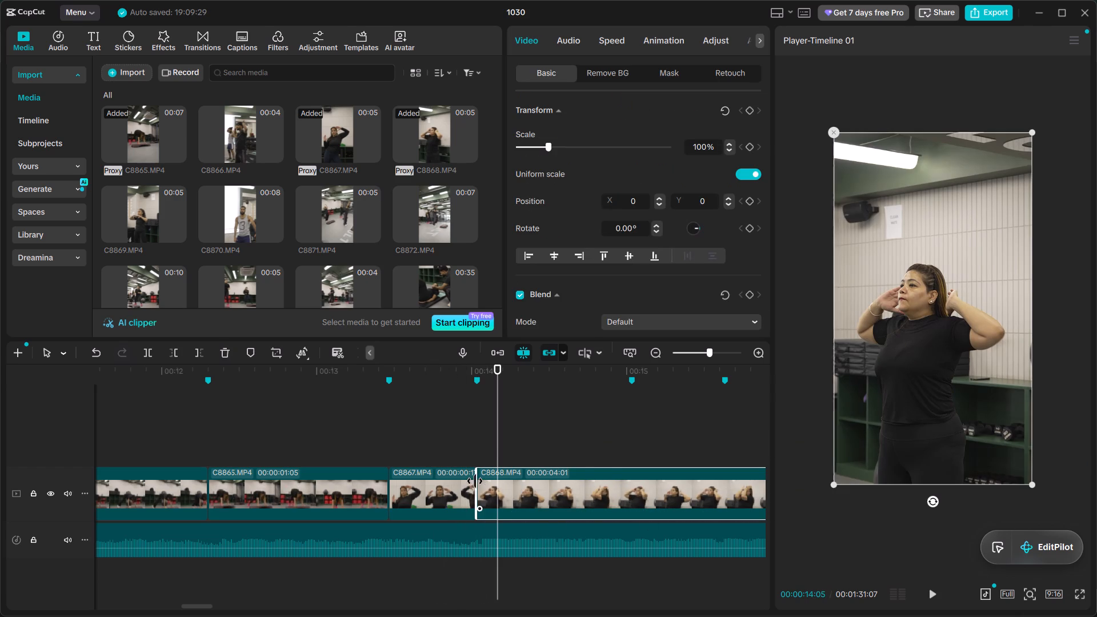
pyautogui.moveTo(475, 481); pyautogui.dragTo(631, 482)
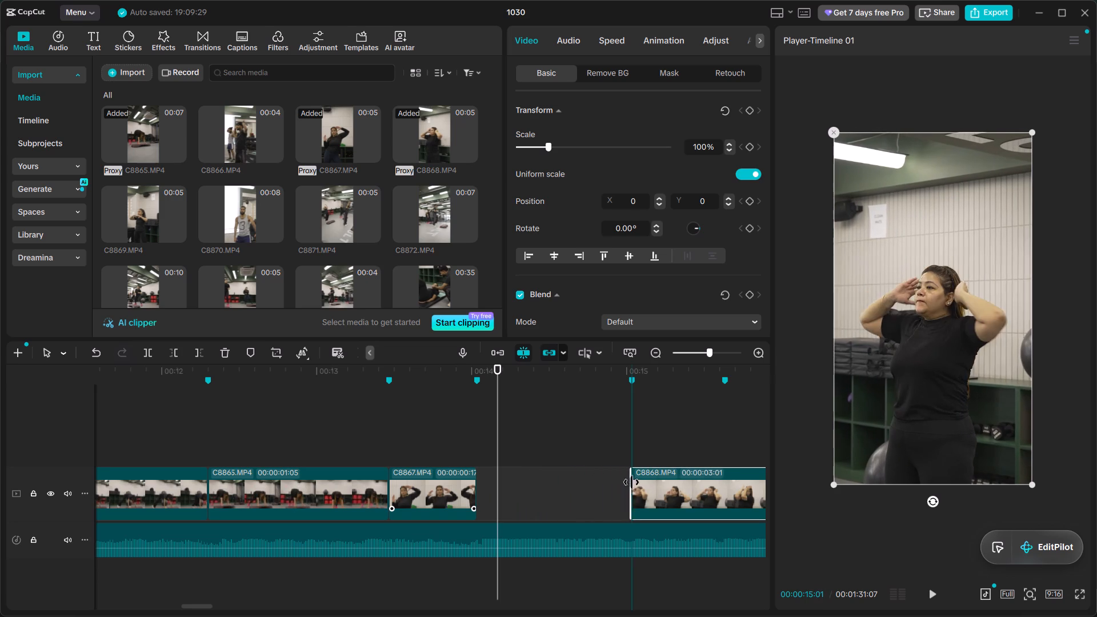
pyautogui.moveTo(631, 482); pyautogui.dragTo(640, 483)
pyautogui.moveTo(683, 496); pyautogui.dragTo(541, 492)
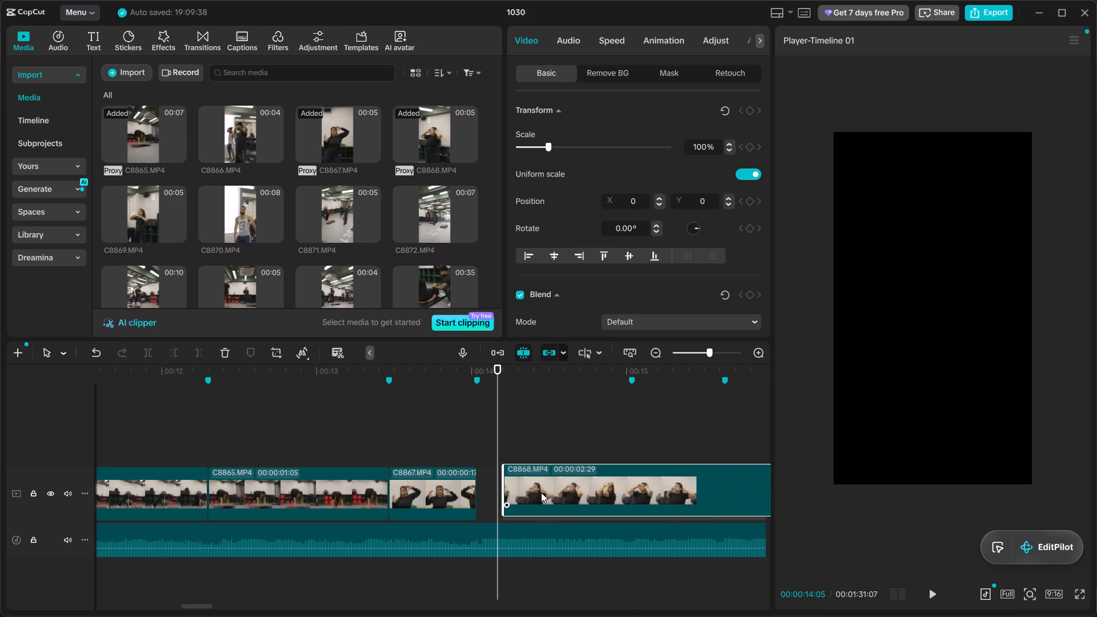
pyautogui.moveTo(541, 492); pyautogui.dragTo(522, 488)
# Play from C8867.MP4 into C8868.MP4, split C8868.MP4 at the beat marker at 00:00:15:01, and delete the remainder.
pyautogui.click(438, 422)
pyautogui.click(403, 429)
pyautogui.press('space')
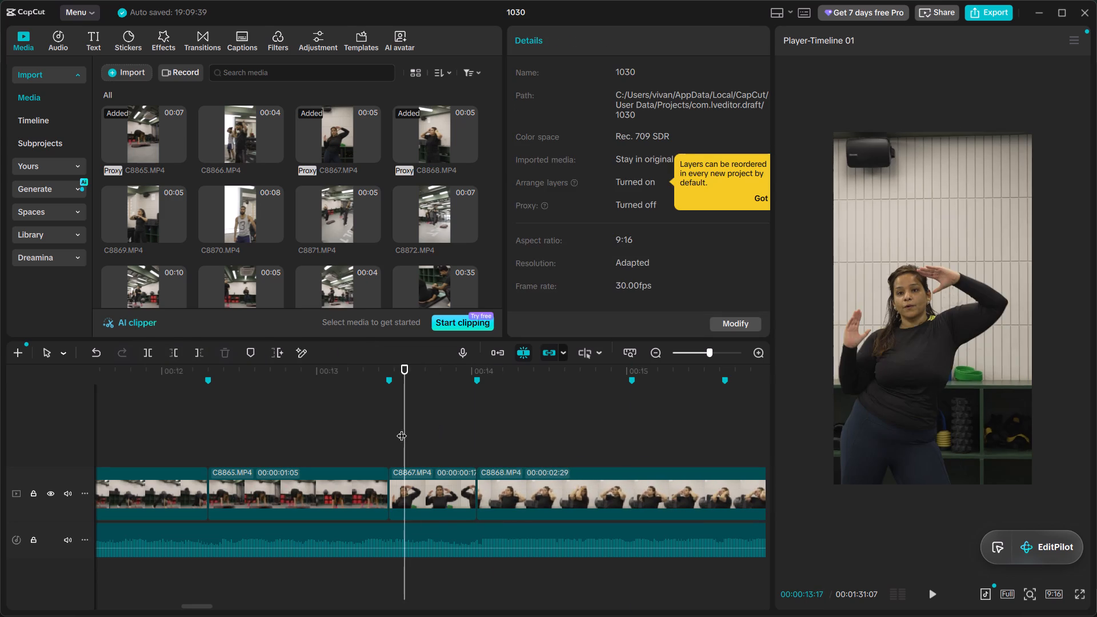
pyautogui.keyDown('alt'); pyautogui.scroll(-2, 427, 439); pyautogui.keyUp('alt')
pyautogui.press('space')
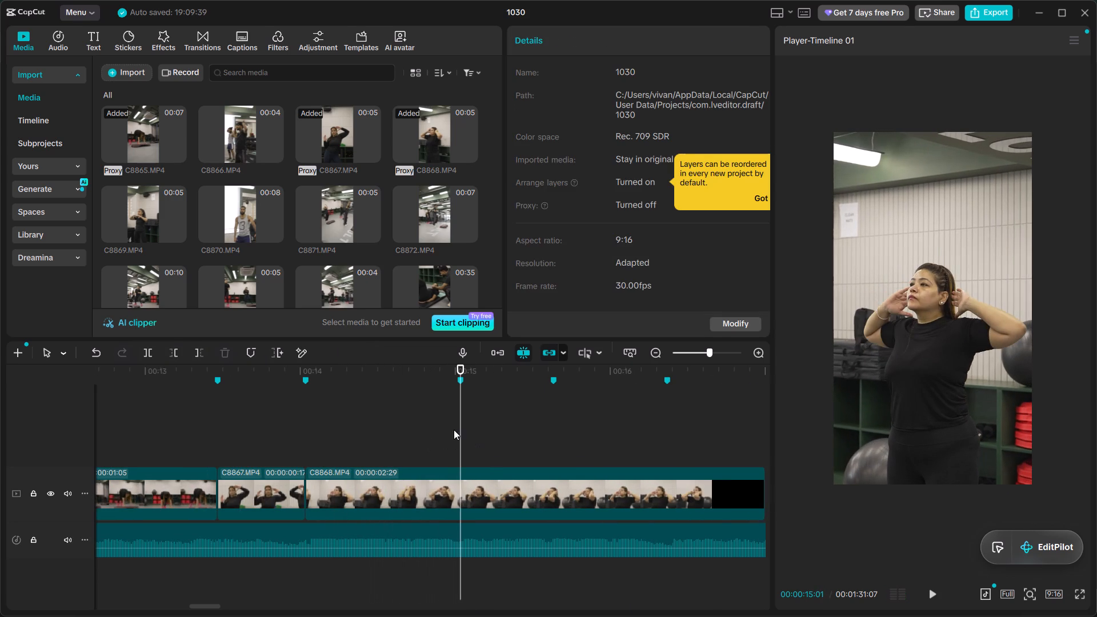
pyautogui.click(454, 430)
pyautogui.click(459, 431)
pyautogui.keyDown('ctrl'); pyautogui.click(472, 494); pyautogui.keyUp('ctrl')
pyautogui.hotkey('ctrl', 'b')
pyautogui.press('BackSpace')
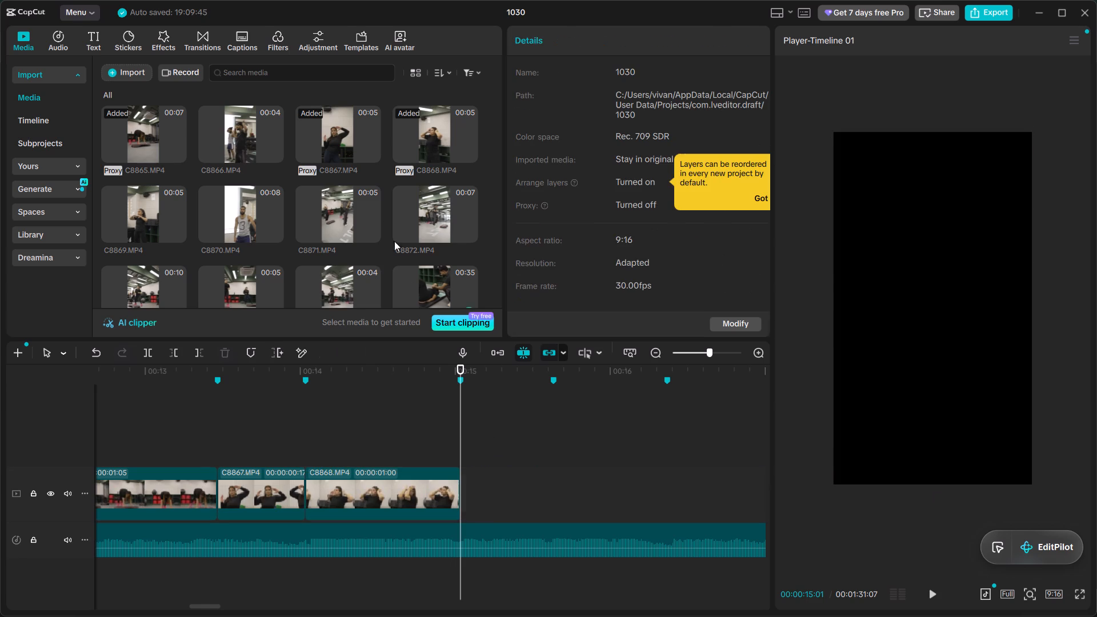
# Preview C8869.MP4, add it to the main track right after C8868.MP4 at 00:00:15:01, and check its opening frames.
pyautogui.click(143, 226)
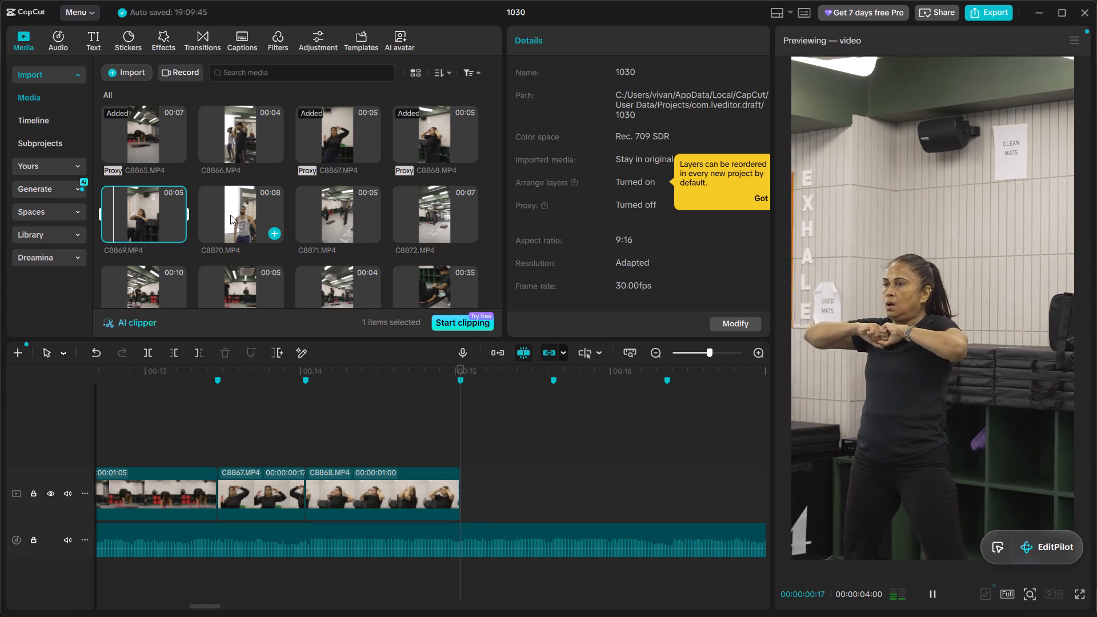
pyautogui.moveTo(137, 210); pyautogui.dragTo(460, 496)
pyautogui.click(527, 440)
pyautogui.moveTo(527, 440); pyautogui.dragTo(469, 428)
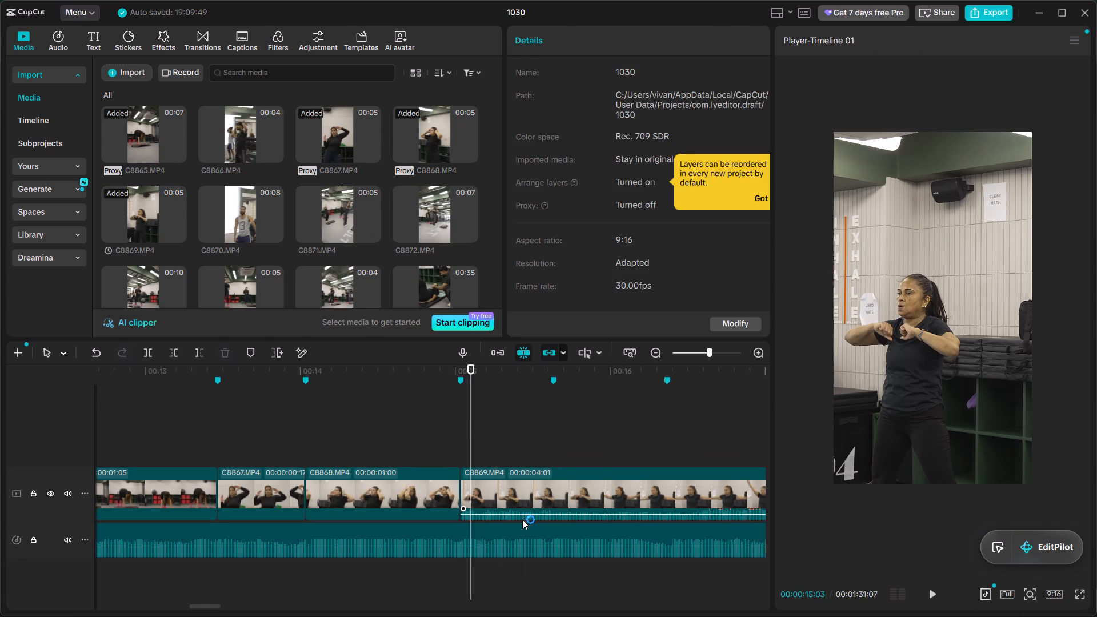
# Lower the volume of C8869.MP4's own audio all the way down.
pyautogui.moveTo(514, 515); pyautogui.dragTo(509, 570)
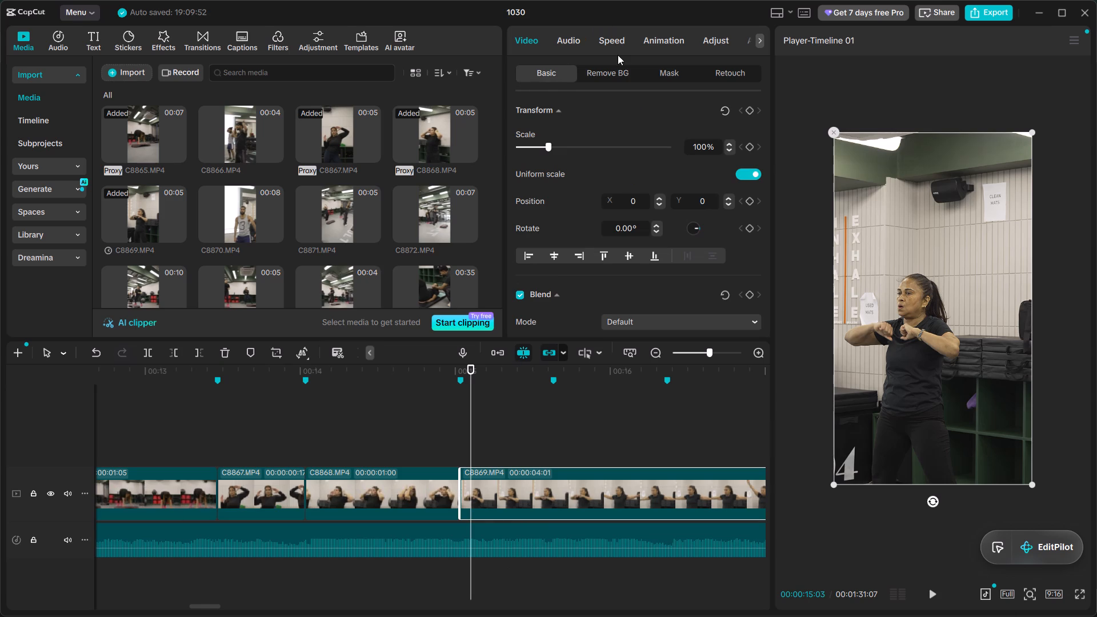
# Apply a Custom speed curve to C8869.MP4, raise its starting point towards 10x, and play the clip to check the ramp.
pyautogui.click(615, 55)
pyautogui.click(621, 39)
pyautogui.click(561, 79)
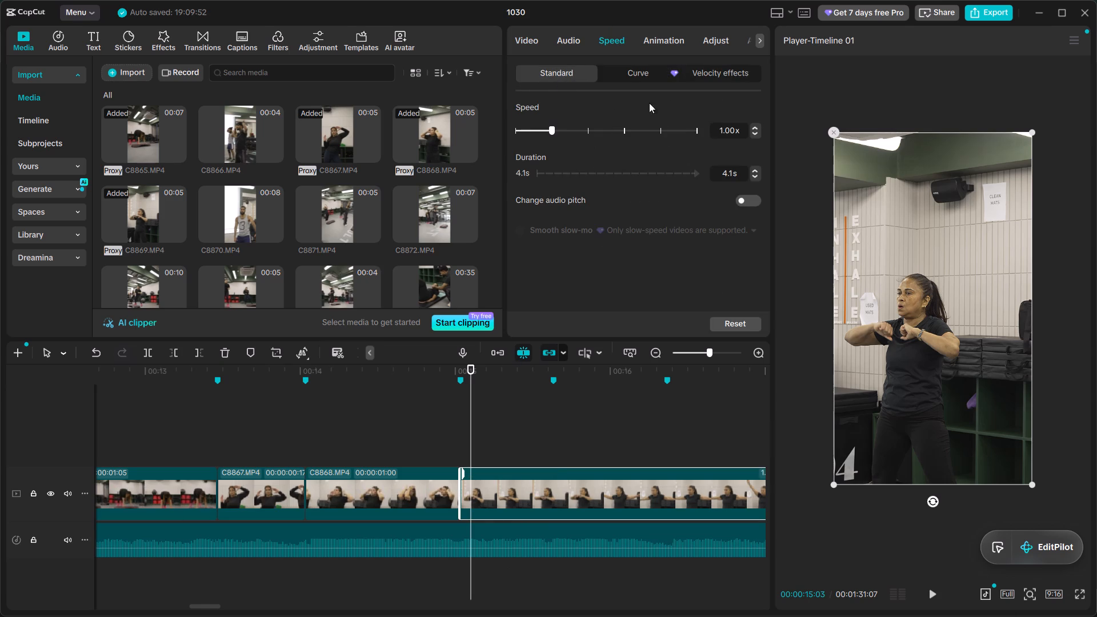
pyautogui.click(648, 75)
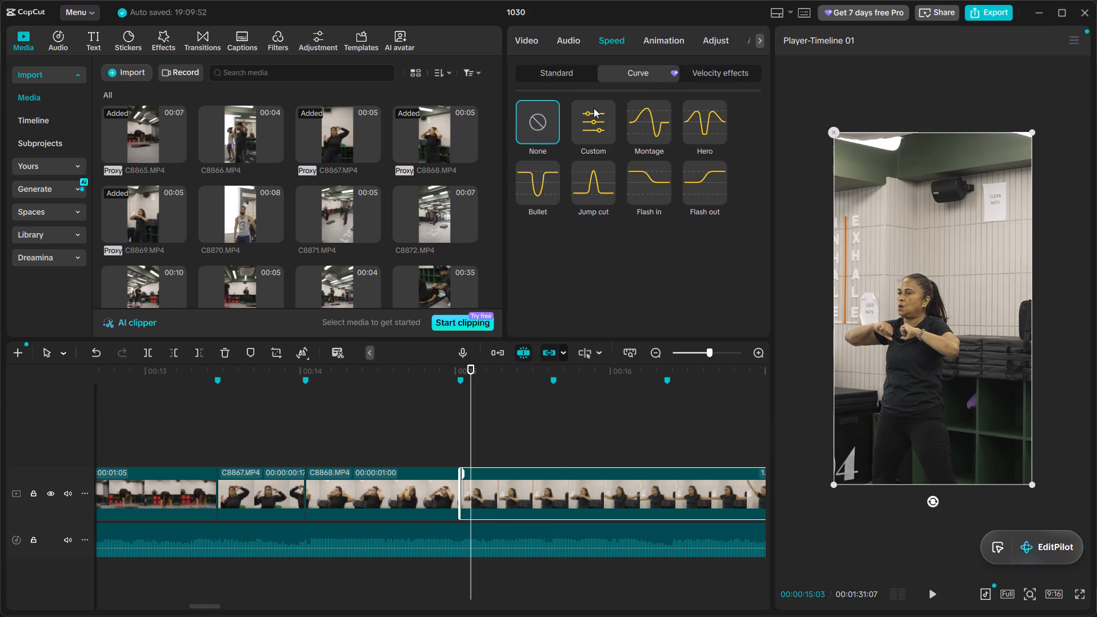
pyautogui.click(594, 108)
pyautogui.scroll(-1, 519, 297)
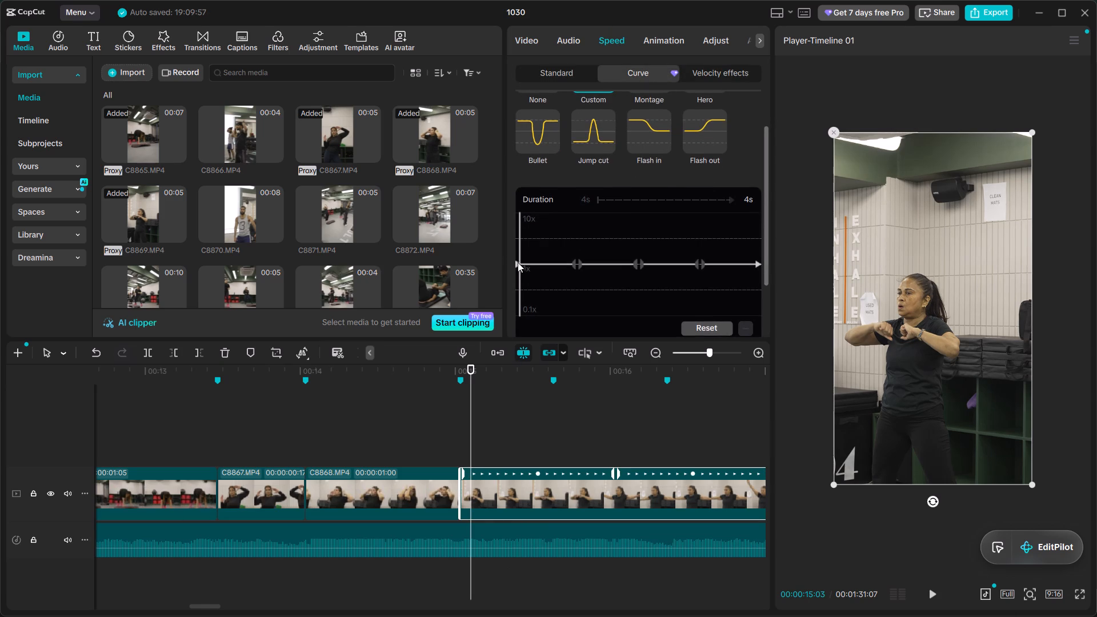
pyautogui.moveTo(518, 265); pyautogui.dragTo(509, 223)
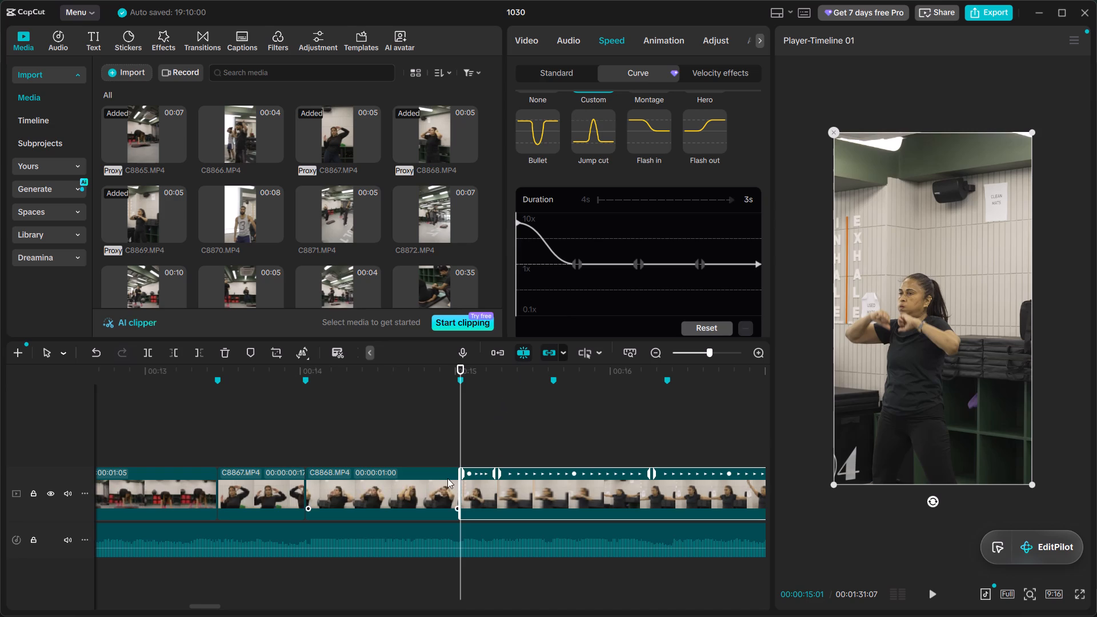
pyautogui.press('space')
pyautogui.press('space')
pyautogui.press('space')
pyautogui.click(552, 407)
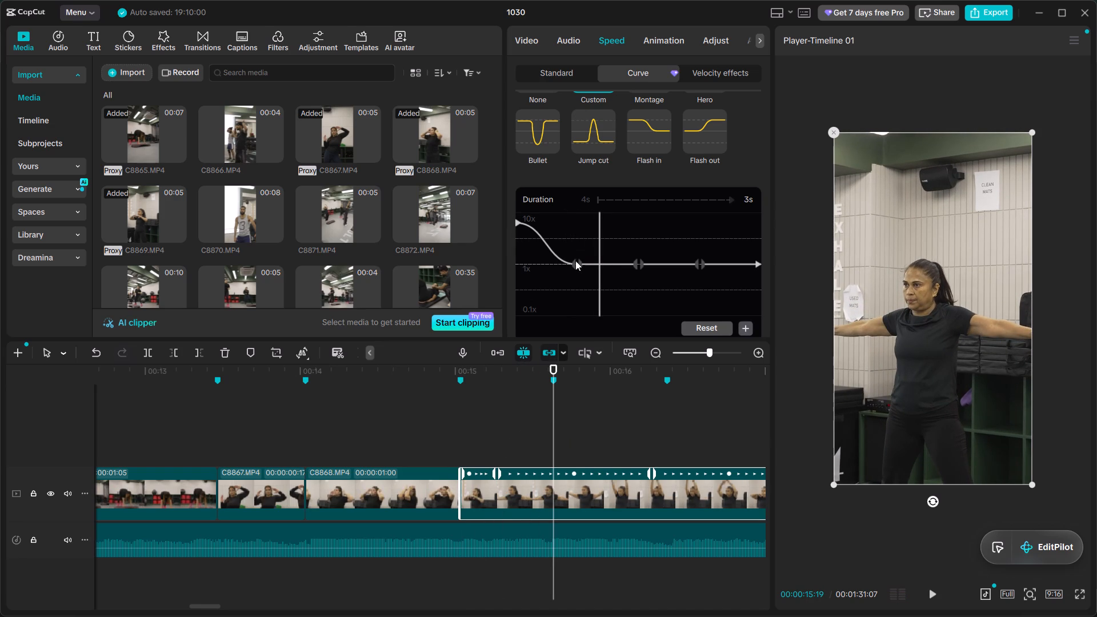
# Lower the second point of C8869.MP4's speed curve below 1x and play the clip to check the slowdown.
pyautogui.moveTo(578, 263); pyautogui.dragTo(579, 279)
pyautogui.moveTo(572, 260); pyautogui.dragTo(572, 272)
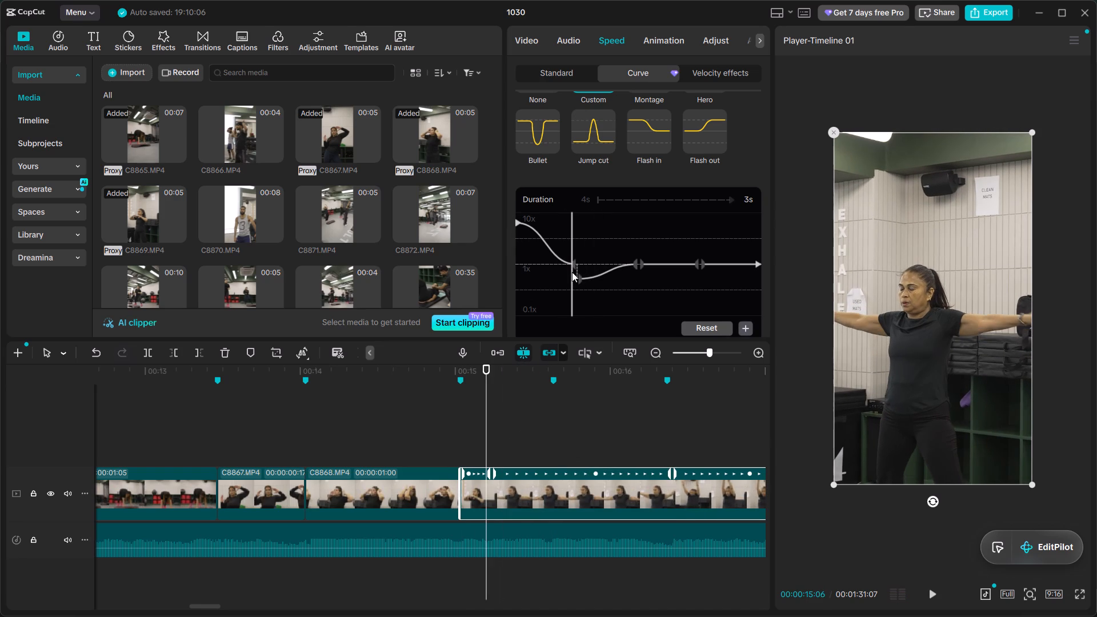
pyautogui.moveTo(572, 272); pyautogui.dragTo(575, 275)
pyautogui.moveTo(574, 263); pyautogui.dragTo(574, 278)
pyautogui.moveTo(572, 292); pyautogui.dragTo(409, 279)
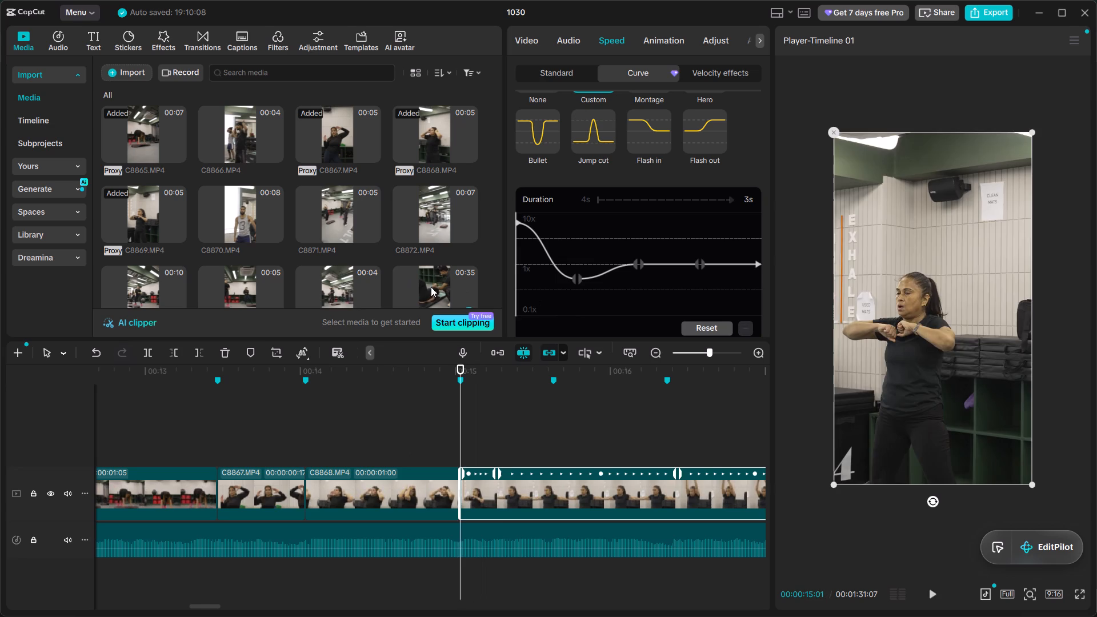
pyautogui.press('space')
pyautogui.press('space')
pyautogui.press('space')
pyautogui.press('space')
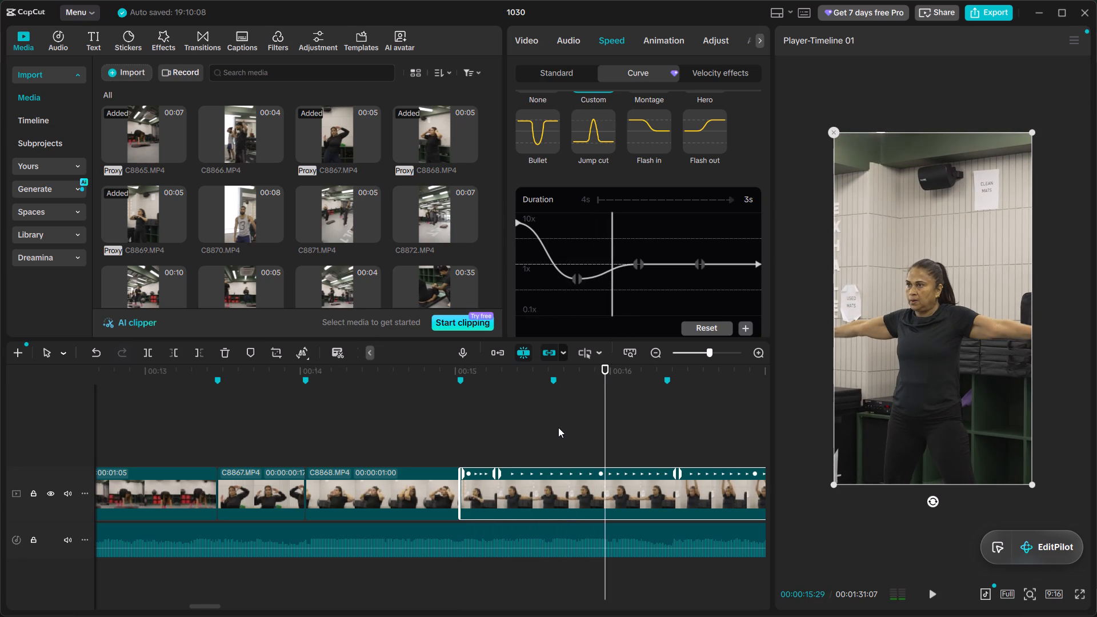
# Split C8869.MP4 at the beat marker at 00:00:15:19 and delete the remainder.
pyautogui.click(558, 427)
pyautogui.click(549, 424)
pyautogui.click(559, 435)
pyautogui.click(556, 442)
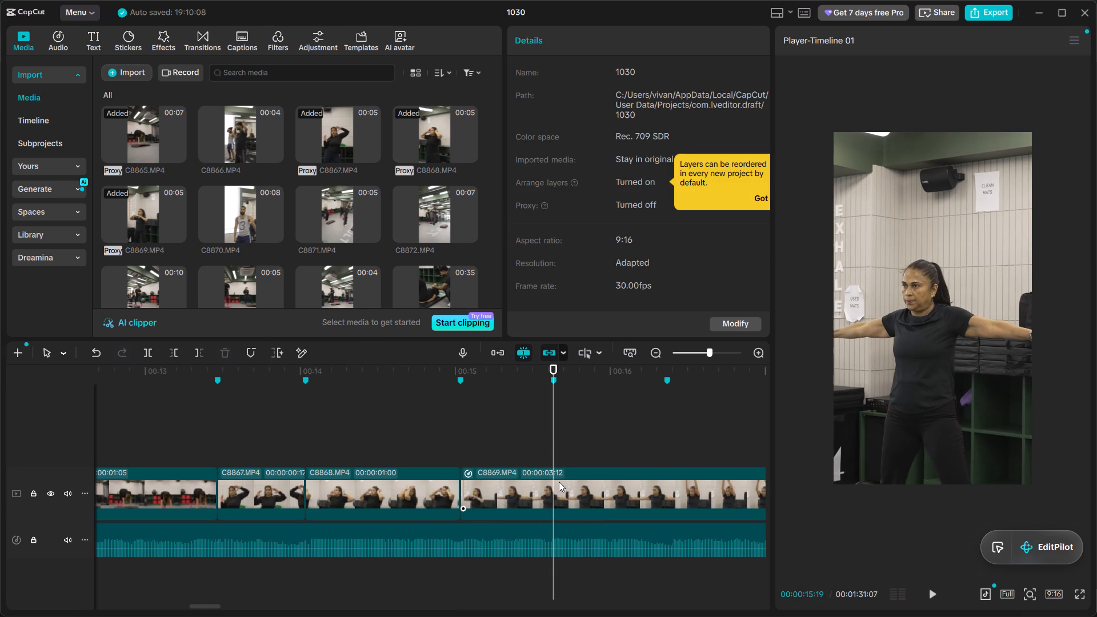
pyautogui.keyDown('ctrl'); pyautogui.click(558, 483); pyautogui.keyUp('ctrl')
pyautogui.hotkey('ctrl', 'b')
pyautogui.press('BackSpace')
# Play from within C8868.MP4 to check the cut into the speed-ramped C8869.MP4.
pyautogui.click(363, 412)
pyautogui.press('space')
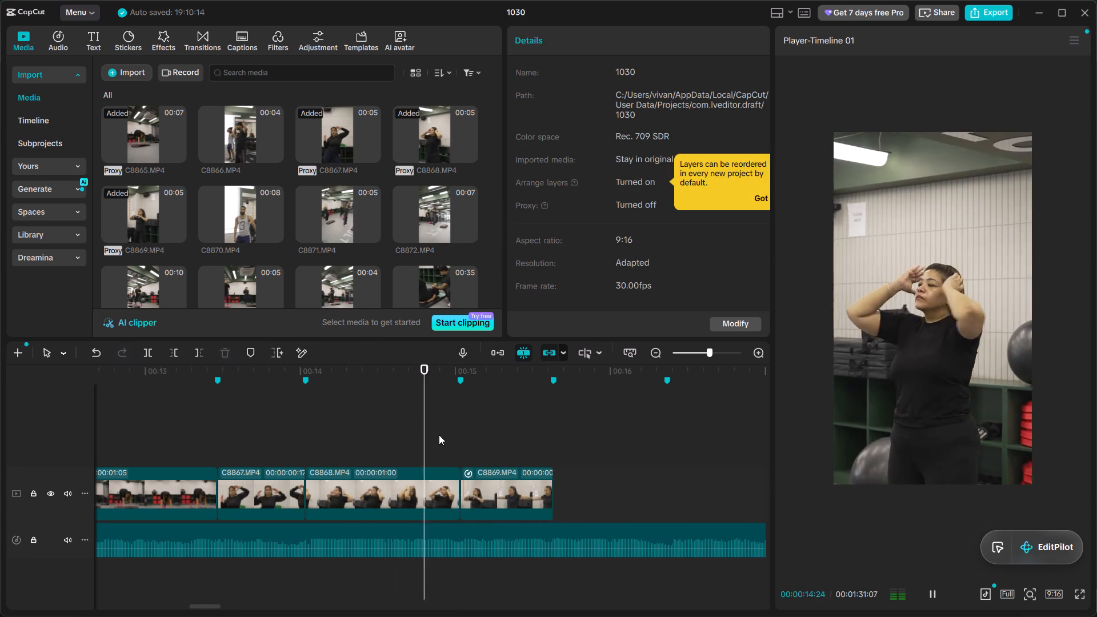
pyautogui.keyDown('alt'); pyautogui.scroll(-3, 439, 435); pyautogui.keyUp('alt')
pyautogui.press('space')
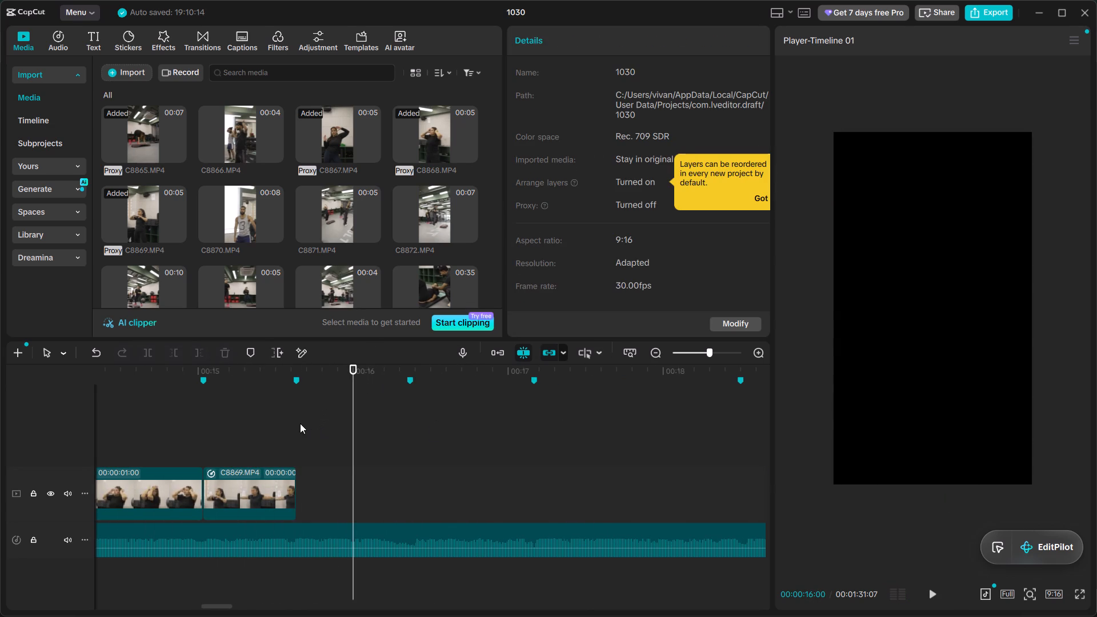
# Preview C8870.MP4, C8871.MP4 and C8874.MP4, and add C8874.MP4 to the main track right after C8869.MP4 at 00:00:15:19.
pyautogui.click(298, 423)
pyautogui.click(248, 195)
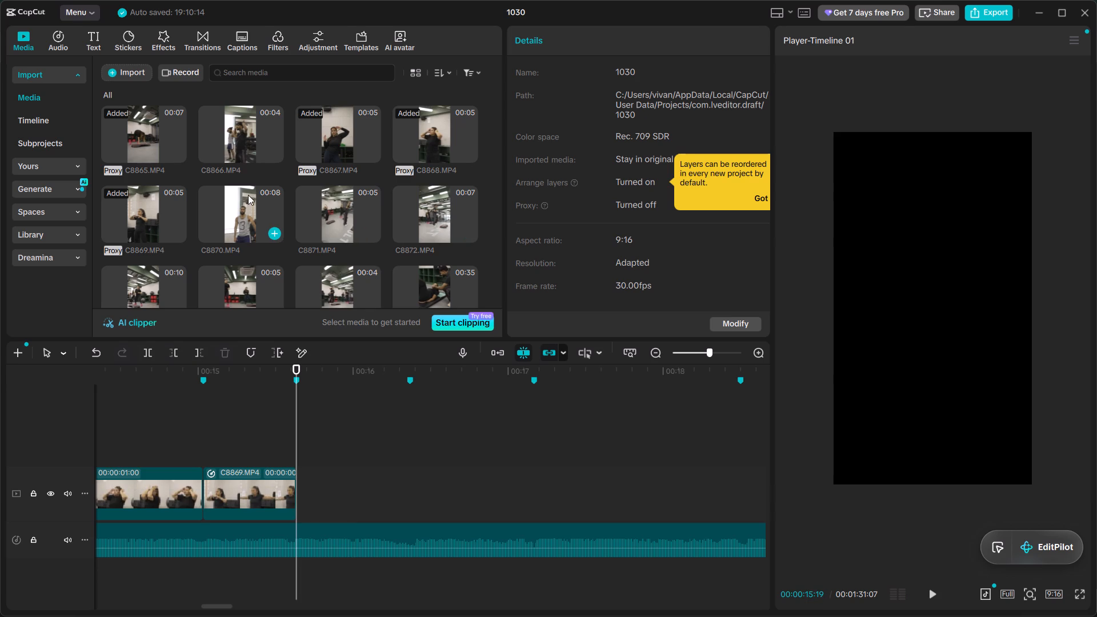
pyautogui.click(324, 209)
pyautogui.scroll(-1, 366, 224)
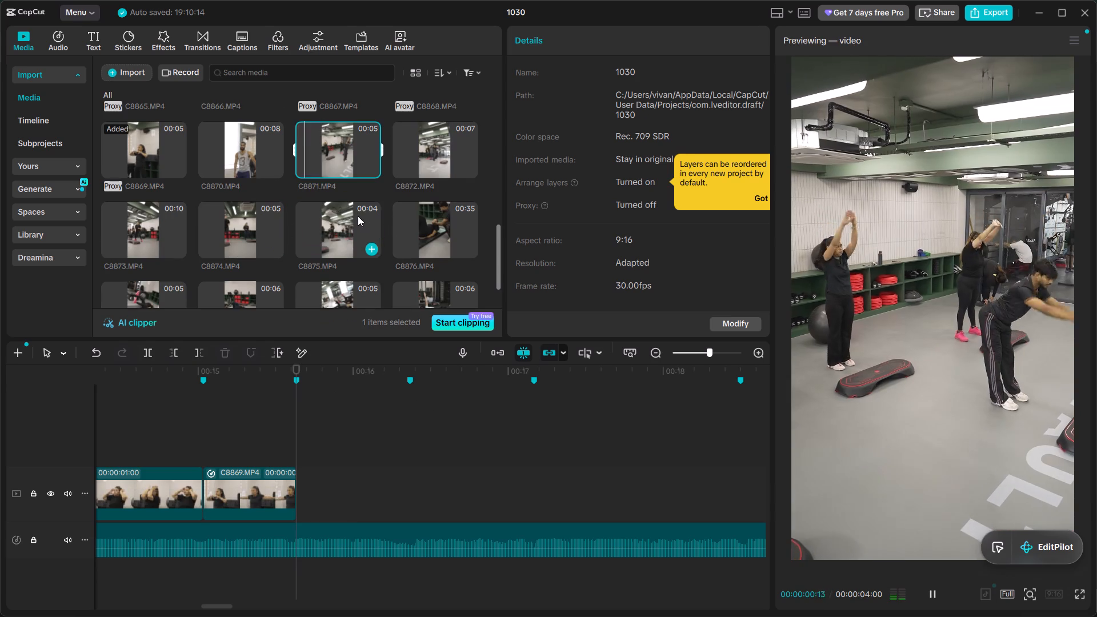
pyautogui.scroll(-1, 363, 210)
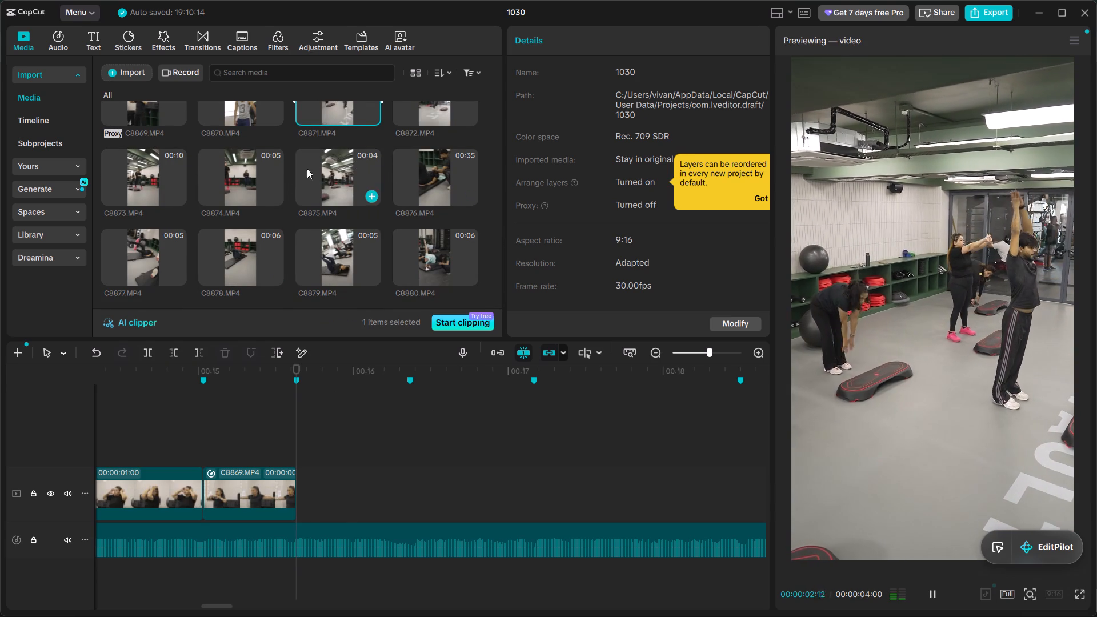
pyautogui.click(233, 161)
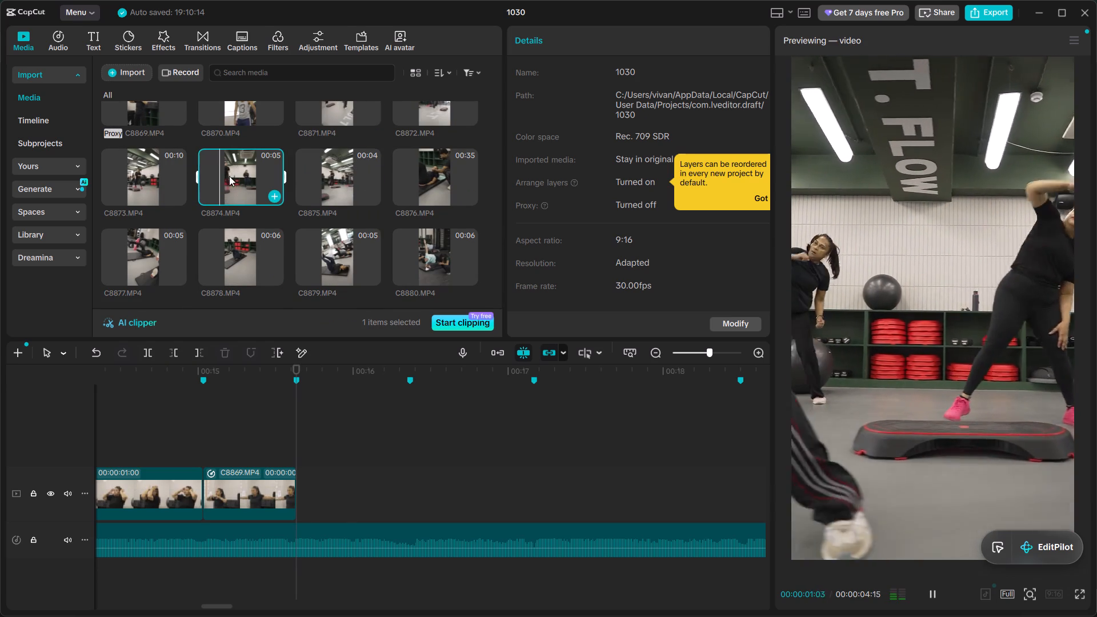
pyautogui.moveTo(233, 174); pyautogui.dragTo(293, 504)
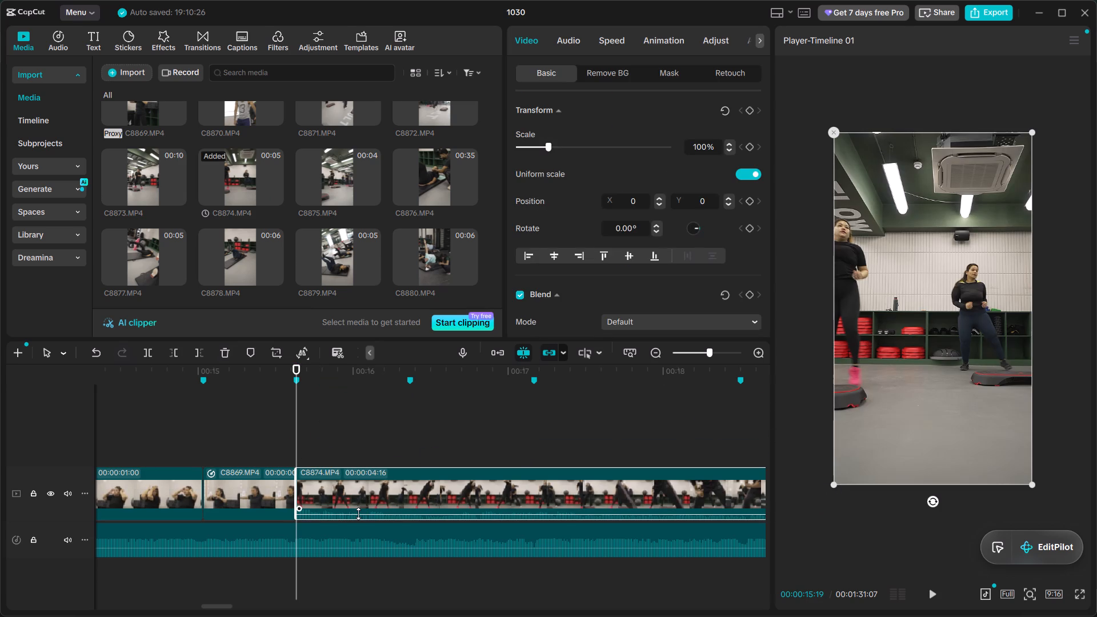
# Lower the volume of C8874.MP4's own audio all the way down.
pyautogui.moveTo(358, 514); pyautogui.dragTo(364, 552)
# Play C8874.MP4 from its start and check its frame at the beat marker at 00:00:16:11.
pyautogui.press('space')
pyautogui.press('space')
pyautogui.press('space')
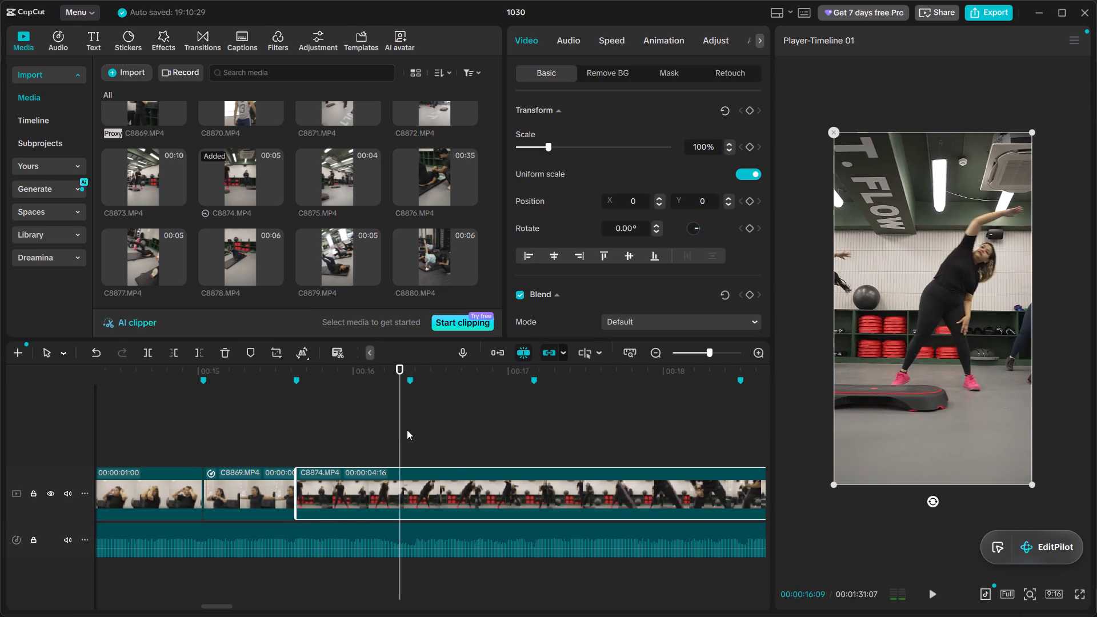
pyautogui.click(414, 432)
pyautogui.click(406, 427)
pyautogui.click(409, 437)
pyautogui.click(435, 519)
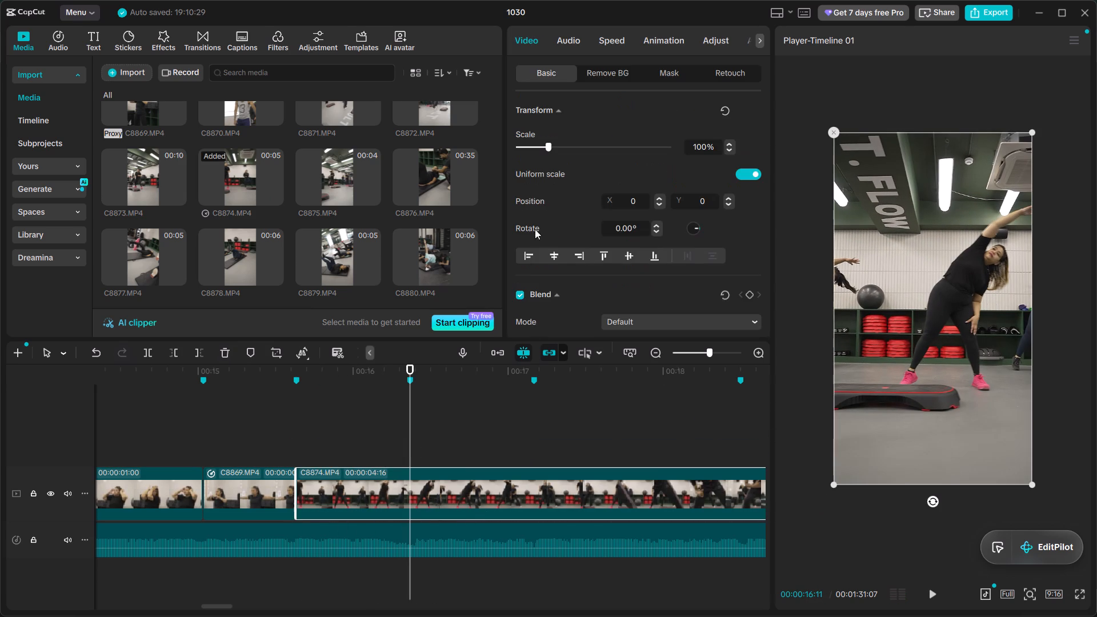
# Apply a Custom speed curve to C8874.MP4, raise its starting point to about 6x, and play the clip to check the ramp.
pyautogui.click(606, 35)
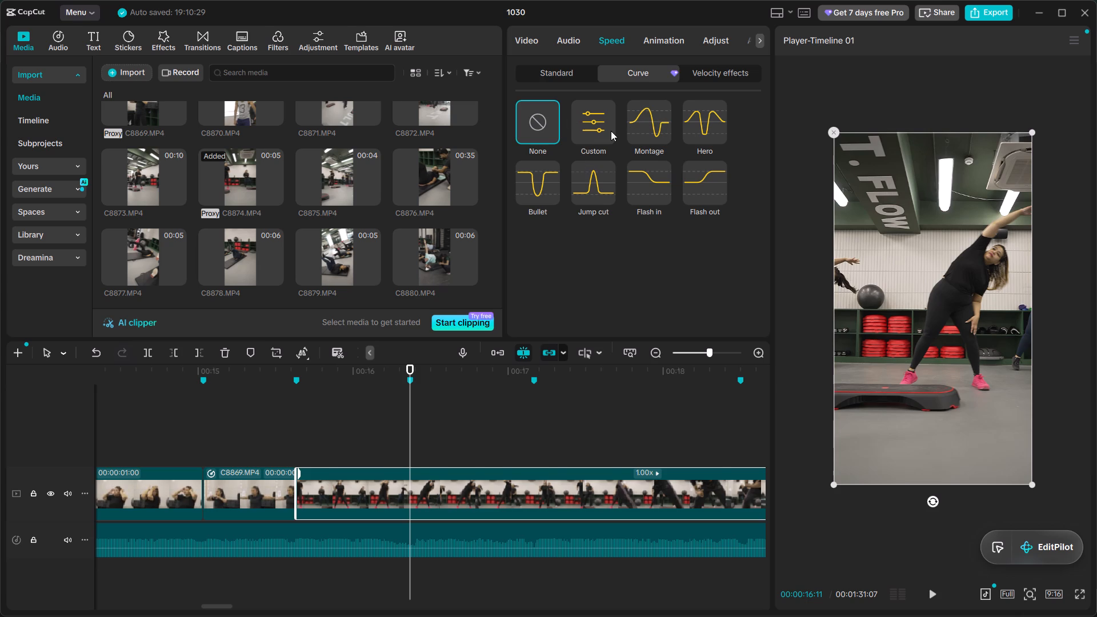
pyautogui.click(611, 131)
pyautogui.moveTo(518, 315); pyautogui.dragTo(512, 276)
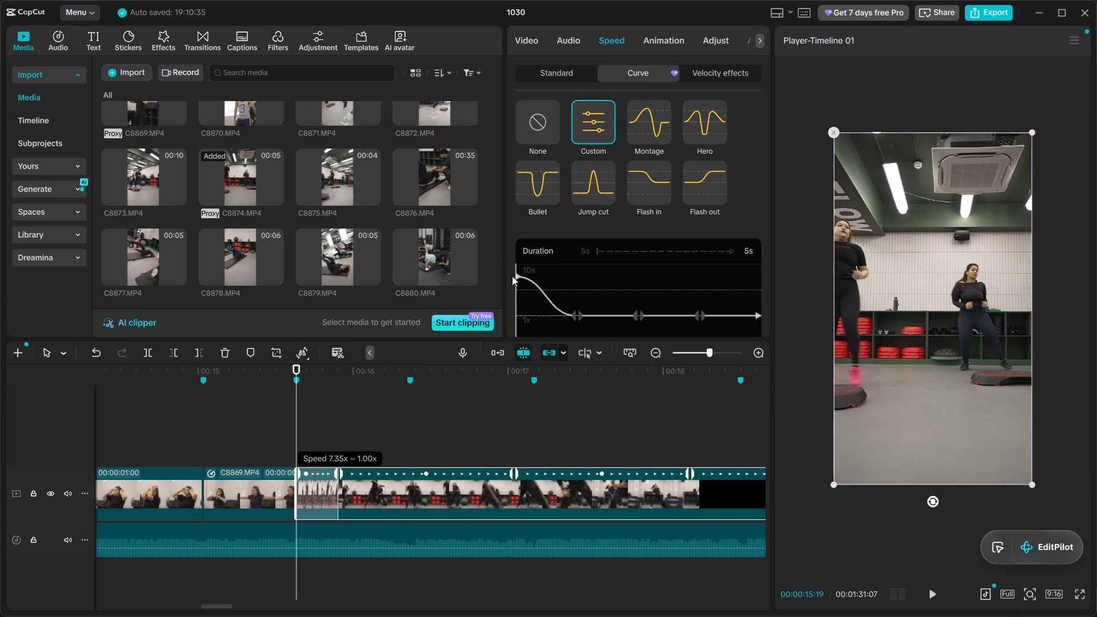
pyautogui.moveTo(512, 276); pyautogui.dragTo(516, 287)
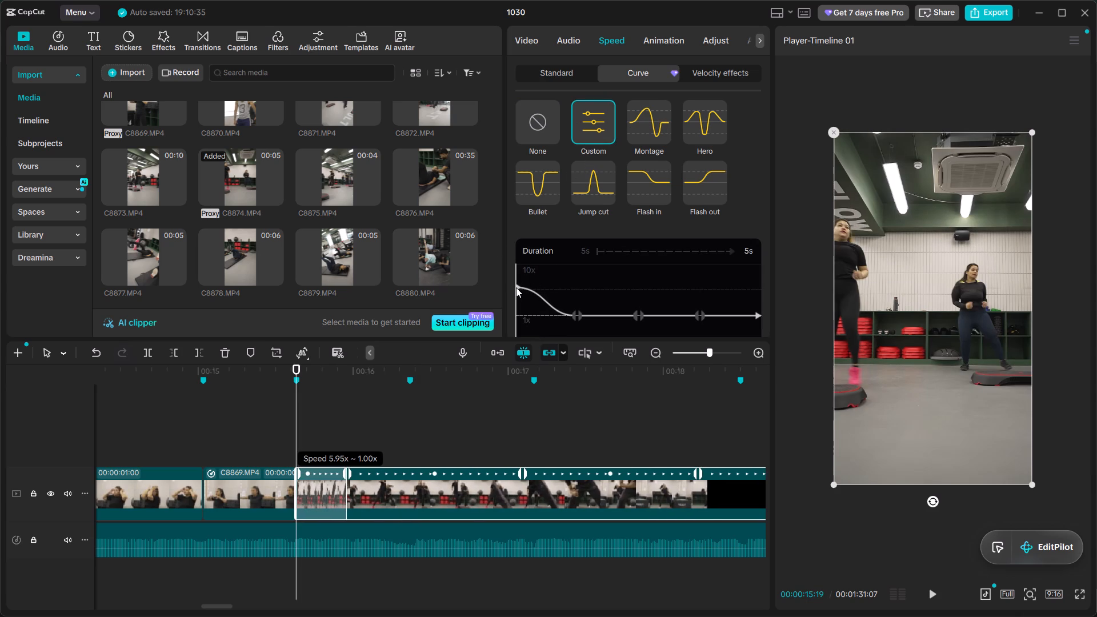
pyautogui.moveTo(516, 287); pyautogui.dragTo(518, 289)
pyautogui.press('space')
pyautogui.press('space')
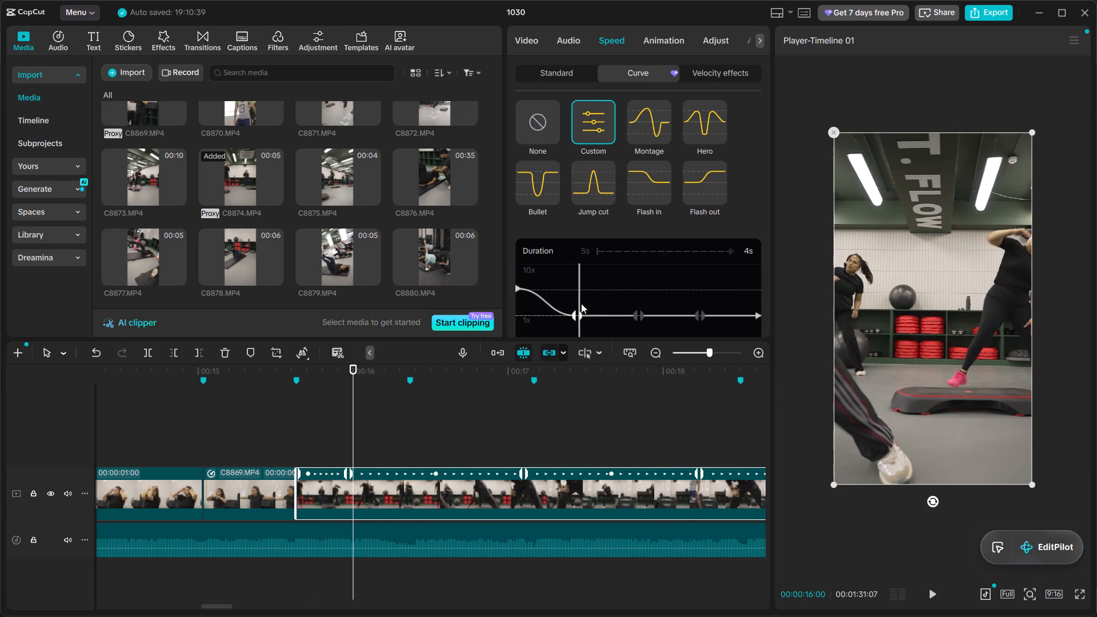
# Move the second and third middle points of C8874.MP4's custom speed curve earlier, close behind the opening ramp, at 1.00x.
pyautogui.press('space')
pyautogui.press('space')
pyautogui.moveTo(640, 315); pyautogui.dragTo(608, 319)
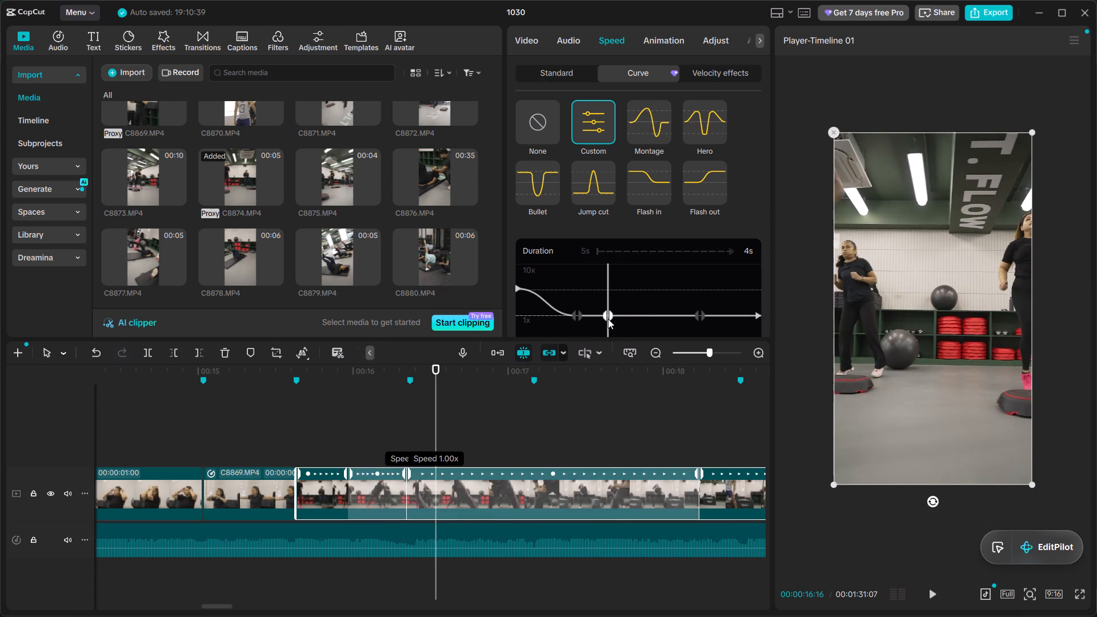
pyautogui.moveTo(608, 319); pyautogui.dragTo(603, 319)
pyautogui.moveTo(700, 312); pyautogui.dragTo(659, 315)
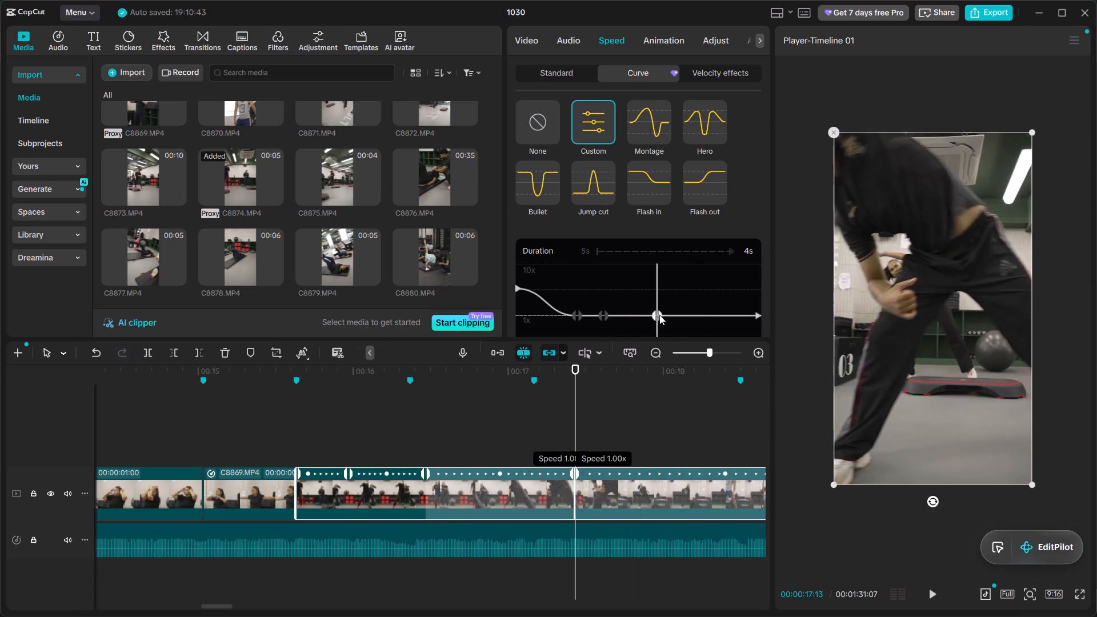
pyautogui.moveTo(659, 315); pyautogui.dragTo(640, 314)
pyautogui.moveTo(622, 315); pyautogui.dragTo(624, 329)
pyautogui.keyDown('shift'); pyautogui.scroll(2, 623, 315); pyautogui.keyUp('shift')
pyautogui.keyDown('shift'); pyautogui.scroll(-1, 623, 315); pyautogui.keyUp('shift')
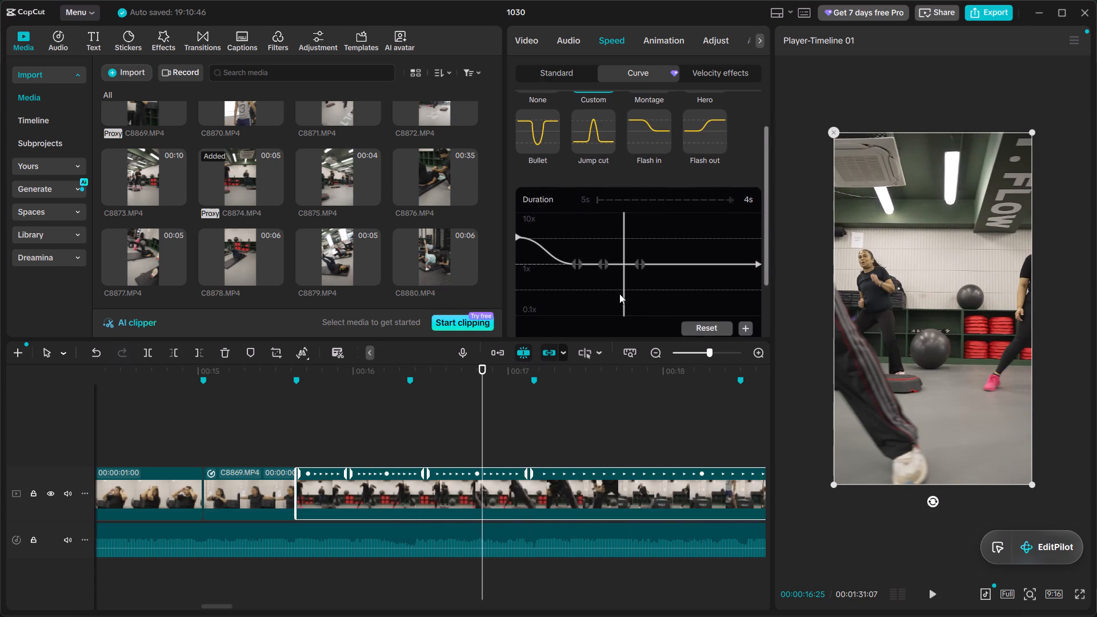
pyautogui.keyDown('ctrl'); pyautogui.scroll(2, 620, 267); pyautogui.keyUp('ctrl')
pyautogui.keyDown('ctrl'); pyautogui.scroll(-1, 620, 268); pyautogui.keyUp('ctrl')
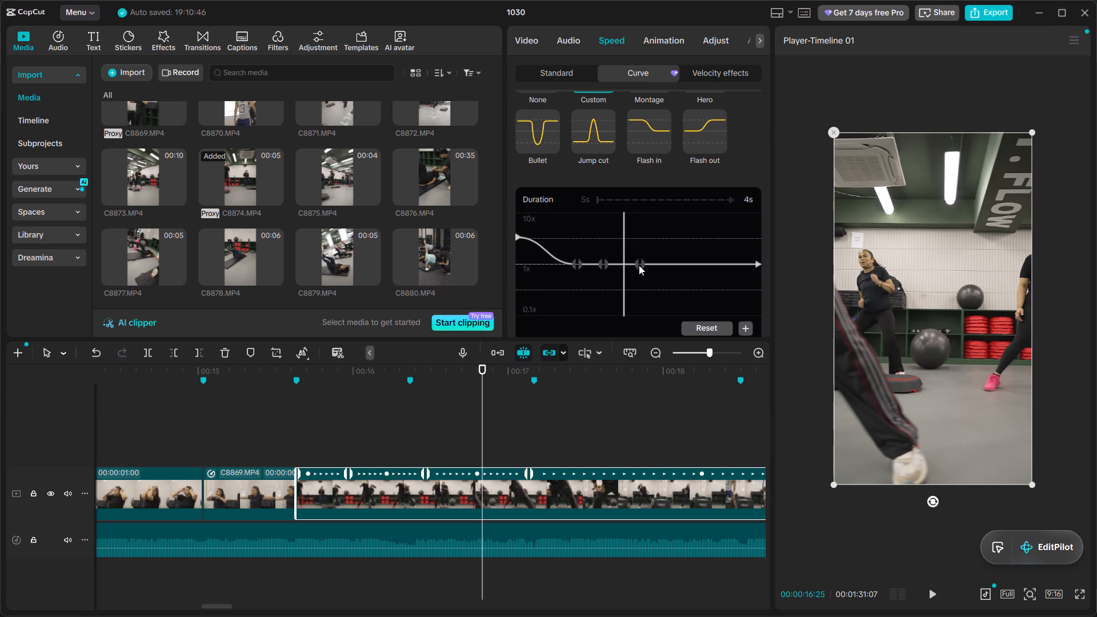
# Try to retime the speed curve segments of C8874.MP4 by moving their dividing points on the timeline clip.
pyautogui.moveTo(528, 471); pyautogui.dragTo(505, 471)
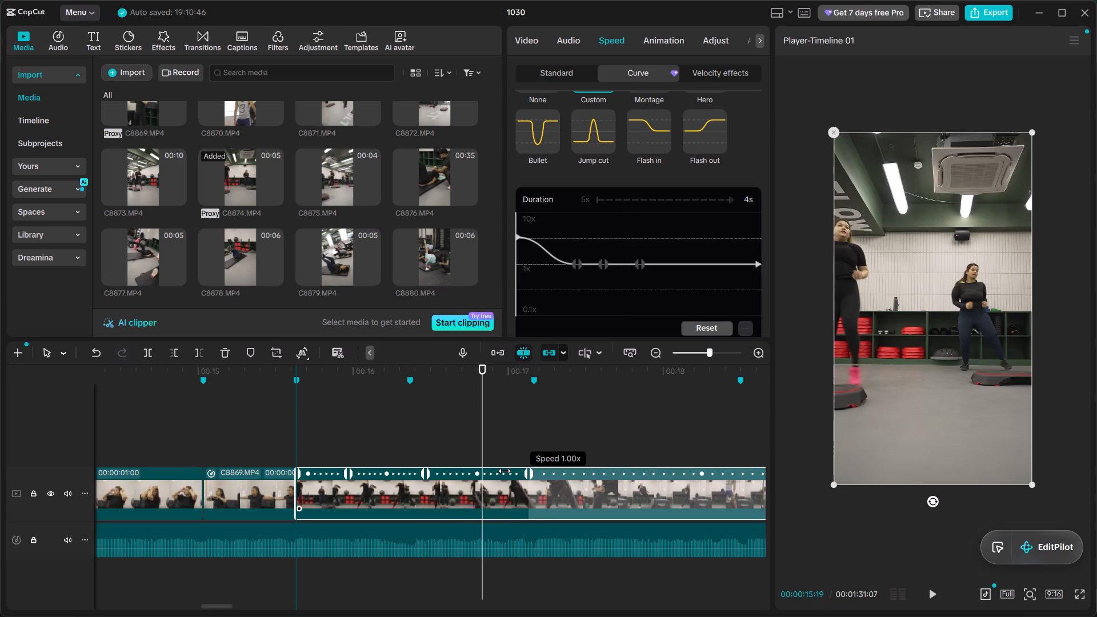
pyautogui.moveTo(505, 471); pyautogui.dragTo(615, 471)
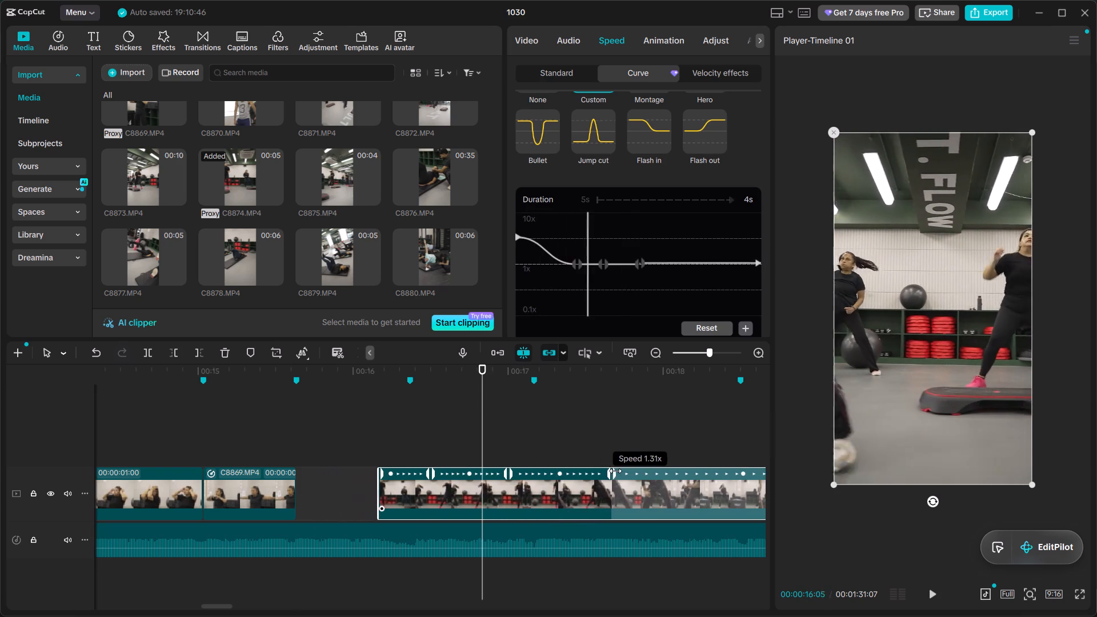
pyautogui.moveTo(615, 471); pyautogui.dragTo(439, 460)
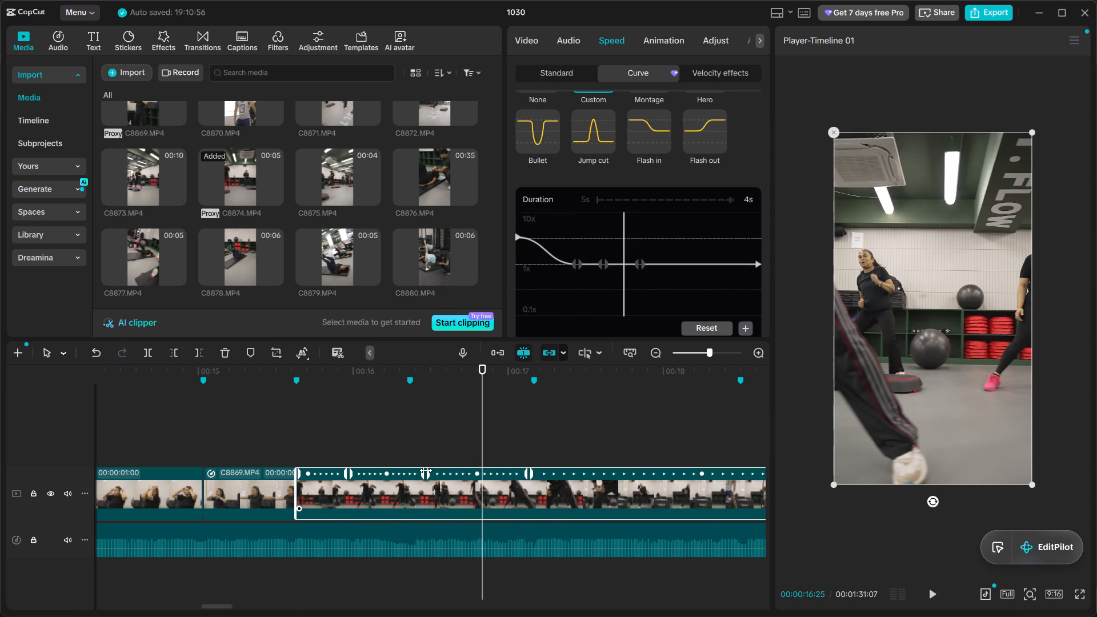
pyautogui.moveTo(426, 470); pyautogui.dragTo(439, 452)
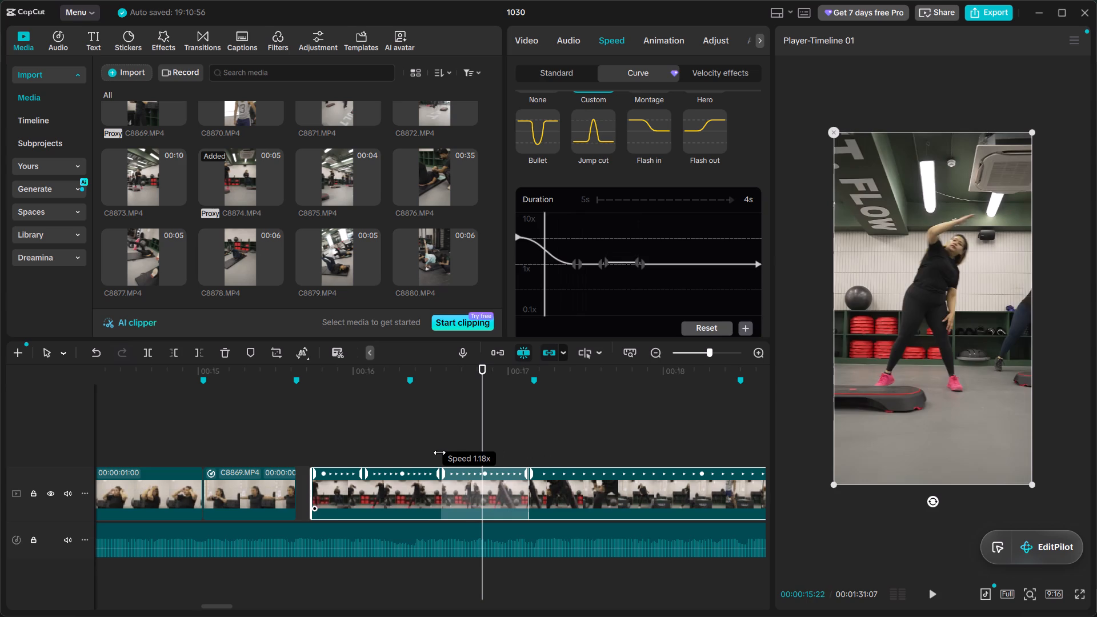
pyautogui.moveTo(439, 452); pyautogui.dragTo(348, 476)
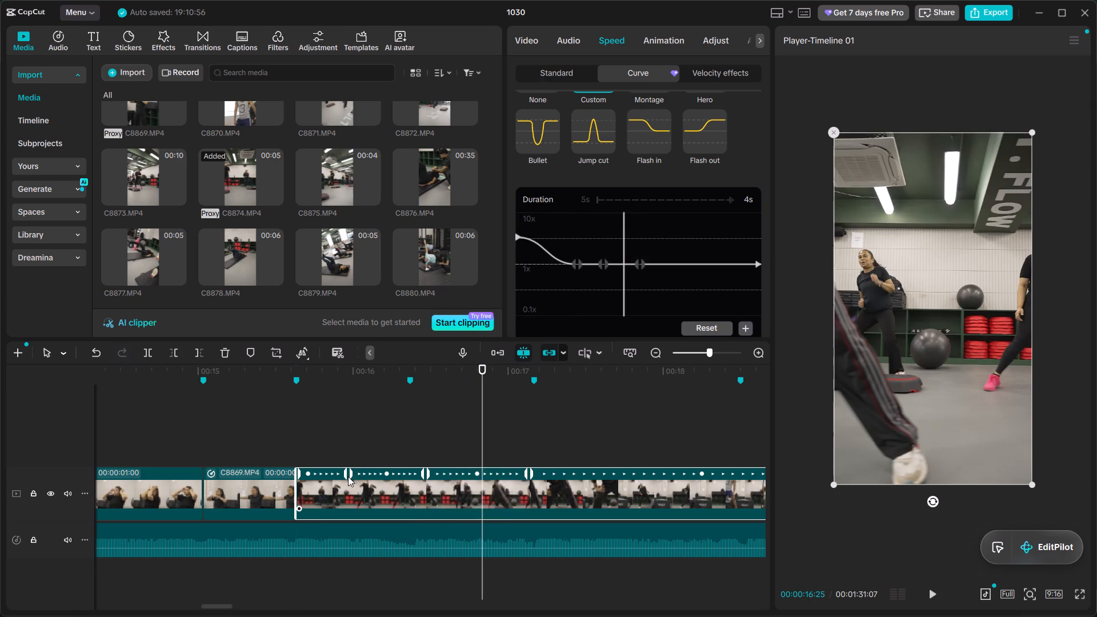
# Play the start of C8874.MP4 to check the ramp, and split the clip at the beat marker at 00:00:16:11.
pyautogui.click(353, 440)
pyautogui.click(311, 431)
pyautogui.press('space')
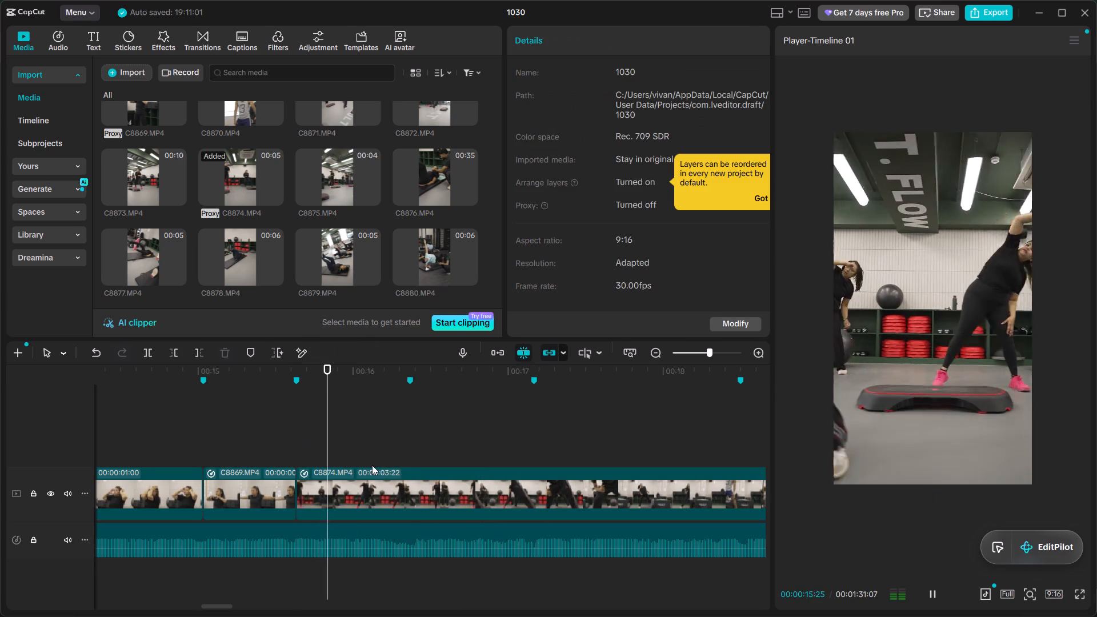
pyautogui.press('space')
pyautogui.click(414, 419)
pyautogui.click(409, 419)
pyautogui.keyDown('ctrl'); pyautogui.click(436, 502); pyautogui.keyUp('ctrl')
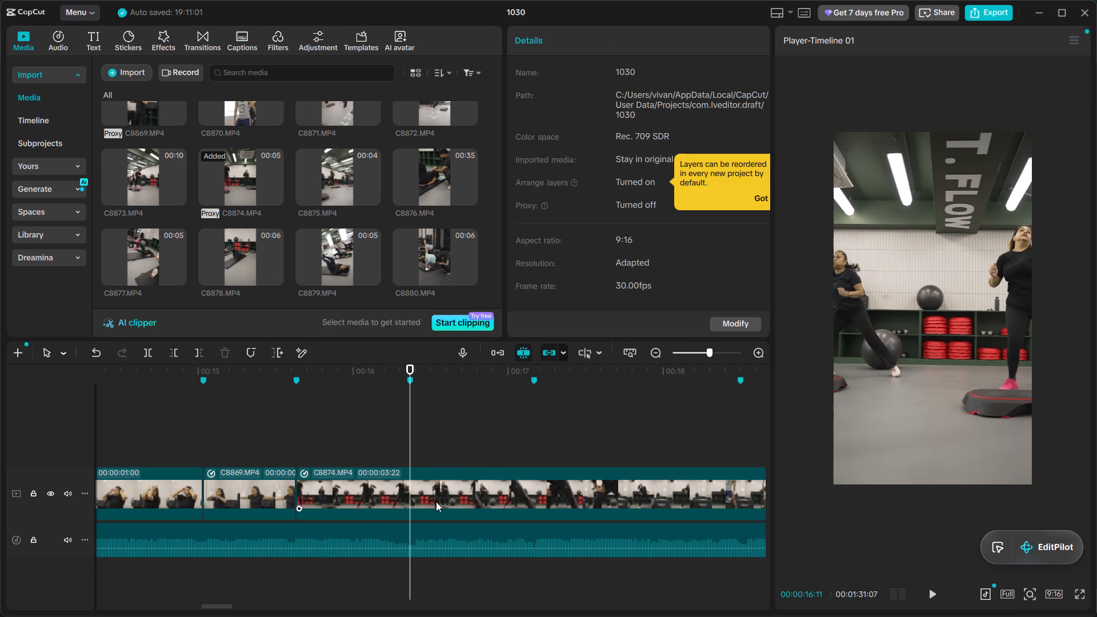
pyautogui.hotkey('ctrl', 'b')
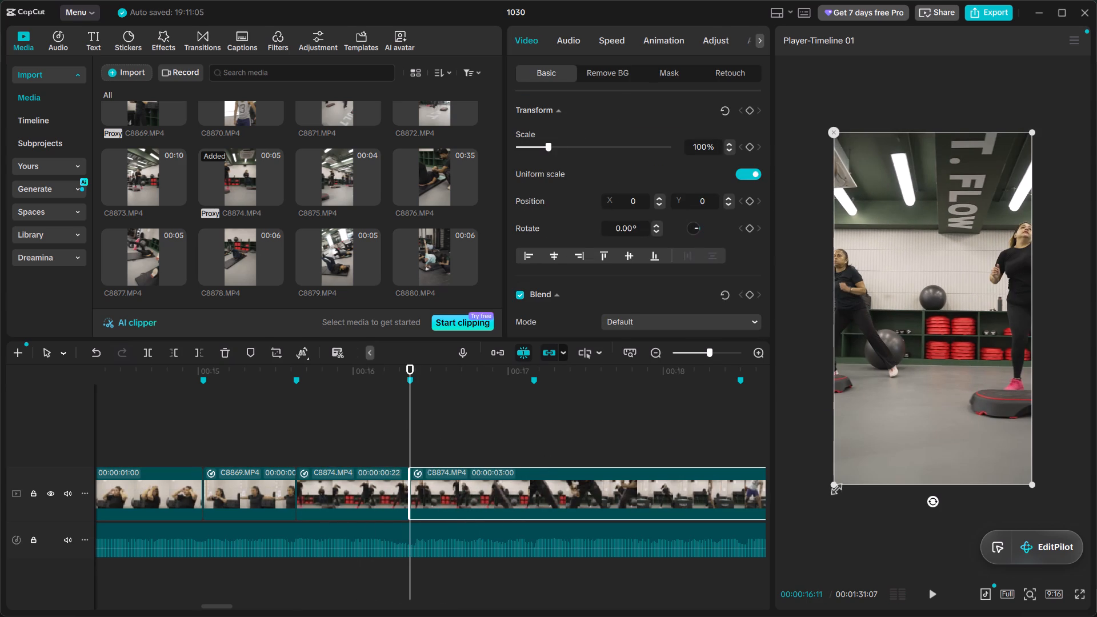
# Scale the second part of C8874.MP4 down to 76% and play across the cut to check the size change.
pyautogui.moveTo(834, 486); pyautogui.dragTo(873, 423)
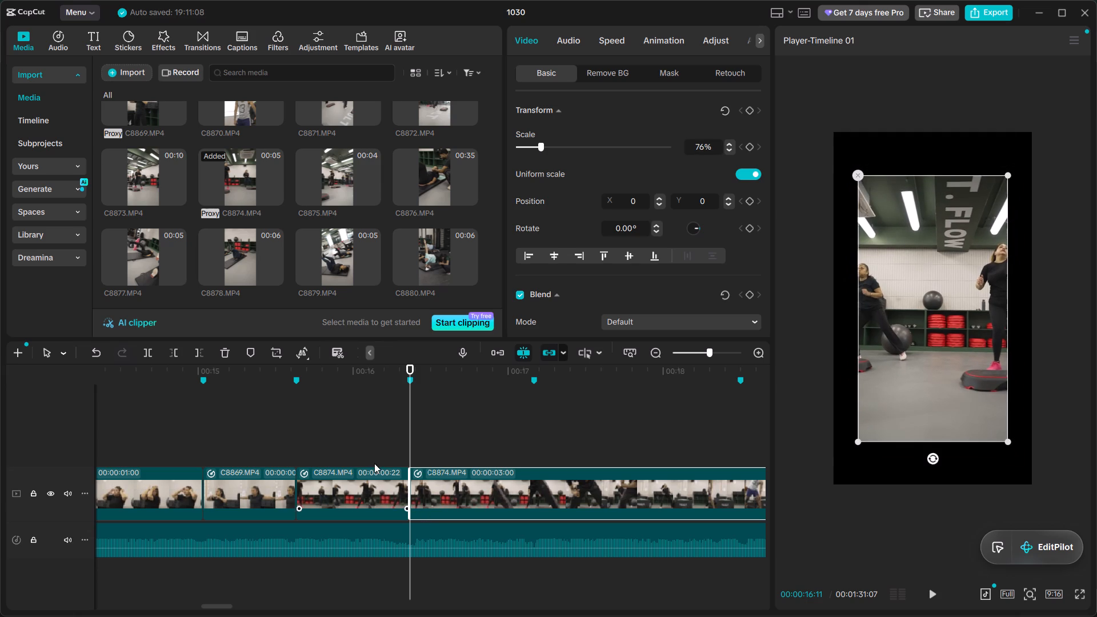
pyautogui.click(370, 440)
pyautogui.click(349, 435)
pyautogui.press('space')
pyautogui.keyDown('alt'); pyautogui.scroll(-3, 369, 438); pyautogui.keyUp('alt')
pyautogui.keyDown('alt'); pyautogui.scroll(3, 369, 438); pyautogui.keyUp('alt')
pyautogui.press('space')
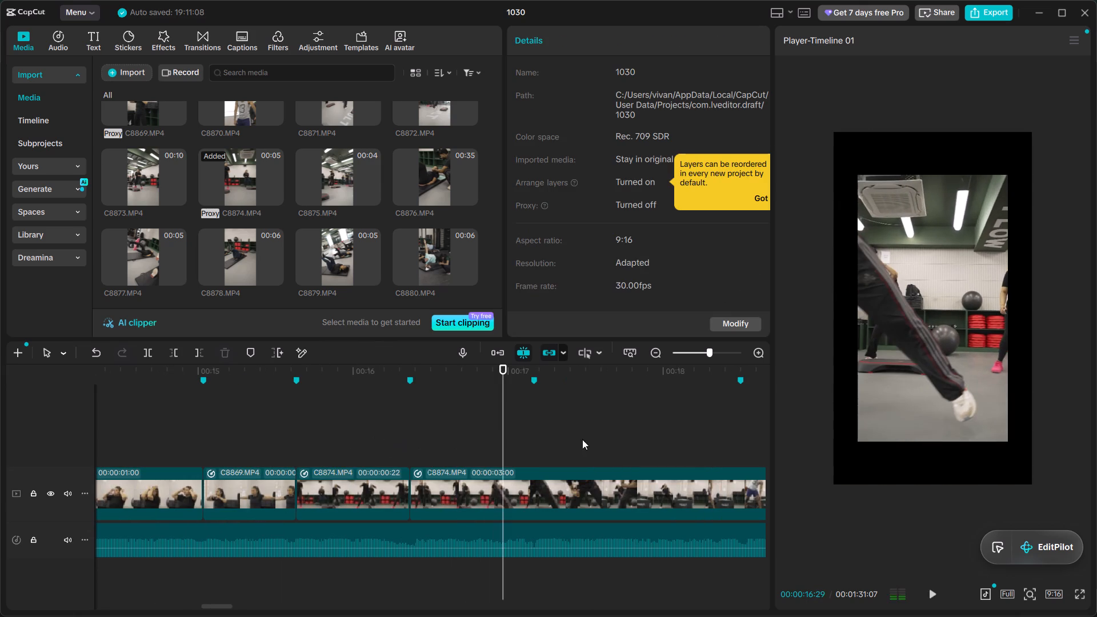
pyautogui.press('space')
pyautogui.press('space')
# Place the playhead at the beat marker at 00:00:17:05 and apply the Montage speed curve to the second part of C8874.MP4.
pyautogui.click(534, 428)
pyautogui.click(533, 495)
pyautogui.click(606, 38)
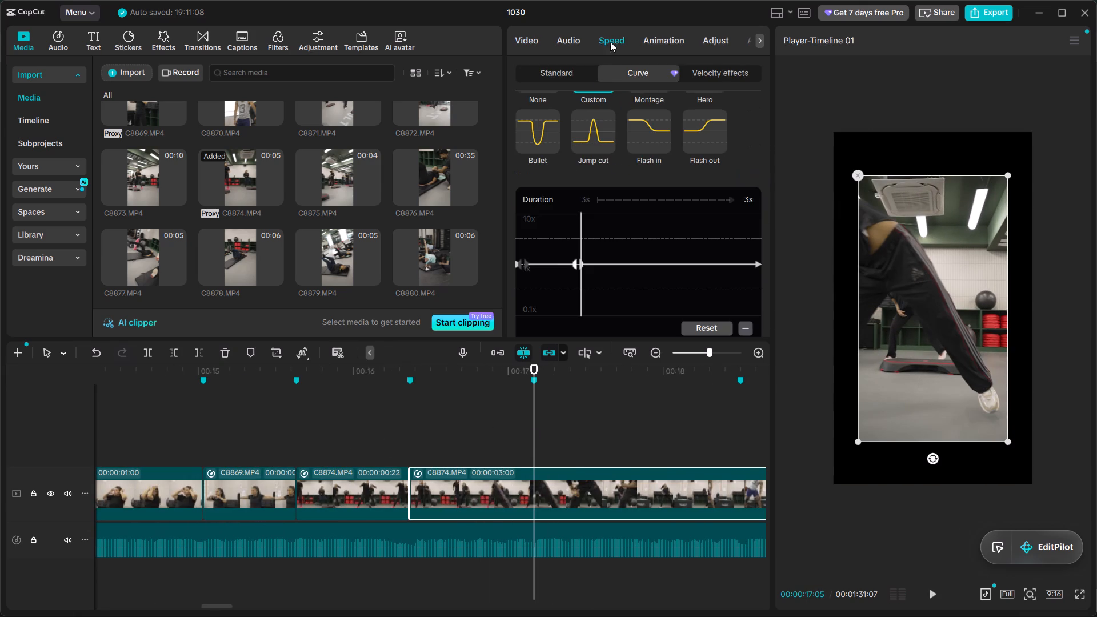
pyautogui.moveTo(514, 263); pyautogui.dragTo(515, 241)
pyautogui.scroll(4, 559, 284)
pyautogui.click(658, 131)
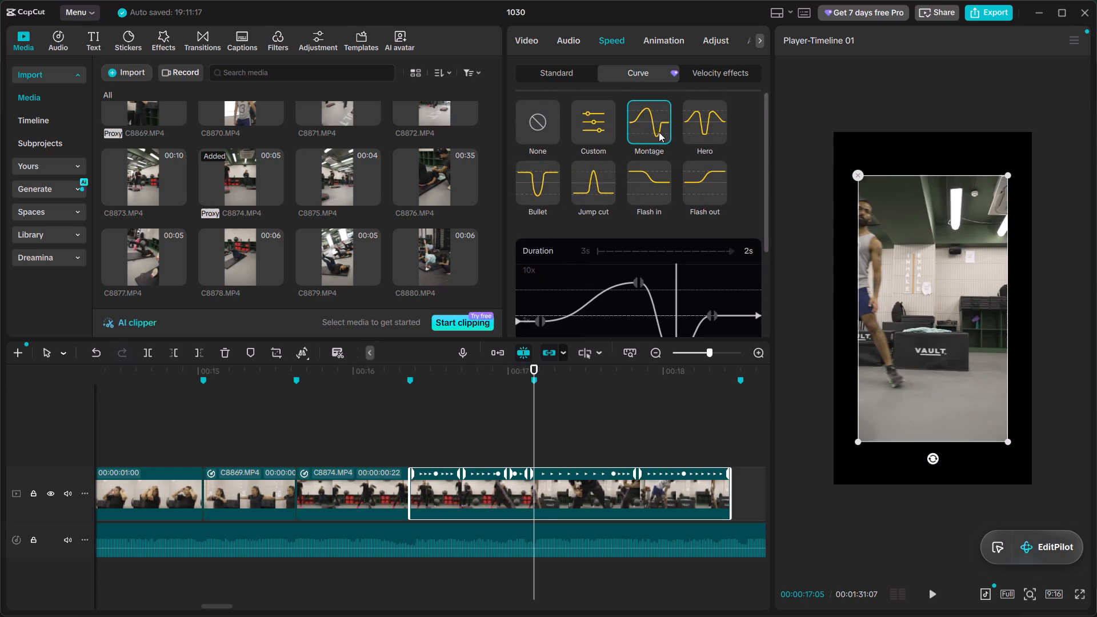
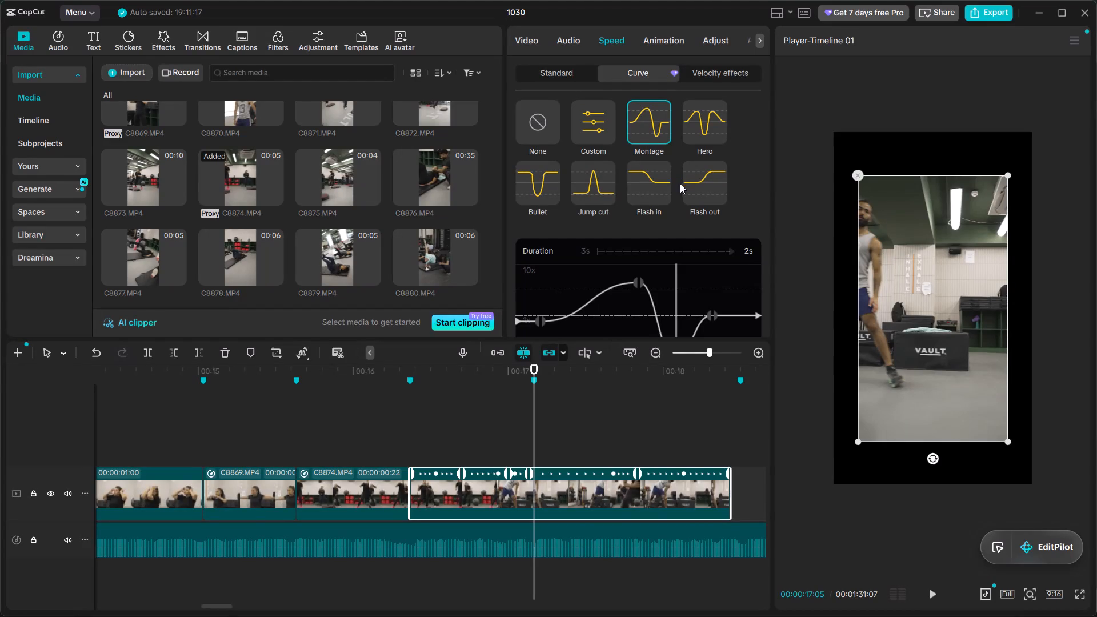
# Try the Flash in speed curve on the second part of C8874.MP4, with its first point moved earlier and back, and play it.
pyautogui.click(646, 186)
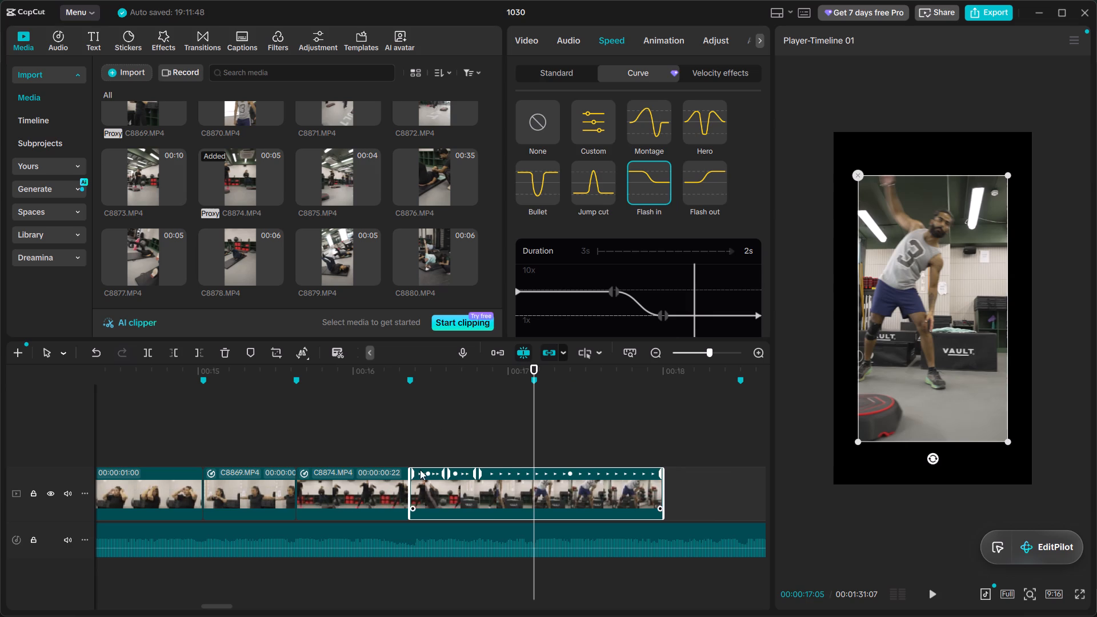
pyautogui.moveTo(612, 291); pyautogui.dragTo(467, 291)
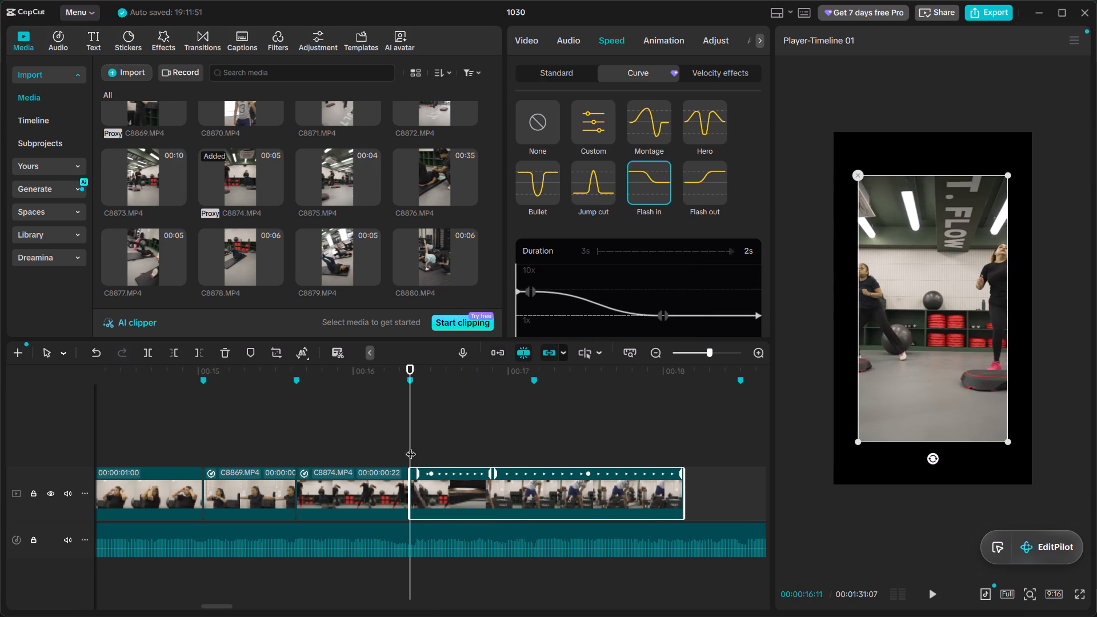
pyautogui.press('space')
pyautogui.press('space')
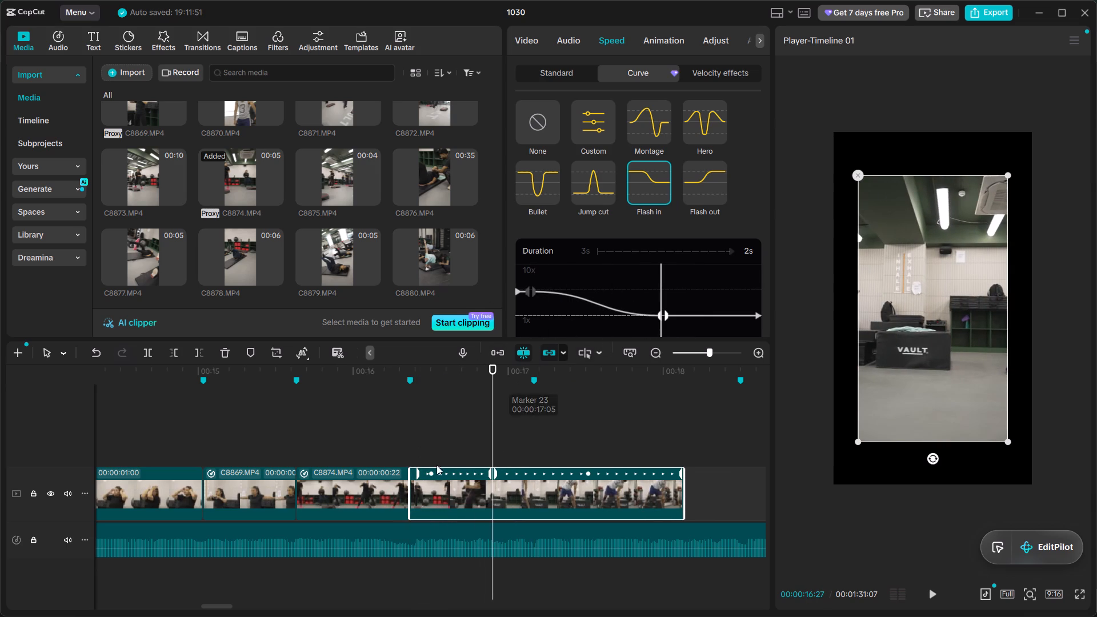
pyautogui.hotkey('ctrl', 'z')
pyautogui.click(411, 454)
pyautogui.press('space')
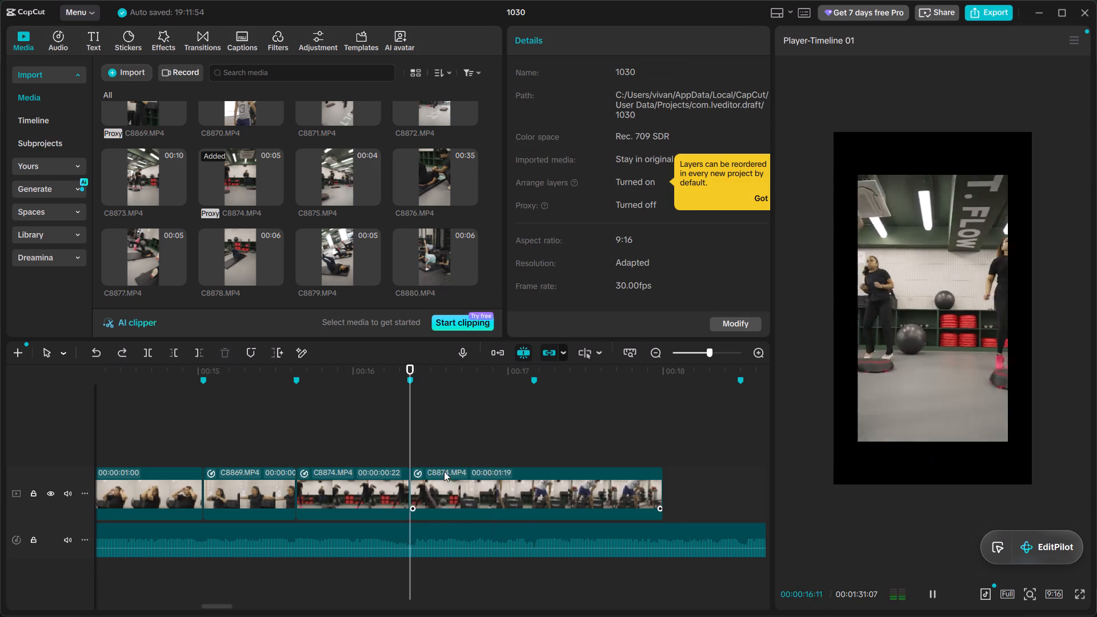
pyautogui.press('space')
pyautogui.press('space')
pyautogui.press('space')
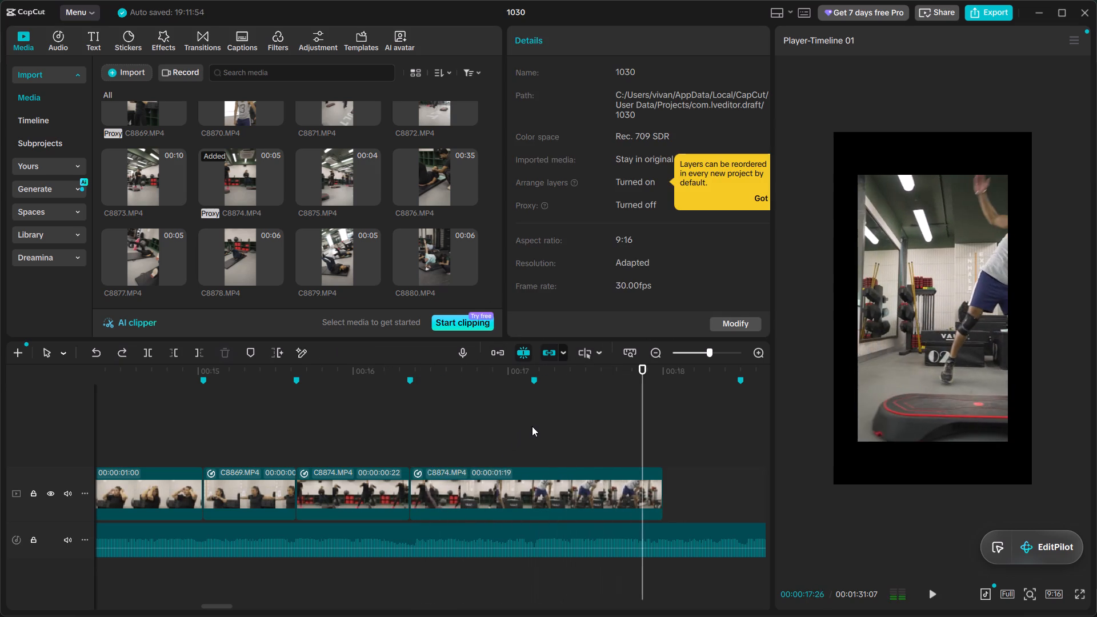
# Delete the second part of C8874.MP4, after the beat marker at 00:00:16:11.
pyautogui.click(532, 426)
pyautogui.click(500, 511)
pyautogui.press('BackSpace')
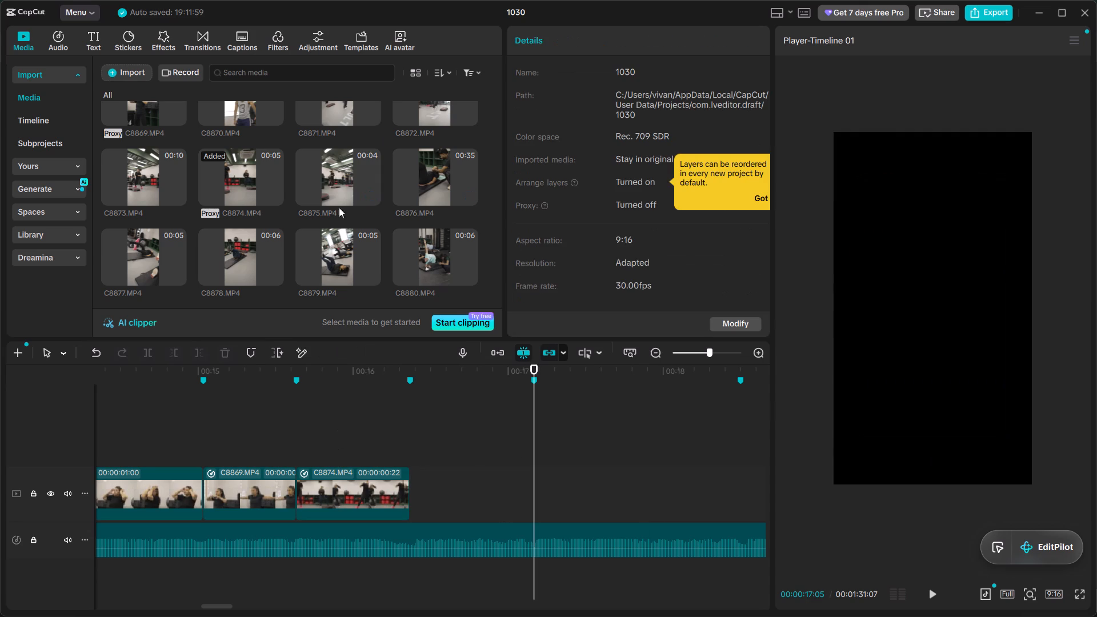
# Preview C8875.MP4 and C8876.MP4, and add C8875.MP4 to the main track directly after C8874.MP4.
pyautogui.click(312, 169)
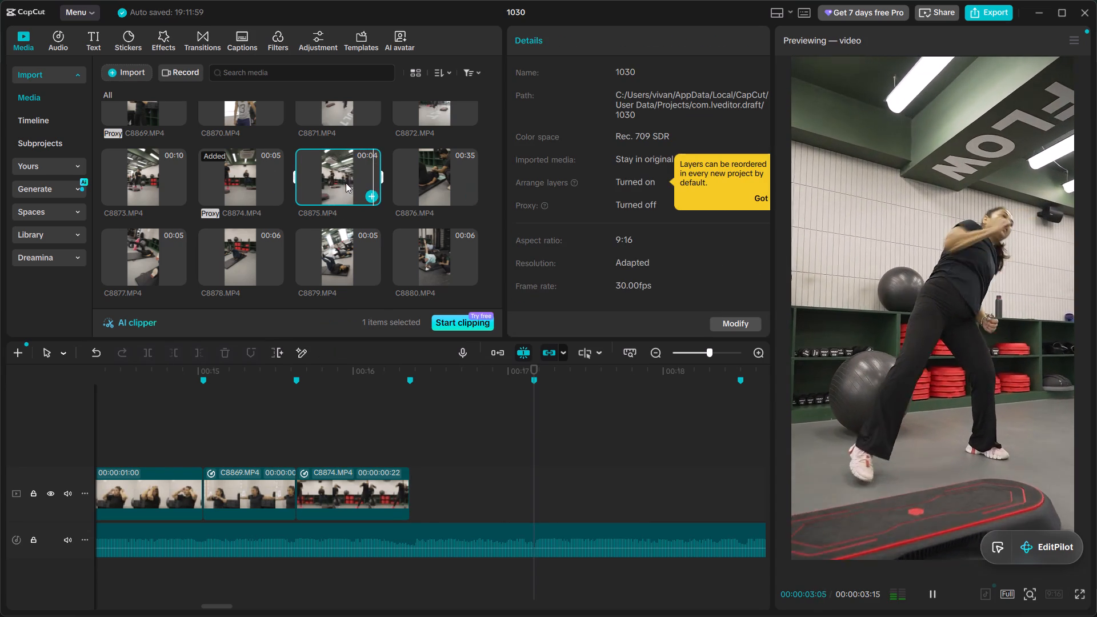
pyautogui.click(431, 187)
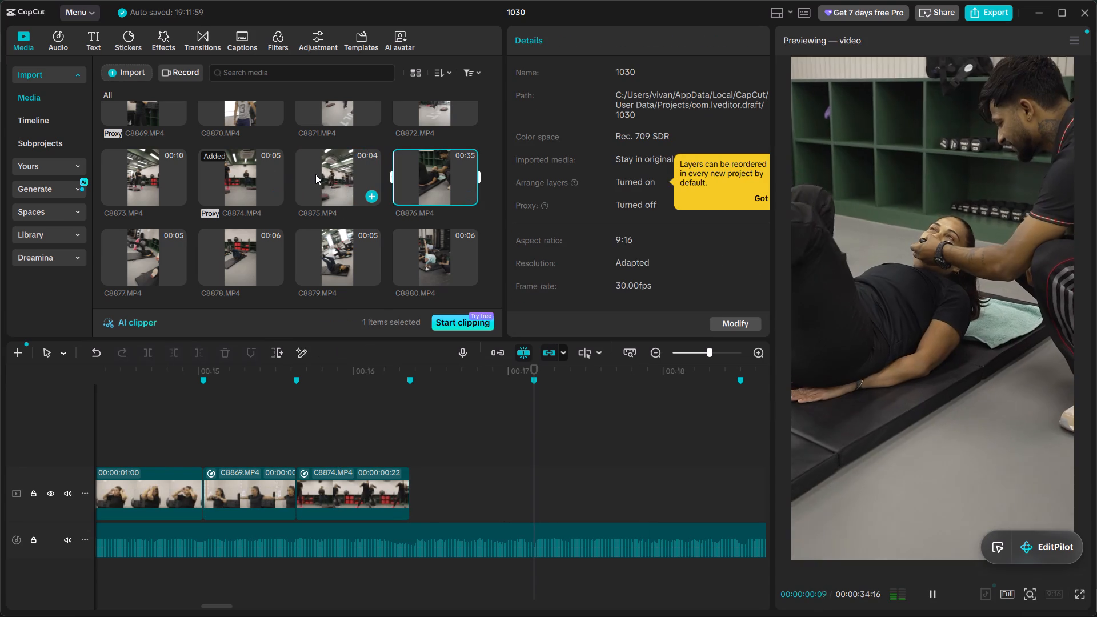
pyautogui.click(311, 172)
pyautogui.moveTo(333, 176); pyautogui.dragTo(410, 487)
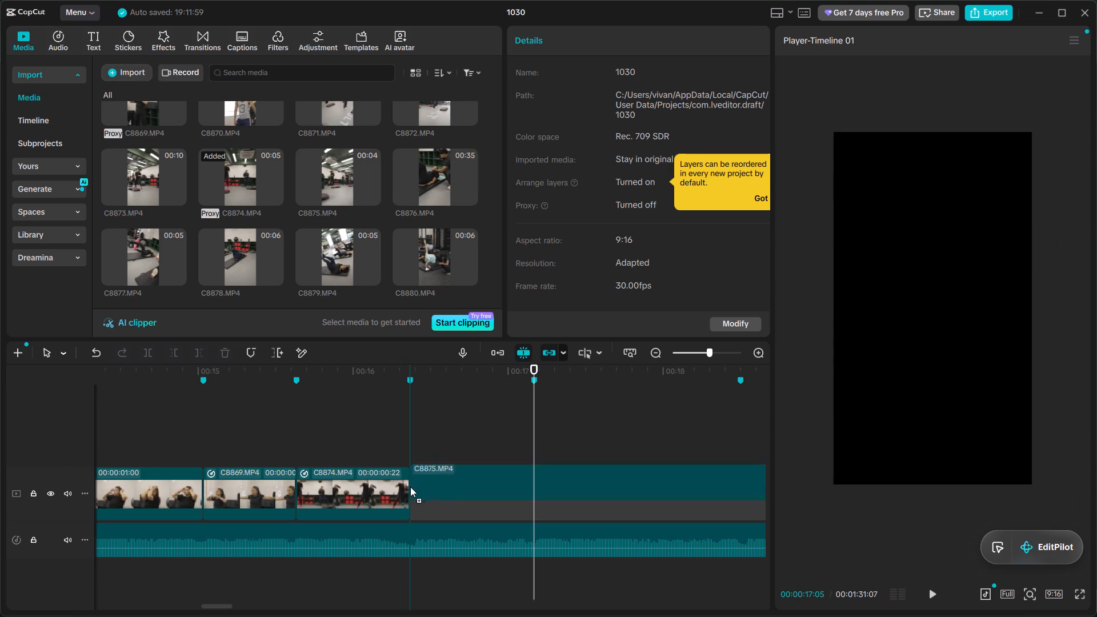
pyautogui.moveTo(410, 487); pyautogui.dragTo(405, 495)
pyautogui.moveTo(426, 448); pyautogui.dragTo(434, 499)
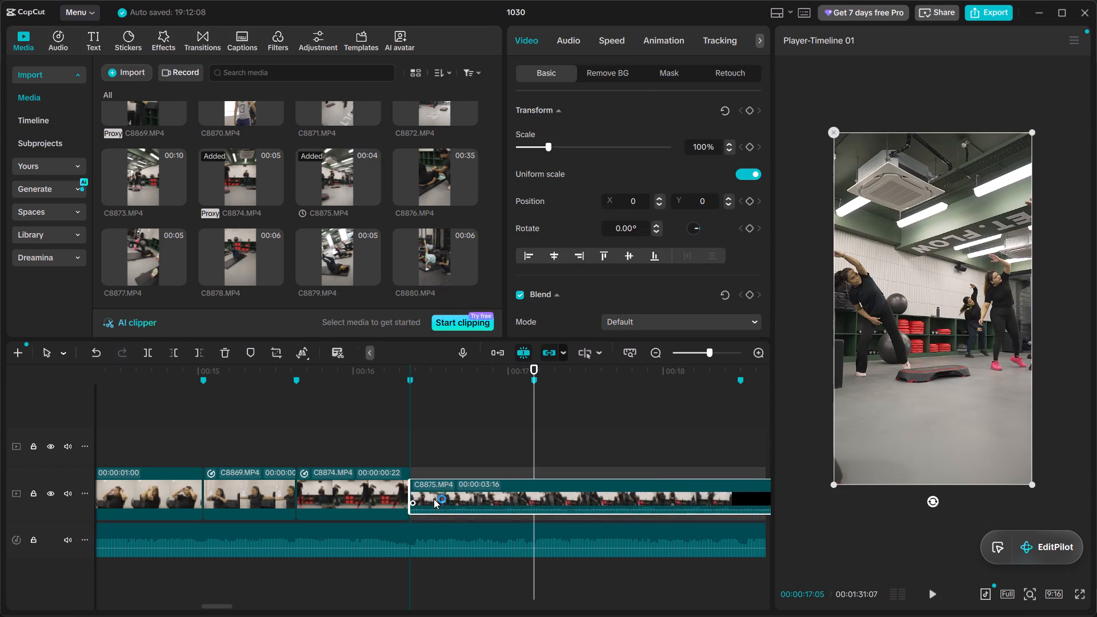
pyautogui.click(416, 458)
pyautogui.click(403, 450)
pyautogui.click(447, 513)
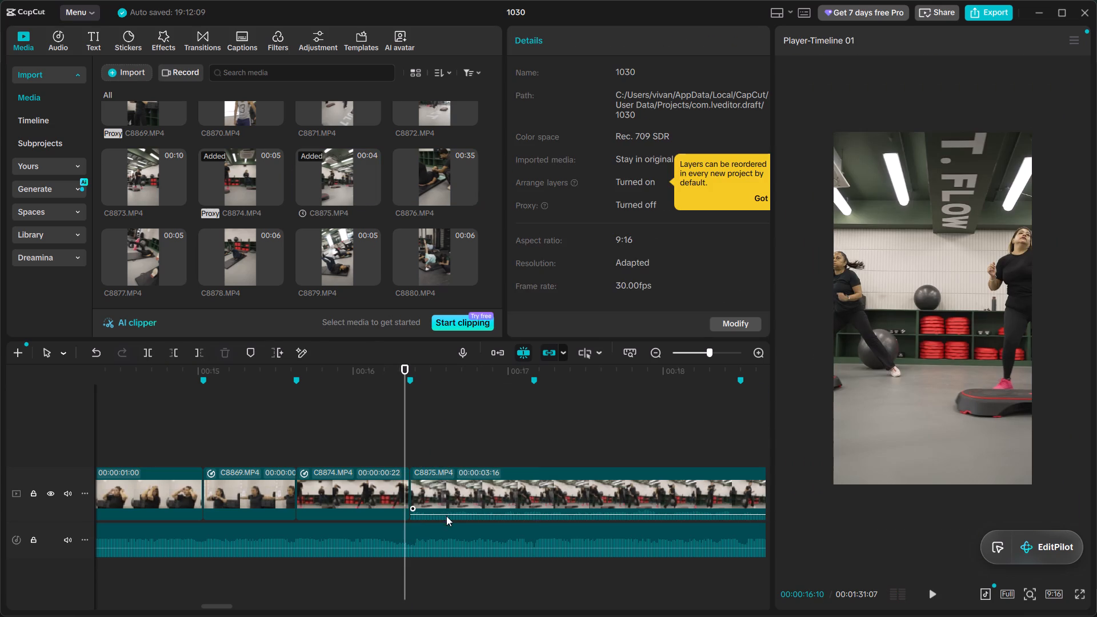
# Mute the audio of C8875.MP4 and play its start.
pyautogui.moveTo(465, 514); pyautogui.dragTo(453, 555)
pyautogui.press('space')
pyautogui.press('space')
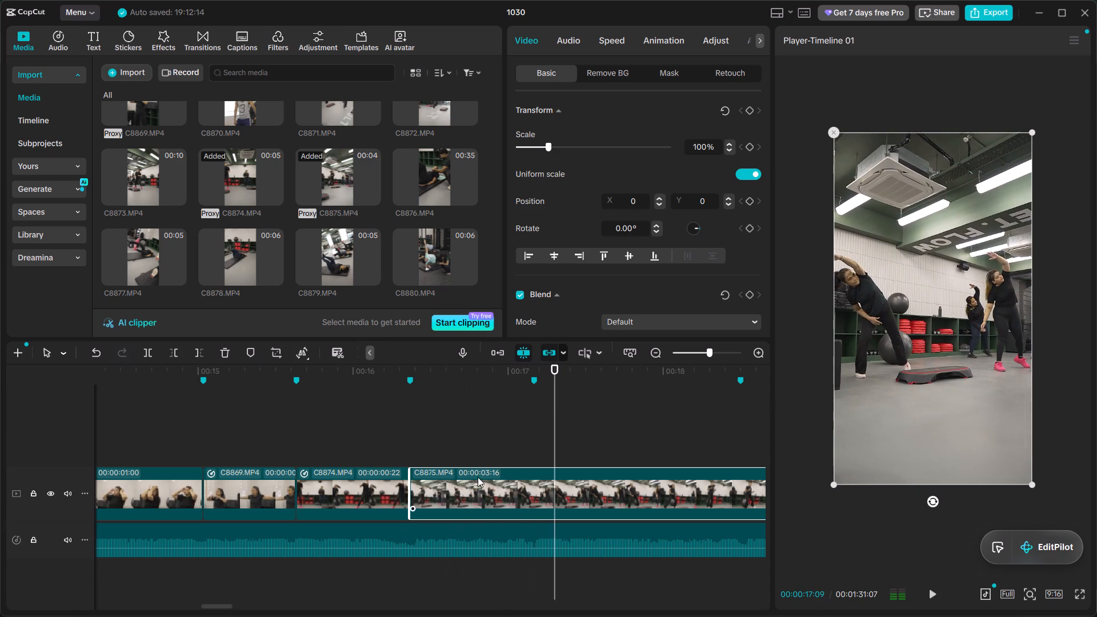
# Apply the Flash in speed curve to C8875.MP4 and play its start.
pyautogui.click(613, 28)
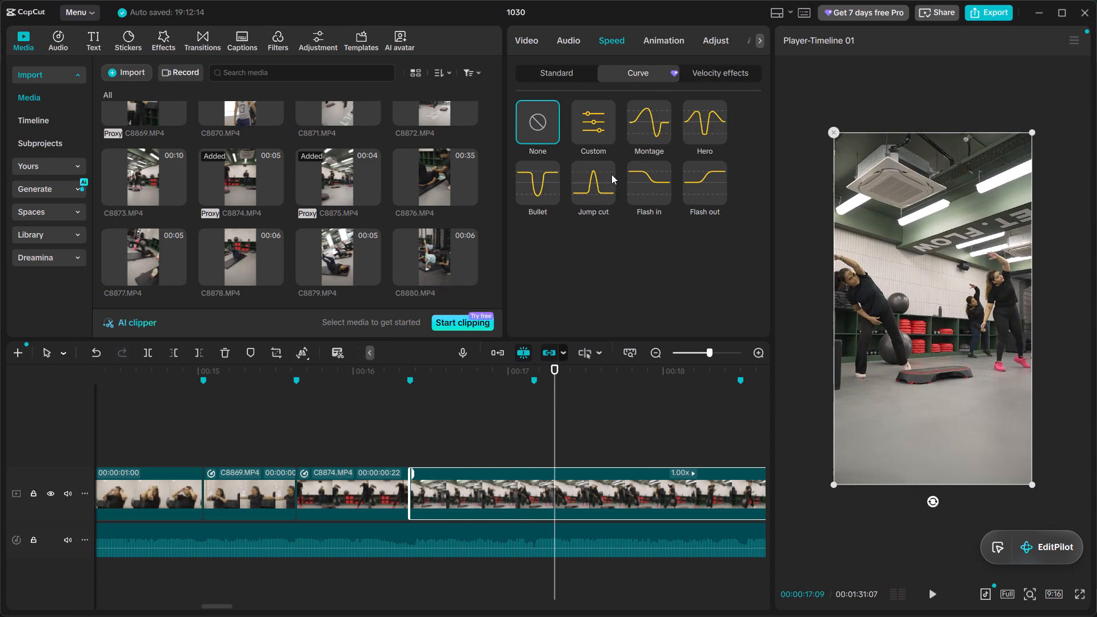
pyautogui.click(652, 188)
pyautogui.moveTo(552, 278); pyautogui.dragTo(449, 261)
pyautogui.press('space')
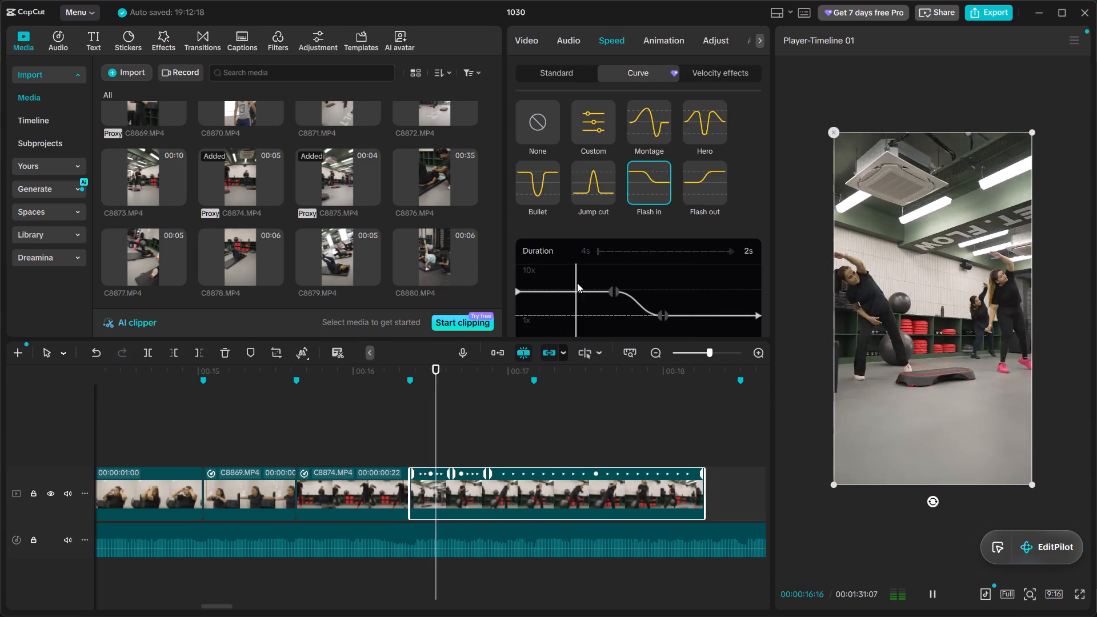
pyautogui.press('space')
# Move the curve's second point later, lower it and the end point to about 0.67x, and play the ramp.
pyautogui.moveTo(662, 316); pyautogui.dragTo(667, 317)
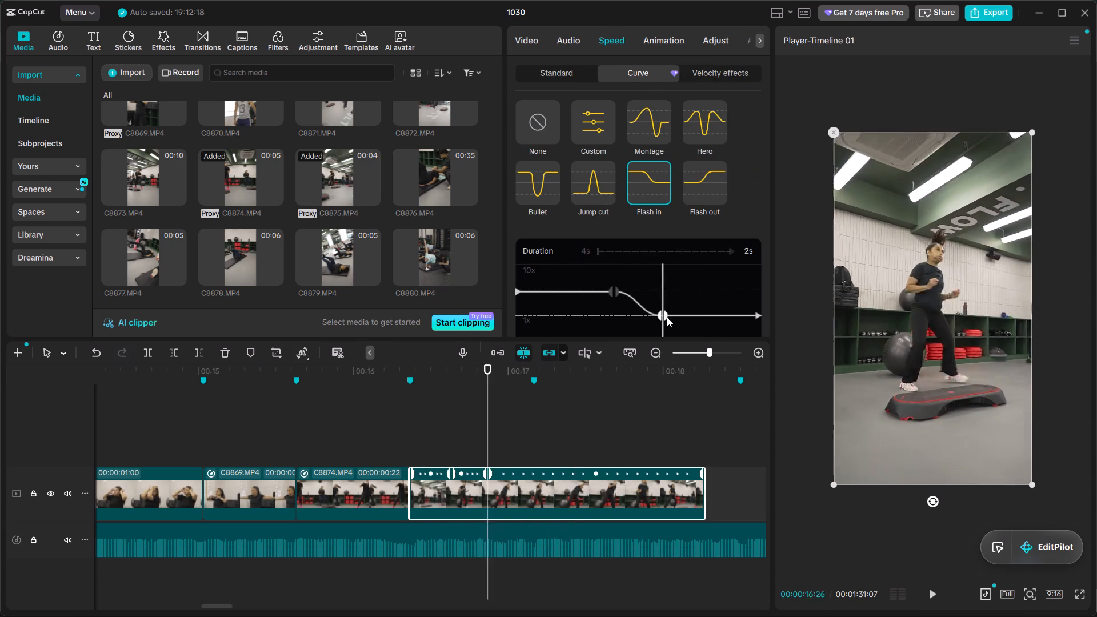
pyautogui.moveTo(667, 317); pyautogui.dragTo(692, 319)
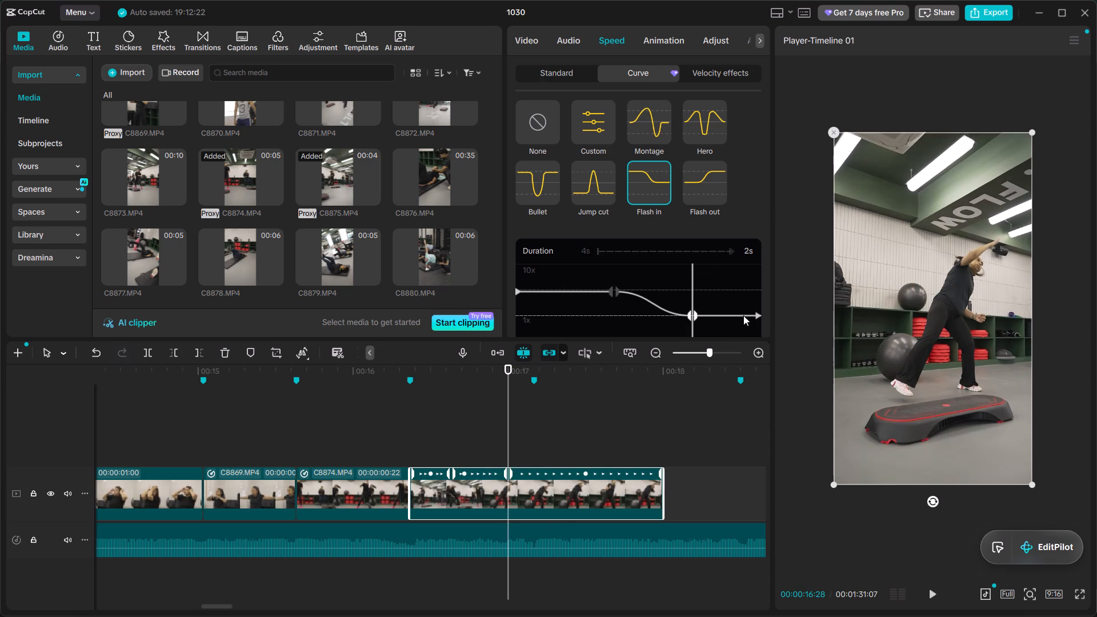
pyautogui.moveTo(717, 315); pyautogui.dragTo(712, 328)
pyautogui.moveTo(692, 317); pyautogui.dragTo(689, 338)
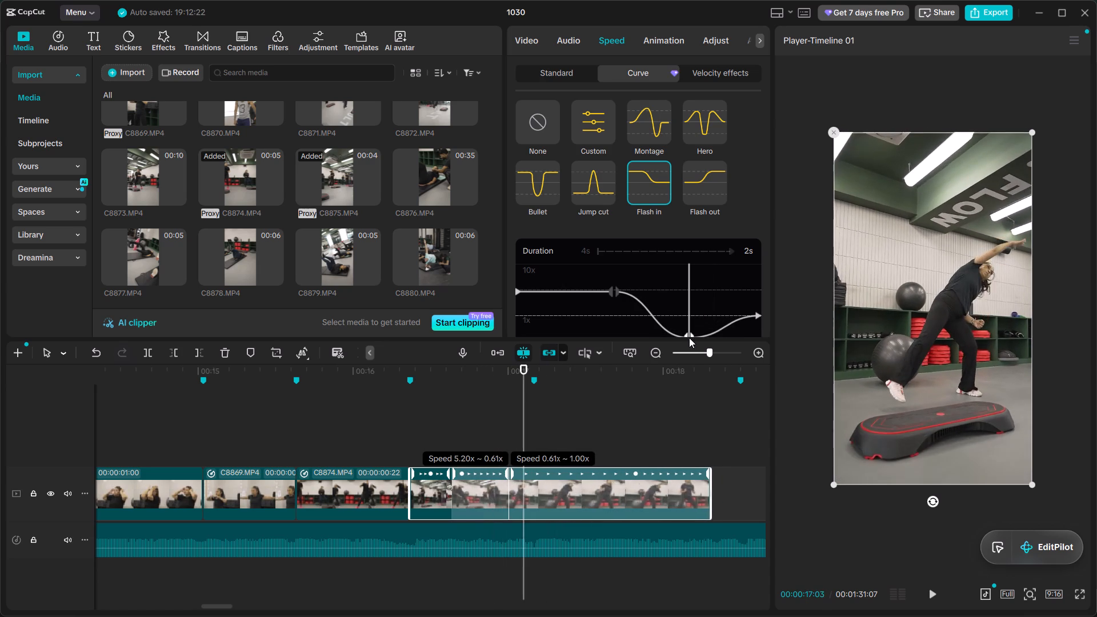
pyautogui.moveTo(689, 338); pyautogui.dragTo(687, 334)
pyautogui.moveTo(756, 315); pyautogui.dragTo(758, 332)
pyautogui.moveTo(713, 303); pyautogui.dragTo(512, 263)
pyautogui.press('space')
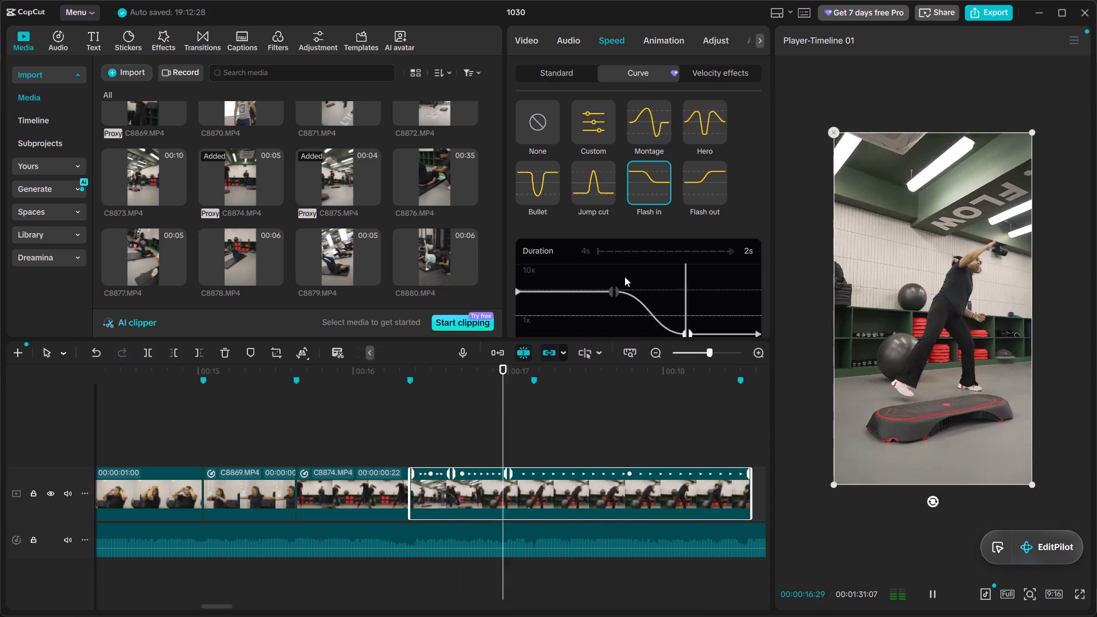
pyautogui.press('space')
# Move the slow point of C8875.MP4's speed curve later, to the frame at the beat marker at 00:00:17:05.
pyautogui.click(530, 424)
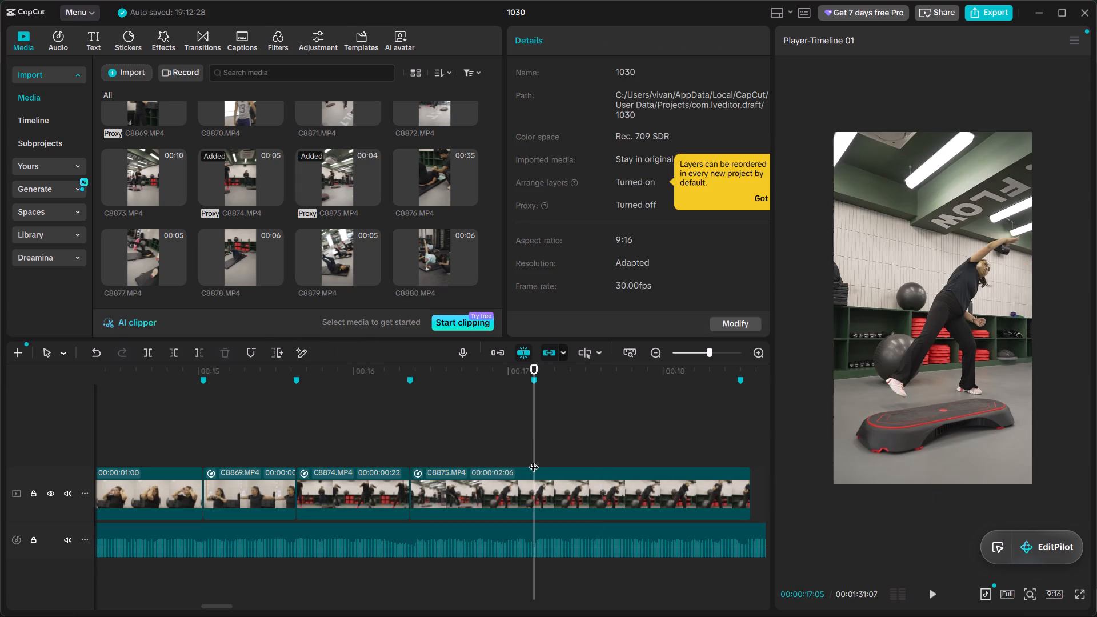
pyautogui.click(532, 479)
pyautogui.click(606, 39)
pyautogui.scroll(-1, 627, 278)
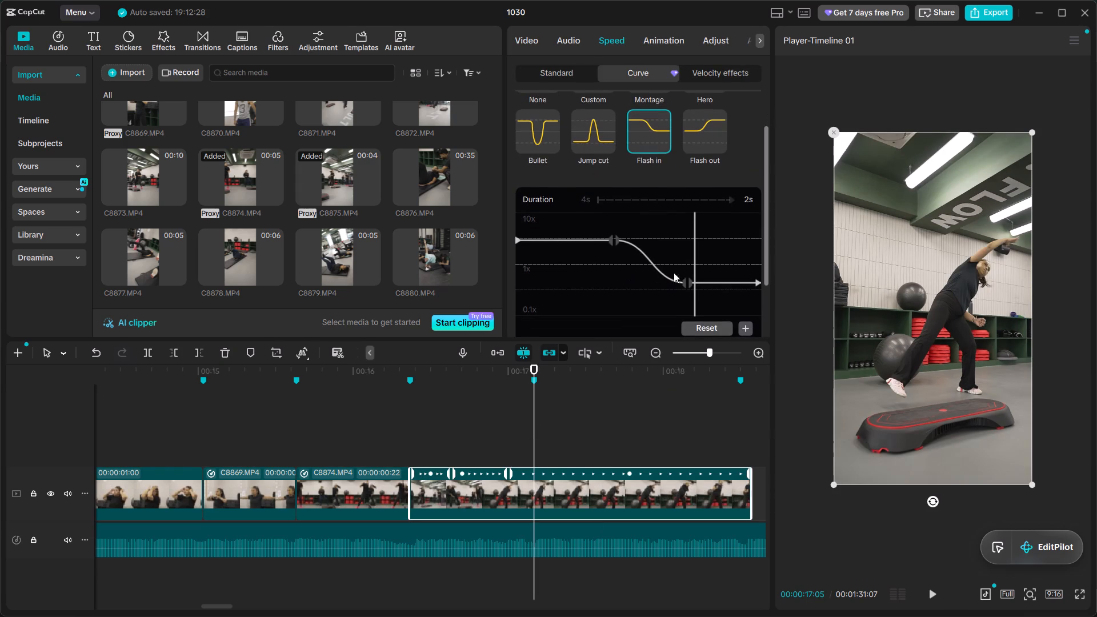
pyautogui.moveTo(684, 281); pyautogui.dragTo(695, 282)
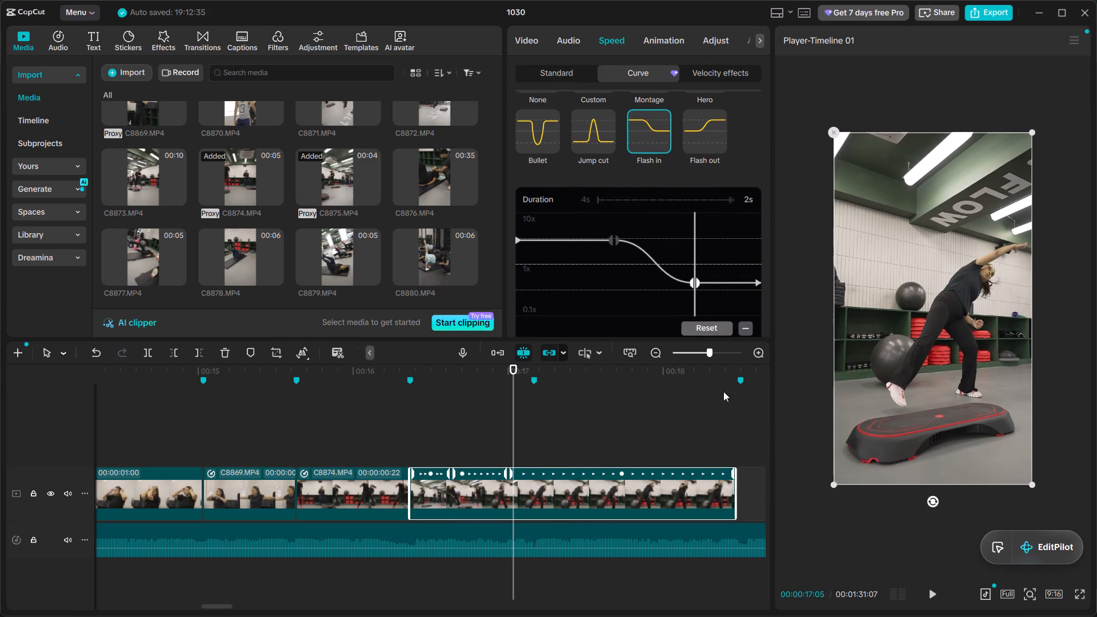
# Split C8875.MP4 at the beat marker at 00:00:17:05, delete the remainder, and play the shortened clip.
pyautogui.moveTo(515, 426); pyautogui.dragTo(531, 428)
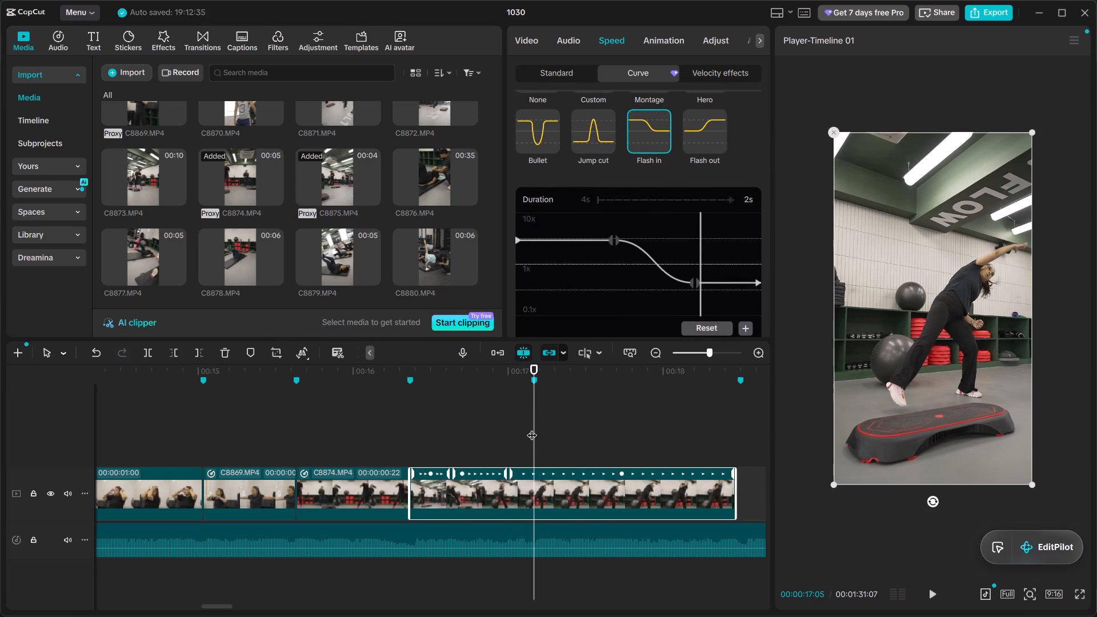
pyautogui.hotkey('ctrl', 'b')
pyautogui.press('BackSpace')
pyautogui.click(411, 428)
pyautogui.press('space')
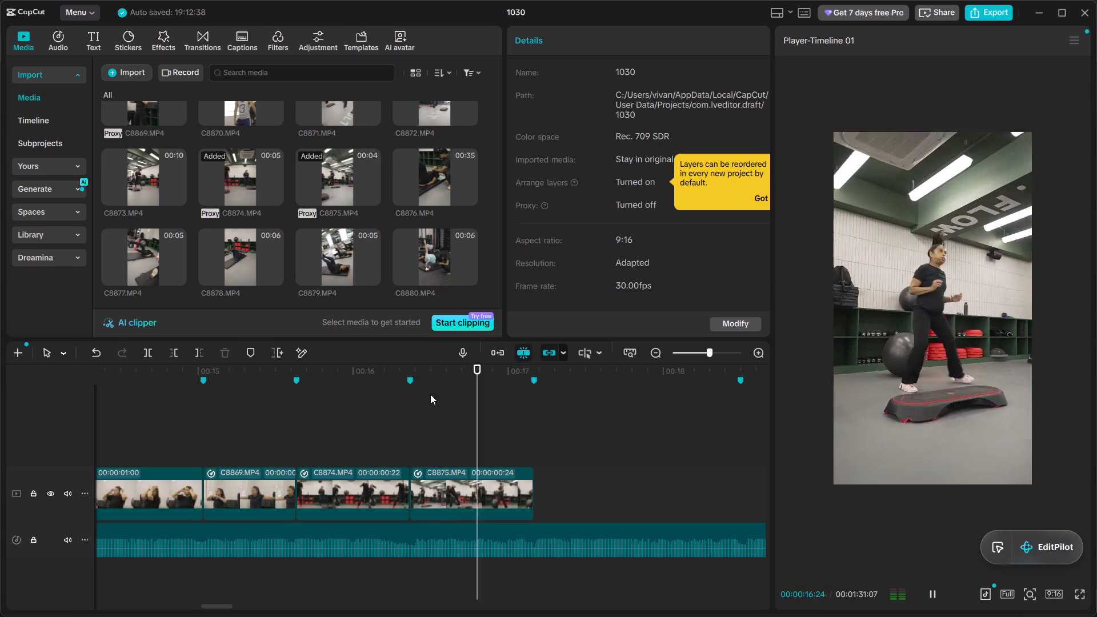
pyautogui.keyDown('alt'); pyautogui.scroll(-2, 439, 427); pyautogui.keyUp('alt')
pyautogui.press('space')
# Move the fast point of C8875.MP4's Flash in curve much closer to the start of the clip.
pyautogui.click(285, 463)
pyautogui.click(288, 492)
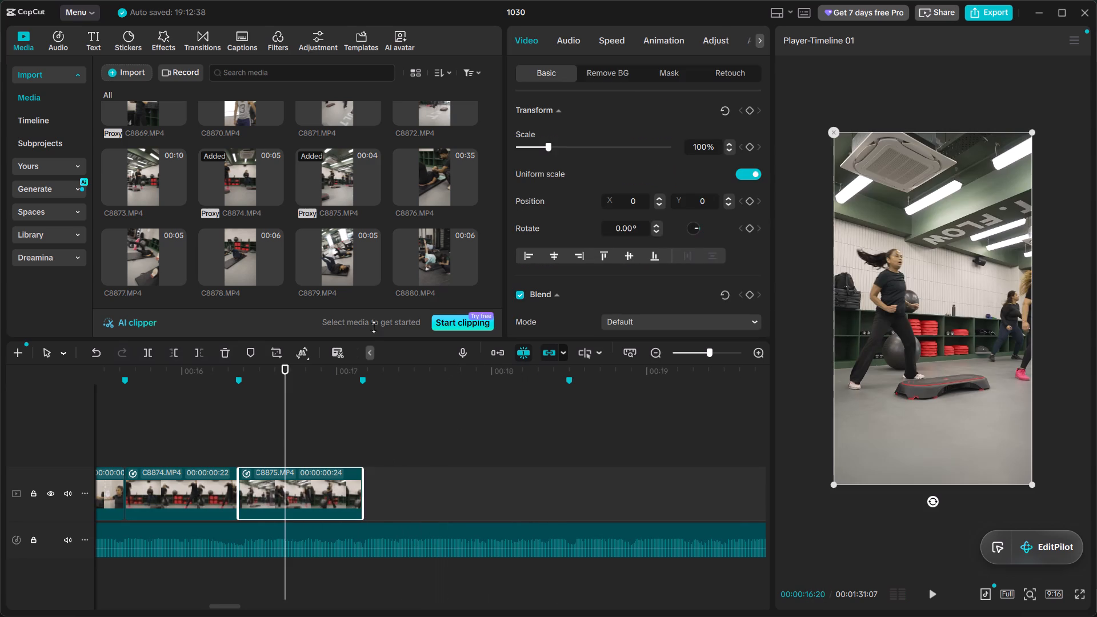
pyautogui.click(607, 39)
pyautogui.moveTo(650, 240); pyautogui.dragTo(644, 240)
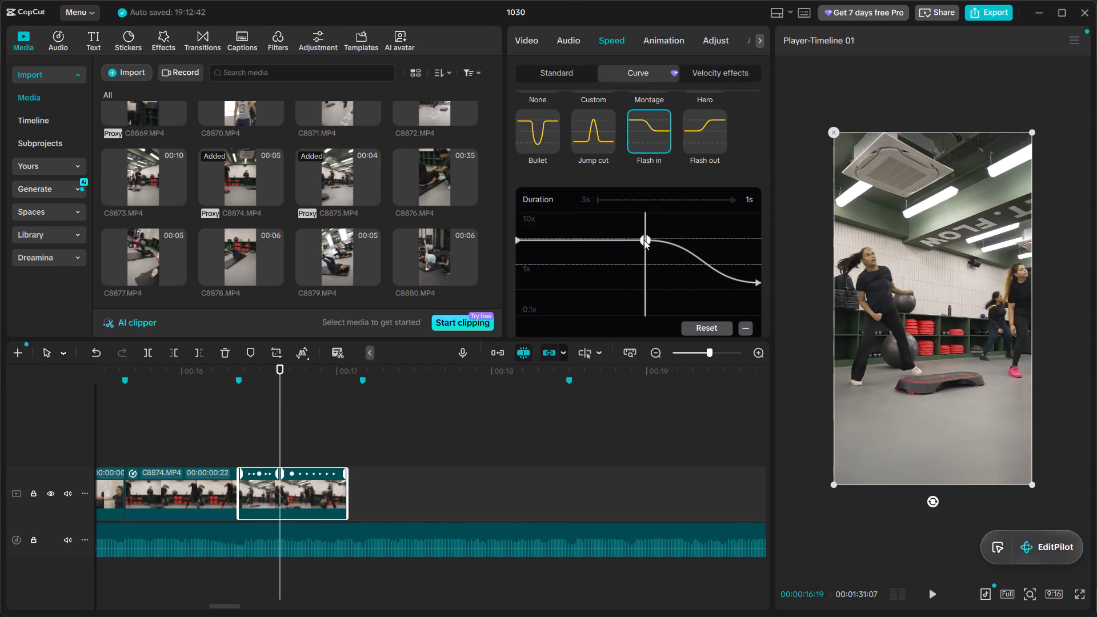
pyautogui.moveTo(644, 240); pyautogui.dragTo(552, 241)
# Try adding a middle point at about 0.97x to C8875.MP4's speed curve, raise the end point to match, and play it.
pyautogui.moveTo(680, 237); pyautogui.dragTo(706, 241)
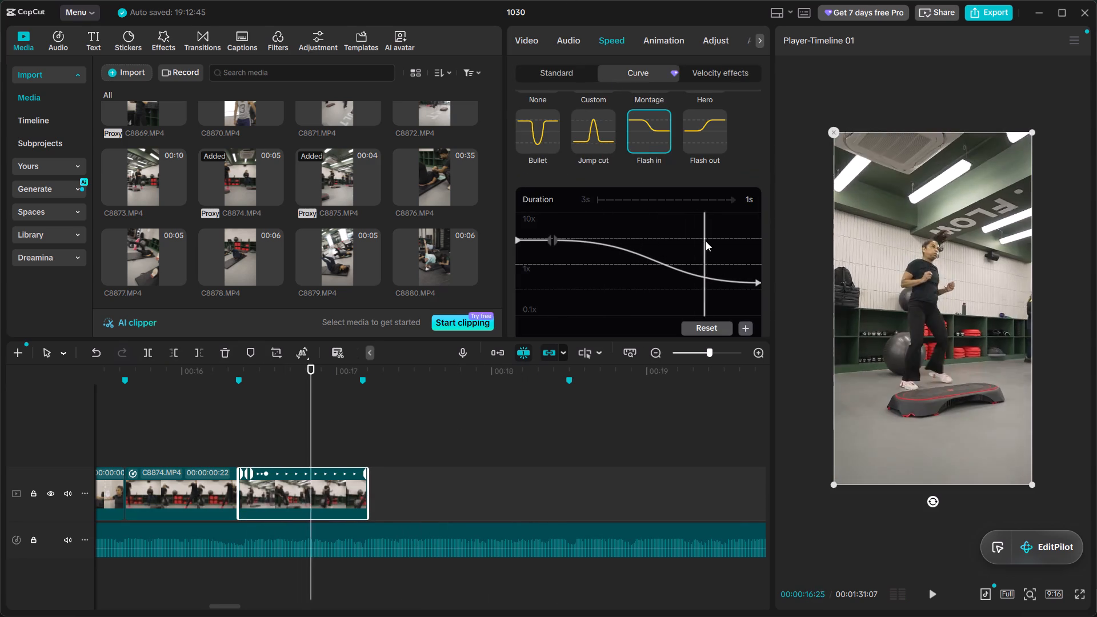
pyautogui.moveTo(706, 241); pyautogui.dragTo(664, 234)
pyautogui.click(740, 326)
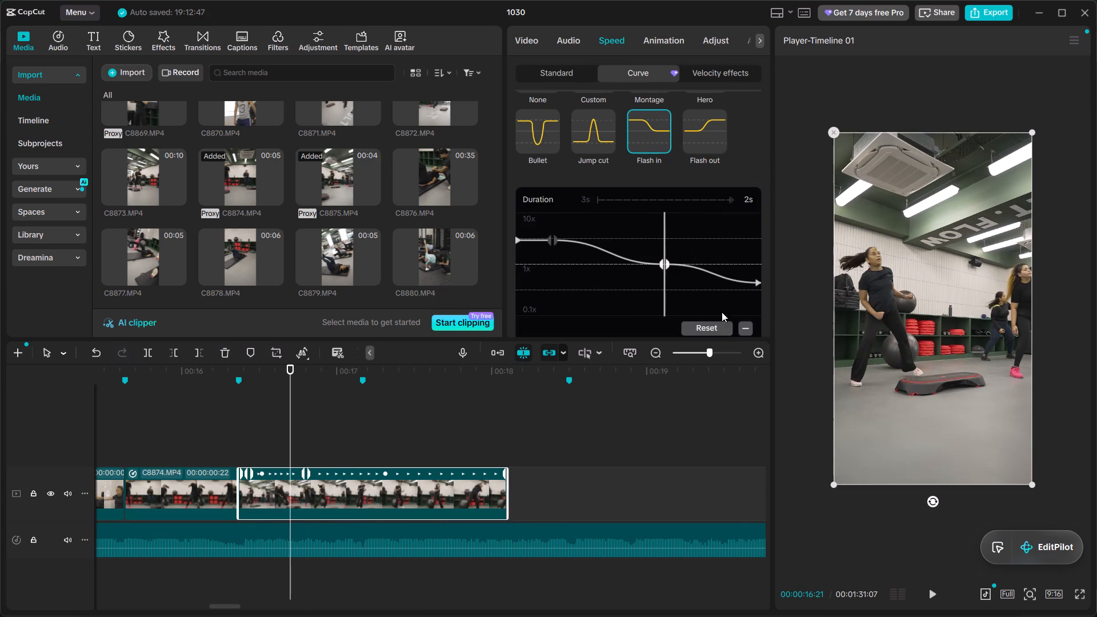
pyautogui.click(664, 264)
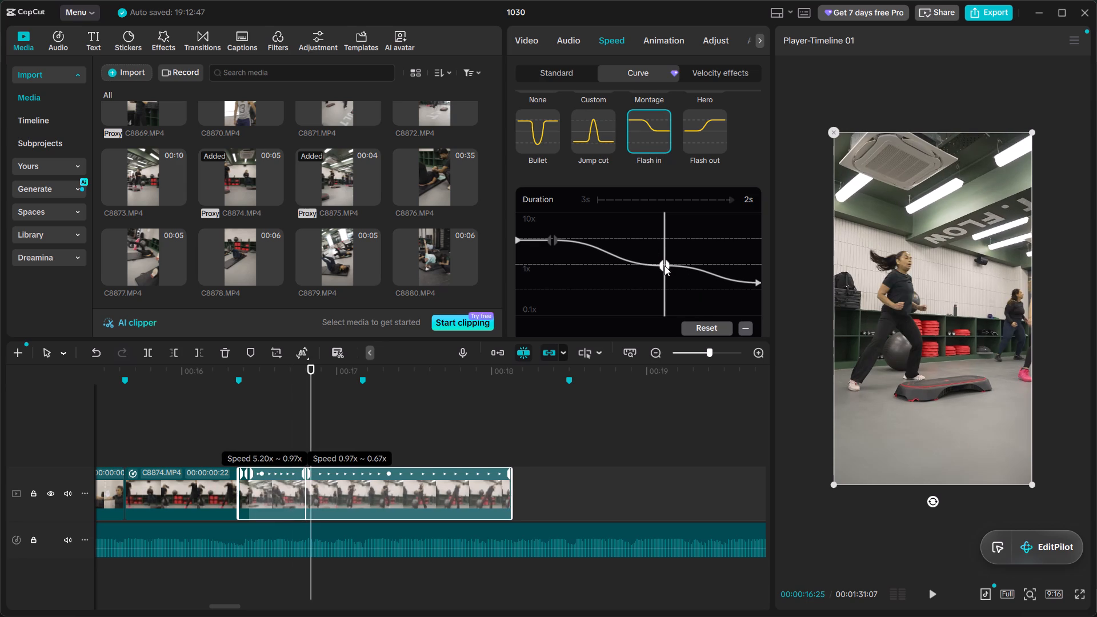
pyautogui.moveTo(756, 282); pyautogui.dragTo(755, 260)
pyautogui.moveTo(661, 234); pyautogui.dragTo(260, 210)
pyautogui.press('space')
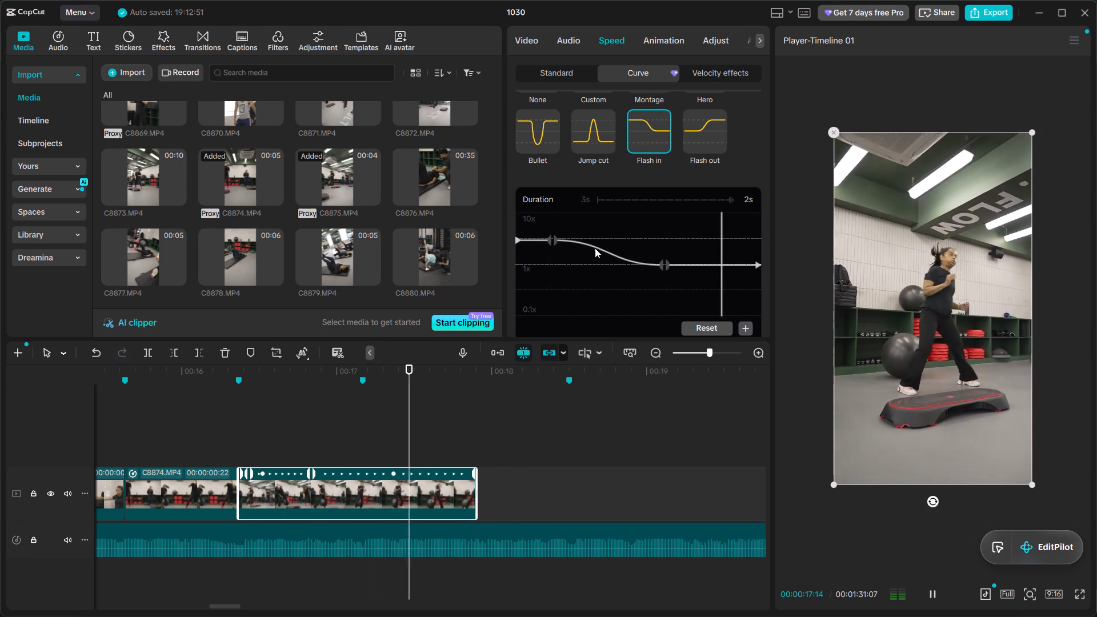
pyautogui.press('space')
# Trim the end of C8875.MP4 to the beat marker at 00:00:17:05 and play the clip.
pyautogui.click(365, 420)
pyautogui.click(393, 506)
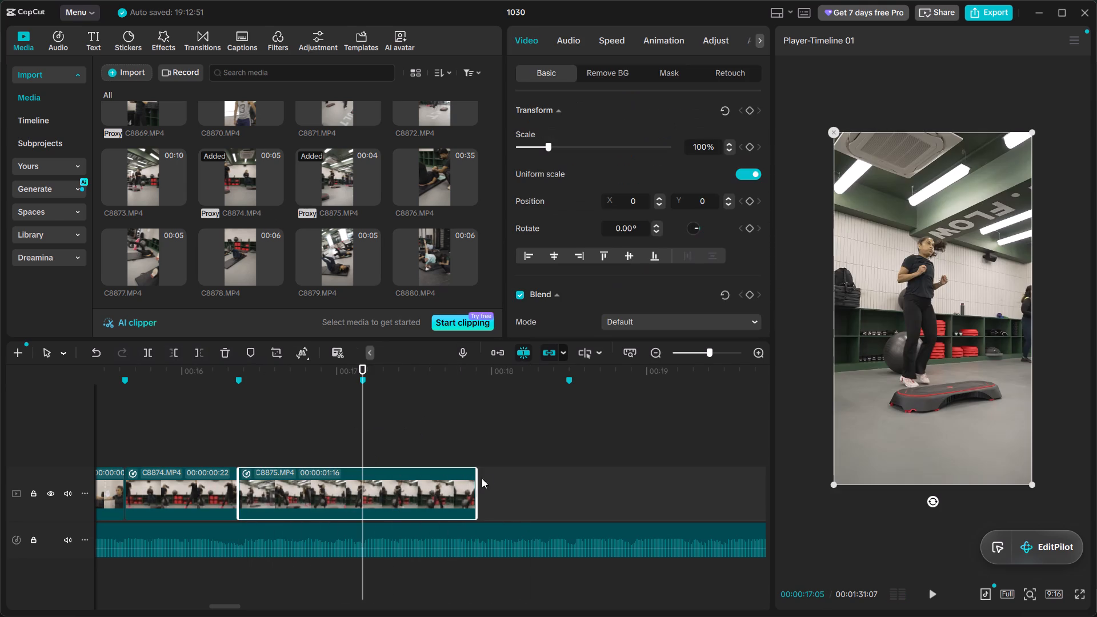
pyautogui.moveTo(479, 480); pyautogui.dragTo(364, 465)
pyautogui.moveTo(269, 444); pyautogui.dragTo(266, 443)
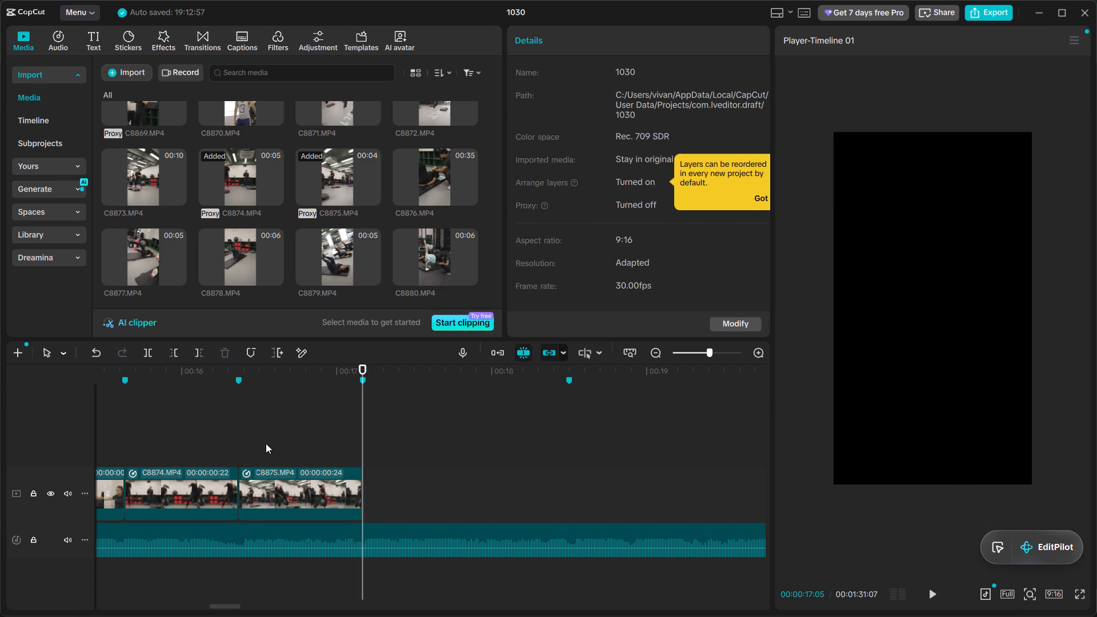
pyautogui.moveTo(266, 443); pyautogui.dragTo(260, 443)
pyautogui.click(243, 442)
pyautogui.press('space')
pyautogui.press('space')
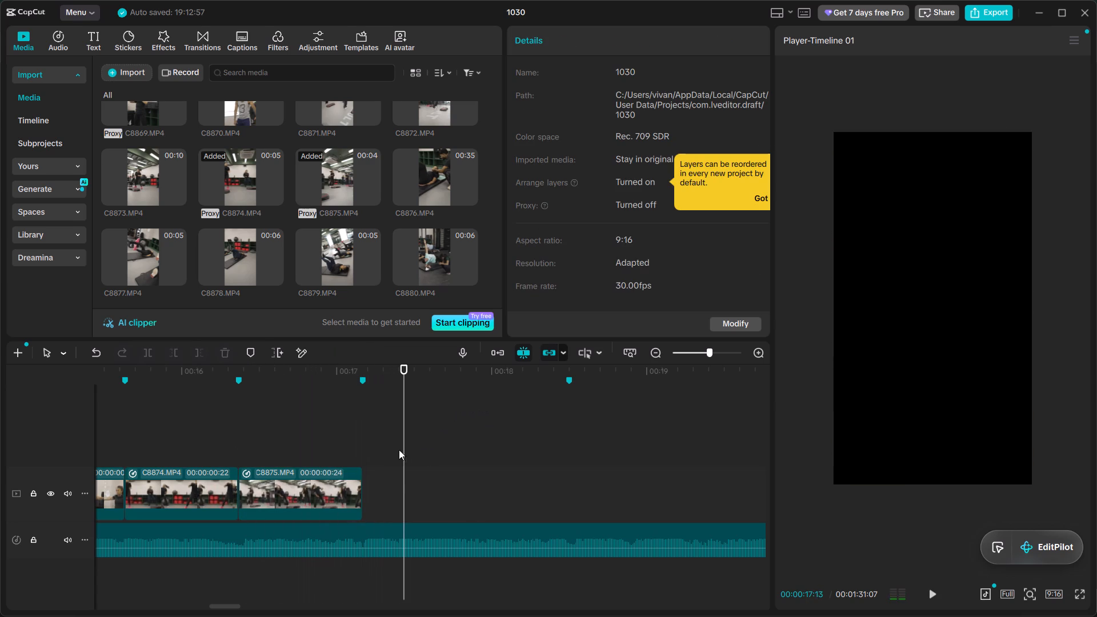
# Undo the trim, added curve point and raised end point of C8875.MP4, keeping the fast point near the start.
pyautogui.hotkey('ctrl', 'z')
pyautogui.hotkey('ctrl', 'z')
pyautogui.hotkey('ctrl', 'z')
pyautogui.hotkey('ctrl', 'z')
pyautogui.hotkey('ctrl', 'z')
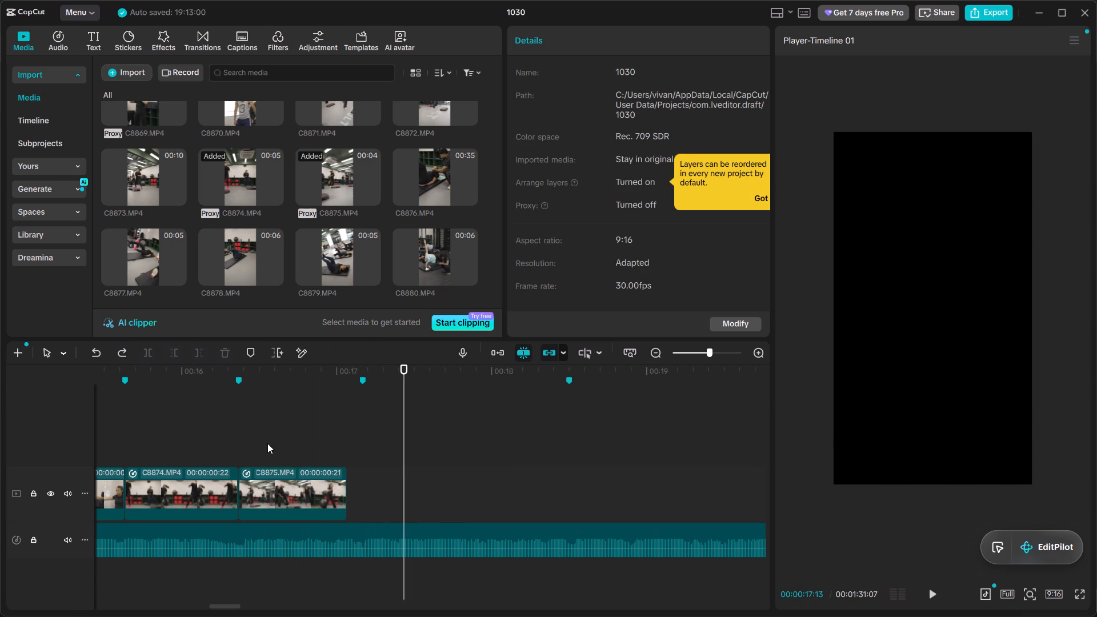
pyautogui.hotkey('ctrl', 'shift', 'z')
# Play C8875.MP4 from just before its start to check the speed ramp against the beat.
pyautogui.click(258, 440)
pyautogui.click(223, 431)
pyautogui.click(235, 434)
pyautogui.press('space')
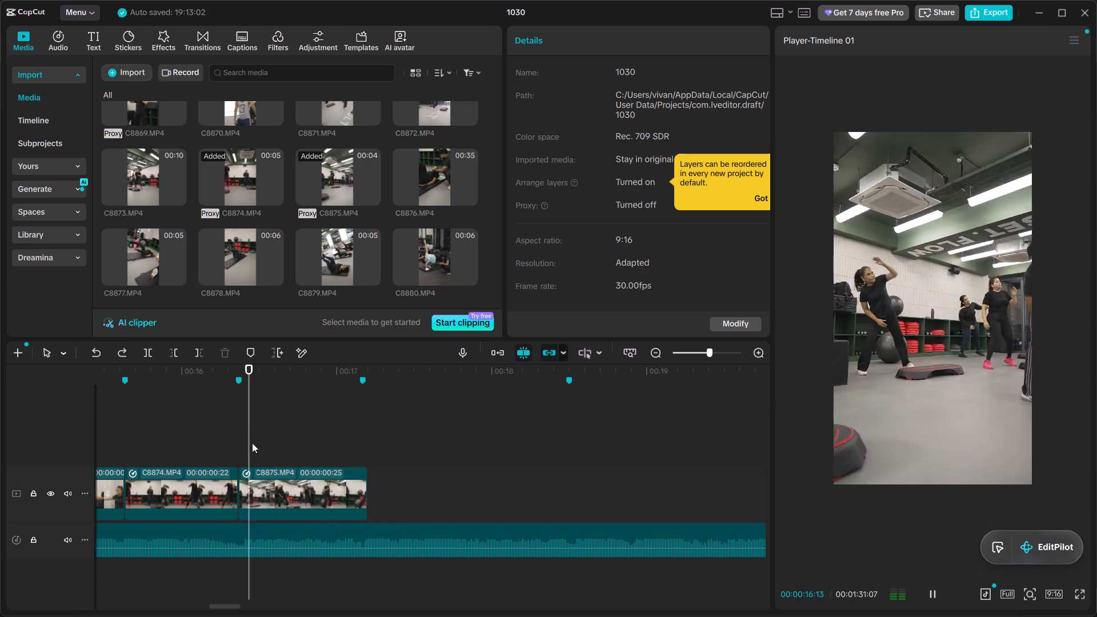
pyautogui.click(275, 494)
pyautogui.press('space')
pyautogui.click(297, 433)
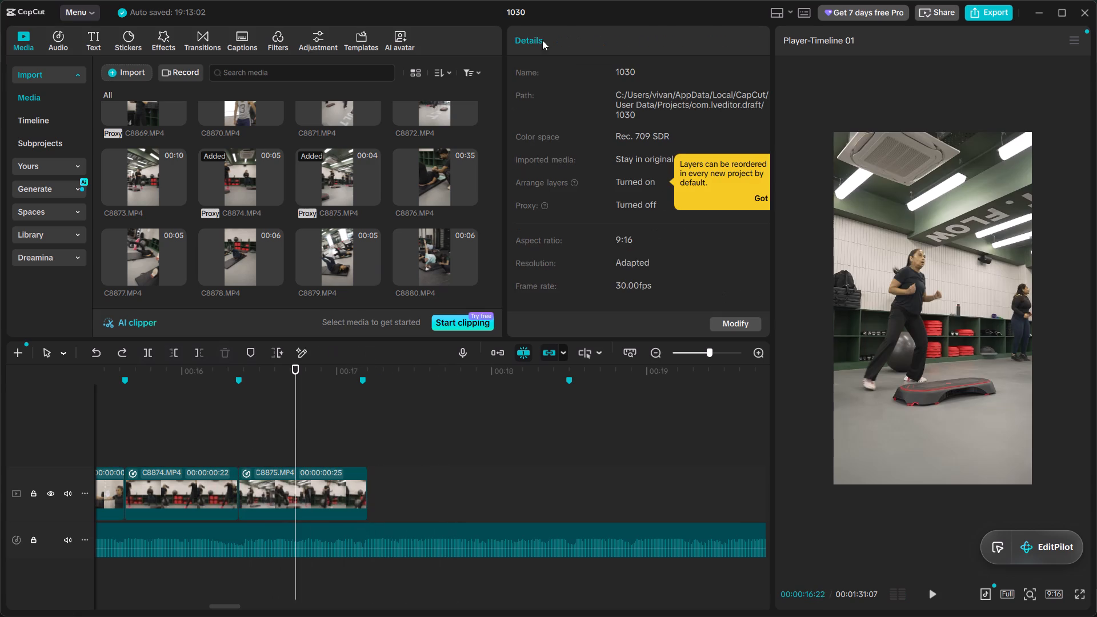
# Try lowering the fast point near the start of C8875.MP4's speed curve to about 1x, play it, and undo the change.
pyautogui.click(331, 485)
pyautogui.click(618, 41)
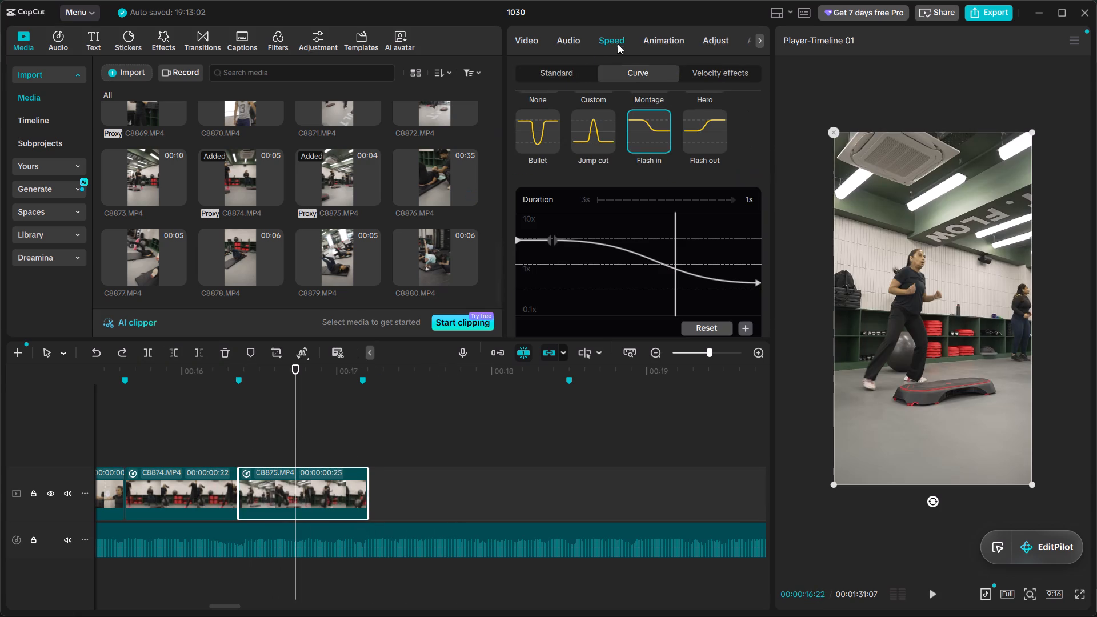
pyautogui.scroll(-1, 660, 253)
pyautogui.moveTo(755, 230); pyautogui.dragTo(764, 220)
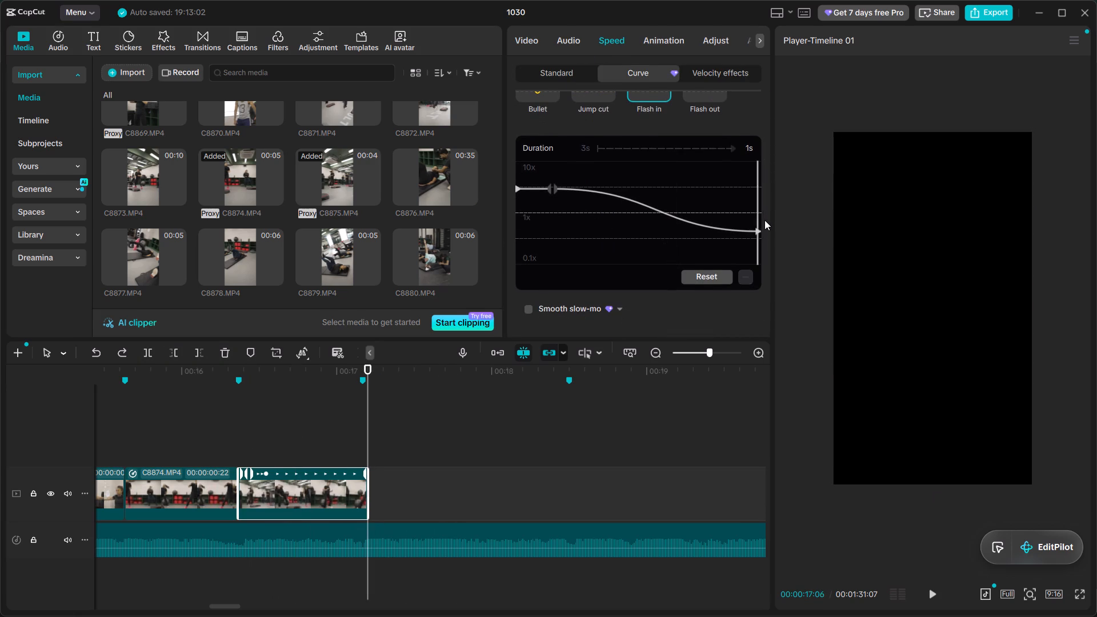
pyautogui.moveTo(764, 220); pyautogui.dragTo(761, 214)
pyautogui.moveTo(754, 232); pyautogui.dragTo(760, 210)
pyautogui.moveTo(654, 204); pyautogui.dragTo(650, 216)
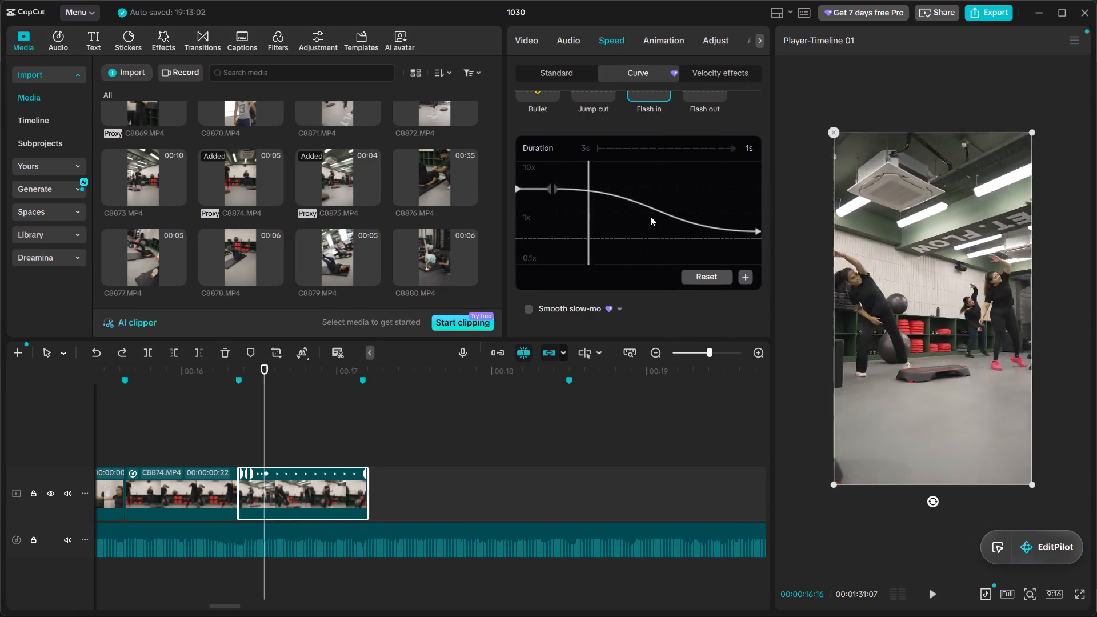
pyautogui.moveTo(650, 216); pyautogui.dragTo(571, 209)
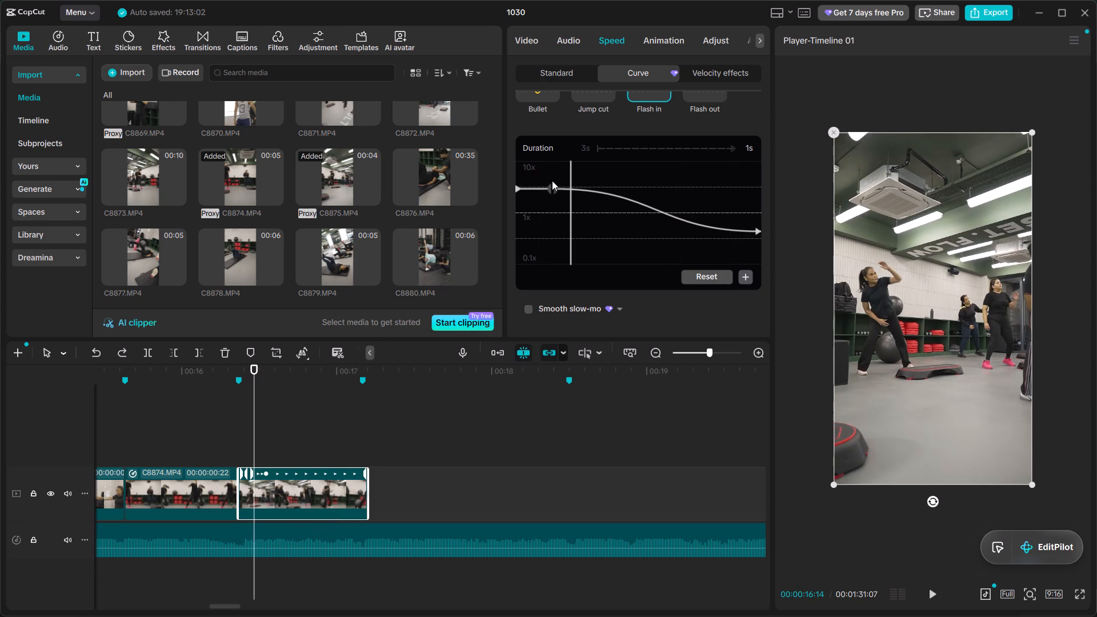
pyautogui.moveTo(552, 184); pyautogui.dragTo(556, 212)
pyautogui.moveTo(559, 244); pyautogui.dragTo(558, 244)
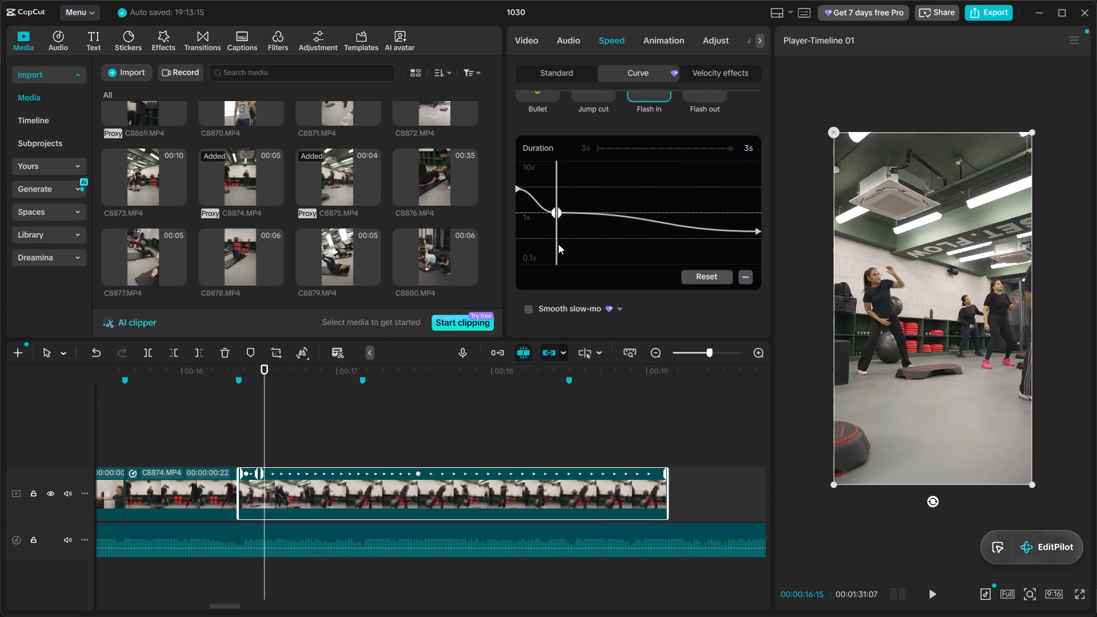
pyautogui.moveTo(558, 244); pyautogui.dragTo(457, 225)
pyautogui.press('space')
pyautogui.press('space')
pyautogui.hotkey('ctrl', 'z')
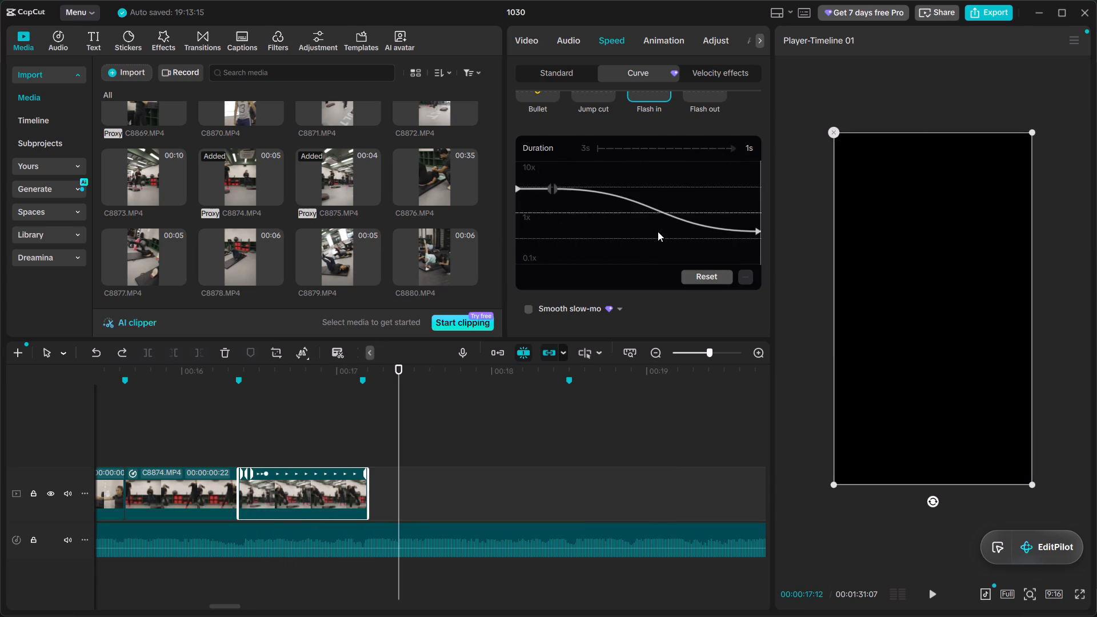
# Review C8875.MP4's movement along its speed curve and extend the end of the clip to about 00:00:17:14.
pyautogui.moveTo(623, 222); pyautogui.dragTo(290, 235)
pyautogui.press('space')
pyautogui.press('space')
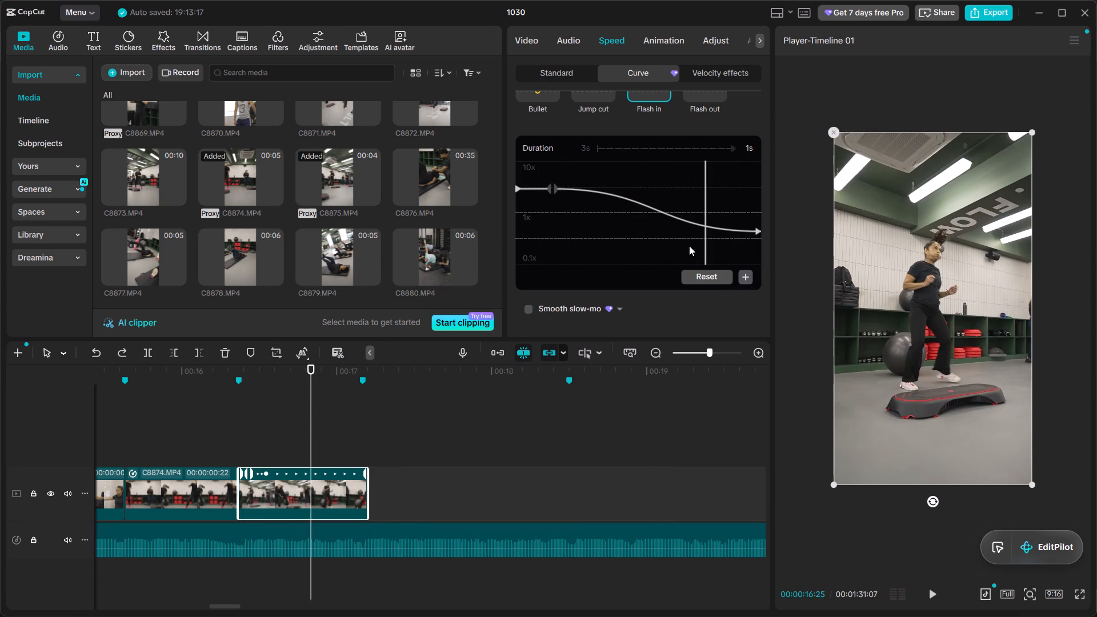
pyautogui.moveTo(680, 245); pyautogui.dragTo(679, 234)
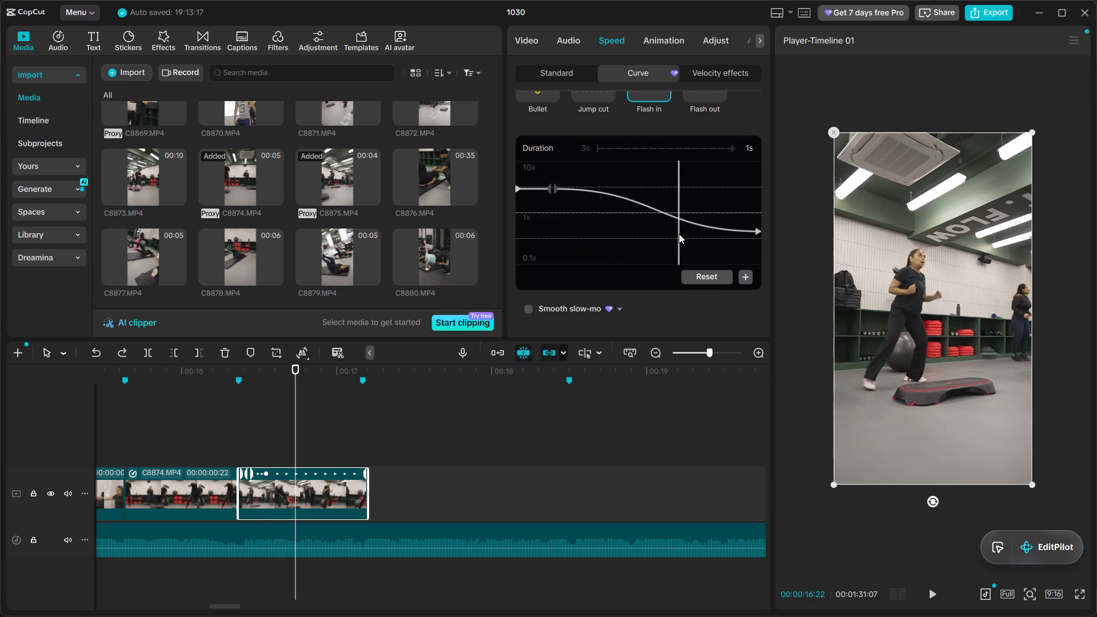
pyautogui.moveTo(679, 234); pyautogui.dragTo(735, 237)
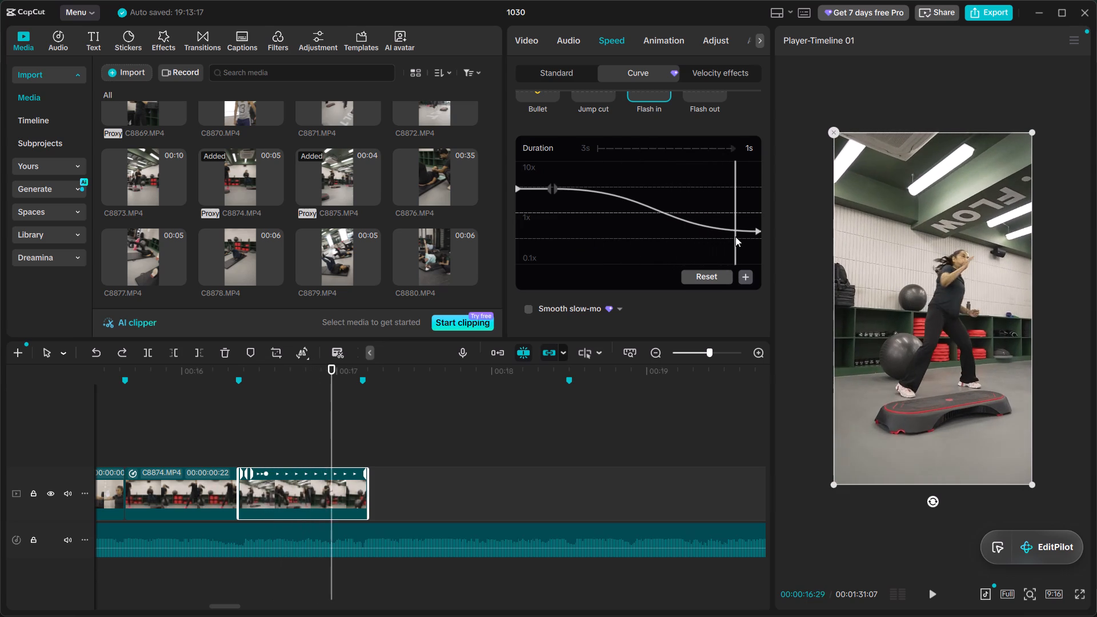
pyautogui.moveTo(735, 237); pyautogui.dragTo(723, 232)
pyautogui.moveTo(370, 507); pyautogui.dragTo(573, 468)
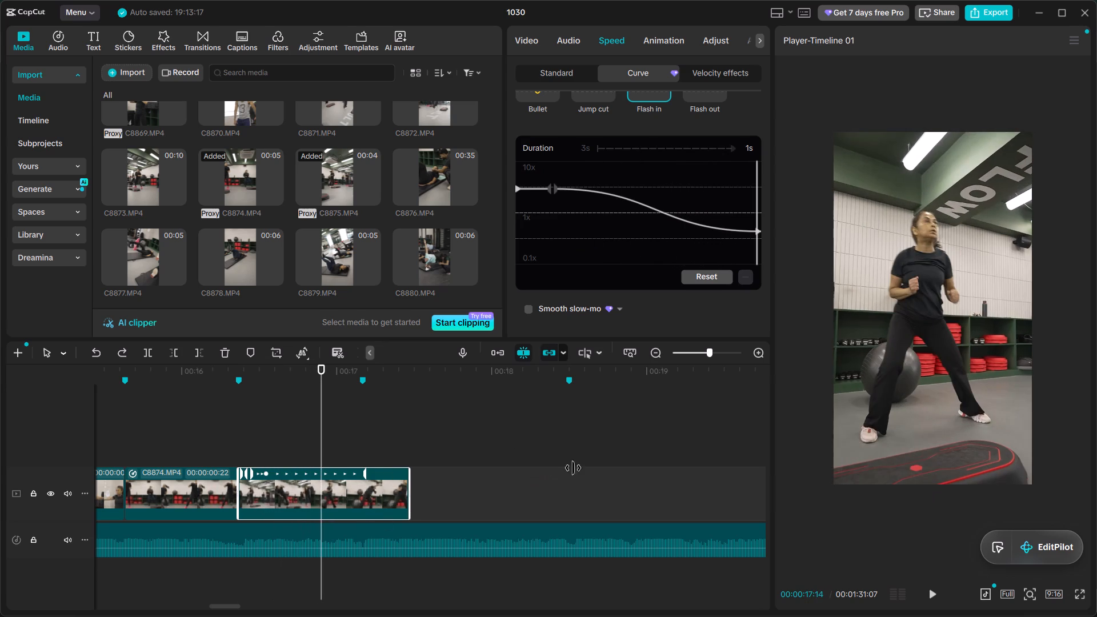
pyautogui.moveTo(573, 468); pyautogui.dragTo(606, 459)
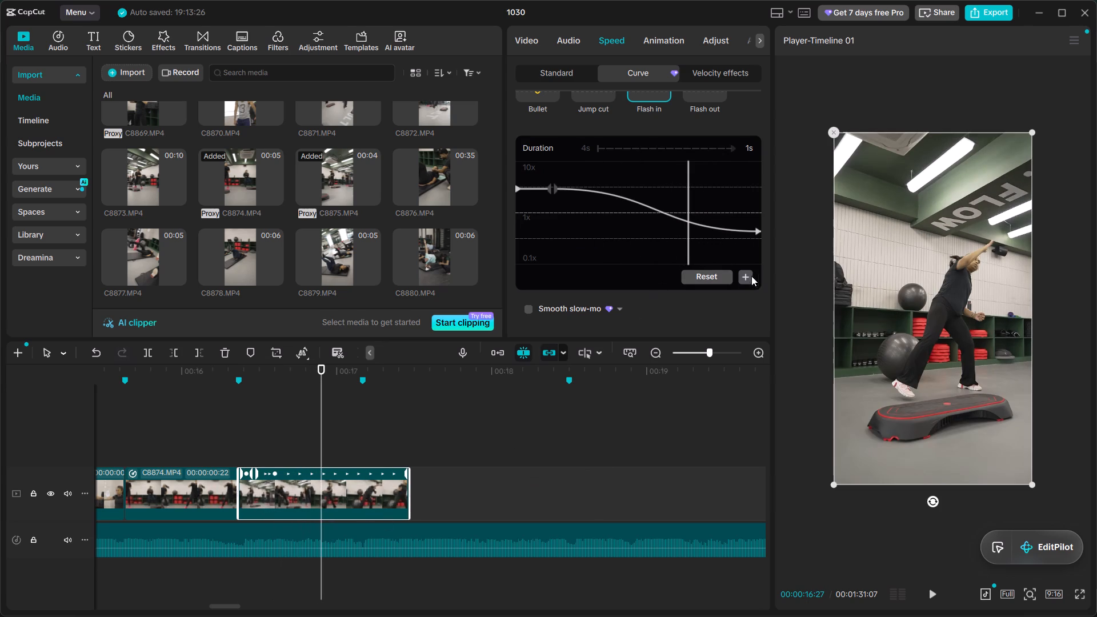
# Add a speed-curve point at 00:00:16:27 in C8875.MP4 and raise its incoming side to about 5.2x, level with the fast section.
pyautogui.click(746, 274)
pyautogui.moveTo(686, 219); pyautogui.dragTo(686, 210)
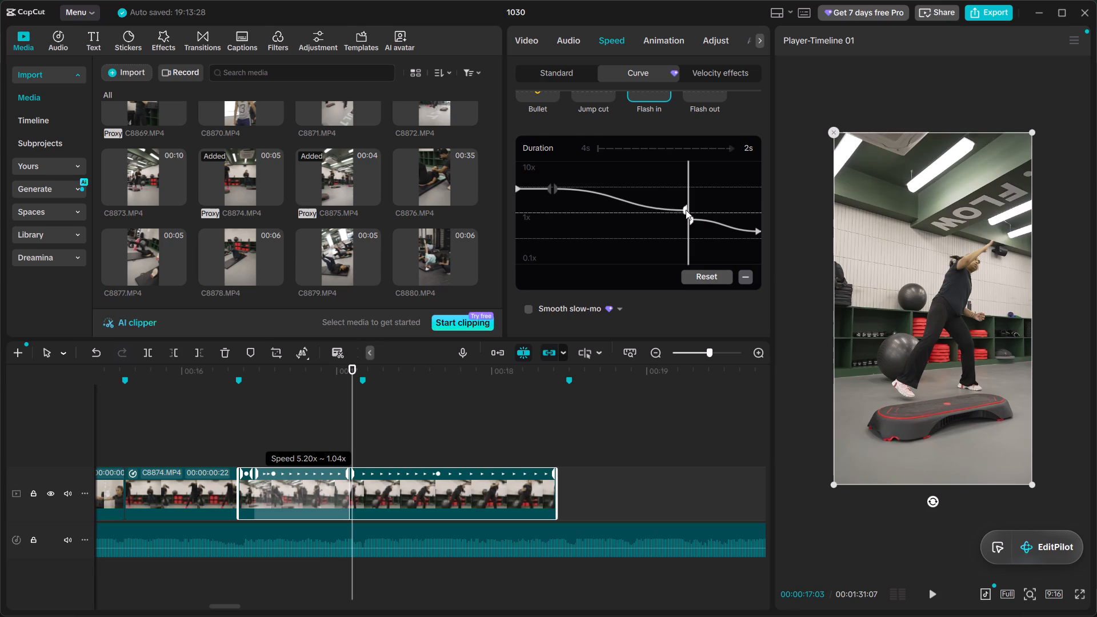
pyautogui.moveTo(686, 210); pyautogui.dragTo(687, 181)
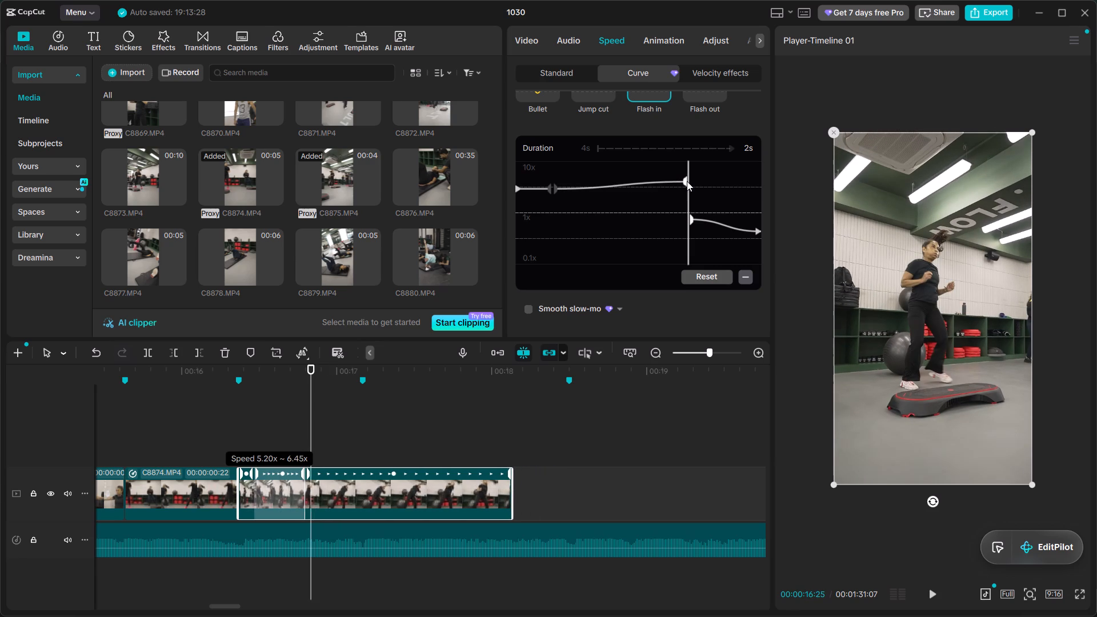
pyautogui.moveTo(687, 181); pyautogui.dragTo(688, 187)
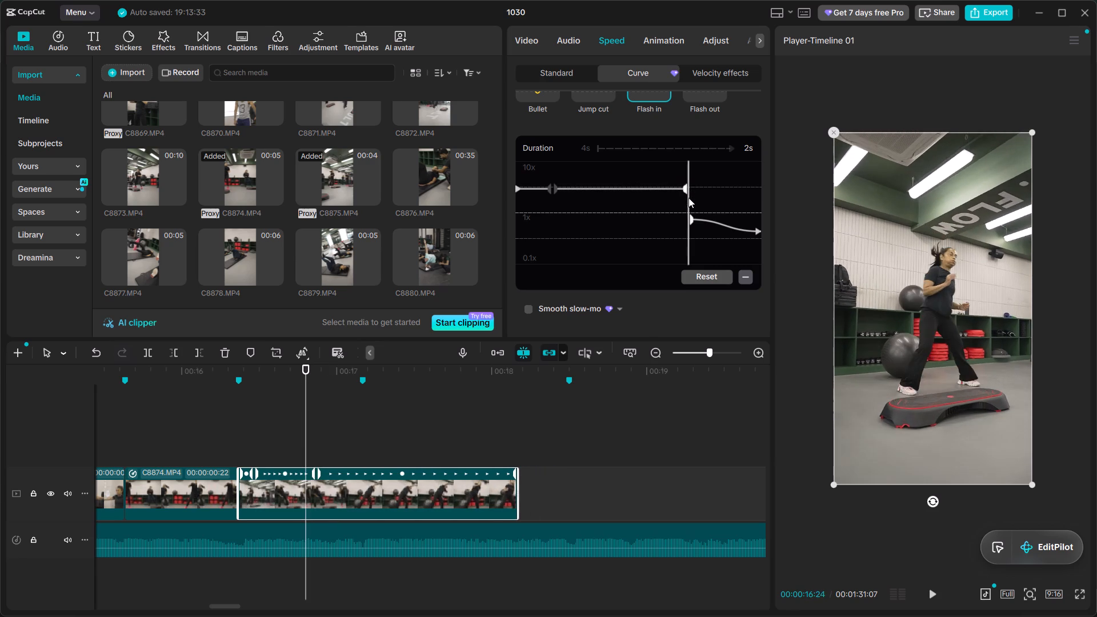
# Play C8875.MP4's new speed ramp and trim the clip's end to the beat marker at 00:00:17:05.
pyautogui.moveTo(680, 221); pyautogui.dragTo(524, 213)
pyautogui.press('space')
pyautogui.press('space')
pyautogui.press('space')
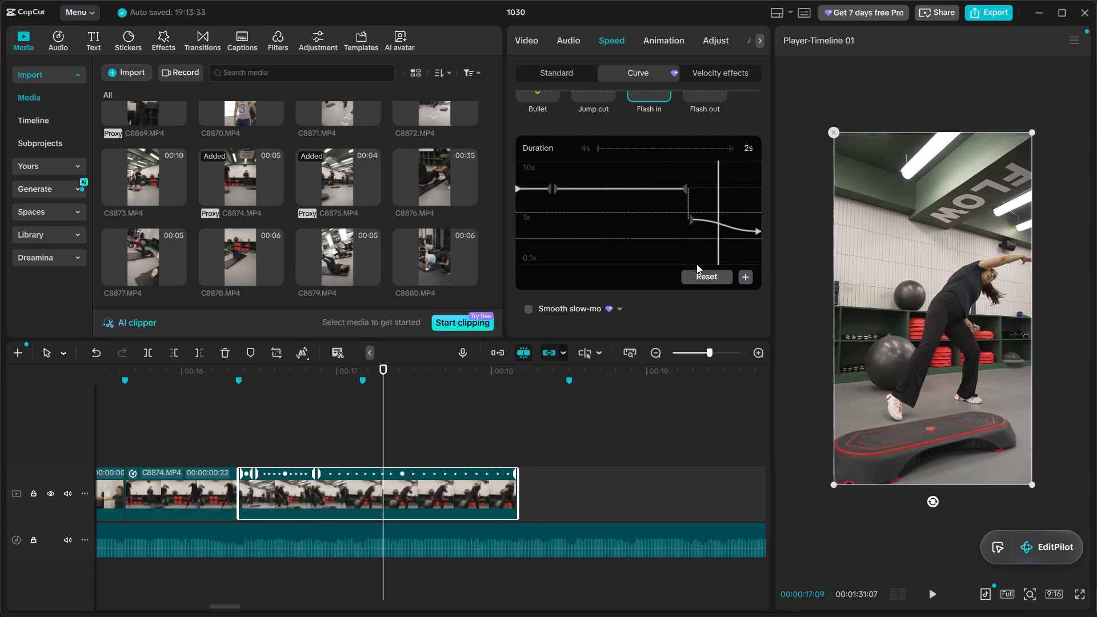
pyautogui.press('space')
pyautogui.moveTo(517, 489); pyautogui.dragTo(372, 466)
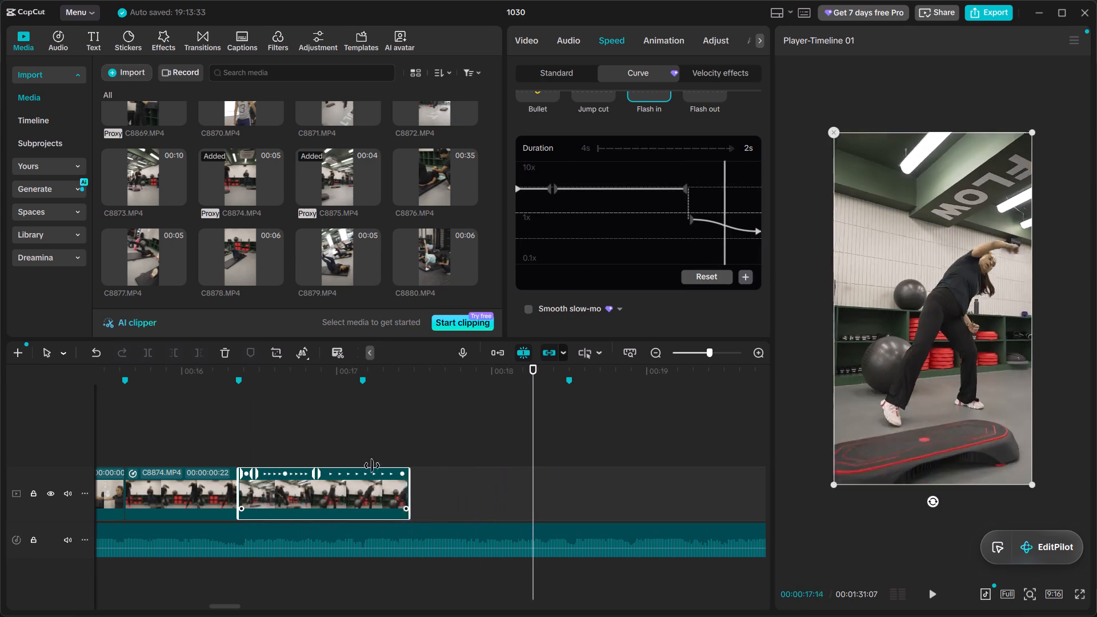
pyautogui.moveTo(372, 466); pyautogui.dragTo(360, 455)
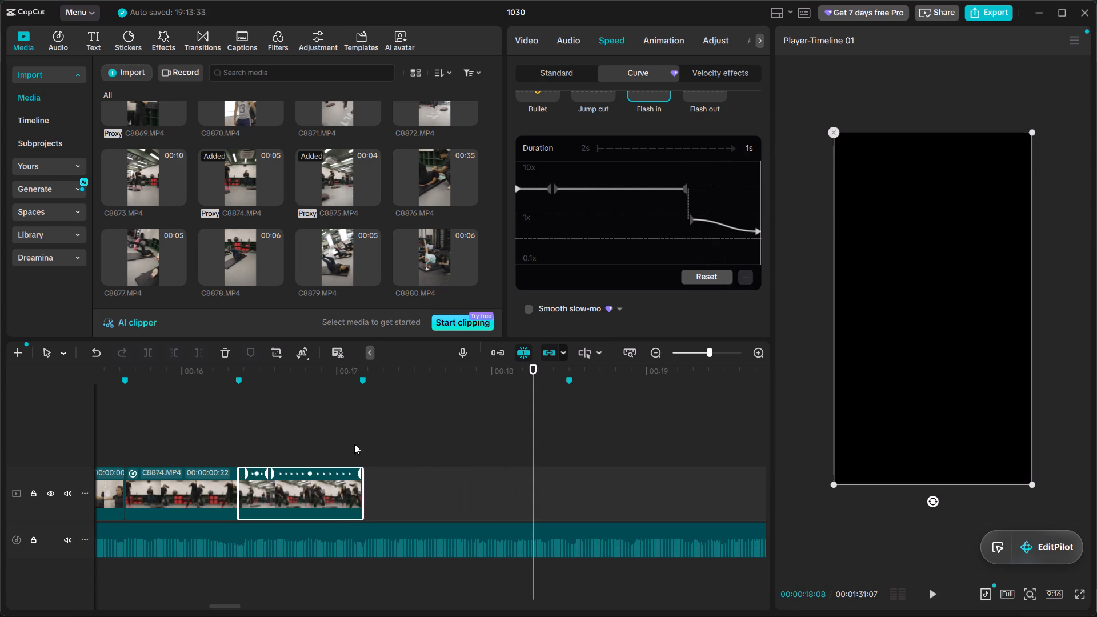
# Play the C8874.MP4 and C8875.MP4 section repeatedly to check the speed ramp and cuts against the beat.
pyautogui.moveTo(330, 420); pyautogui.dragTo(166, 420)
pyautogui.press('space')
pyautogui.keyDown('alt'); pyautogui.scroll(-2, 283, 454); pyautogui.keyUp('alt')
pyautogui.keyDown('alt'); pyautogui.scroll(2, 282, 452); pyautogui.keyUp('alt')
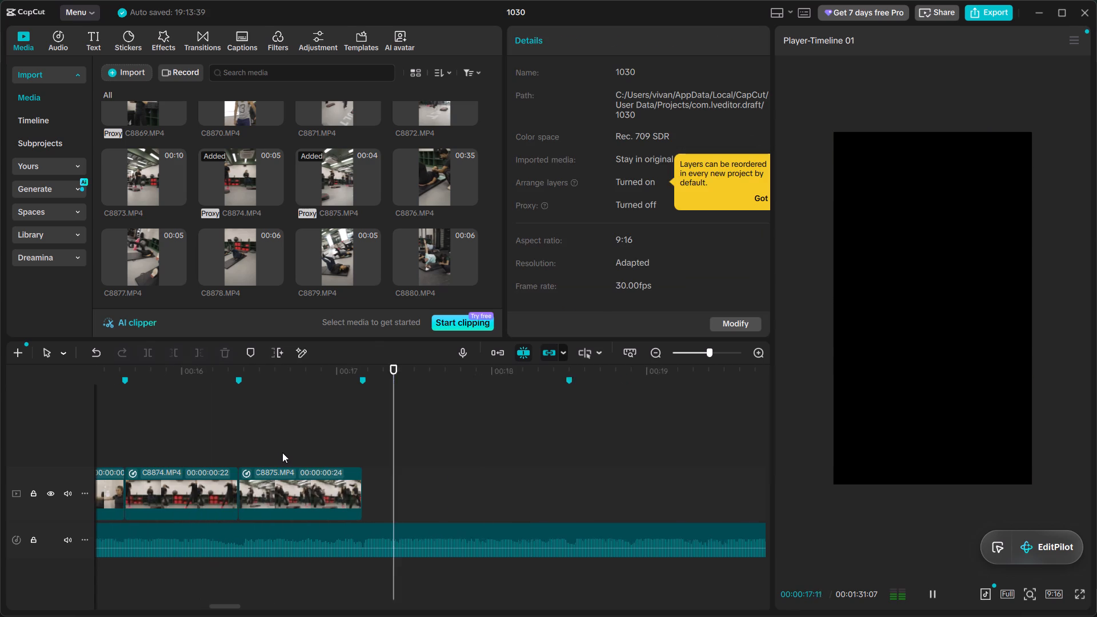
pyautogui.keyDown('alt'); pyautogui.scroll(1, 282, 452); pyautogui.keyUp('alt')
pyautogui.press('space')
pyautogui.click(263, 445)
pyautogui.press('space')
pyautogui.keyDown('alt'); pyautogui.scroll(-1, 317, 459); pyautogui.keyUp('alt')
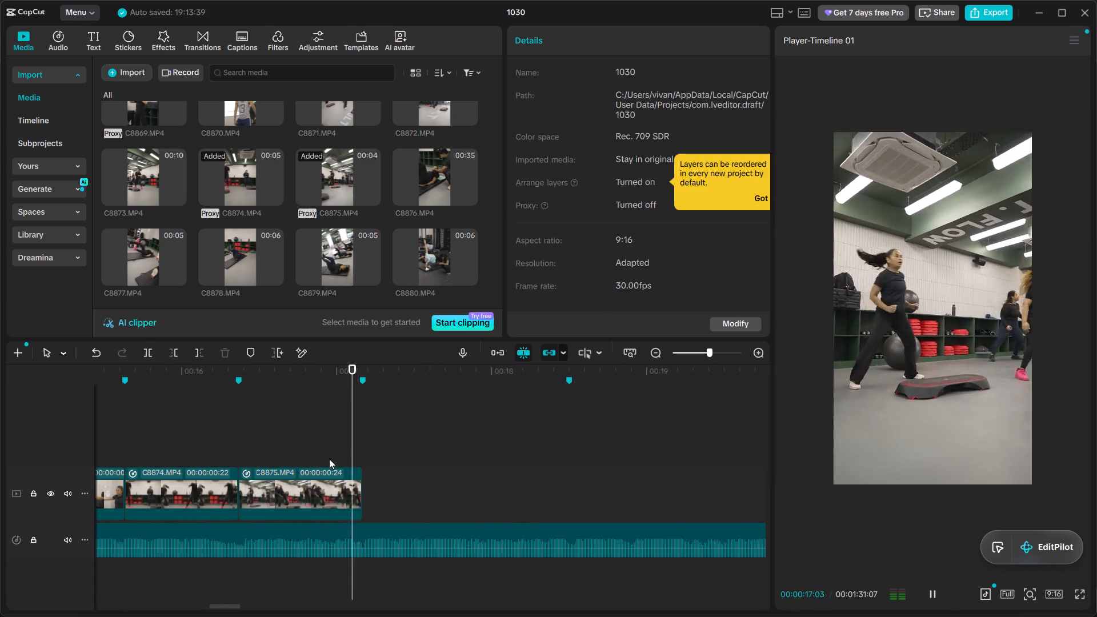
pyautogui.keyDown('alt'); pyautogui.scroll(1, 327, 459); pyautogui.keyUp('alt')
pyautogui.keyDown('alt'); pyautogui.scroll(-1, 339, 459); pyautogui.keyUp('alt')
pyautogui.press('space')
# Preview the C8877.MP4 clip, add it to the timeline at the beat marker at 00:00:17:05 and mute its audio.
pyautogui.click(362, 449)
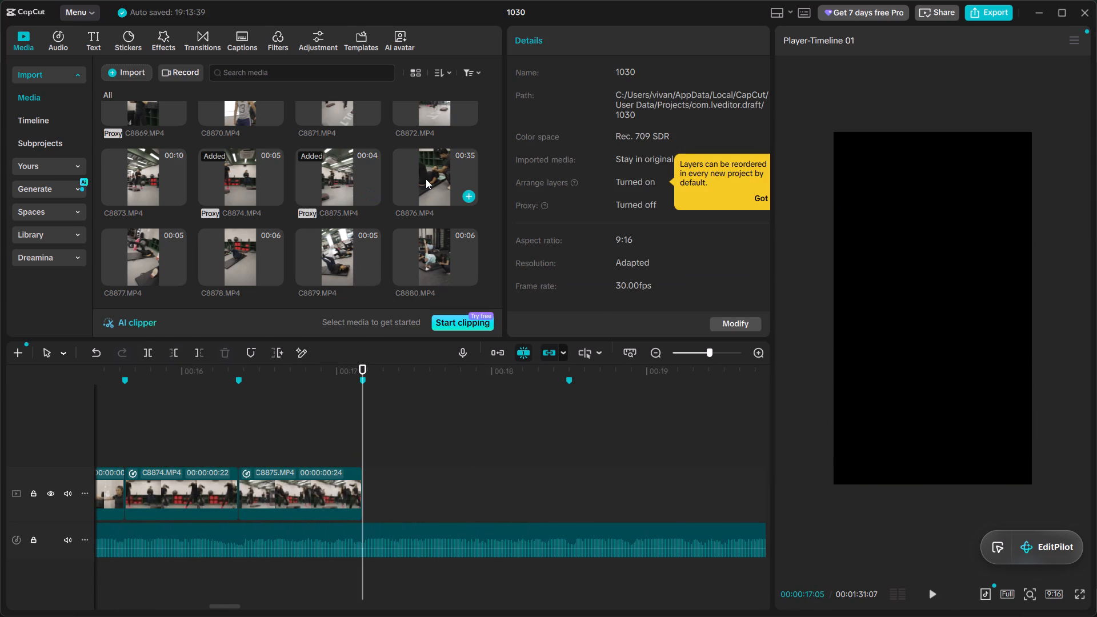
pyautogui.click(426, 179)
pyautogui.click(146, 271)
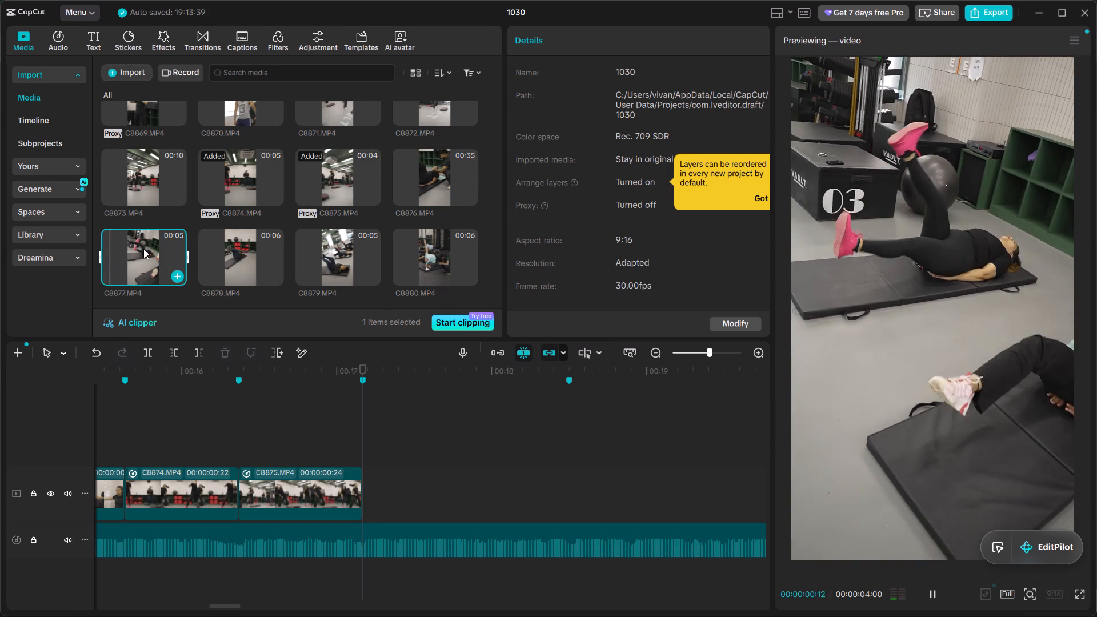
pyautogui.moveTo(143, 249); pyautogui.dragTo(363, 507)
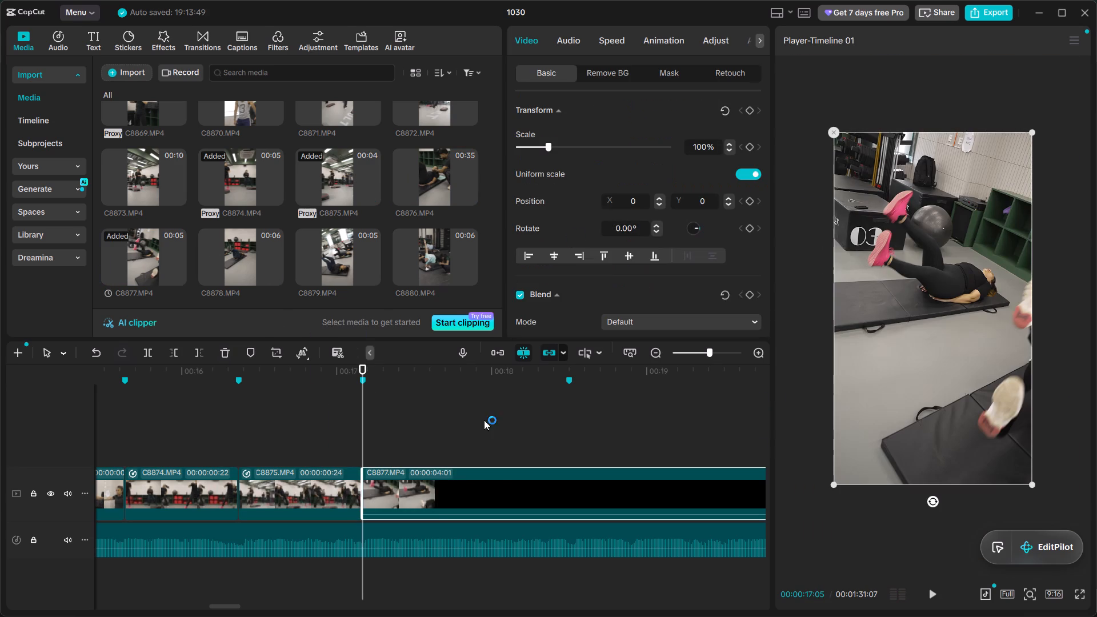
pyautogui.moveTo(431, 515); pyautogui.dragTo(439, 556)
# Play C8877.MP4 and split it at the beat marker at 00:00:18:15.
pyautogui.press('space')
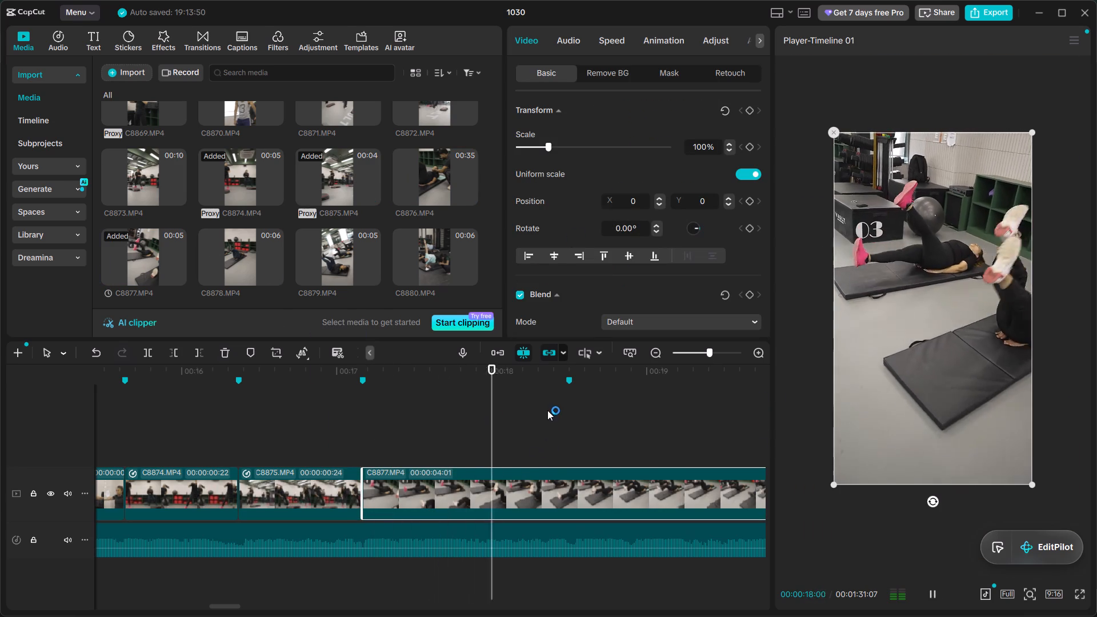
pyautogui.press('space')
pyautogui.click(565, 414)
pyautogui.keyDown('ctrl'); pyautogui.click(565, 503); pyautogui.keyUp('ctrl')
pyautogui.hotkey('ctrl', 'b')
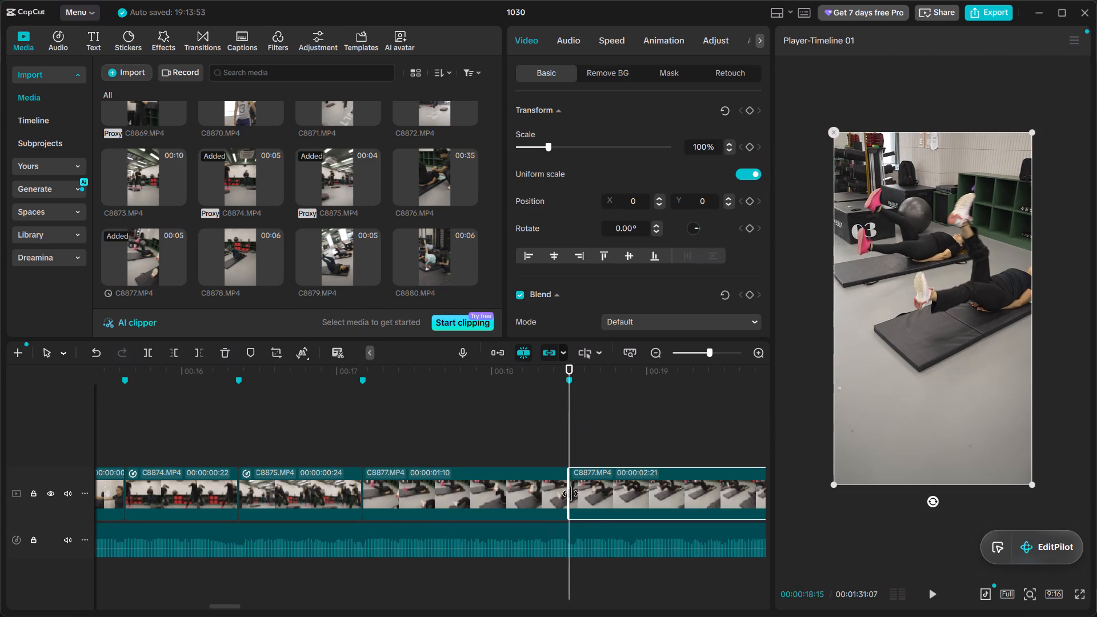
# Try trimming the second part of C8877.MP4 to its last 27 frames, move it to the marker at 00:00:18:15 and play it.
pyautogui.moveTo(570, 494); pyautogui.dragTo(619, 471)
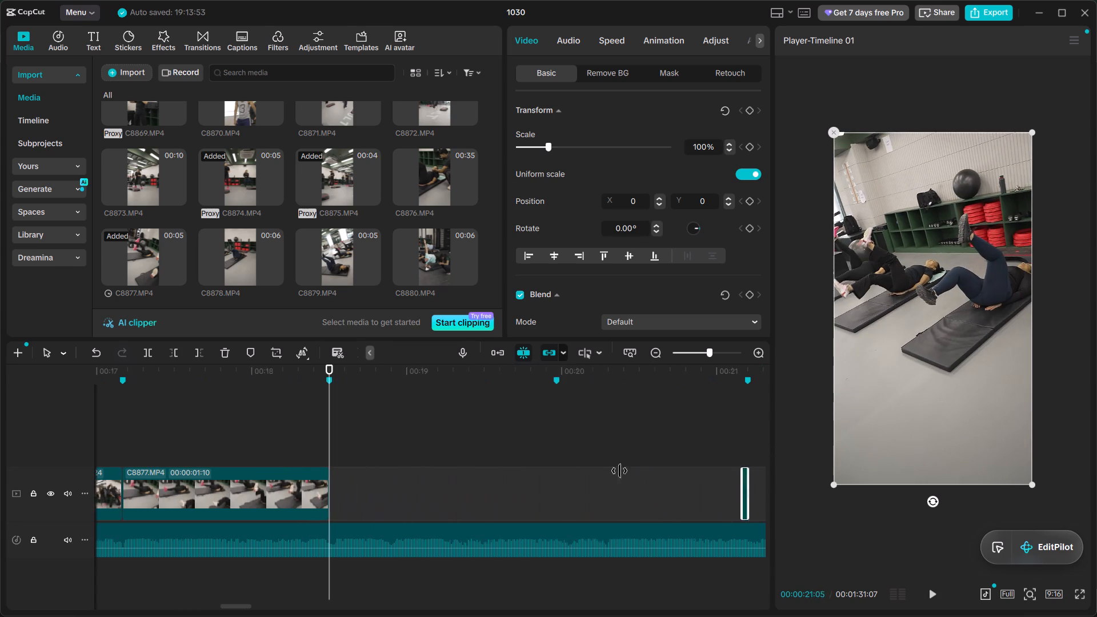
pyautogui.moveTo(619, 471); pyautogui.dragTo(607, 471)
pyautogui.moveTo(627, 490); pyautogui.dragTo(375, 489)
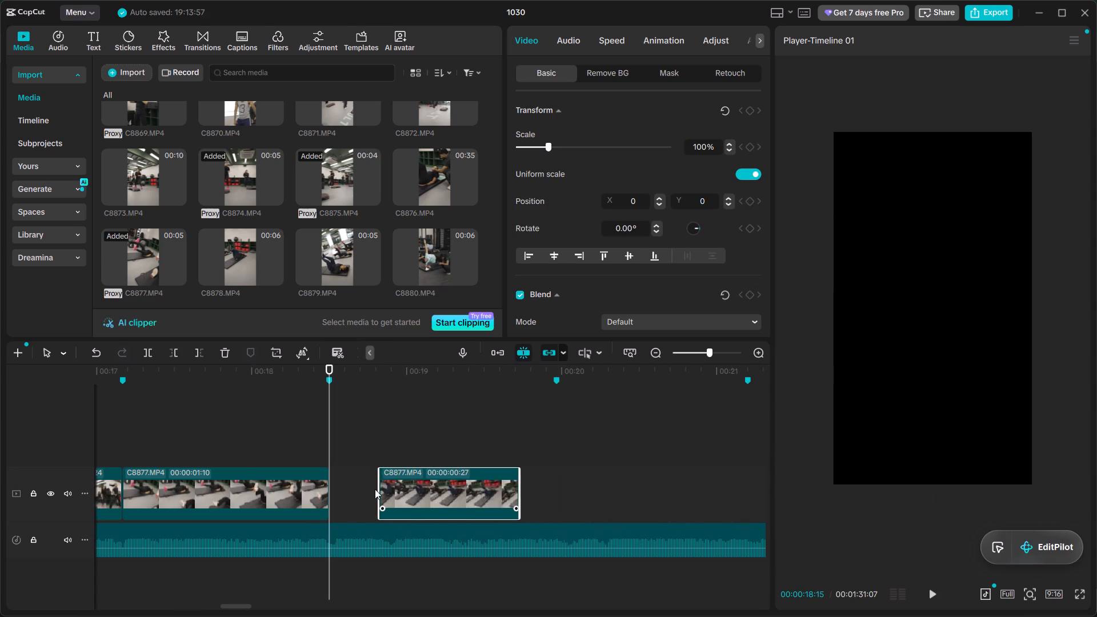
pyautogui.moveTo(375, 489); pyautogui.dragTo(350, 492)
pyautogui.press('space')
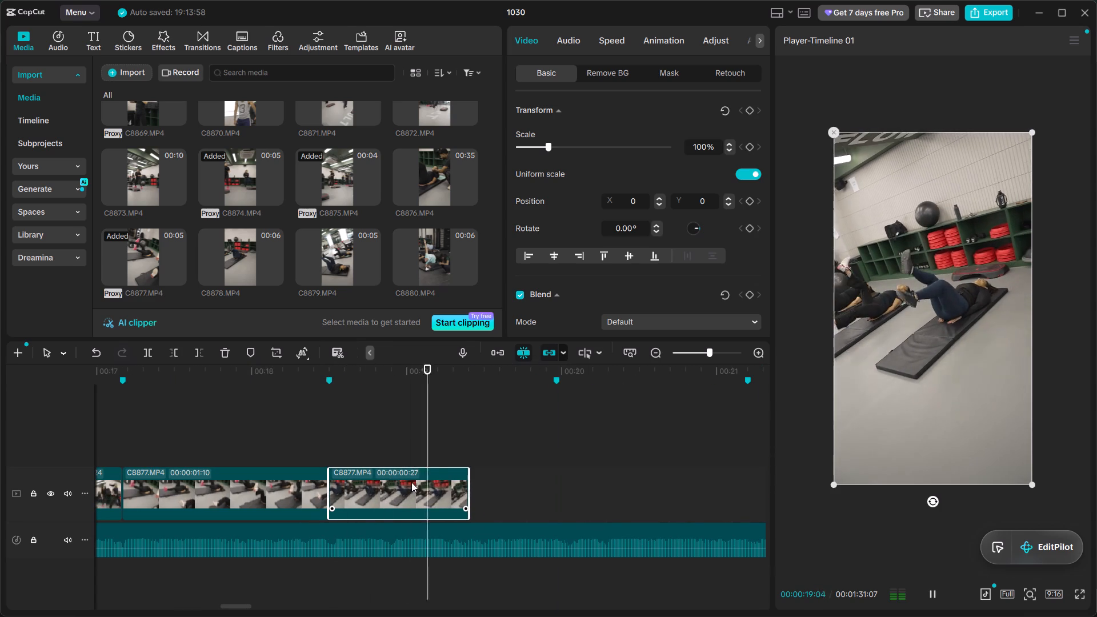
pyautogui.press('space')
# Delete the second part of C8877.MP4 after the beat marker at 00:00:18:15.
pyautogui.click(396, 499)
pyautogui.press('BackSpace')
# Preview C8876, C8878 and C8879, add C8879.MP4 at the beat marker at 00:00:18:15 and mute its audio.
pyautogui.click(439, 194)
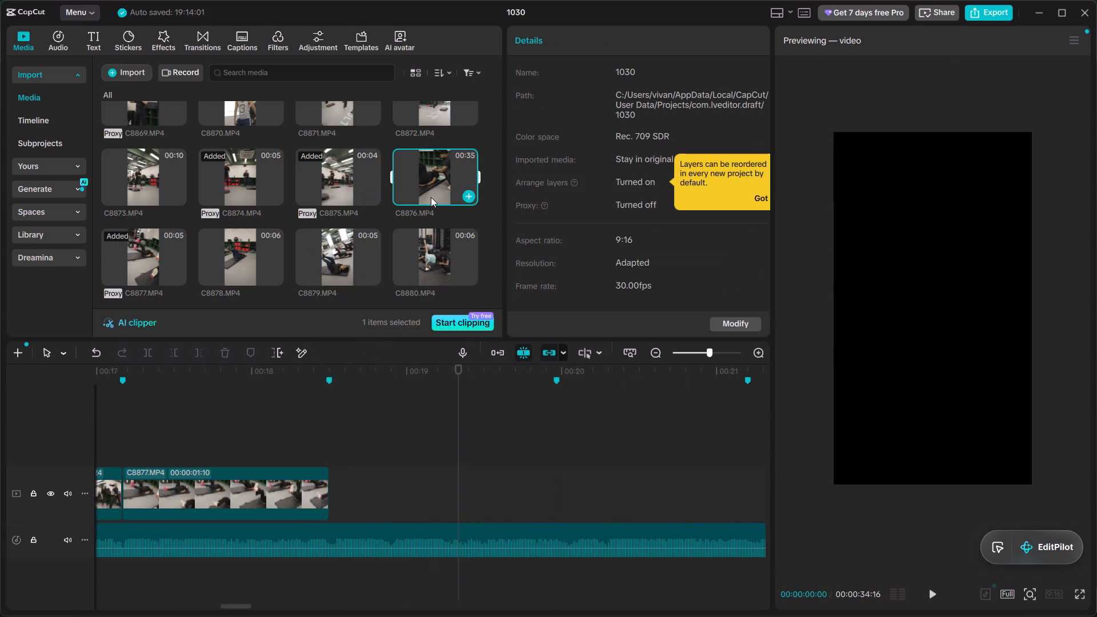
pyautogui.click(243, 257)
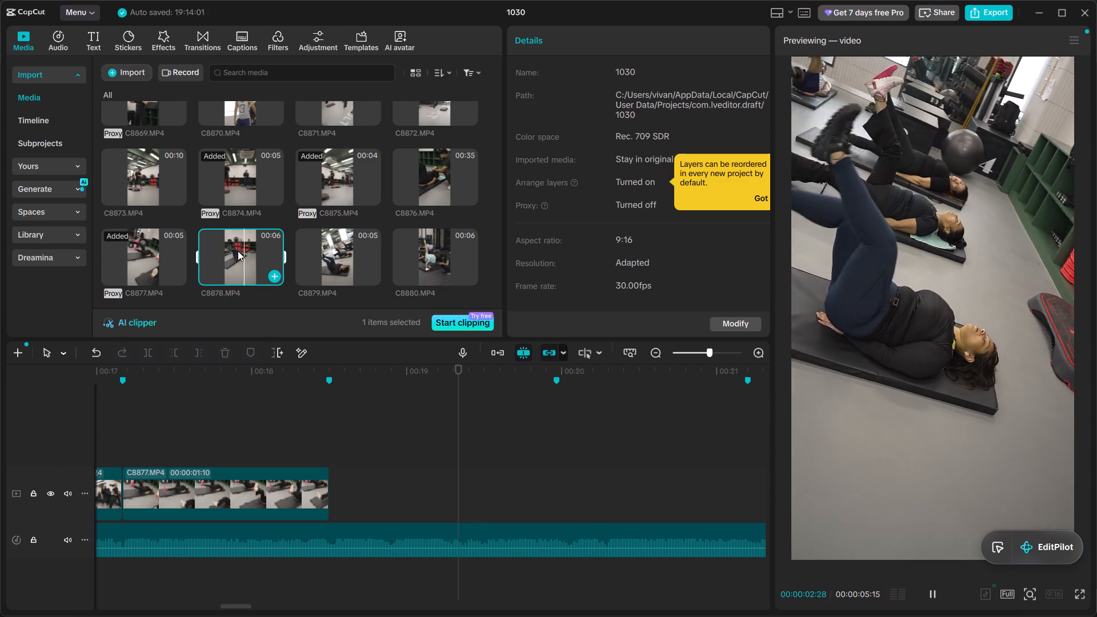
pyautogui.click(319, 249)
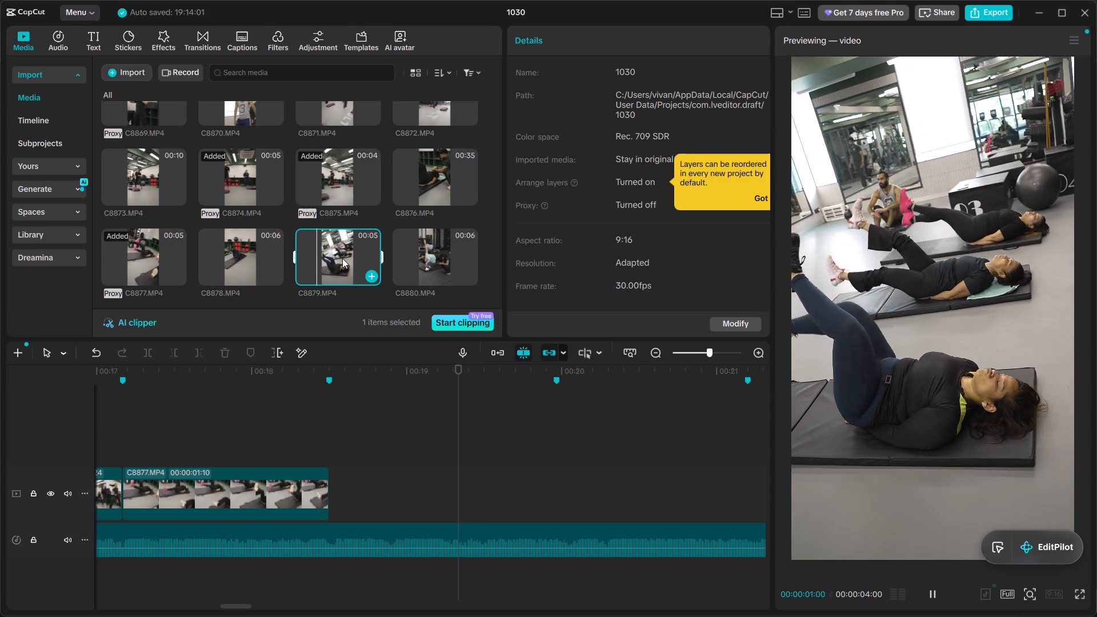
pyautogui.moveTo(342, 258); pyautogui.dragTo(330, 491)
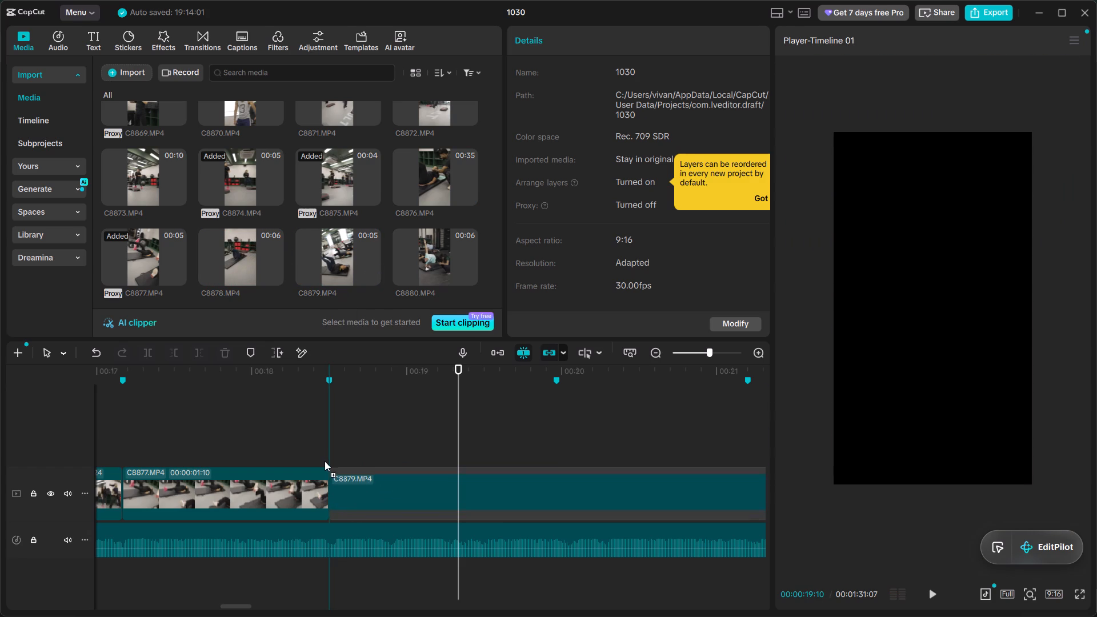
pyautogui.click(331, 456)
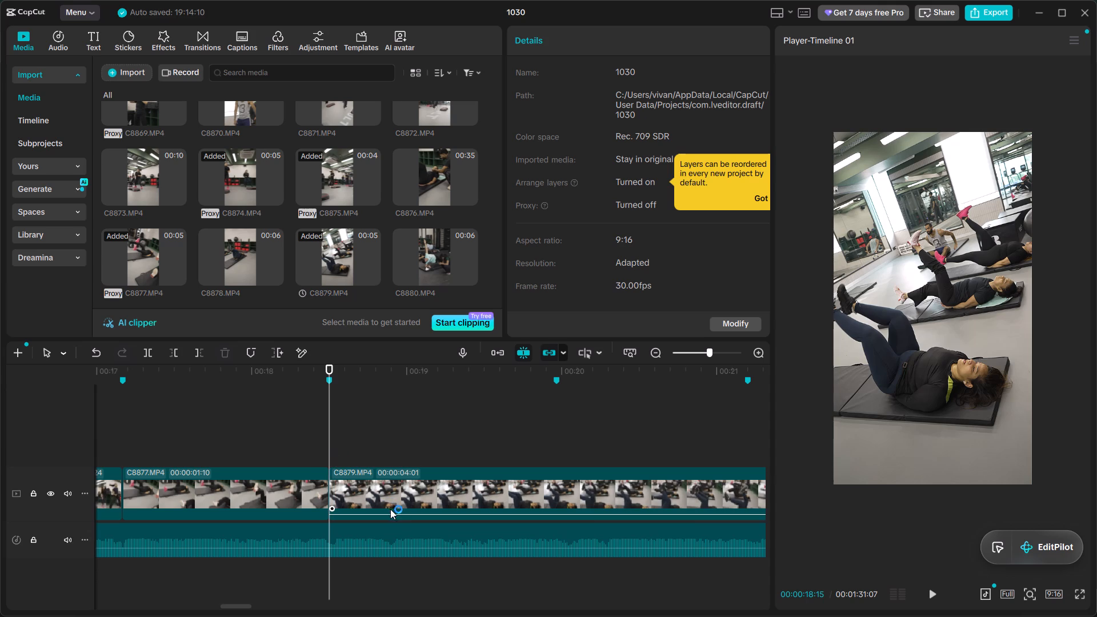
pyautogui.moveTo(399, 514); pyautogui.dragTo(403, 539)
# Split C8879.MP4 at the beat marker at 00:00:19:29 and delete the part after it.
pyautogui.press('space')
pyautogui.keyDown('alt'); pyautogui.scroll(-1, 461, 496); pyautogui.keyUp('alt')
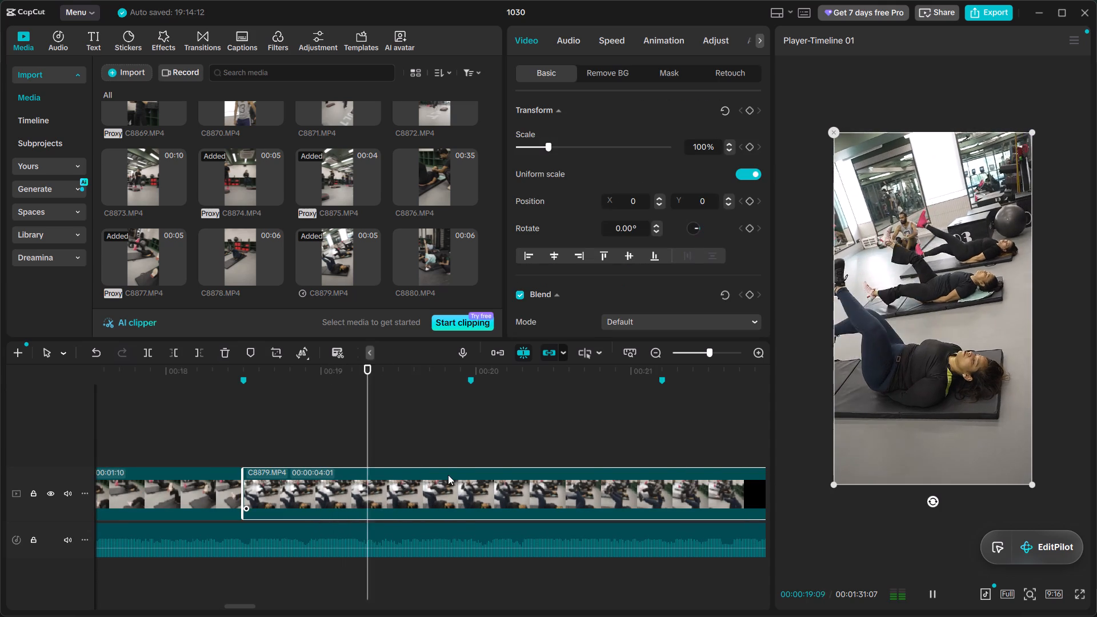
pyautogui.click(469, 435)
pyautogui.keyDown('ctrl'); pyautogui.click(470, 489); pyautogui.keyUp('ctrl')
pyautogui.hotkey('ctrl', 'b')
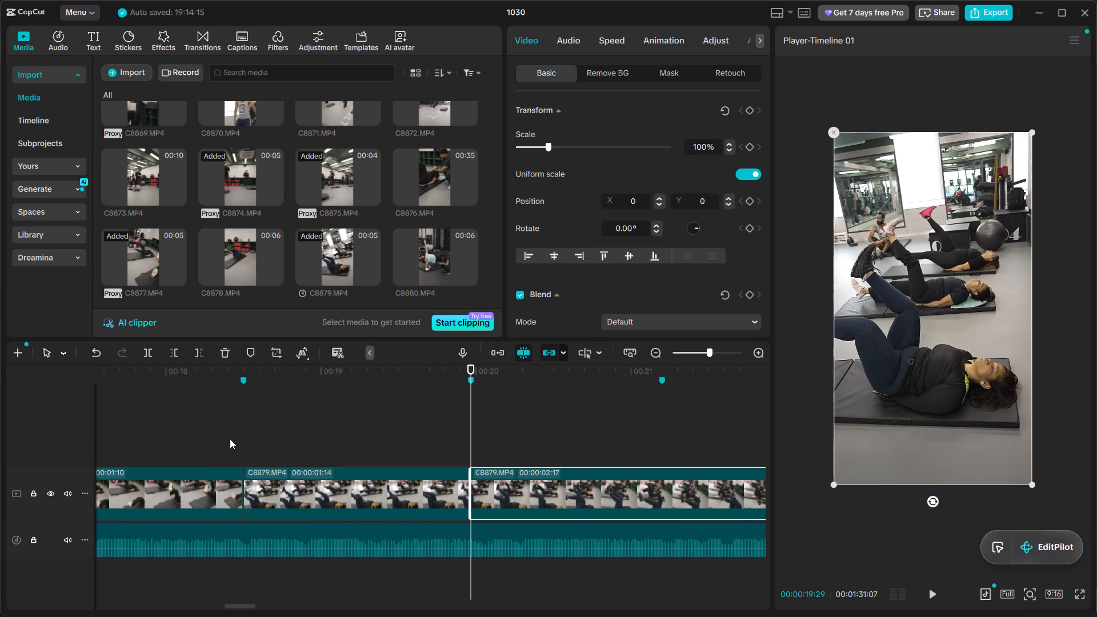
pyautogui.press('BackSpace')
# Play back C8877.MP4 and C8879.MP4 against the music up to the beat marker at 00:00:19:29.
pyautogui.click(150, 431)
pyautogui.press('space')
pyautogui.scroll(2, 262, 472)
pyautogui.keyDown('alt'); pyautogui.scroll(-2, 270, 472); pyautogui.keyUp('alt')
pyautogui.keyDown('alt'); pyautogui.scroll(2, 271, 472); pyautogui.keyUp('alt')
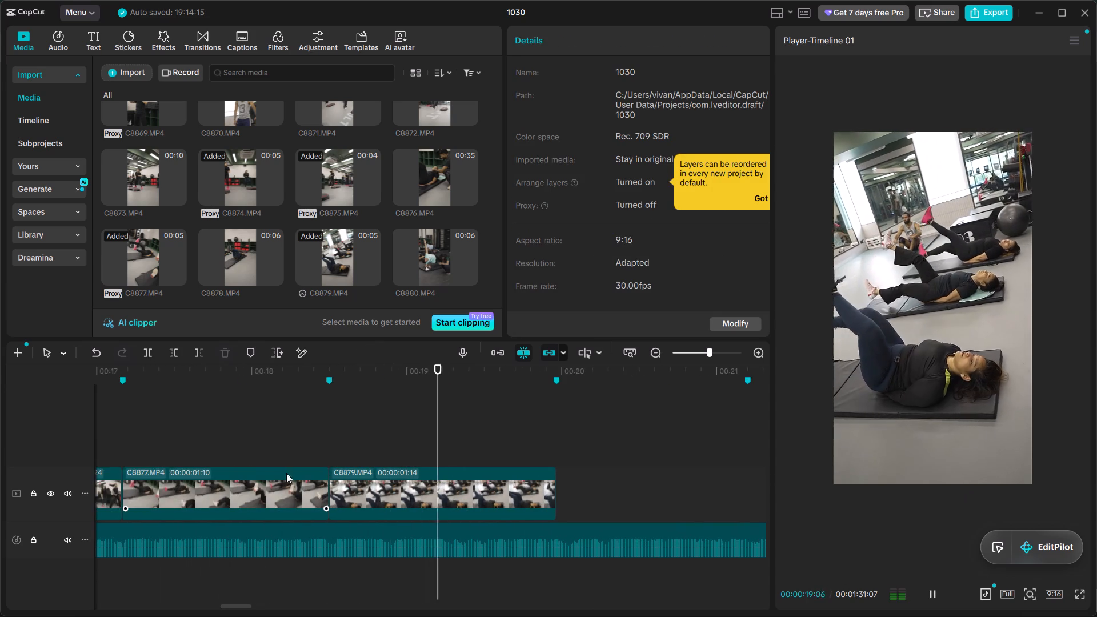
pyautogui.keyDown('alt'); pyautogui.scroll(-1, 287, 473); pyautogui.keyUp('alt')
pyautogui.press('space')
pyautogui.click(471, 445)
# Preview C8880, C8876, C8878, C8874, C8875 and C8873 in the media library to choose a further clip.
pyautogui.scroll(-1, 327, 215)
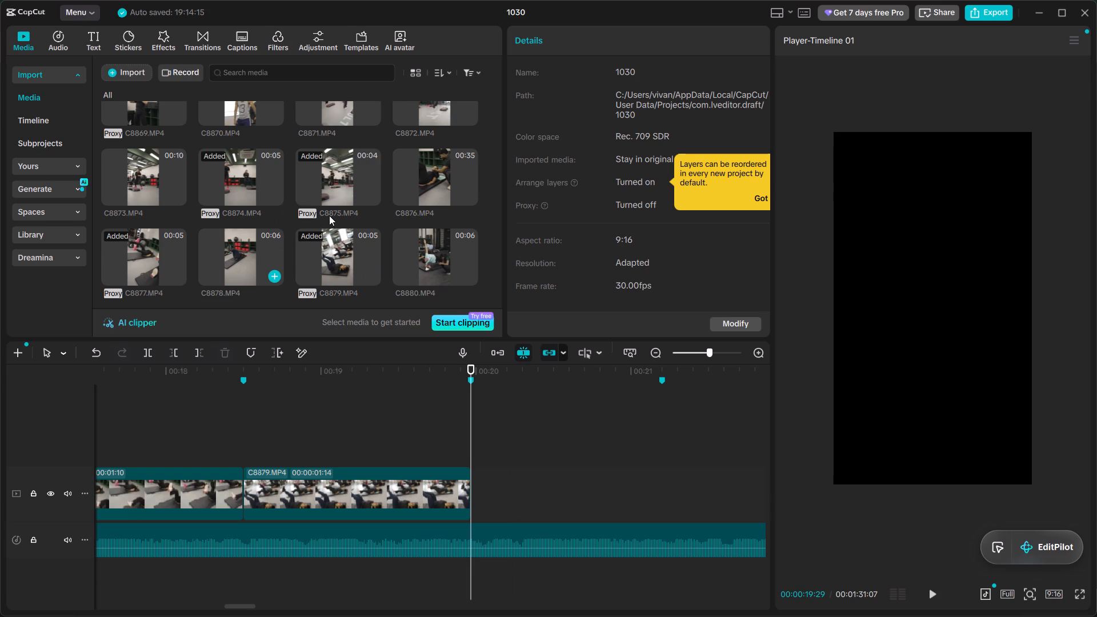
pyautogui.click(428, 248)
pyautogui.scroll(-3, 425, 249)
pyautogui.click(406, 236)
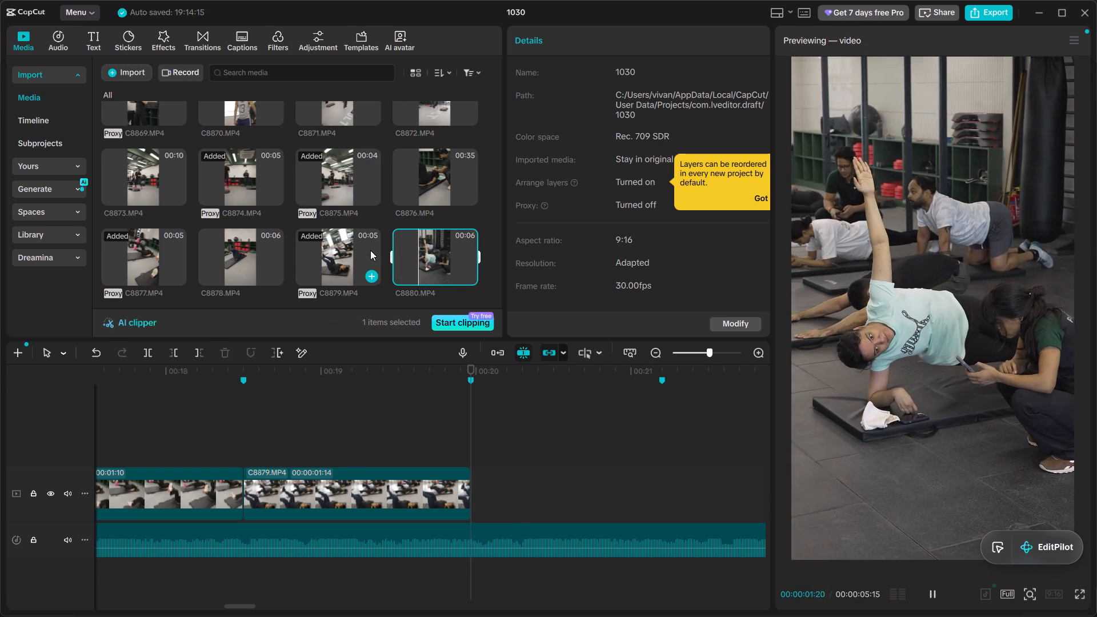
pyautogui.click(424, 173)
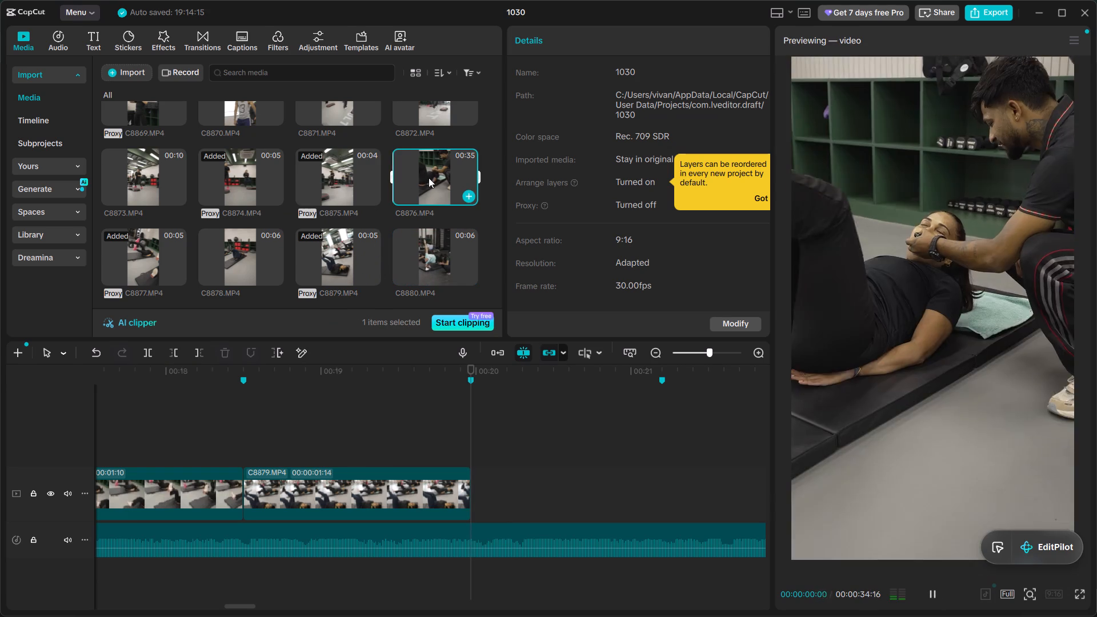
pyautogui.click(269, 260)
pyautogui.click(247, 178)
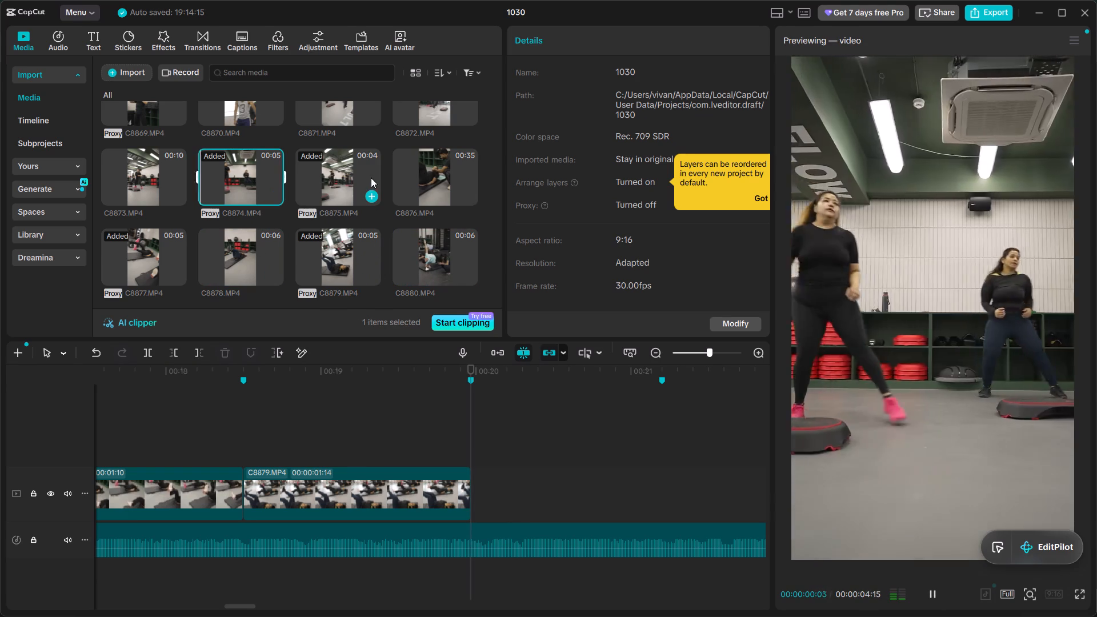
pyautogui.click(357, 171)
pyautogui.click(146, 171)
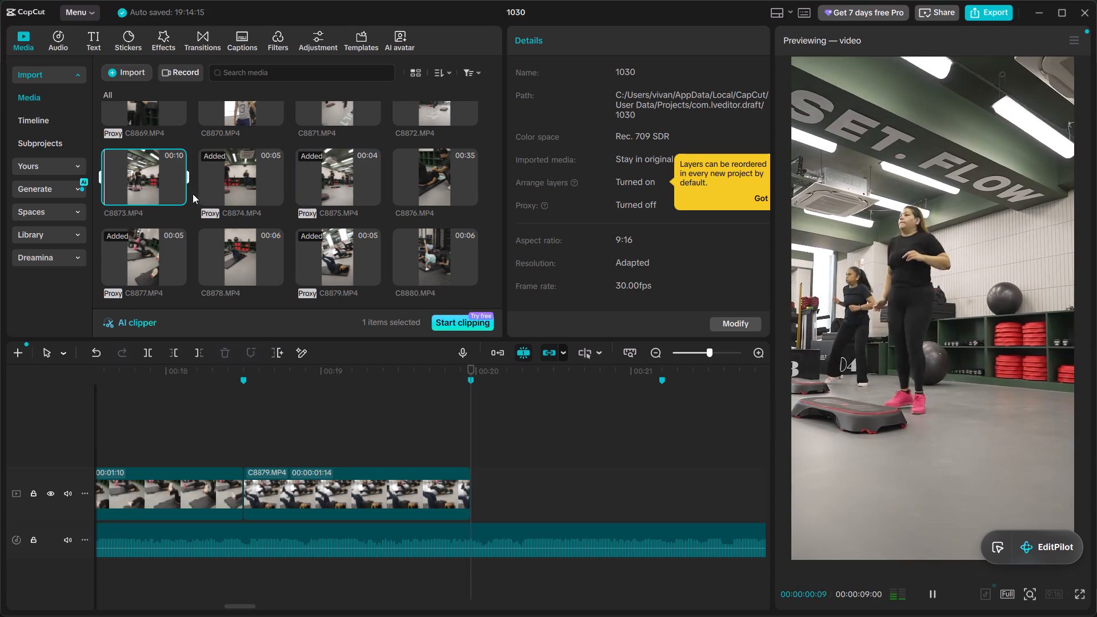
pyautogui.keyDown('alt'); pyautogui.scroll(1, 385, 435); pyautogui.keyUp('alt')
pyautogui.keyDown('alt'); pyautogui.scroll(-1, 460, 450); pyautogui.keyUp('alt')
pyautogui.keyDown('alt'); pyautogui.scroll(2, 443, 425); pyautogui.keyUp('alt')
pyautogui.keyDown('alt'); pyautogui.scroll(-1, 446, 432); pyautogui.keyUp('alt')
pyautogui.click(139, 433)
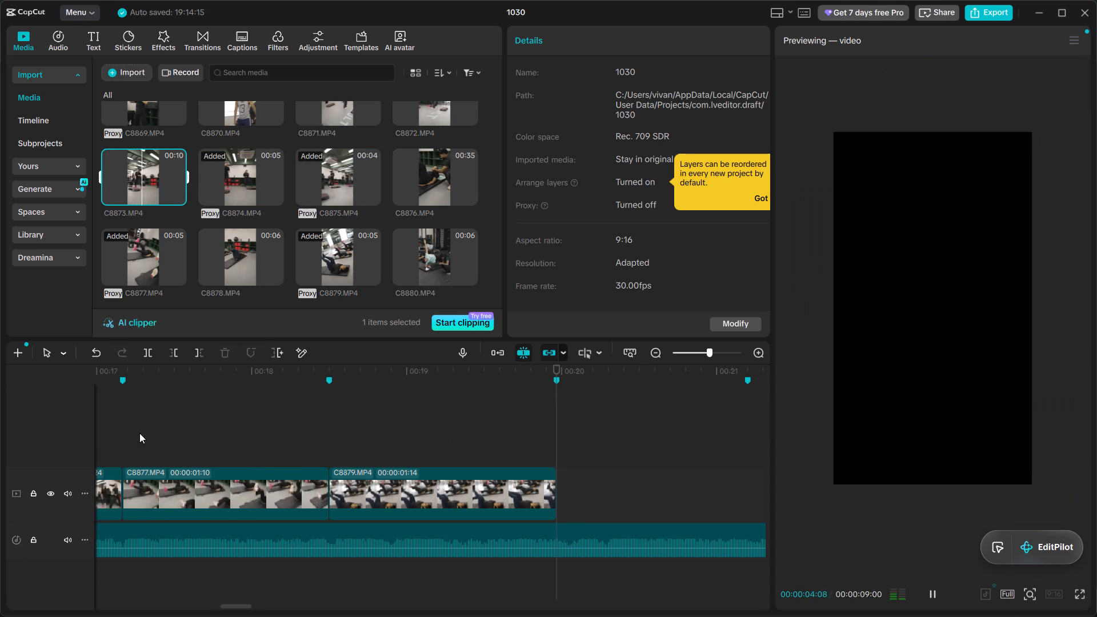
# Insert C8873.MP4 into the main video track before C8877.MP4 at the 00:00:17:05 beat marker, with the main track magnet turned on.
pyautogui.moveTo(136, 183); pyautogui.dragTo(114, 466)
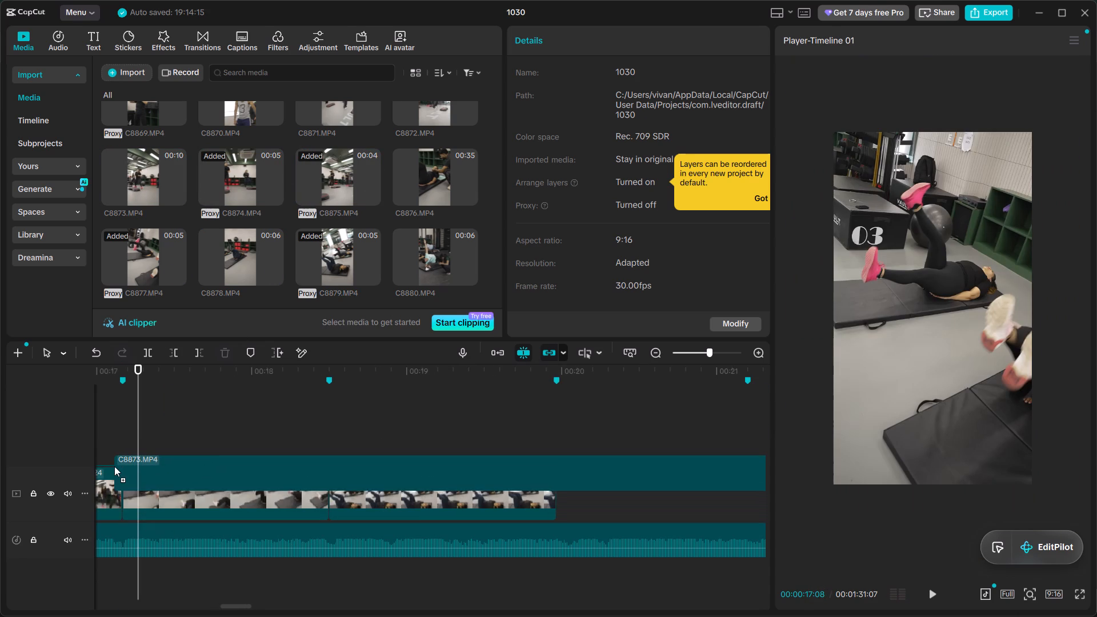
pyautogui.moveTo(114, 466); pyautogui.dragTo(120, 456)
pyautogui.keyDown('alt'); pyautogui.scroll(-4, 572, 504); pyautogui.keyUp('alt')
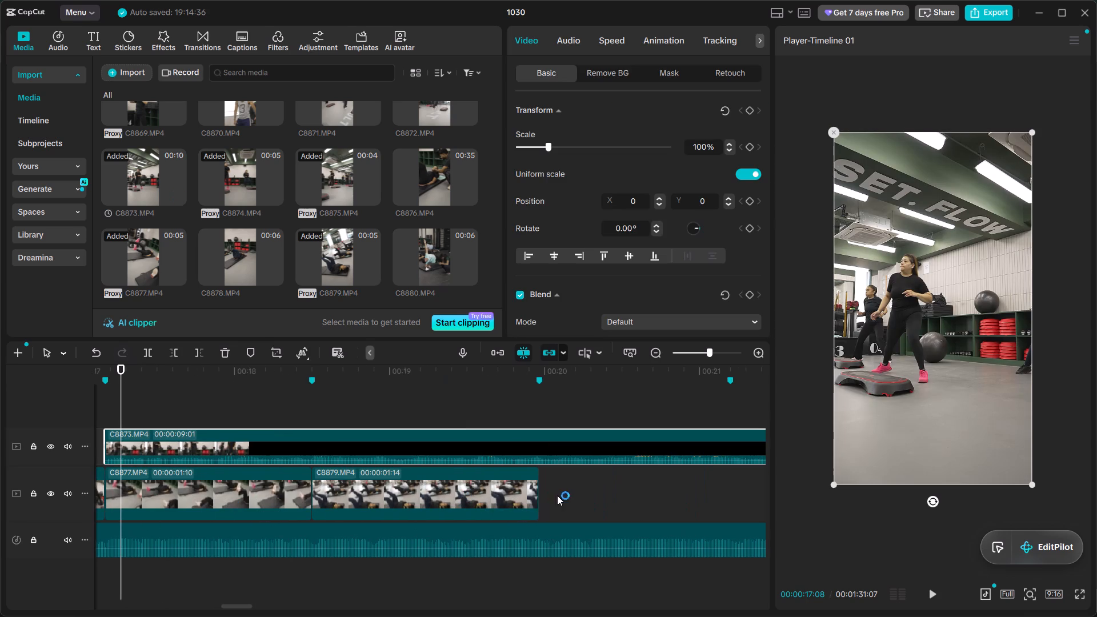
pyautogui.click(492, 352)
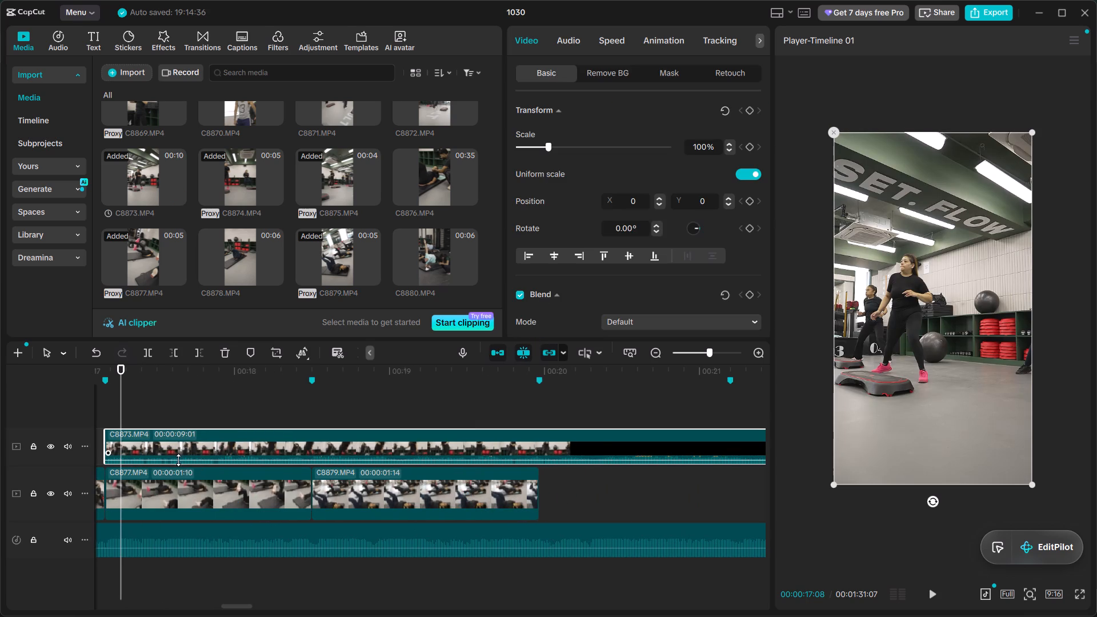
pyautogui.moveTo(170, 440); pyautogui.dragTo(150, 503)
pyautogui.click(97, 448)
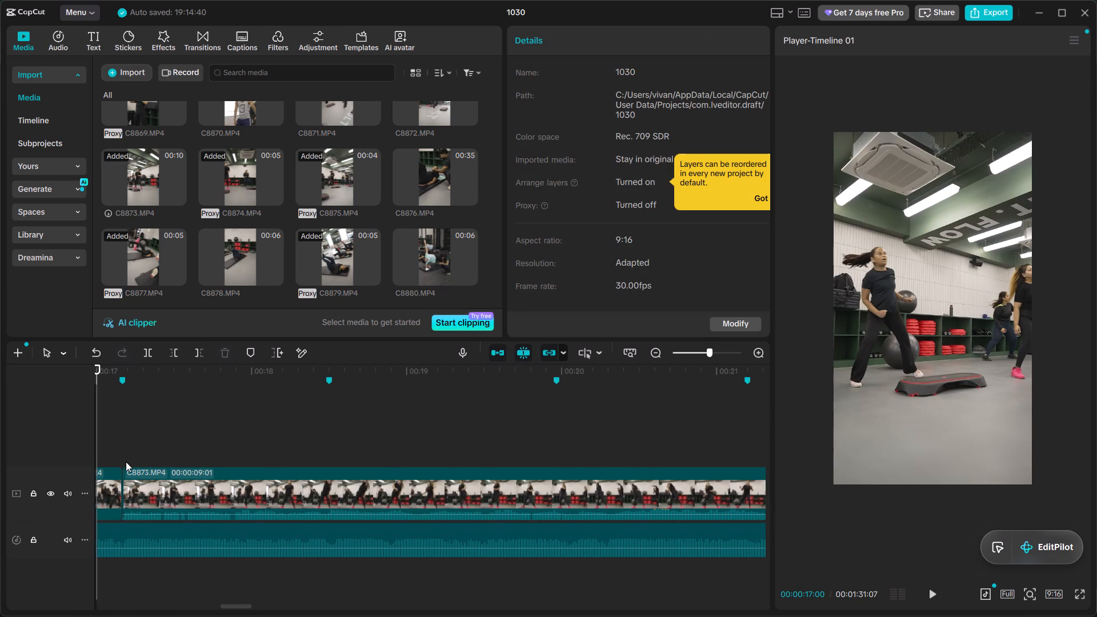
# Play the cut from C8875.MP4 into C8873.MP4 and trim C8873.MP4's start, shortening it to 00:00:08:20.
pyautogui.keyDown('alt'); pyautogui.scroll(3, 126, 462); pyautogui.keyUp('alt')
pyautogui.press('space')
pyautogui.press('space')
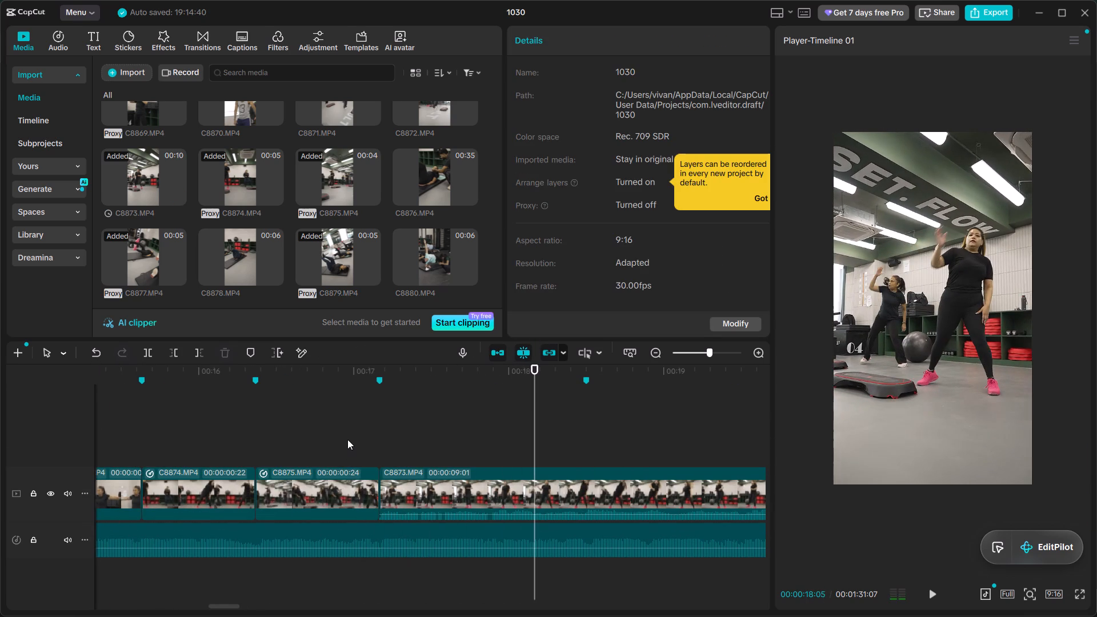
pyautogui.click(347, 439)
pyautogui.click(319, 439)
pyautogui.press('space')
pyautogui.press('space')
pyautogui.click(417, 501)
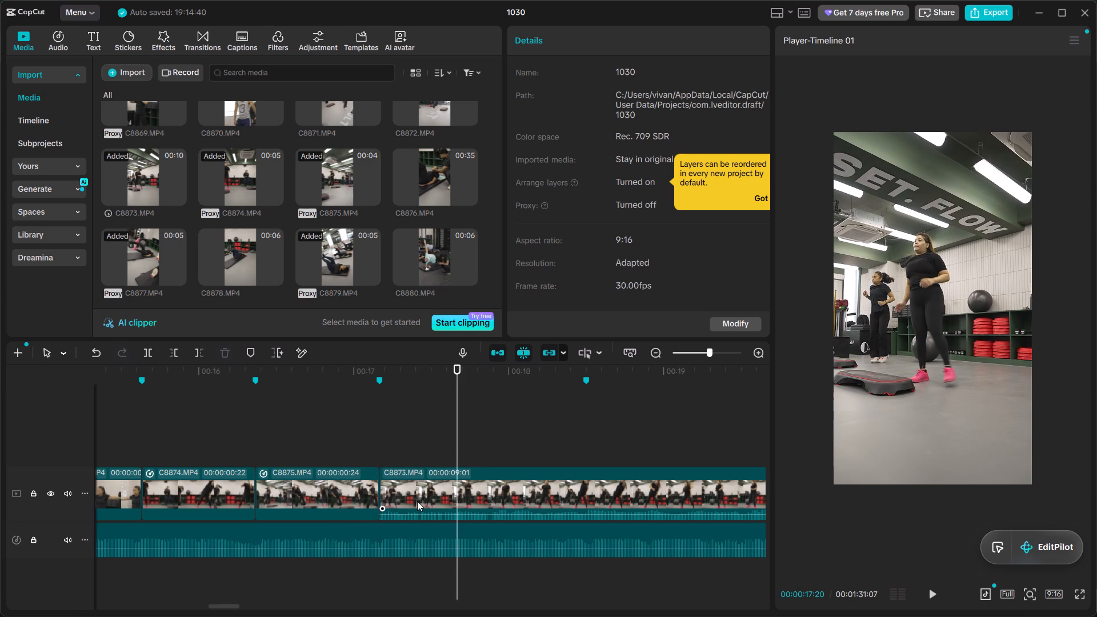
pyautogui.moveTo(382, 485); pyautogui.dragTo(454, 482)
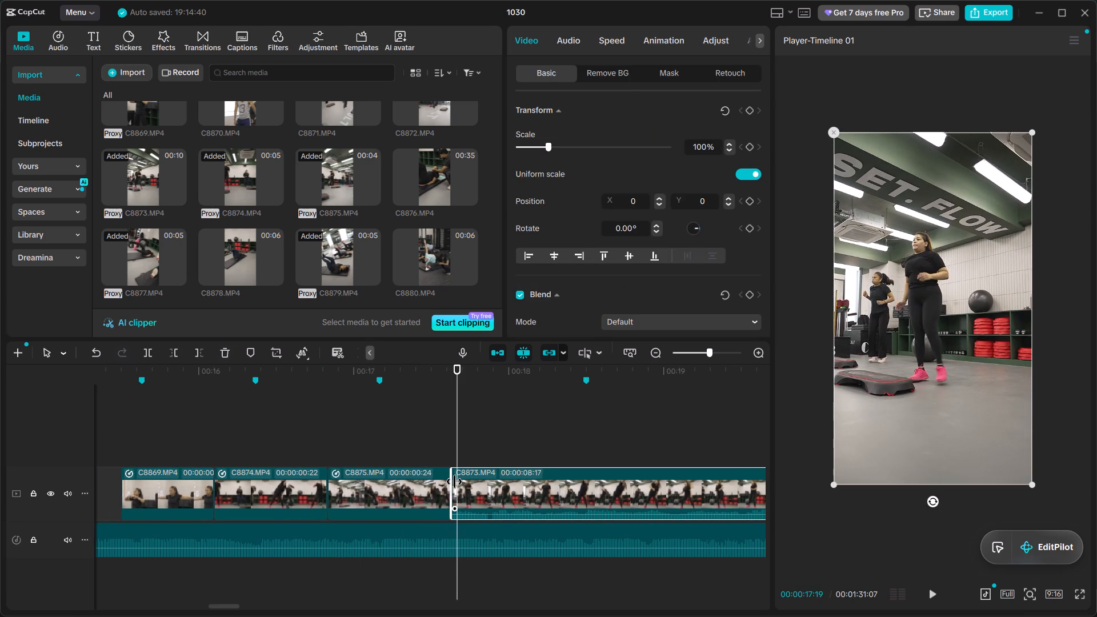
pyautogui.moveTo(454, 482); pyautogui.dragTo(439, 480)
pyautogui.click(382, 442)
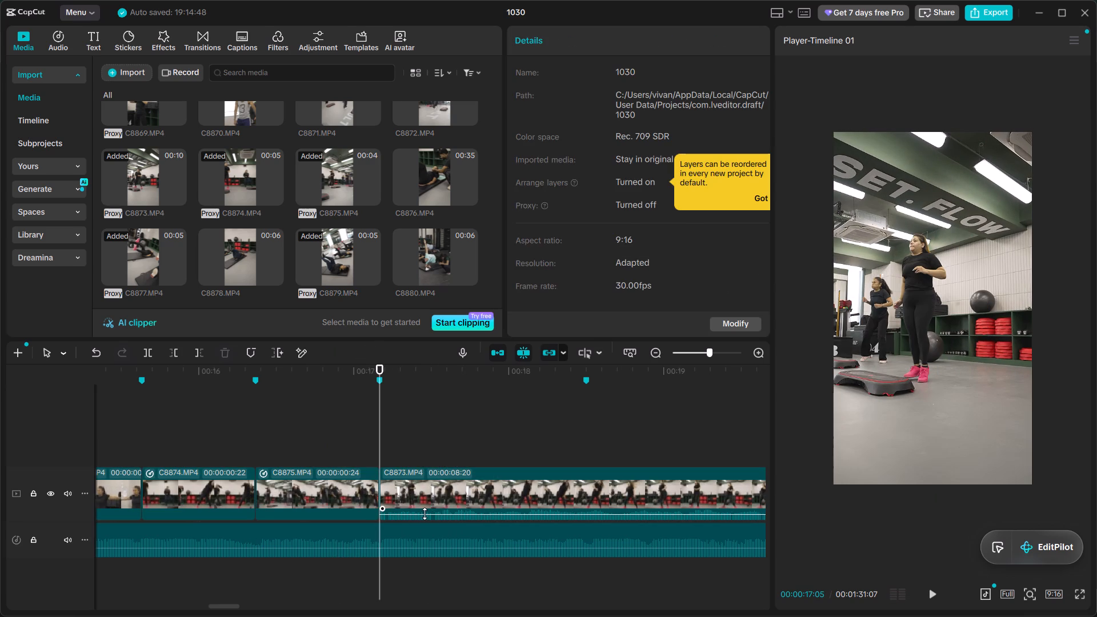
# Mute the audio of C8873.MP4 and play the clip.
pyautogui.moveTo(425, 514); pyautogui.dragTo(424, 566)
pyautogui.press('space')
pyautogui.press('space')
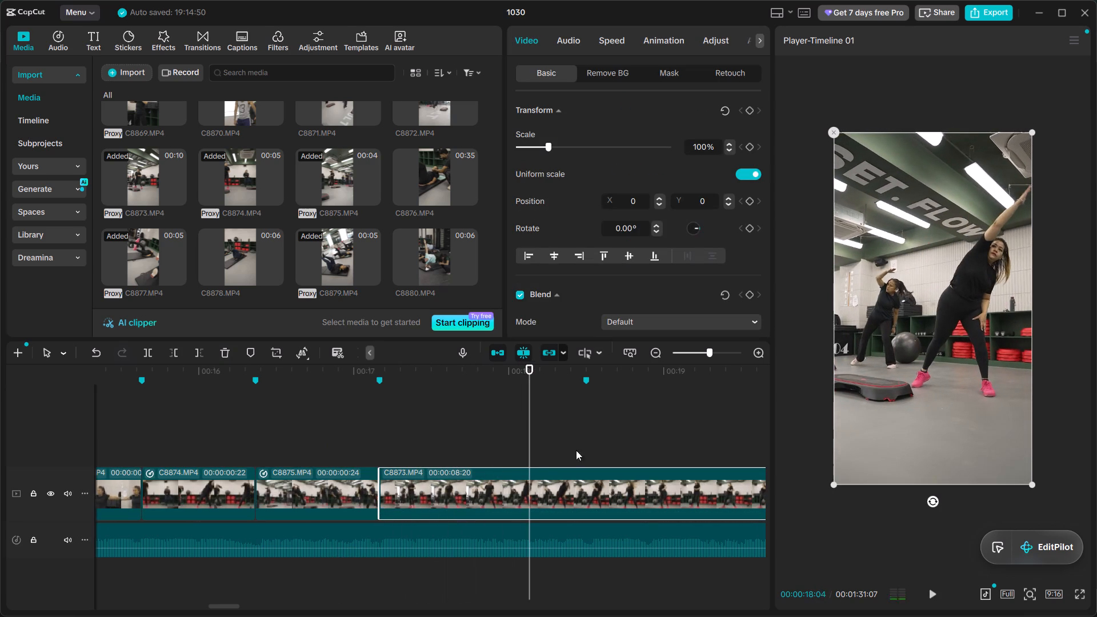
pyautogui.press('space')
# Split C8873.MP4 at the beat marker at 00:00:18:15 and delete the part after it.
pyautogui.click(587, 420)
pyautogui.keyDown('ctrl'); pyautogui.click(598, 478); pyautogui.keyUp('ctrl')
pyautogui.hotkey('ctrl', 'b')
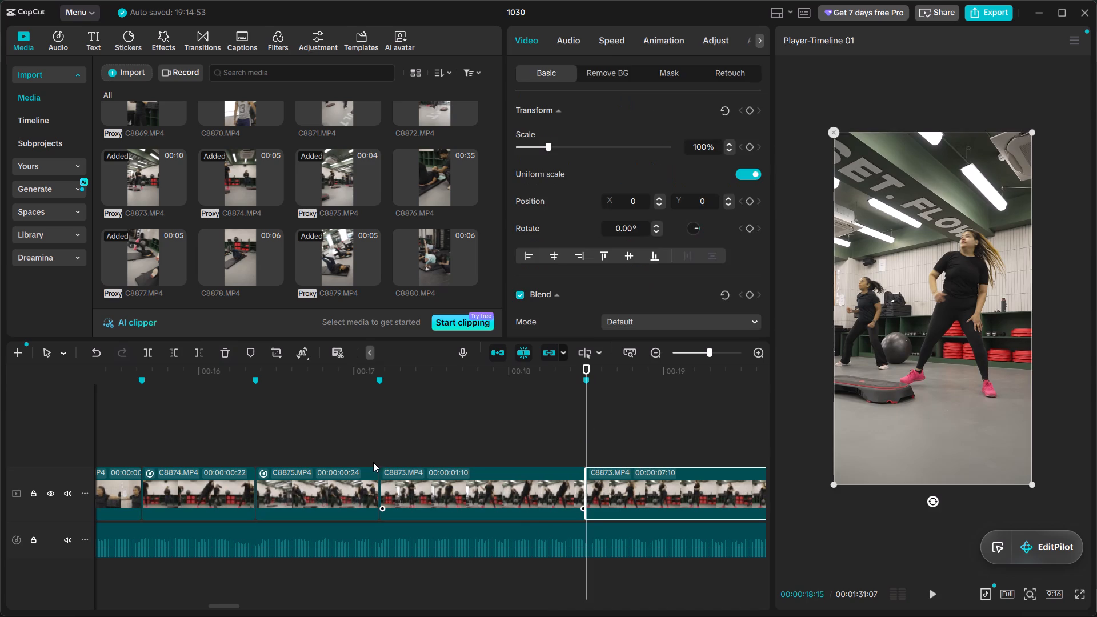
pyautogui.press('BackSpace')
# Play back the sequence leading into C8873.MP4 to check its cuts against the beat.
pyautogui.click(188, 415)
pyautogui.click(154, 412)
pyautogui.press('space')
pyautogui.keyDown('alt'); pyautogui.scroll(3, 195, 429); pyautogui.keyUp('alt')
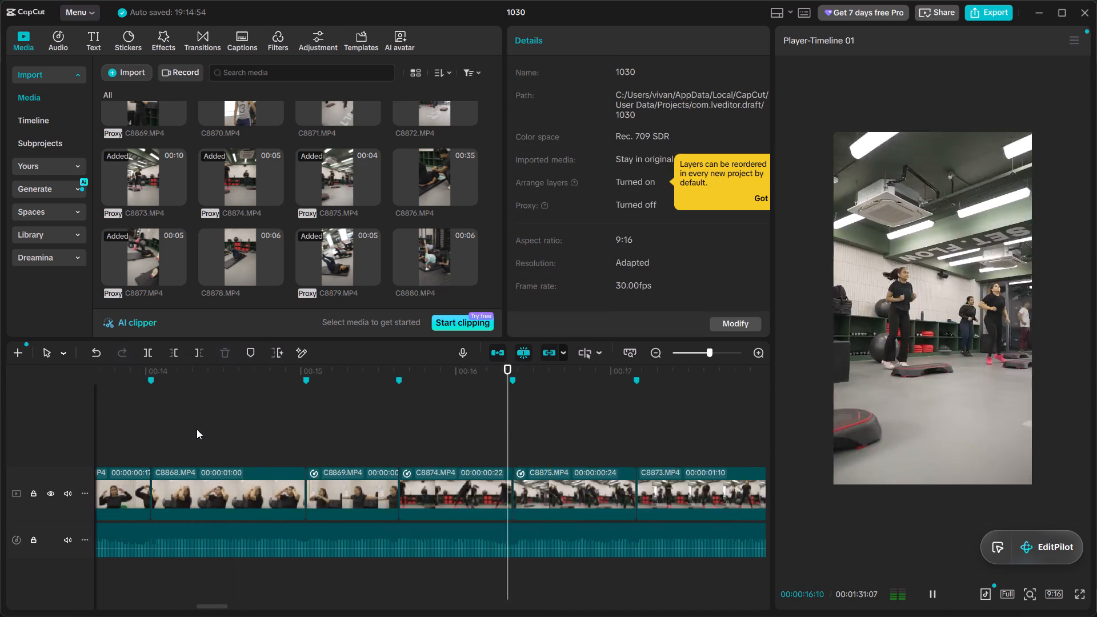
pyautogui.keyDown('alt'); pyautogui.scroll(-4, 197, 429); pyautogui.keyUp('alt')
pyautogui.keyDown('alt'); pyautogui.scroll(3, 197, 429); pyautogui.keyUp('alt')
pyautogui.keyDown('alt'); pyautogui.scroll(-4, 205, 432); pyautogui.keyUp('alt')
pyautogui.keyDown('alt'); pyautogui.scroll(4, 206, 433); pyautogui.keyUp('alt')
pyautogui.press('space')
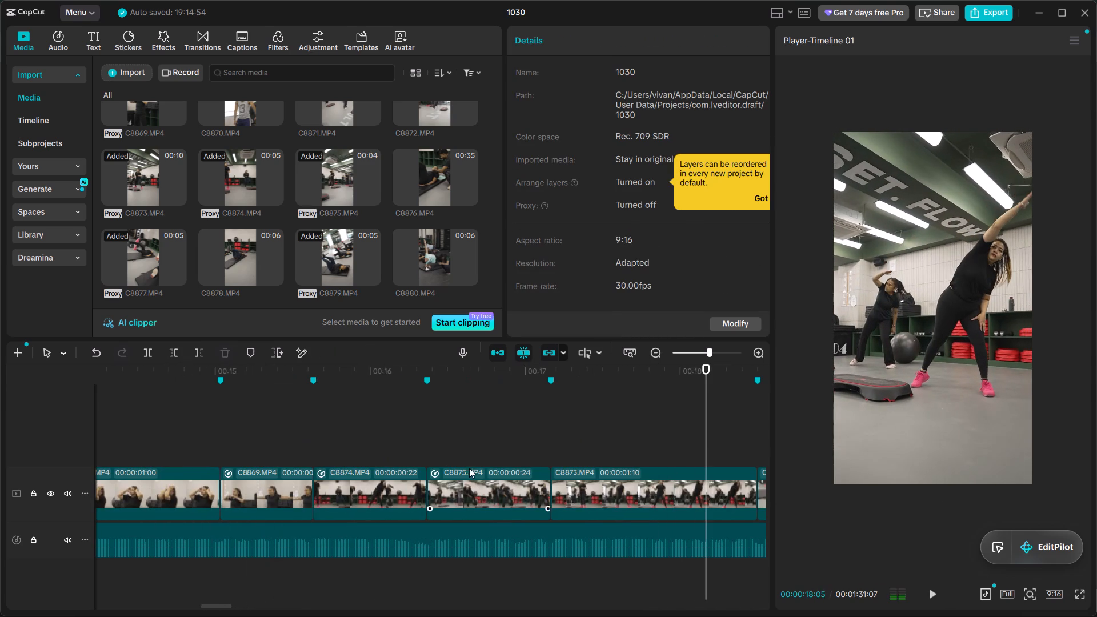
# Apply a custom speed curve to C8873.MP4, raise its starting point to about 10x and play the ramp.
pyautogui.click(599, 494)
pyautogui.click(618, 33)
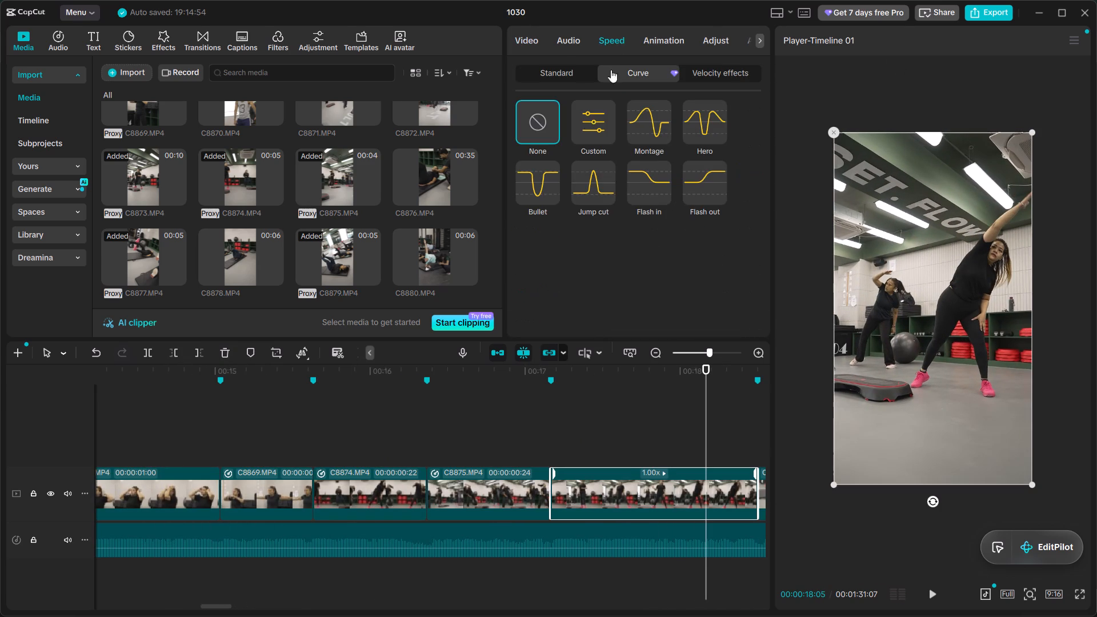
pyautogui.click(570, 78)
pyautogui.click(616, 74)
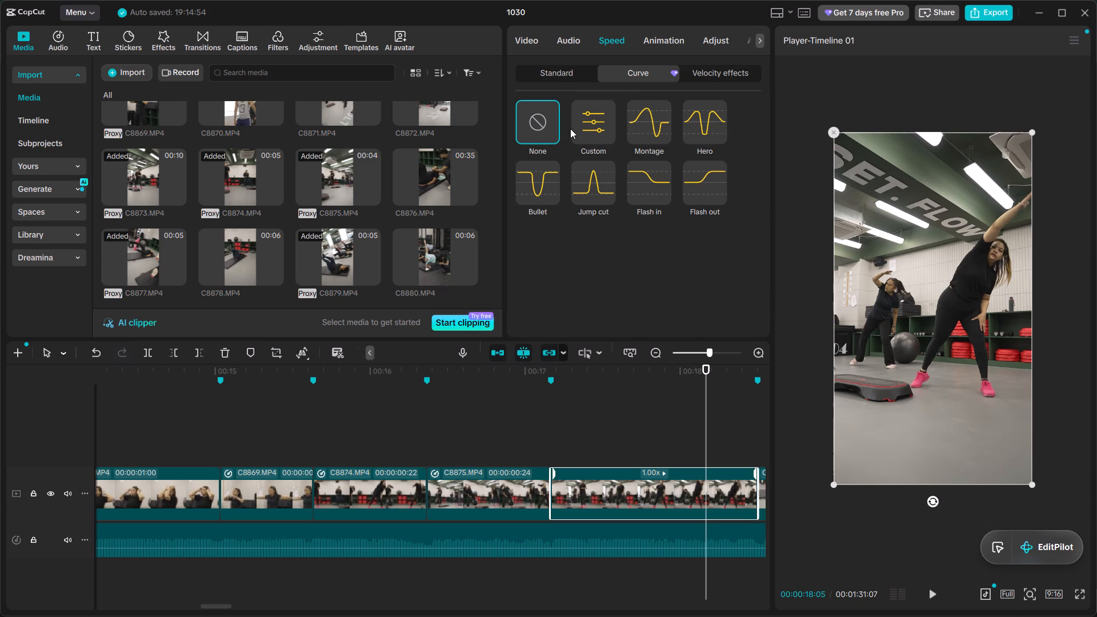
pyautogui.click(570, 129)
pyautogui.click(584, 131)
pyautogui.moveTo(518, 315); pyautogui.dragTo(514, 307)
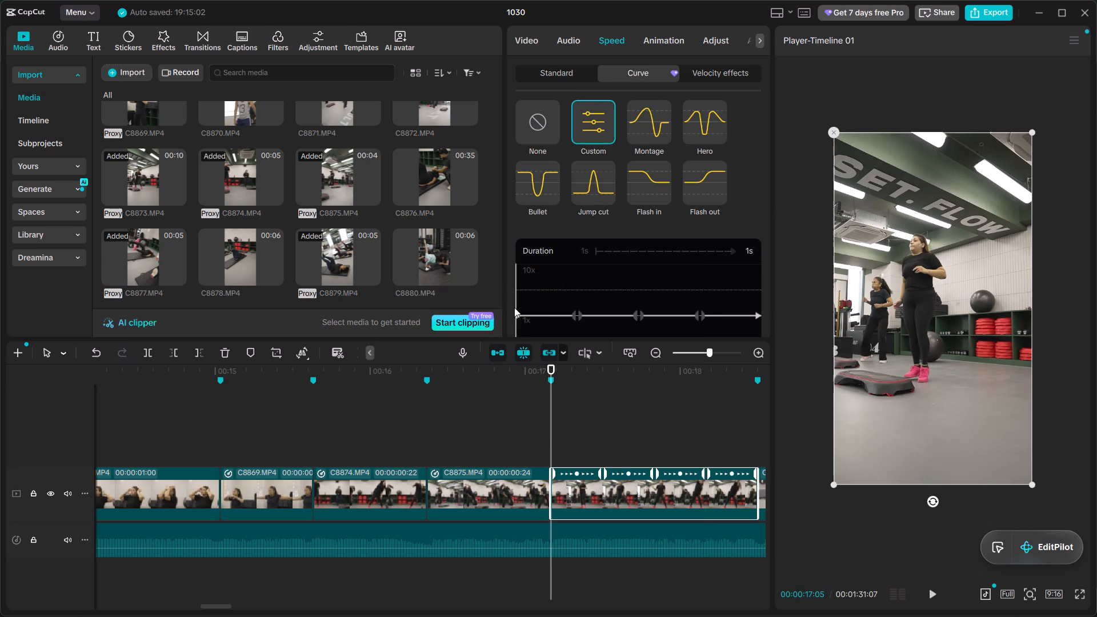
pyautogui.moveTo(514, 307); pyautogui.dragTo(508, 262)
pyautogui.moveTo(539, 316); pyautogui.dragTo(455, 304)
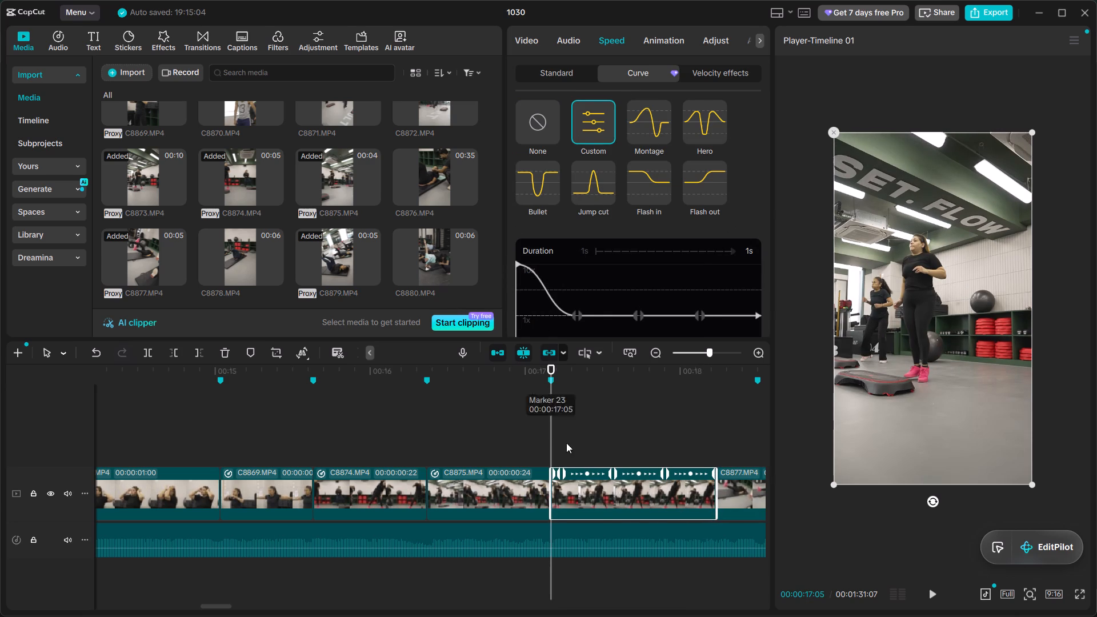
pyautogui.press('space')
pyautogui.keyDown('alt'); pyautogui.scroll(-2, 578, 488); pyautogui.keyUp('alt')
pyautogui.press('space')
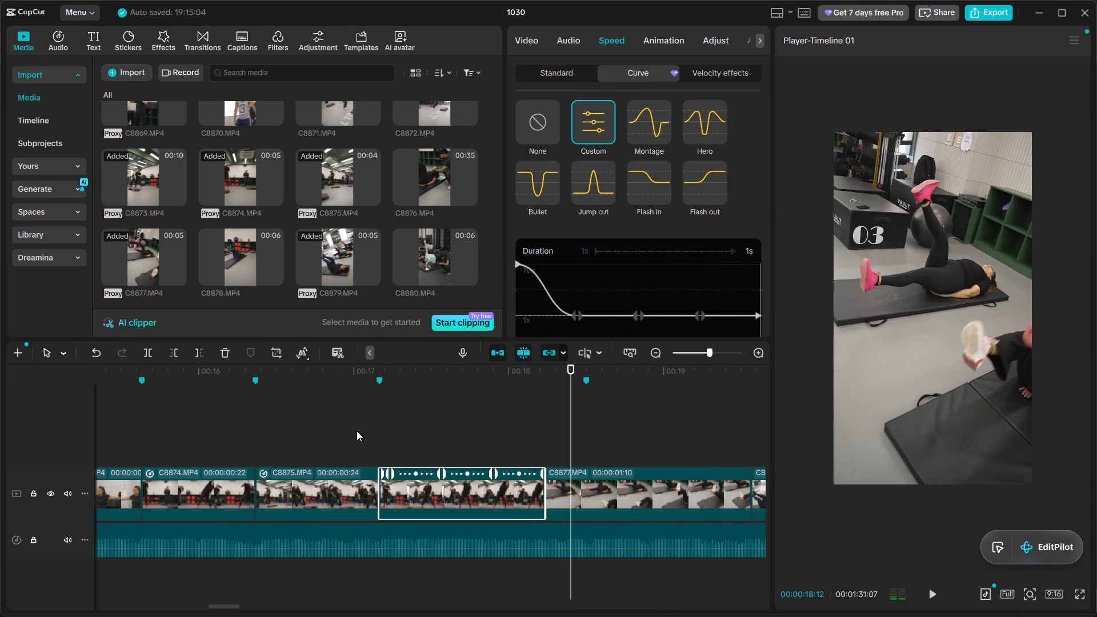
# Lengthen C8873.MP4's opening speed ramp by moving the second curve point later, delete the middle point and play the result.
pyautogui.moveTo(578, 316); pyautogui.dragTo(635, 316)
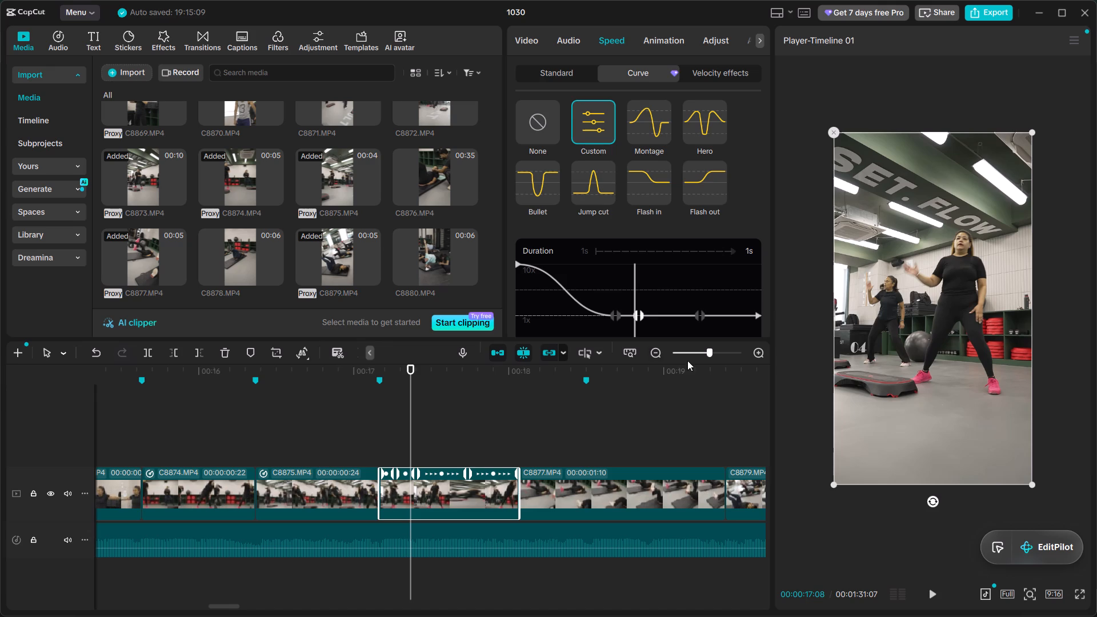
pyautogui.scroll(-2, 728, 292)
pyautogui.click(743, 310)
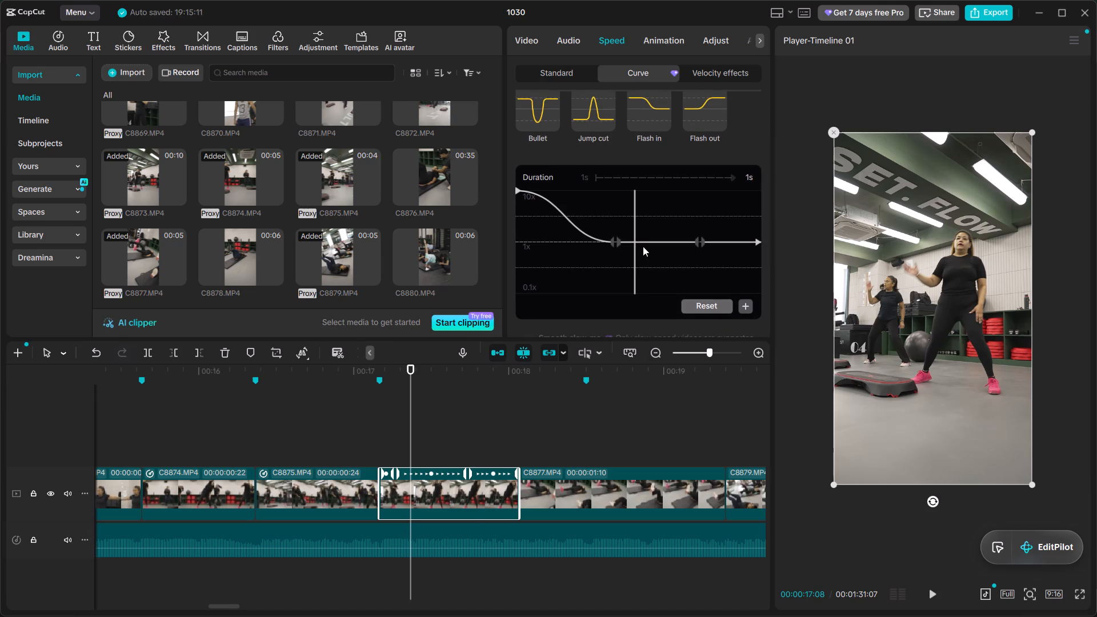
pyautogui.moveTo(653, 259); pyautogui.dragTo(389, 237)
pyautogui.press('space')
pyautogui.press('space')
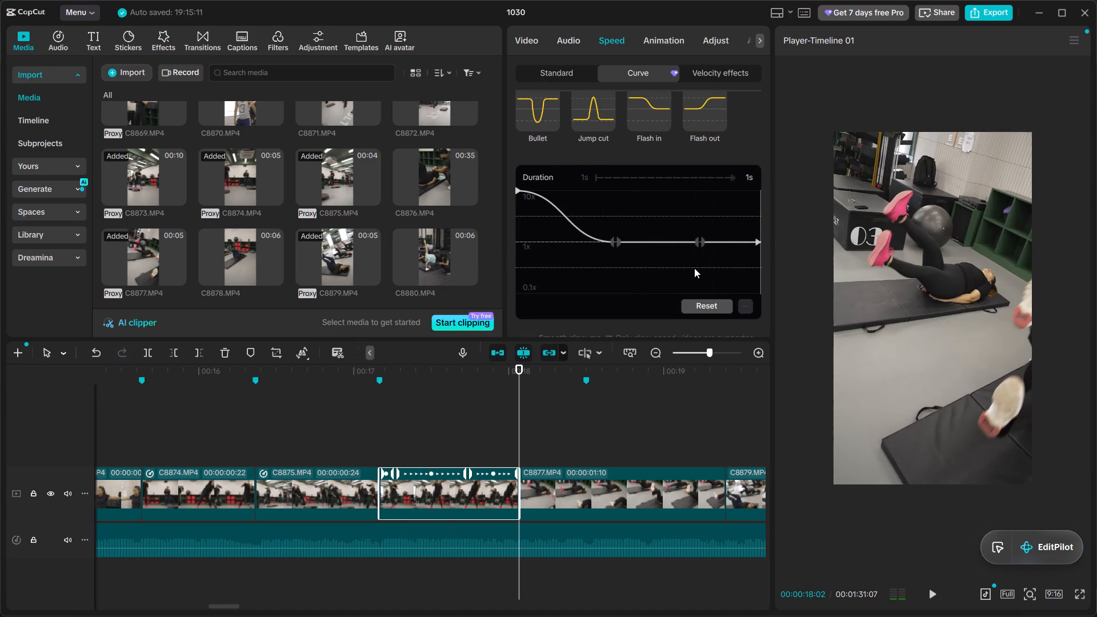
# Extend the end of C8873.MP4 to the beat marker at 00:00:18:15, for a duration of 00:00:01:10.
pyautogui.moveTo(520, 498); pyautogui.dragTo(578, 474)
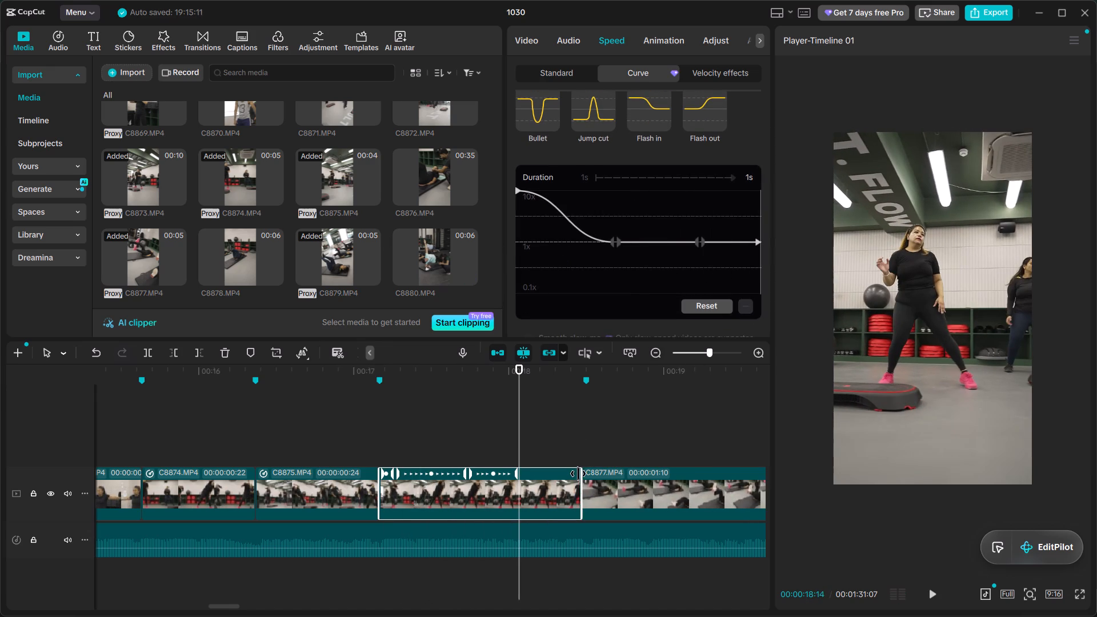
pyautogui.moveTo(578, 474); pyautogui.dragTo(581, 474)
# Play the sequence from before C8873.MP4 through C8877.MP4 and C8879.MP4 to check the timing.
pyautogui.click(317, 414)
pyautogui.press('space')
pyautogui.keyDown('alt'); pyautogui.scroll(-1, 405, 481); pyautogui.keyUp('alt')
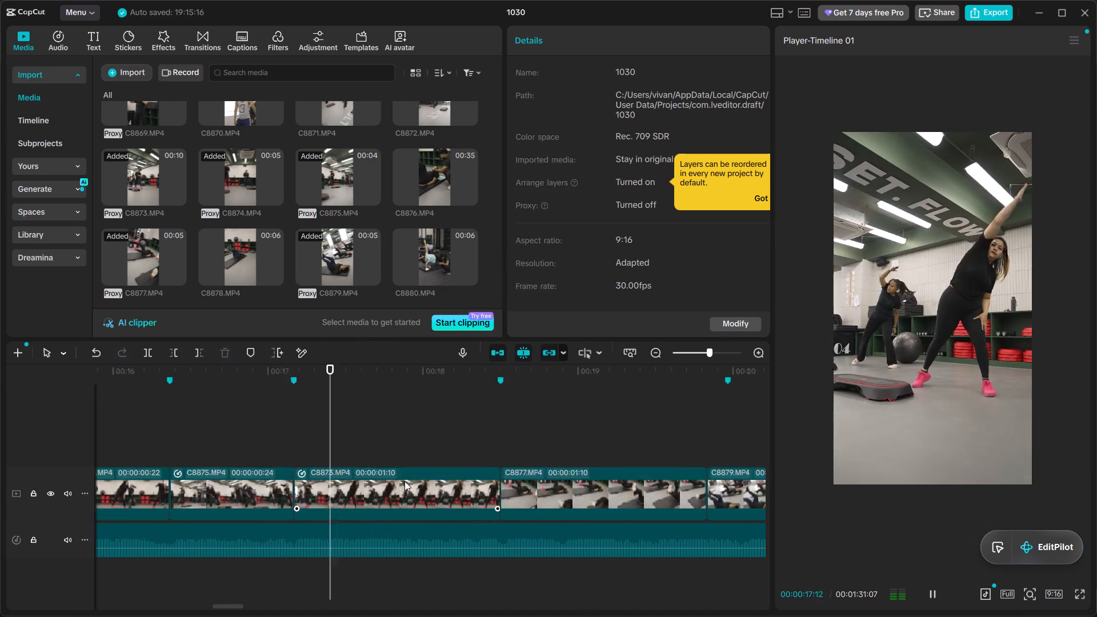
pyautogui.keyDown('alt'); pyautogui.scroll(-1, 405, 481); pyautogui.keyUp('alt')
pyautogui.keyDown('alt'); pyautogui.scroll(2, 402, 481); pyautogui.keyUp('alt')
pyautogui.keyDown('alt'); pyautogui.scroll(-3, 402, 479); pyautogui.keyUp('alt')
pyautogui.keyDown('alt'); pyautogui.scroll(2, 402, 479); pyautogui.keyUp('alt')
pyautogui.keyDown('alt'); pyautogui.scroll(-1, 402, 479); pyautogui.keyUp('alt')
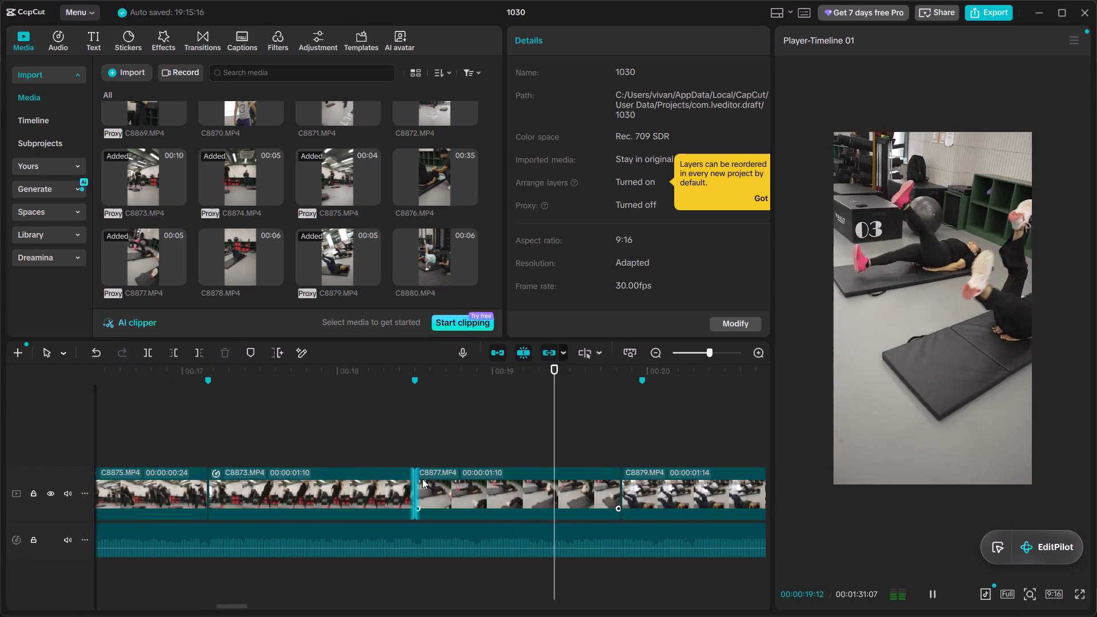
pyautogui.keyDown('alt'); pyautogui.scroll(-5, 422, 479); pyautogui.keyUp('alt')
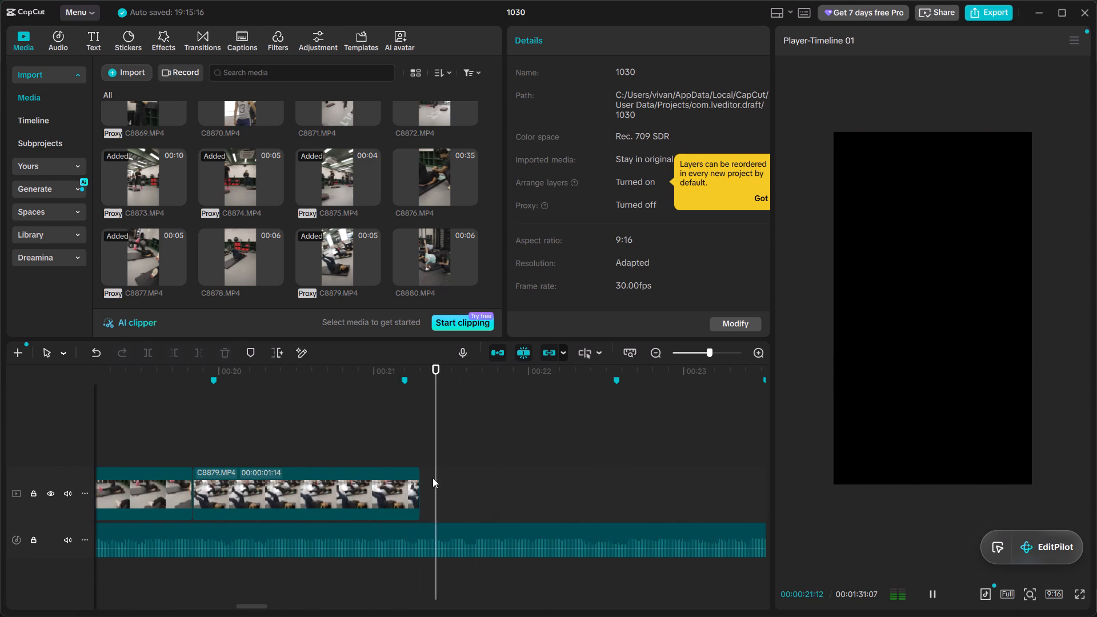
pyautogui.press('space')
# Split C8879.MP4 at the beat marker at 00:00:21:06 and delete the part after it.
pyautogui.click(415, 435)
pyautogui.click(405, 431)
pyautogui.click(402, 487)
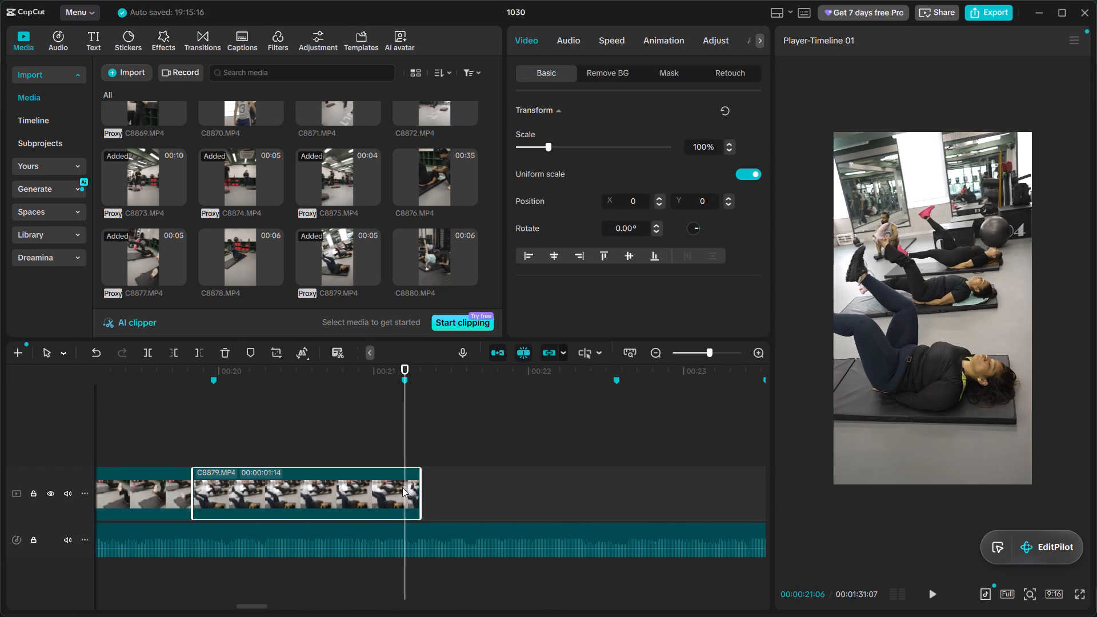
pyautogui.hotkey('ctrl', 'b')
pyautogui.press('BackSpace')
# Extend the end of C8877.MP4 to the beat marker at 00:00:19:29.
pyautogui.click(215, 435)
pyautogui.click(205, 432)
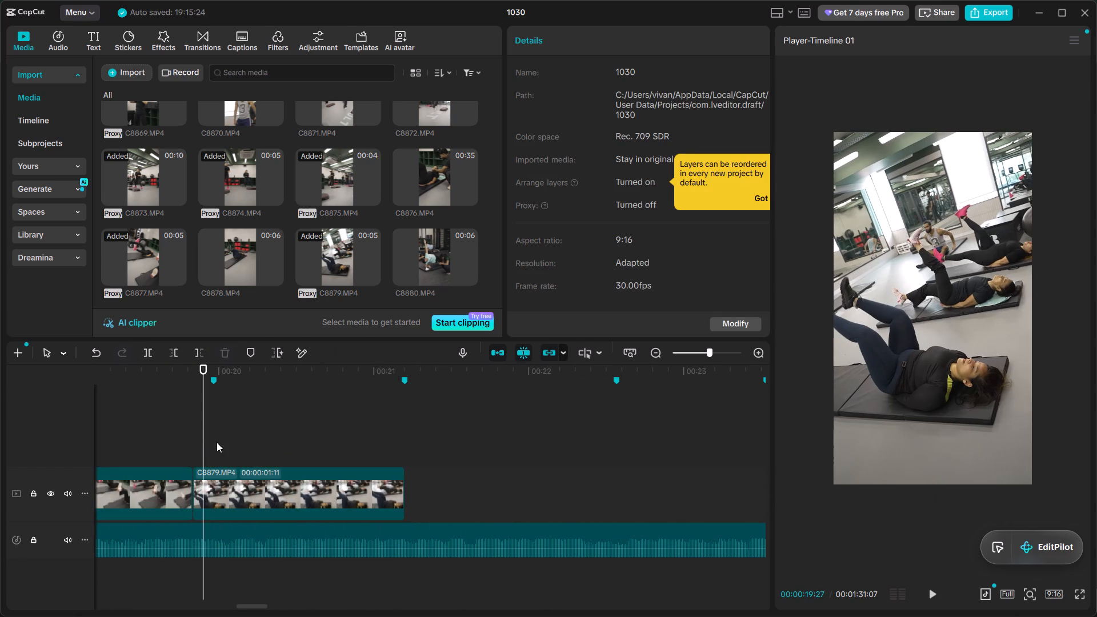
pyautogui.click(202, 438)
pyautogui.click(211, 442)
pyautogui.click(229, 495)
pyautogui.click(174, 487)
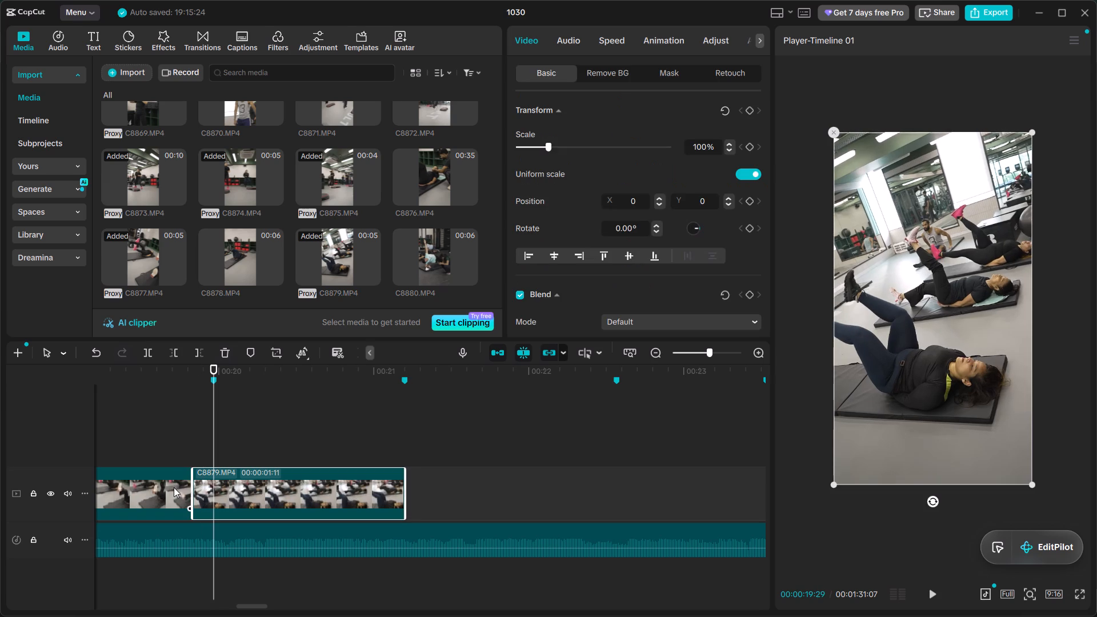
pyautogui.moveTo(195, 491); pyautogui.dragTo(211, 492)
# Trim the end of C8879.MP4 back to the beat marker at 00:00:21:06, for a duration of 00:00:01:07.
pyautogui.click(355, 498)
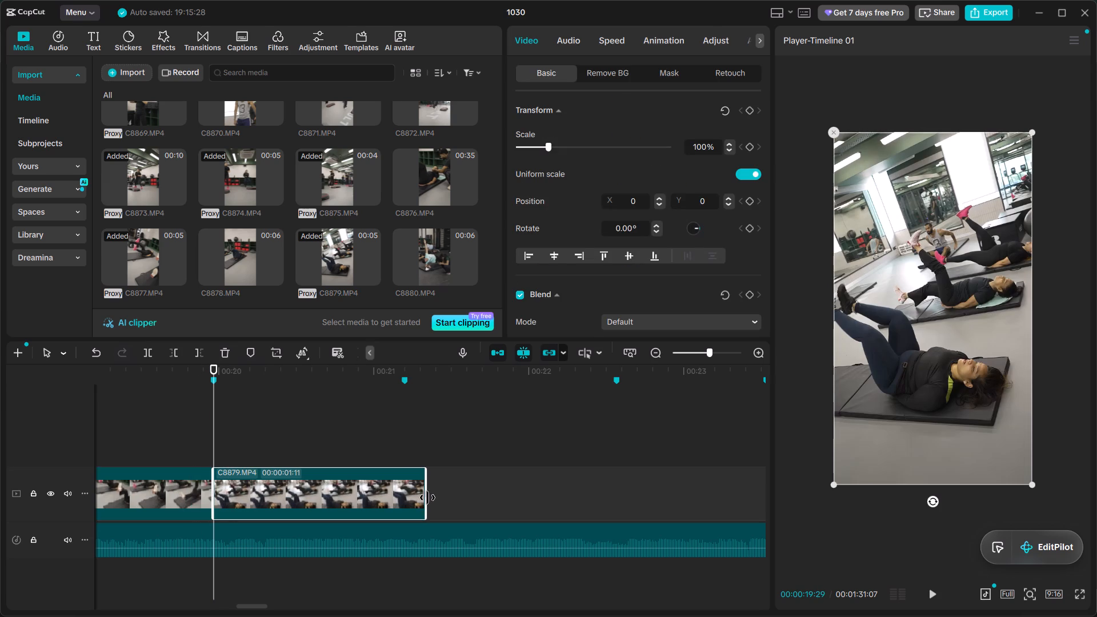
pyautogui.moveTo(425, 498); pyautogui.dragTo(401, 490)
# Check the frames at the cuts into C8877.MP4, C8873.MP4 and C8875.MP4, working backwards along the timeline.
pyautogui.keyDown('alt'); pyautogui.scroll(3, 345, 489); pyautogui.keyUp('alt')
pyautogui.click(223, 440)
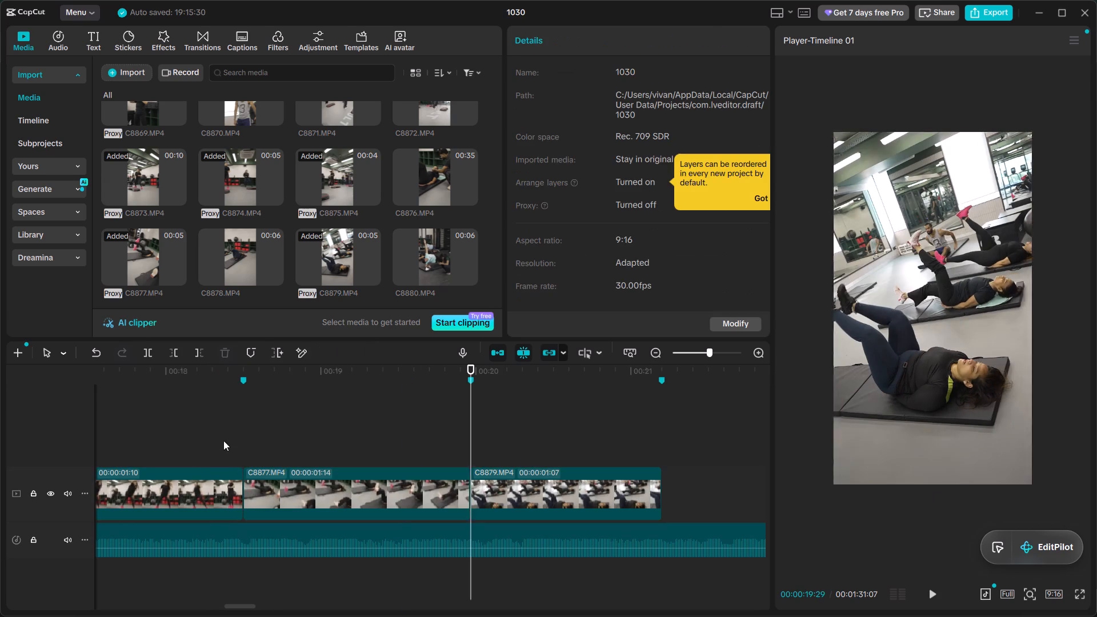
pyautogui.click(237, 443)
pyautogui.doubleClick(238, 443)
pyautogui.keyDown('alt'); pyautogui.scroll(4, 238, 463); pyautogui.keyUp('alt')
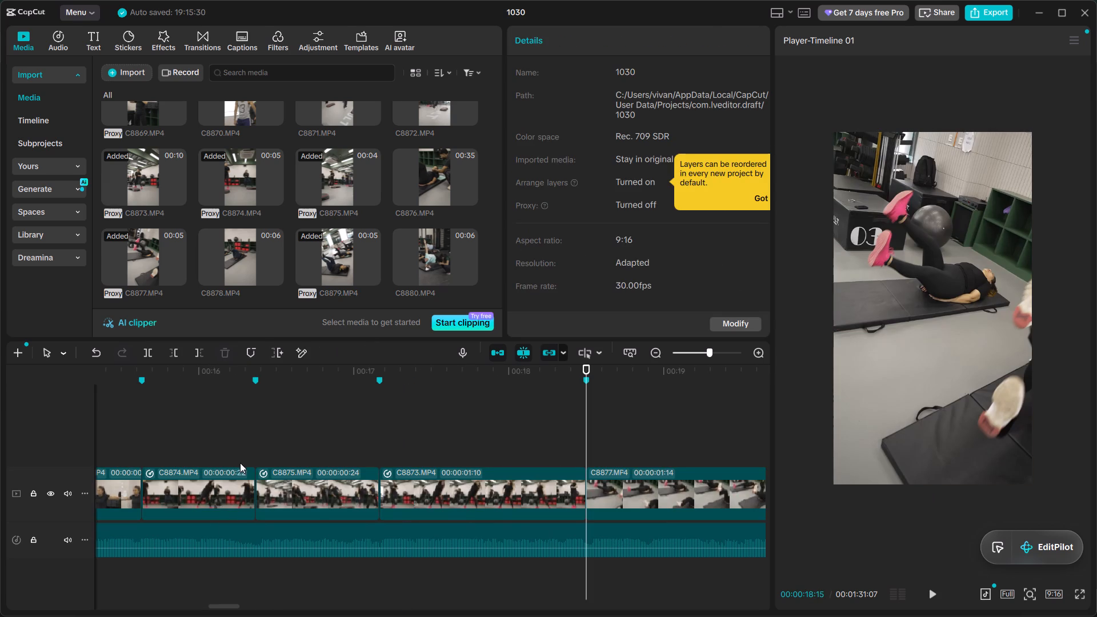
pyautogui.click(380, 447)
pyautogui.doubleClick(254, 435)
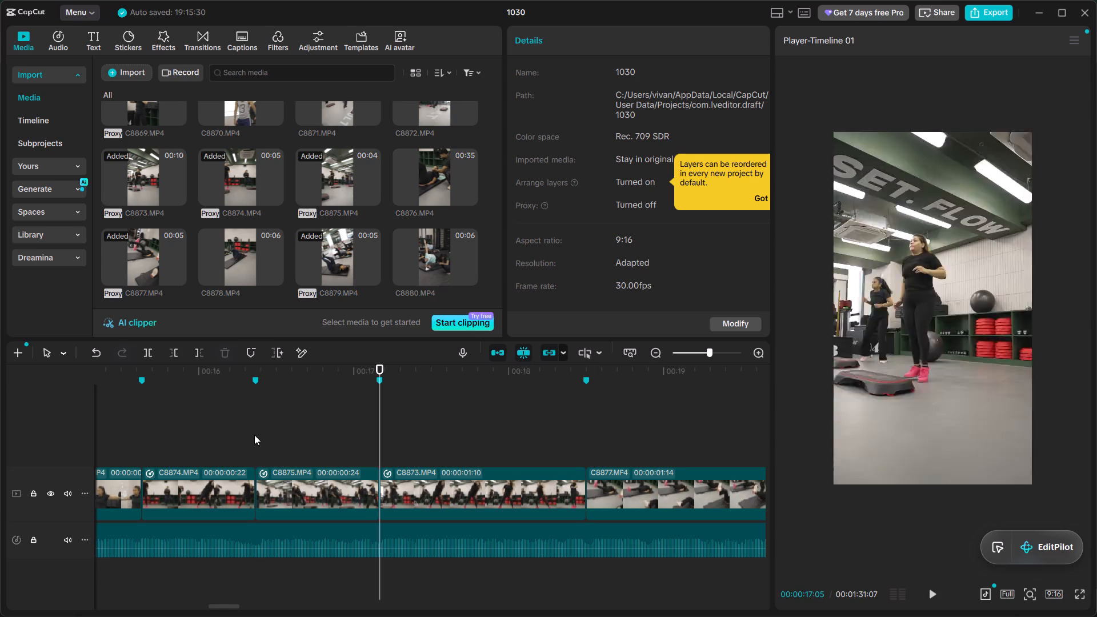
pyautogui.keyDown('alt'); pyautogui.scroll(2, 205, 436); pyautogui.keyUp('alt')
pyautogui.click(314, 440)
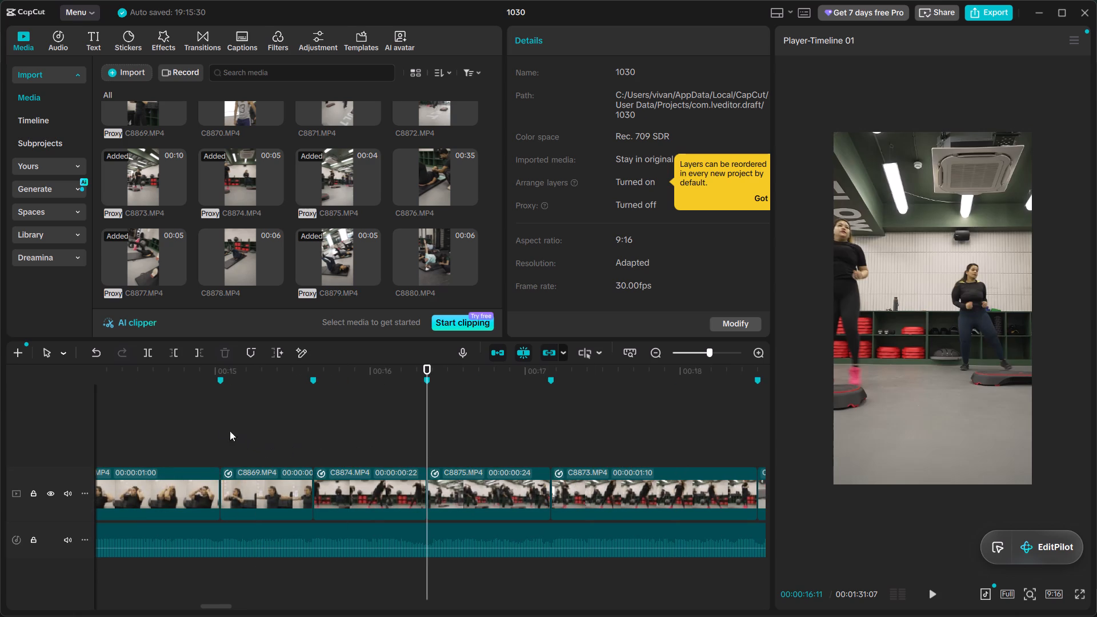
# Play the sequence from the start of C8869.MP4 at 00:00:15:01 past the end of C8879.MP4 to check the timing.
pyautogui.click(219, 426)
pyautogui.keyDown('alt'); pyautogui.scroll(3, 299, 450); pyautogui.keyUp('alt')
pyautogui.keyDown('ctrl'); pyautogui.scroll(-12, 330, 447); pyautogui.keyUp('ctrl')
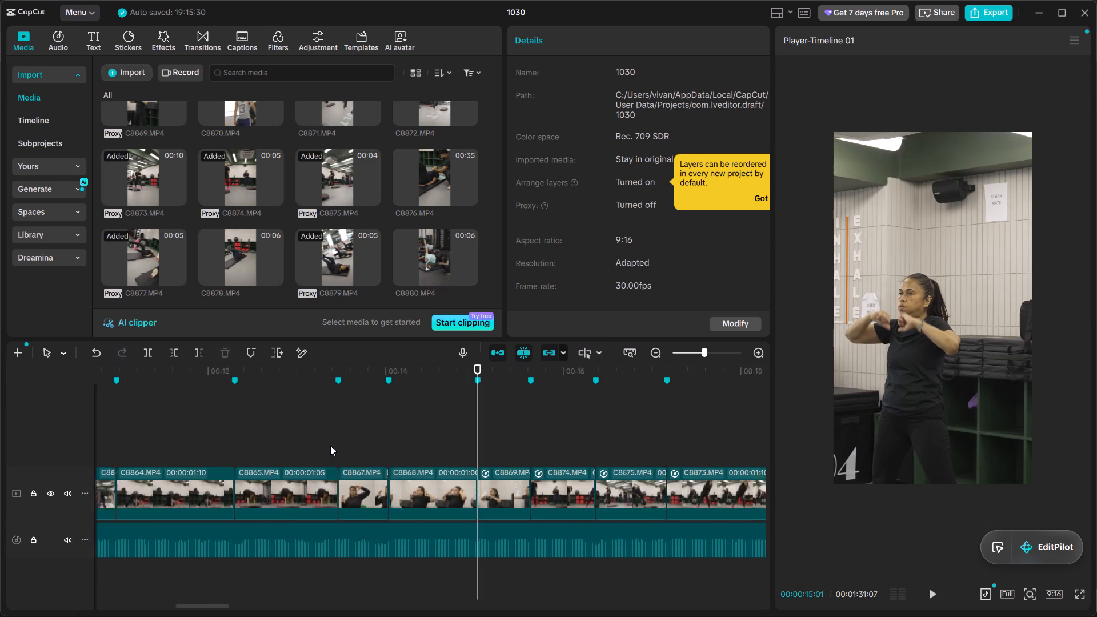
pyautogui.keyDown('ctrl'); pyautogui.scroll(-17, 330, 446); pyautogui.keyUp('ctrl')
pyautogui.keyDown('alt'); pyautogui.scroll(-4, 363, 439); pyautogui.keyUp('alt')
pyautogui.press('space')
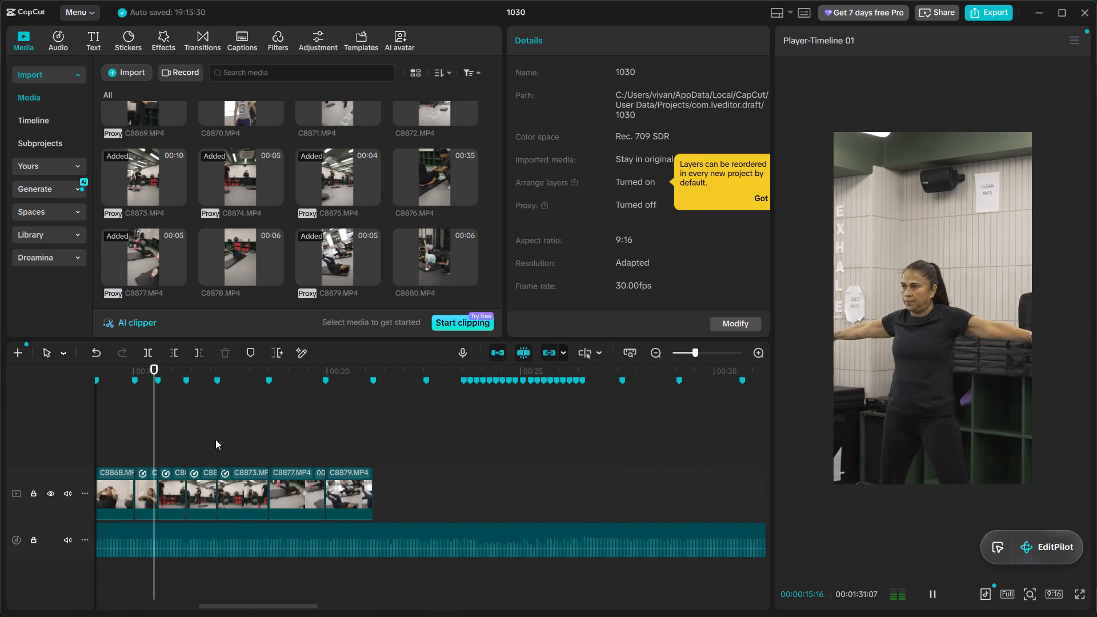
pyautogui.keyDown('alt'); pyautogui.scroll(3, 316, 475); pyautogui.keyUp('alt')
pyautogui.keyDown('alt'); pyautogui.scroll(-3, 330, 475); pyautogui.keyUp('alt')
pyautogui.keyDown('alt'); pyautogui.scroll(3, 337, 474); pyautogui.keyUp('alt')
pyautogui.keyDown('alt'); pyautogui.scroll(-4, 344, 472); pyautogui.keyUp('alt')
pyautogui.keyDown('alt'); pyautogui.scroll(5, 349, 472); pyautogui.keyUp('alt')
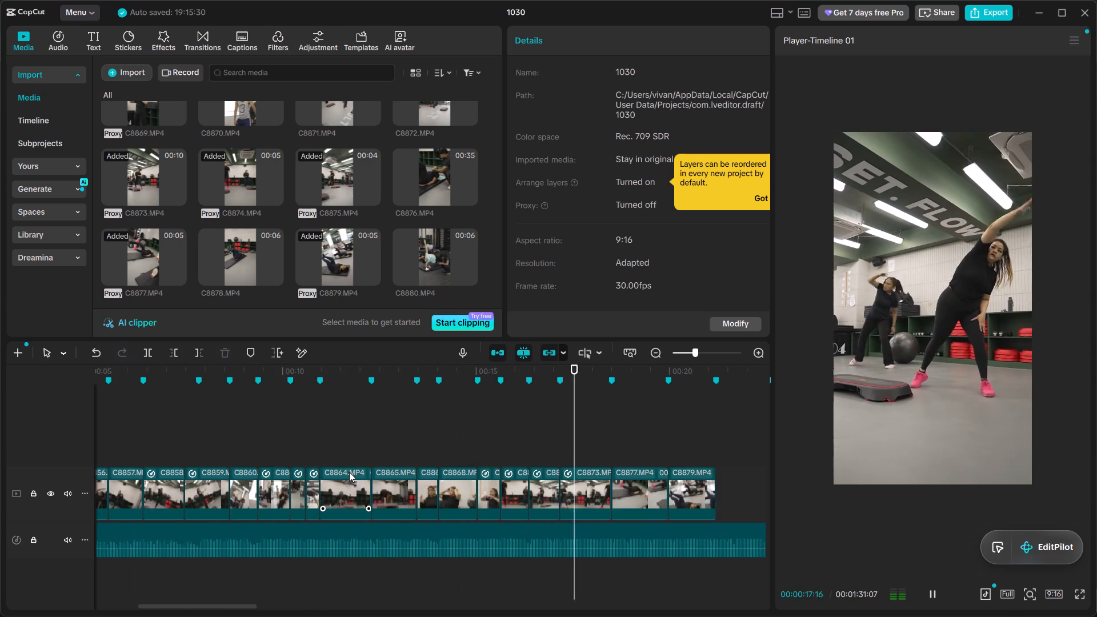
pyautogui.keyDown('alt'); pyautogui.scroll(-5, 398, 476); pyautogui.keyUp('alt')
pyautogui.keyDown('alt'); pyautogui.scroll(5, 403, 476); pyautogui.keyUp('alt')
pyautogui.keyDown('alt'); pyautogui.scroll(-5, 403, 476); pyautogui.keyUp('alt')
pyautogui.keyDown('alt'); pyautogui.scroll(5, 403, 476); pyautogui.keyUp('alt')
pyautogui.keyDown('alt'); pyautogui.scroll(-5, 403, 476); pyautogui.keyUp('alt')
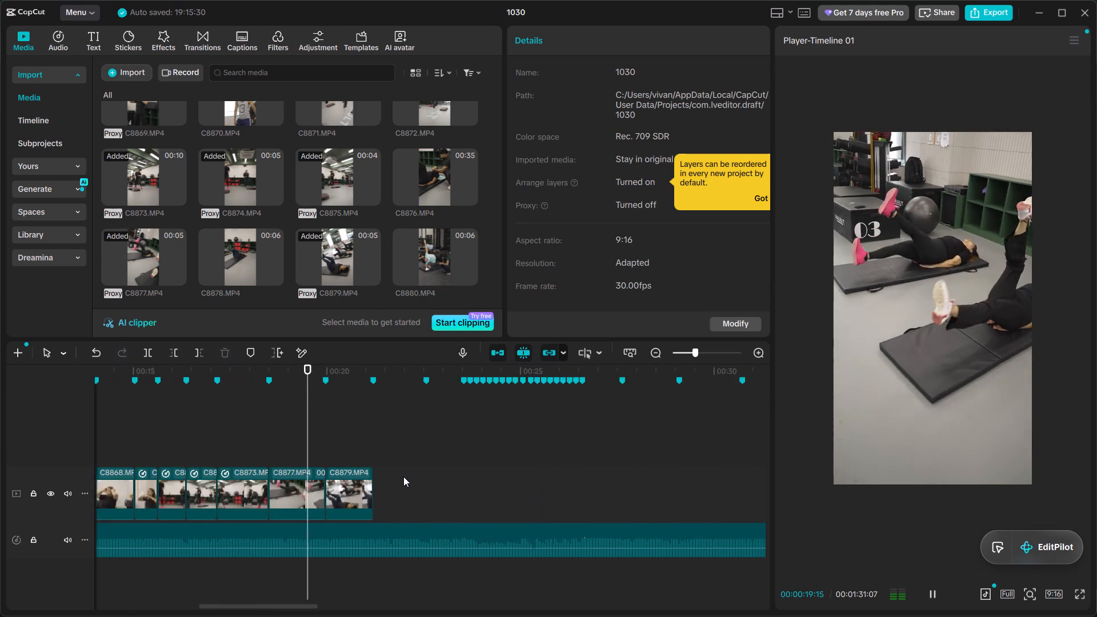
pyautogui.keyDown('alt'); pyautogui.scroll(5, 403, 476); pyautogui.keyUp('alt')
pyautogui.keyDown('alt'); pyautogui.scroll(-4, 403, 476); pyautogui.keyUp('alt')
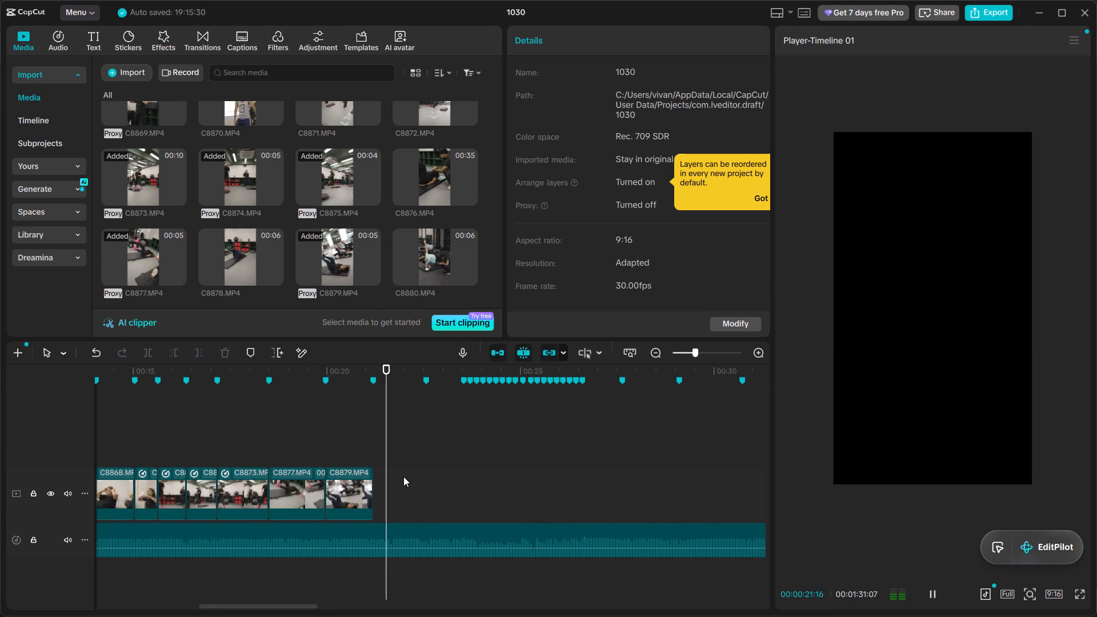
pyautogui.keyDown('alt'); pyautogui.scroll(1, 403, 476); pyautogui.keyUp('alt')
pyautogui.keyDown('alt'); pyautogui.scroll(-1, 403, 476); pyautogui.keyUp('alt')
pyautogui.keyDown('ctrl'); pyautogui.scroll(7, 389, 478); pyautogui.keyUp('ctrl')
pyautogui.scroll(7, 351, 169)
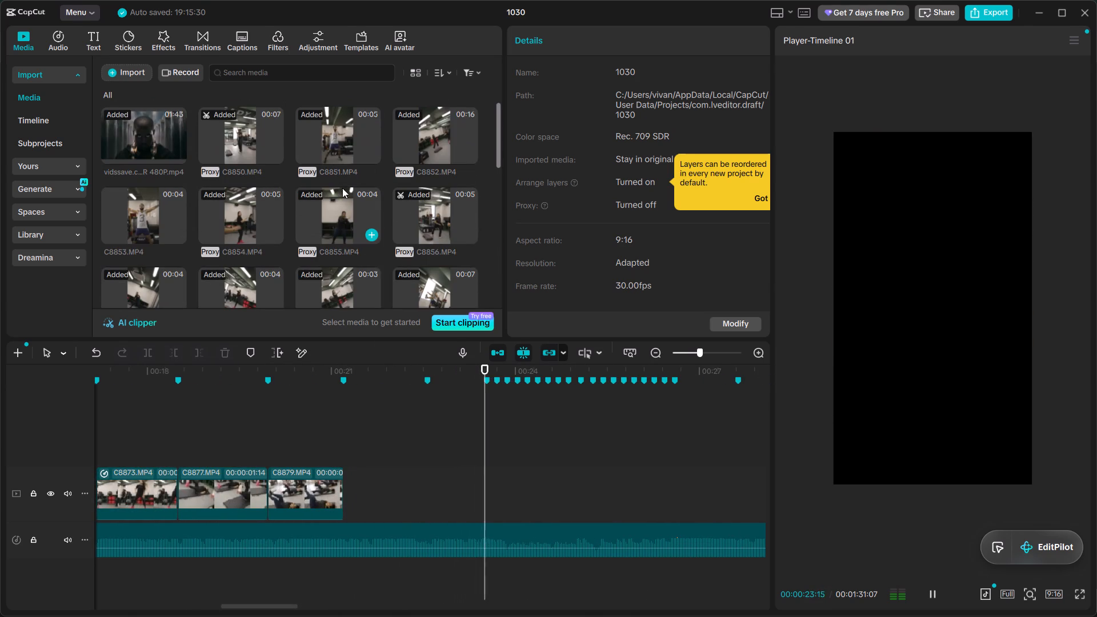
pyautogui.scroll(5, 338, 196)
pyautogui.scroll(-14, 331, 215)
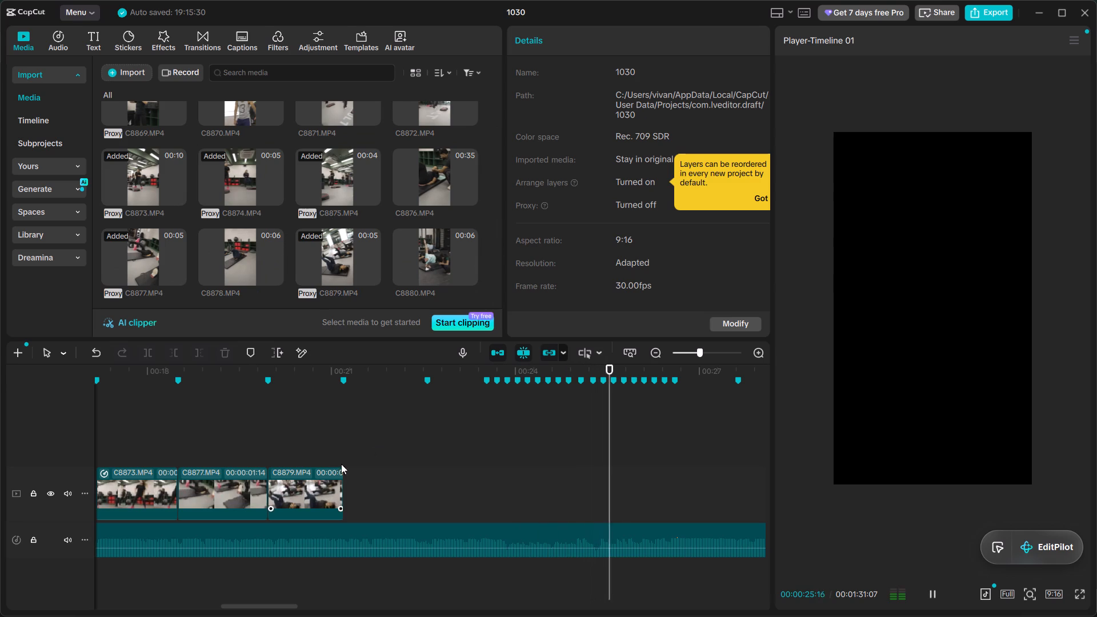
pyautogui.click(345, 455)
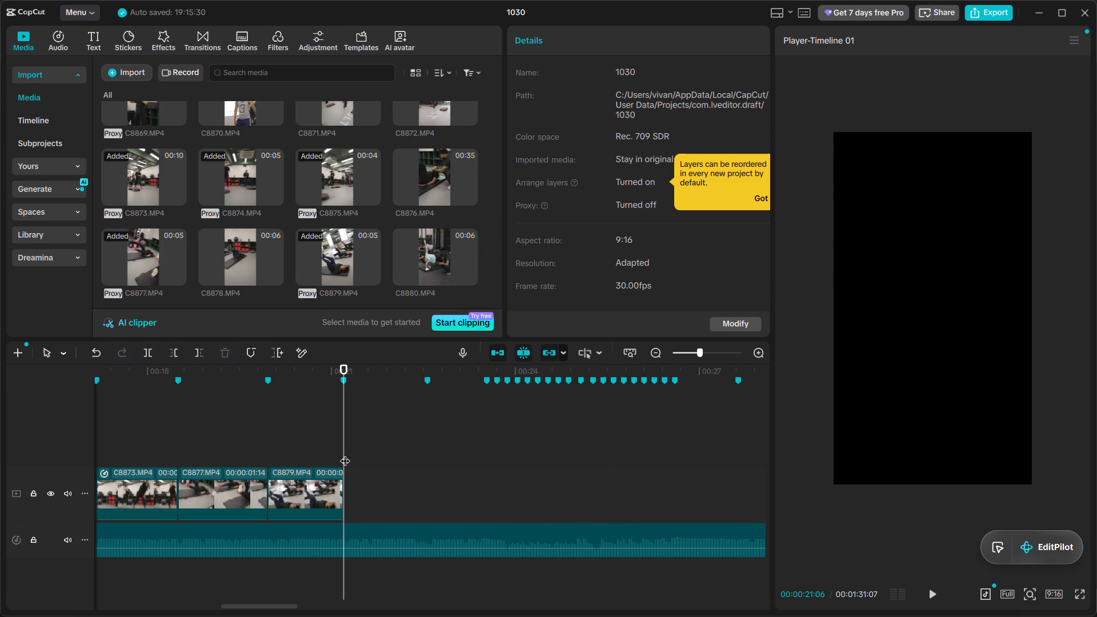
# Preview C8876.MP4, C8878.MP4, C8880.MP4 and neighbouring media clips to look for further footage.
pyautogui.click(342, 242)
pyautogui.click(250, 258)
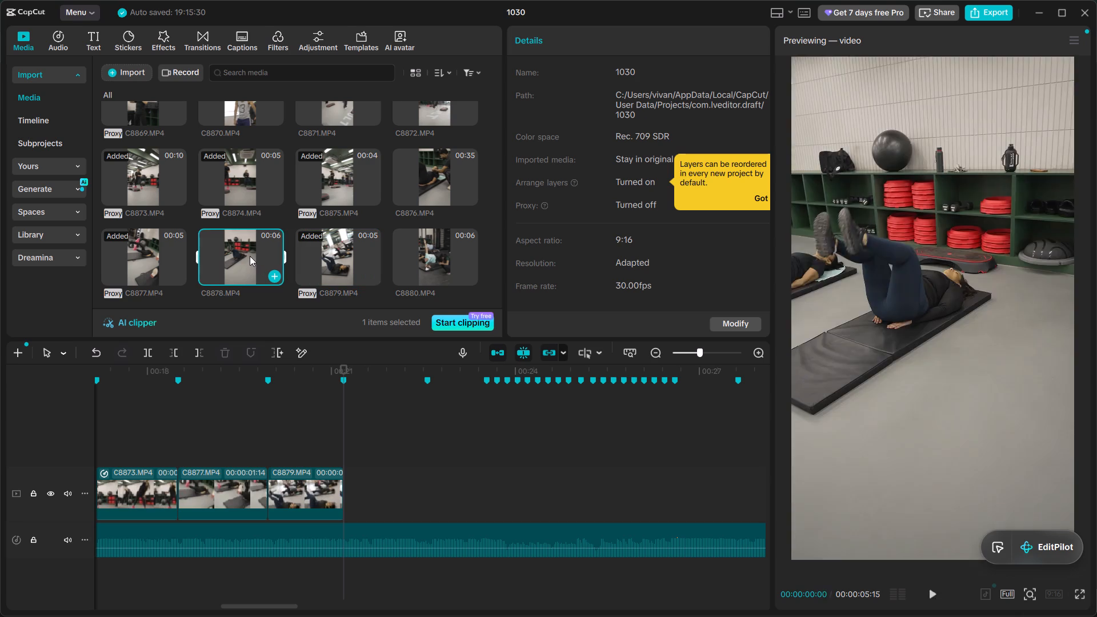
pyautogui.click(462, 159)
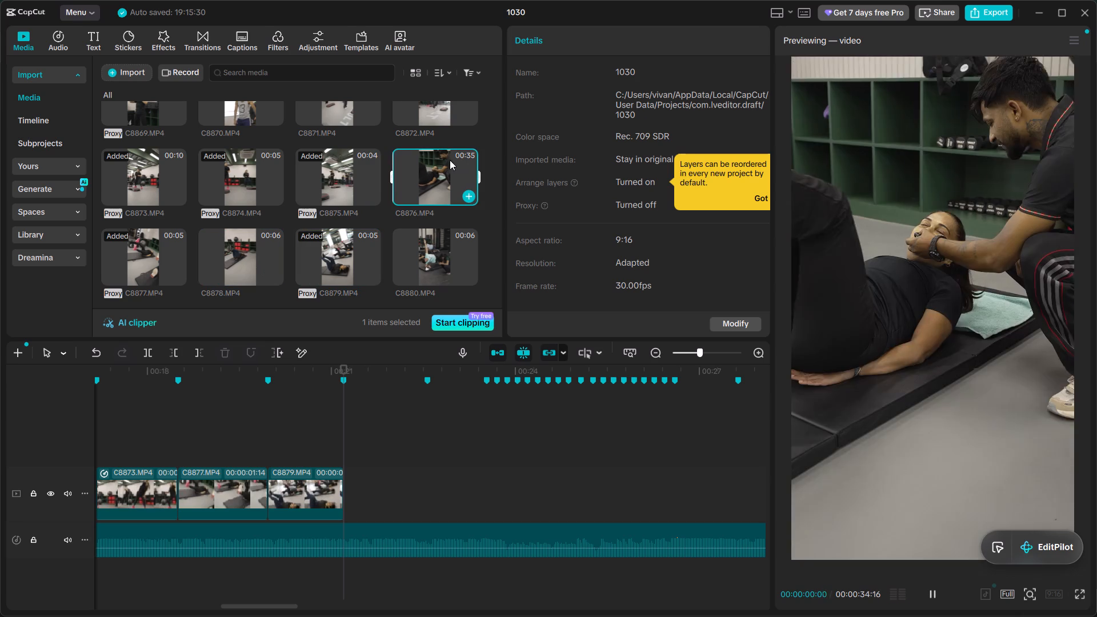
pyautogui.click(430, 252)
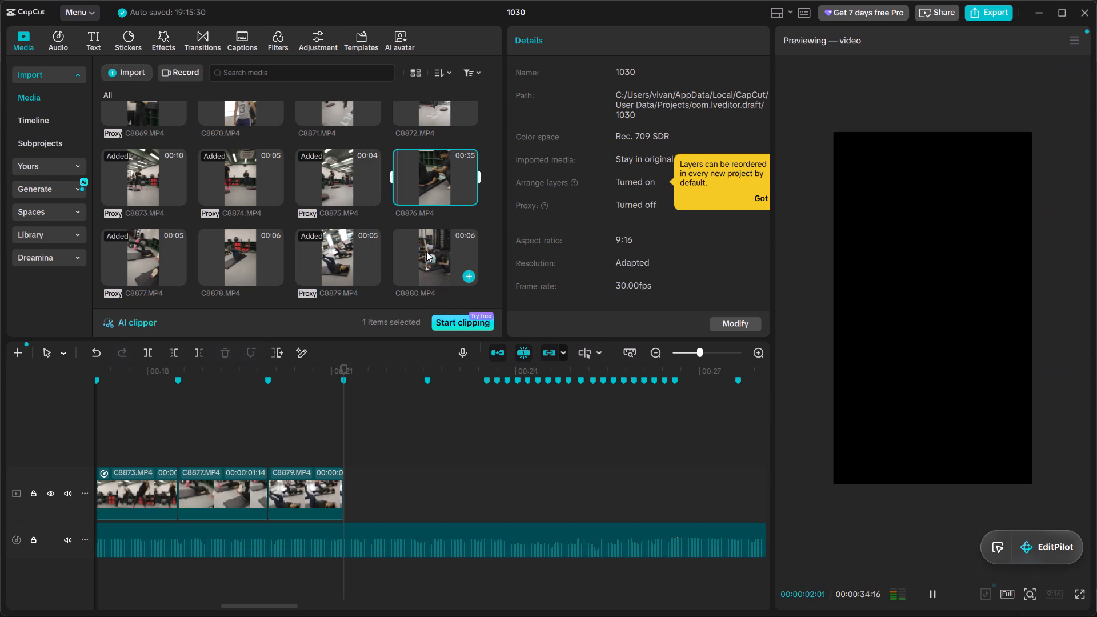
pyautogui.click(426, 251)
pyautogui.moveTo(392, 242); pyautogui.dragTo(394, 242)
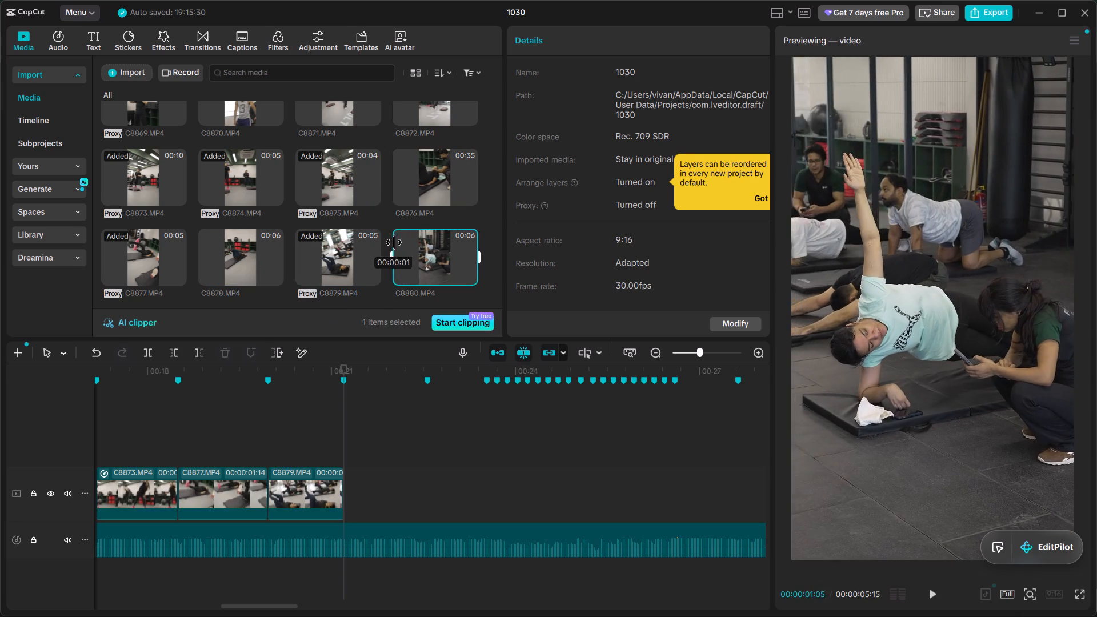
pyautogui.moveTo(394, 242); pyautogui.dragTo(333, 237)
pyautogui.click(322, 247)
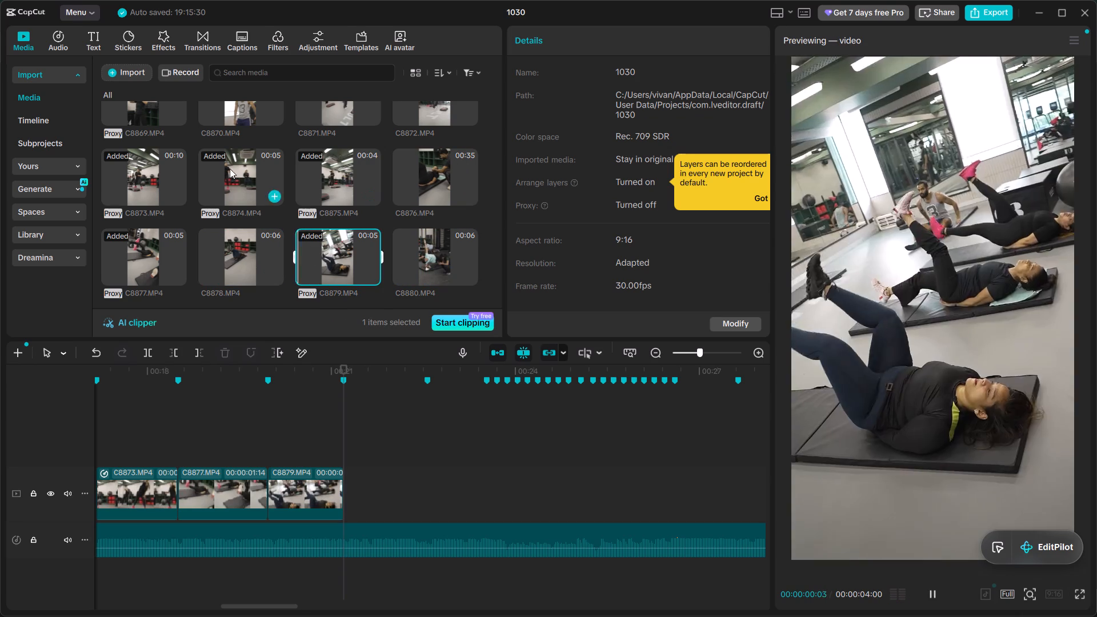
pyautogui.click(228, 169)
pyautogui.click(333, 174)
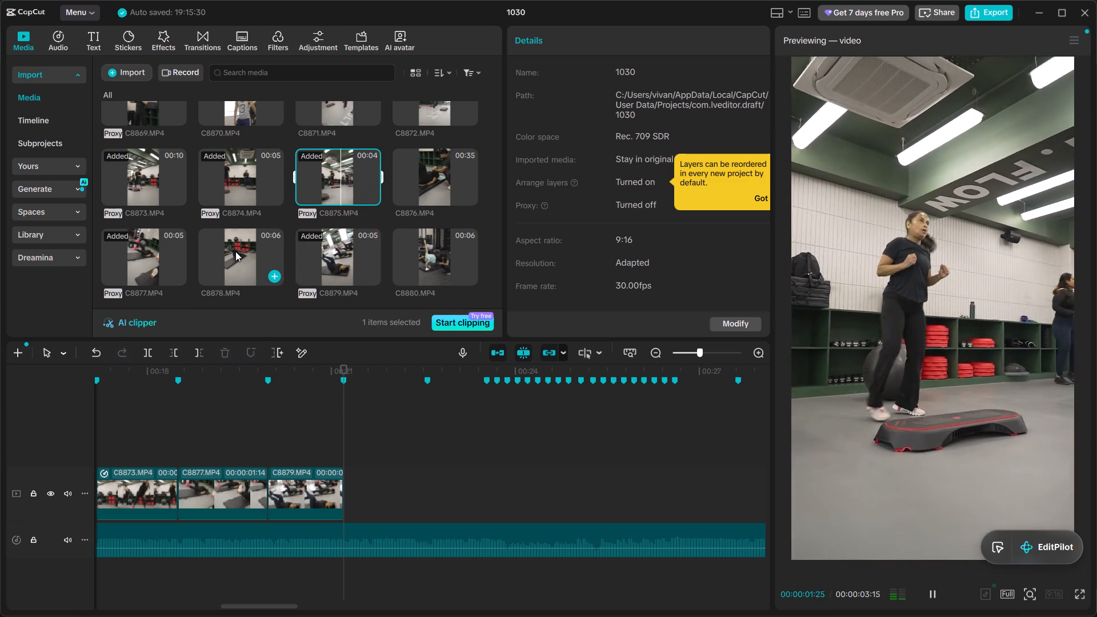
pyautogui.click(235, 251)
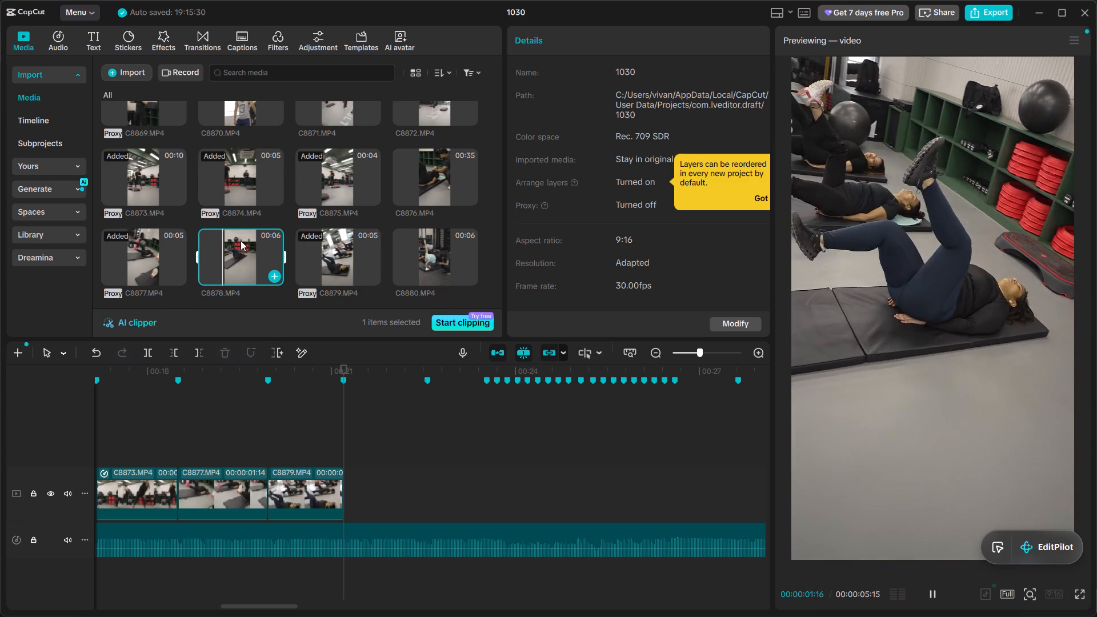
# Preview the unused media clips C8866.MP4, C8870.MP4 and C8871.MP4 as candidates for the sequence.
pyautogui.scroll(3, 241, 239)
pyautogui.click(247, 217)
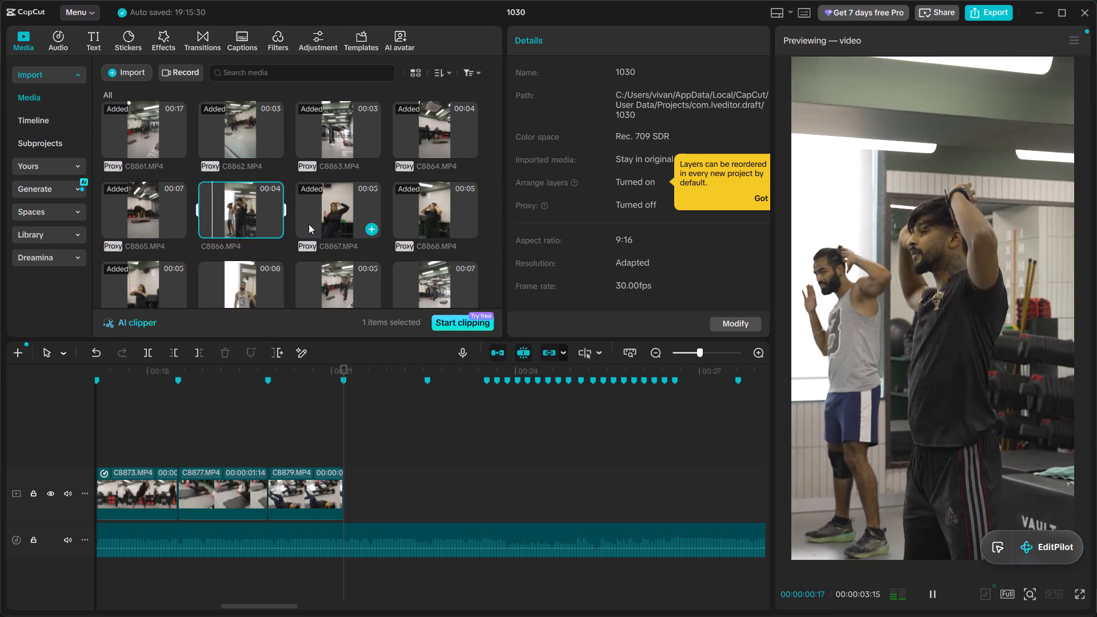
pyautogui.keyDown('alt'); pyautogui.scroll(3, 347, 467); pyautogui.keyUp('alt')
pyautogui.press('space')
pyautogui.scroll(3, 289, 201)
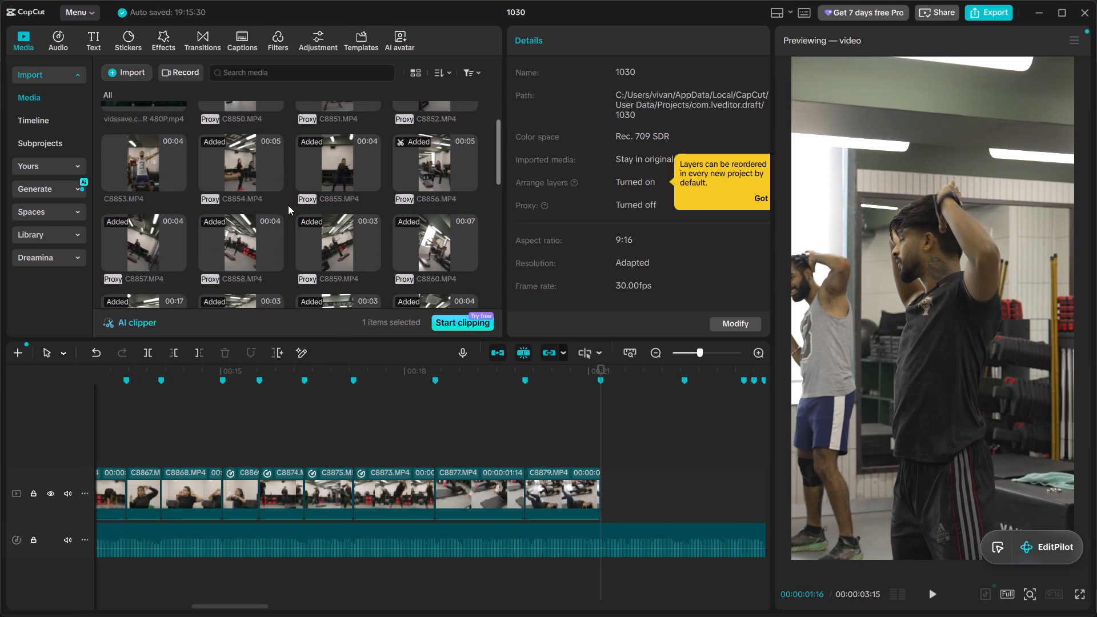
pyautogui.scroll(2, 288, 207)
pyautogui.scroll(-4, 347, 213)
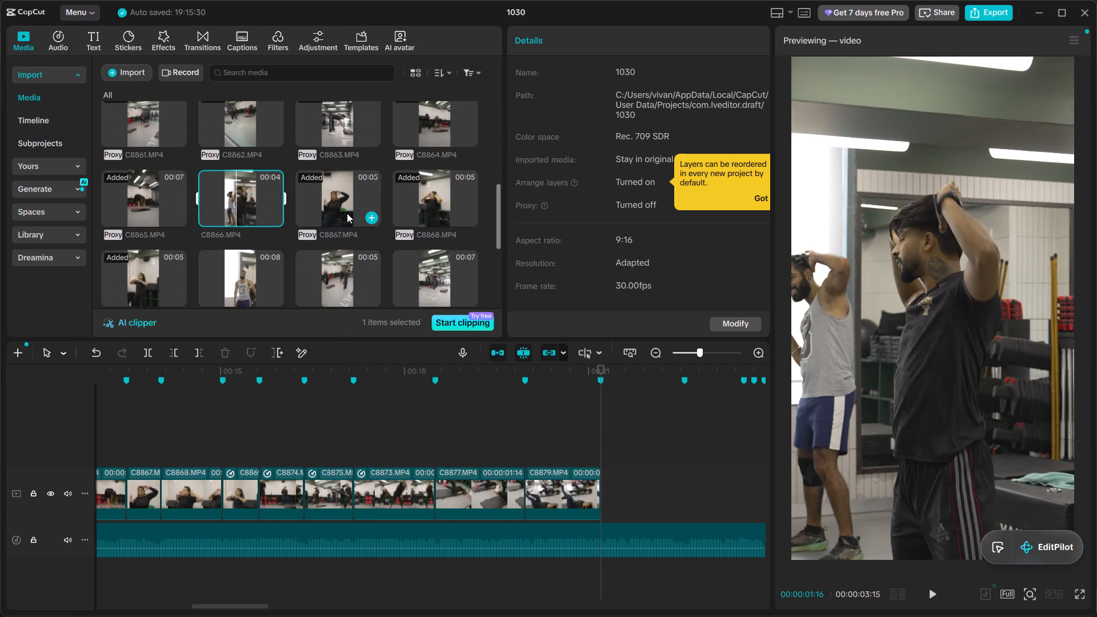
pyautogui.scroll(-1, 346, 214)
pyautogui.click(271, 209)
pyautogui.click(340, 214)
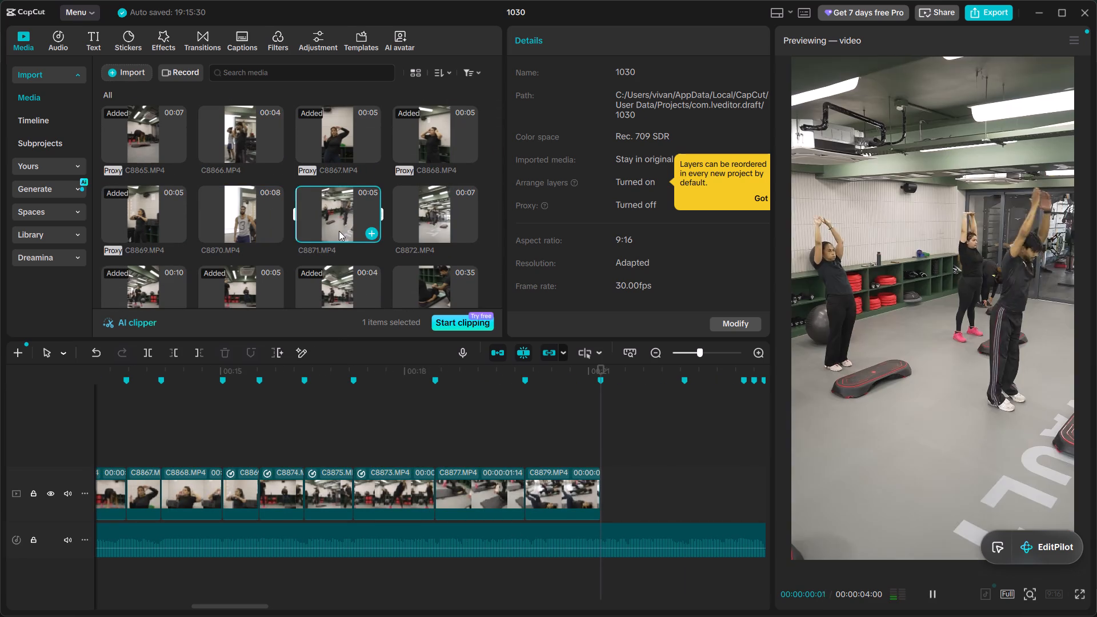
# Play the sections of the sequence around C8865.MP4 and from C8861.MP4 into C8862.MP4.
pyautogui.keyDown('alt'); pyautogui.scroll(2, 374, 396); pyautogui.keyUp('alt')
pyautogui.click(229, 418)
pyautogui.press('space')
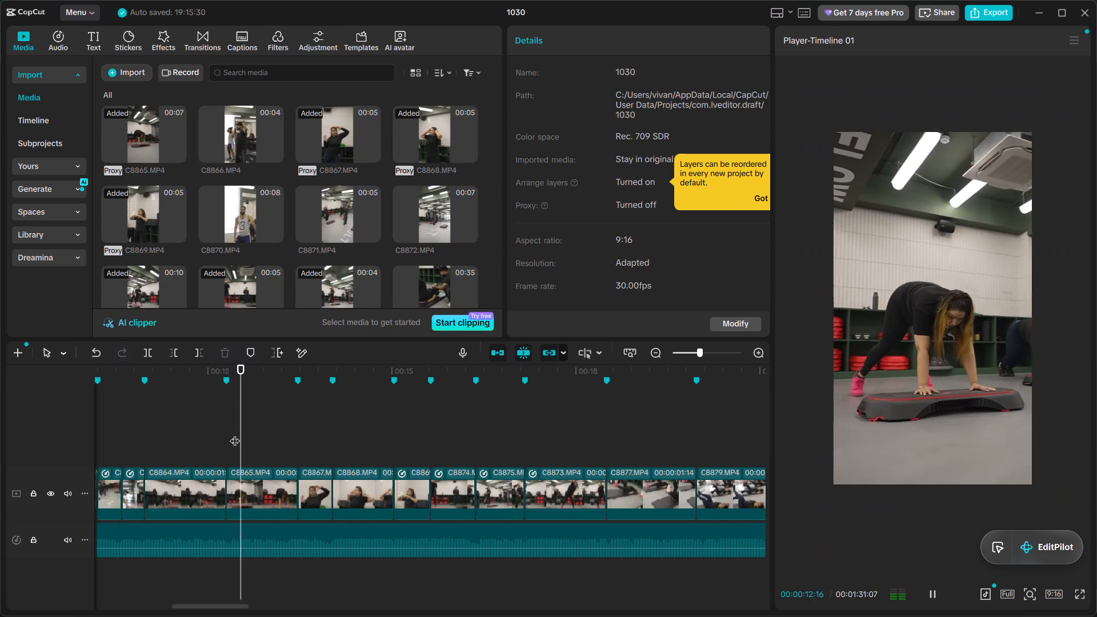
pyautogui.keyDown('alt'); pyautogui.scroll(3, 235, 434); pyautogui.keyUp('alt')
pyautogui.press('space')
pyautogui.click(278, 420)
pyautogui.press('space')
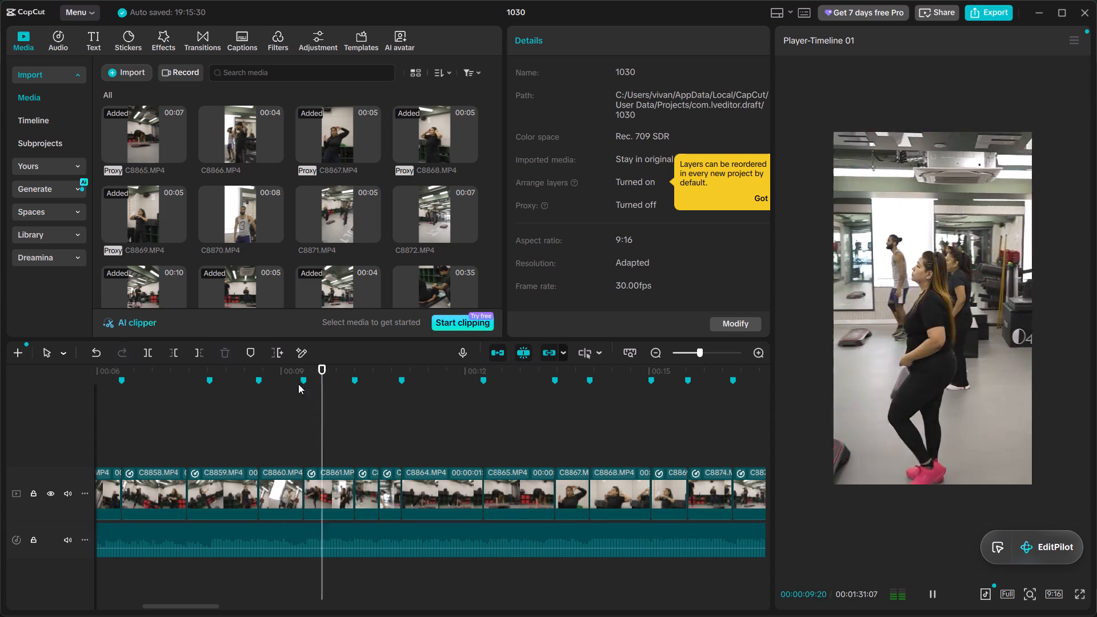
pyautogui.press('space')
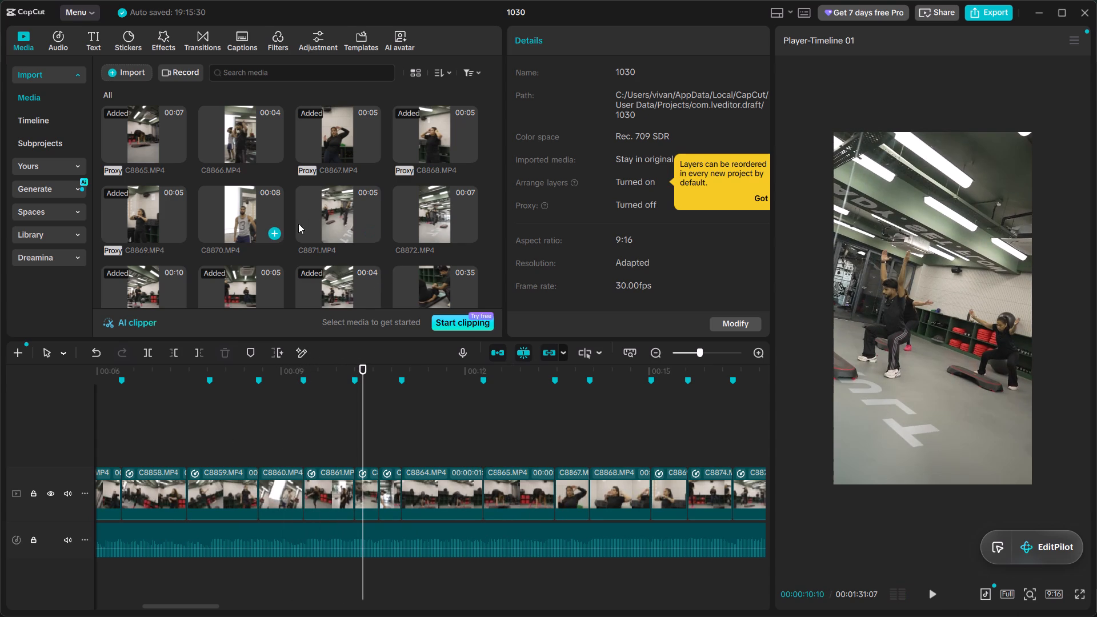
# Review the sequence from C8862.MP4 onward and play from C8867.MP4 into C8874.MP4 to find where to add a clip.
pyautogui.keyDown('ctrl'); pyautogui.scroll(14, 394, 502); pyautogui.keyUp('ctrl')
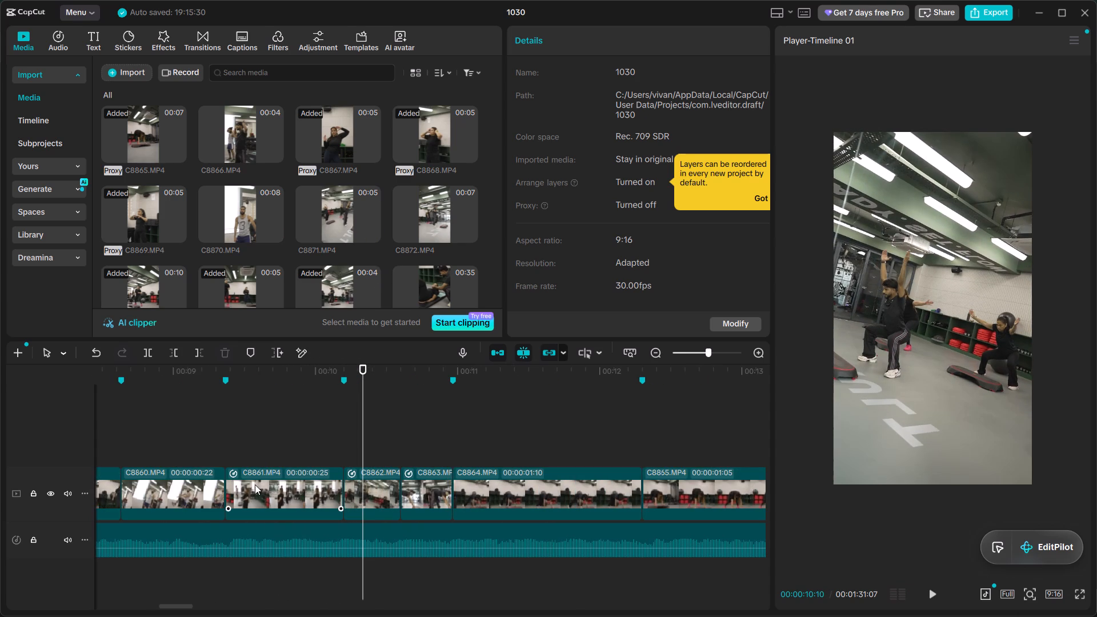
pyautogui.keyDown('alt'); pyautogui.scroll(-2, 405, 488); pyautogui.keyUp('alt')
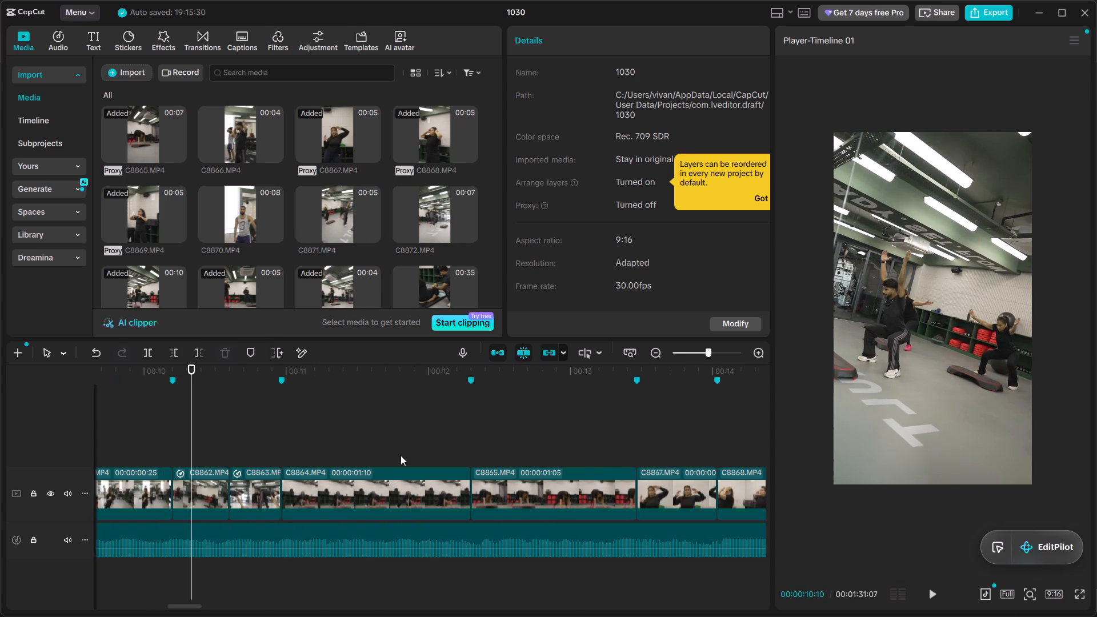
pyautogui.click(427, 436)
pyautogui.keyDown('alt'); pyautogui.scroll(-2, 430, 439); pyautogui.keyUp('alt')
pyautogui.click(493, 434)
pyautogui.keyDown('alt'); pyautogui.scroll(-2, 494, 440); pyautogui.keyUp('alt')
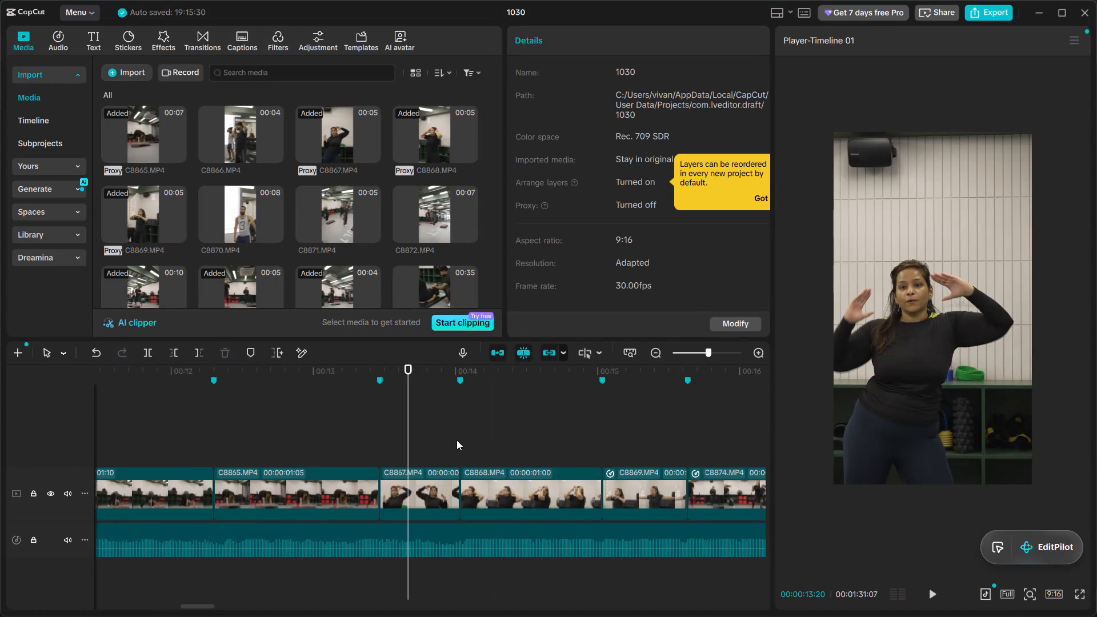
pyautogui.click(443, 437)
pyautogui.press('space')
pyautogui.keyDown('alt'); pyautogui.scroll(-3, 462, 440); pyautogui.keyUp('alt')
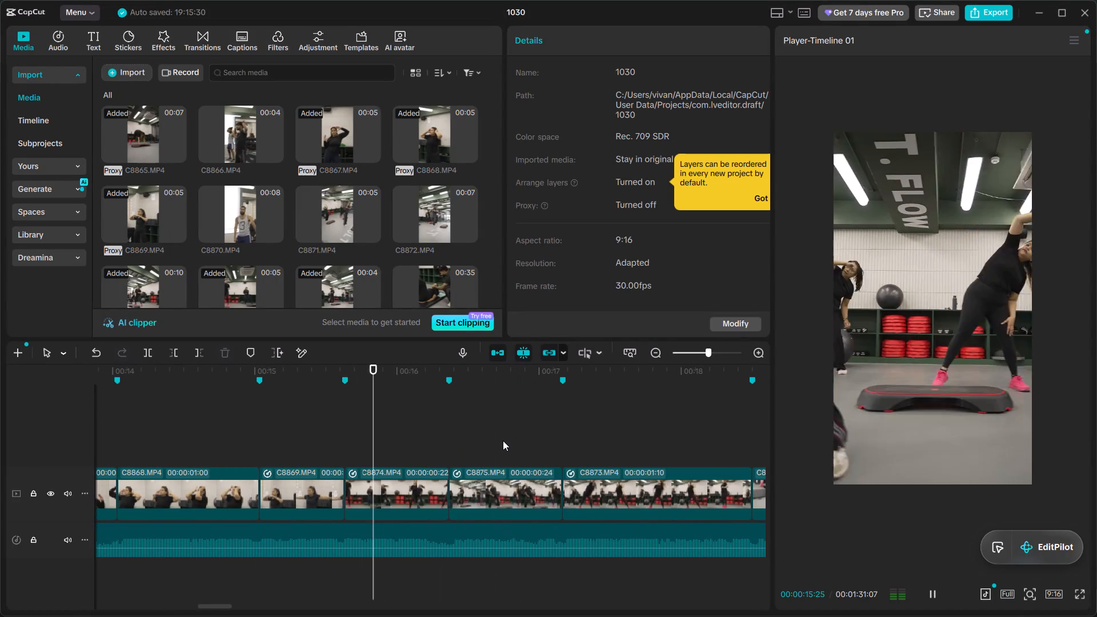
pyautogui.press('space')
# Insert C8871.MP4 into the main video track between C8869.MP4 and C8874.MP4.
pyautogui.click(351, 434)
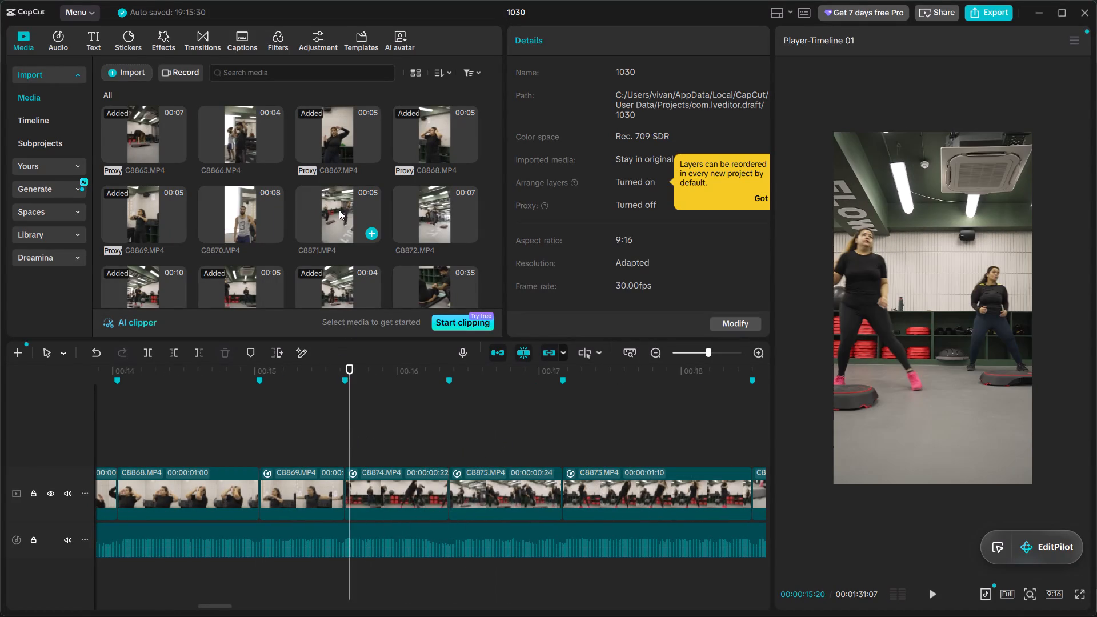
pyautogui.click(339, 210)
pyautogui.moveTo(334, 221); pyautogui.dragTo(351, 482)
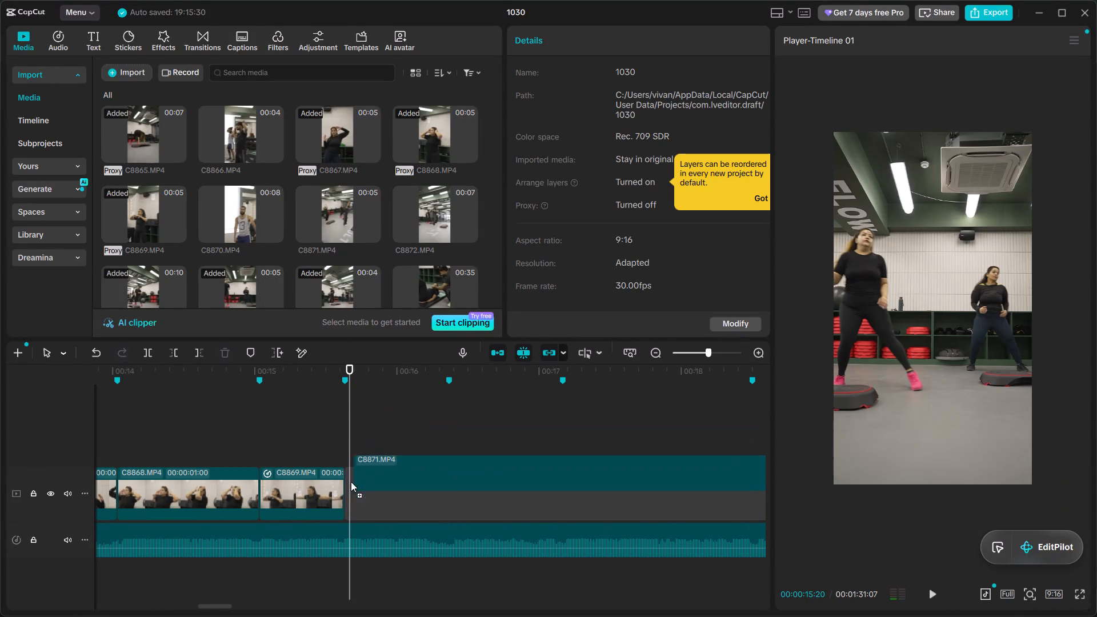
pyautogui.moveTo(351, 482); pyautogui.dragTo(345, 500)
# Place the playhead at the beat marker at 00:00:16:11 and mute the clip audio of C8871.MP4.
pyautogui.click(449, 437)
pyautogui.click(458, 488)
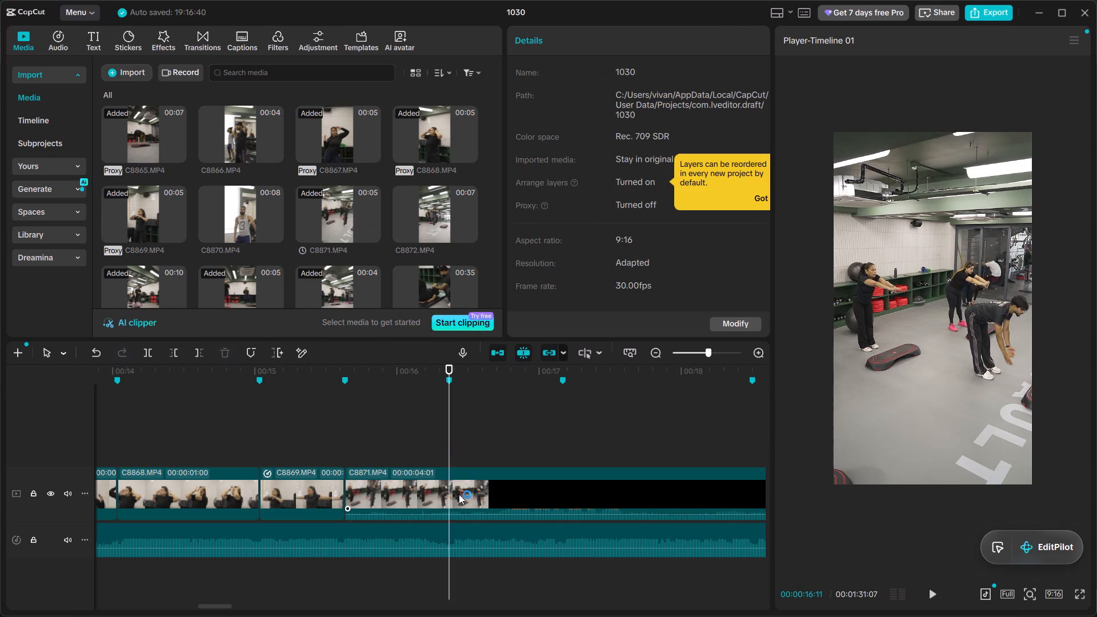
pyautogui.moveTo(469, 514); pyautogui.dragTo(493, 558)
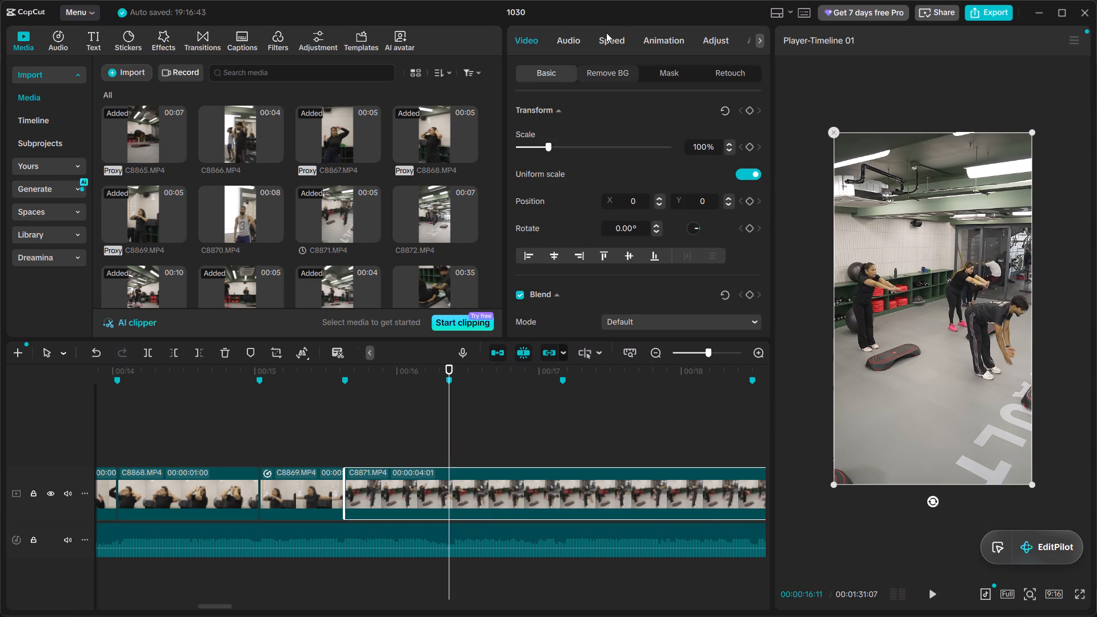
# Apply a Custom speed curve to C8871.MP4, remove its second point, raise the start toward 10x easing to 1x, and play it.
pyautogui.click(606, 33)
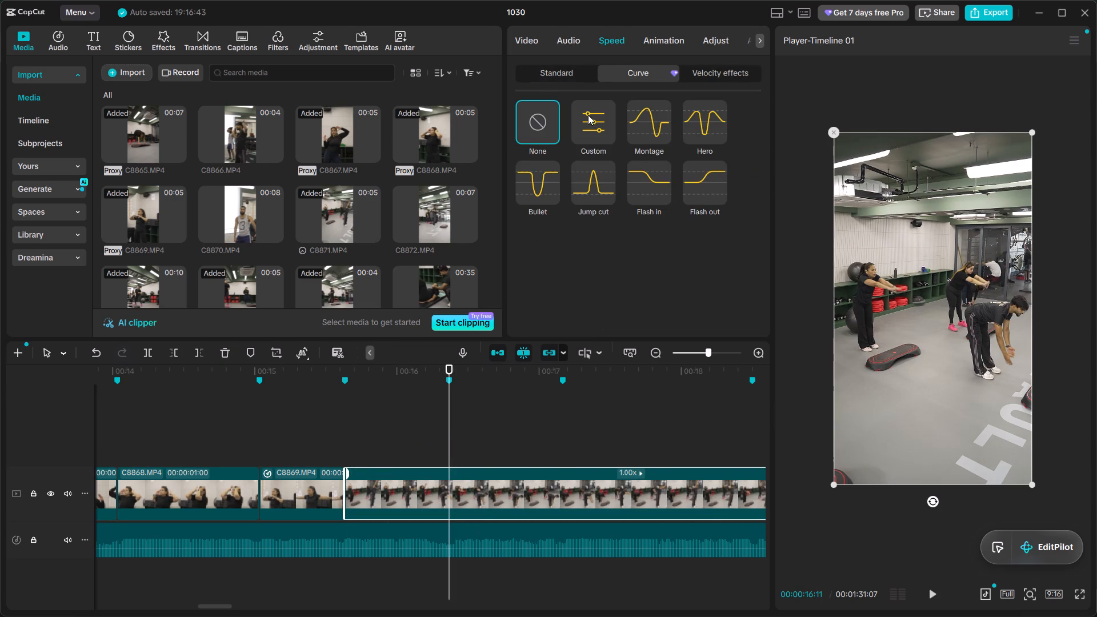
pyautogui.click(588, 115)
pyautogui.moveTo(515, 312); pyautogui.dragTo(515, 267)
pyautogui.click(573, 273)
pyautogui.scroll(-1, 714, 311)
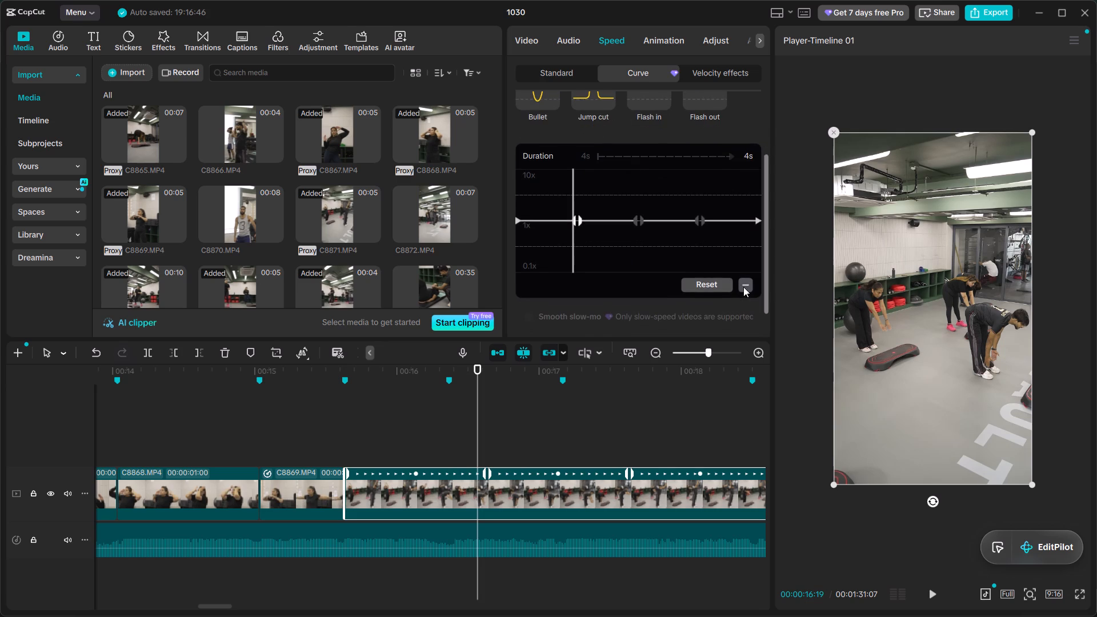
pyautogui.click(743, 287)
pyautogui.moveTo(514, 219); pyautogui.dragTo(516, 170)
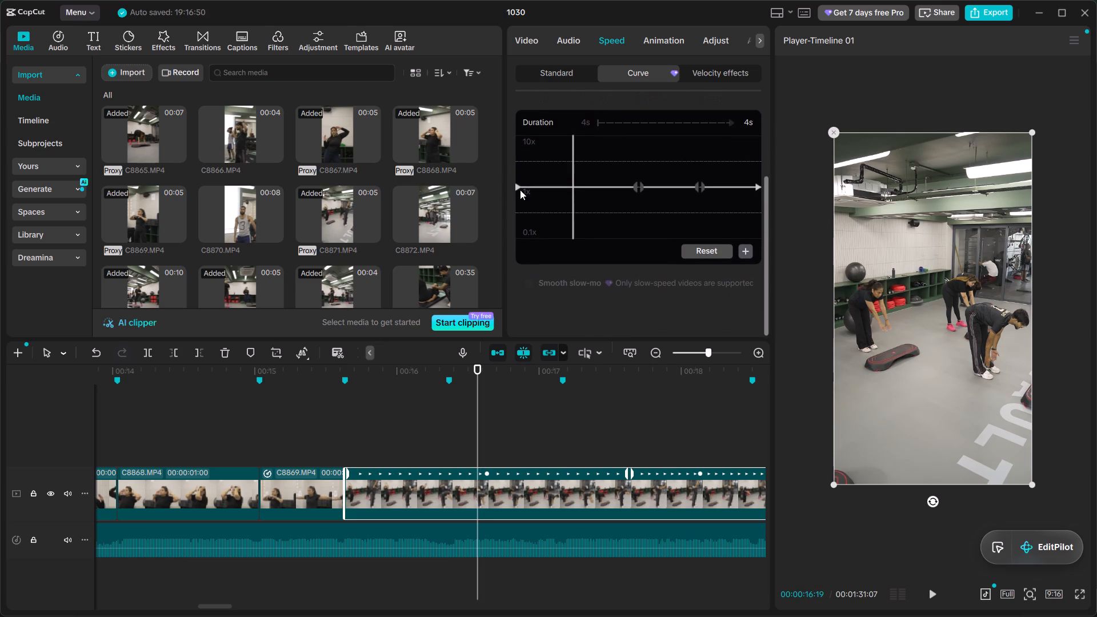
pyautogui.moveTo(521, 185); pyautogui.dragTo(515, 143)
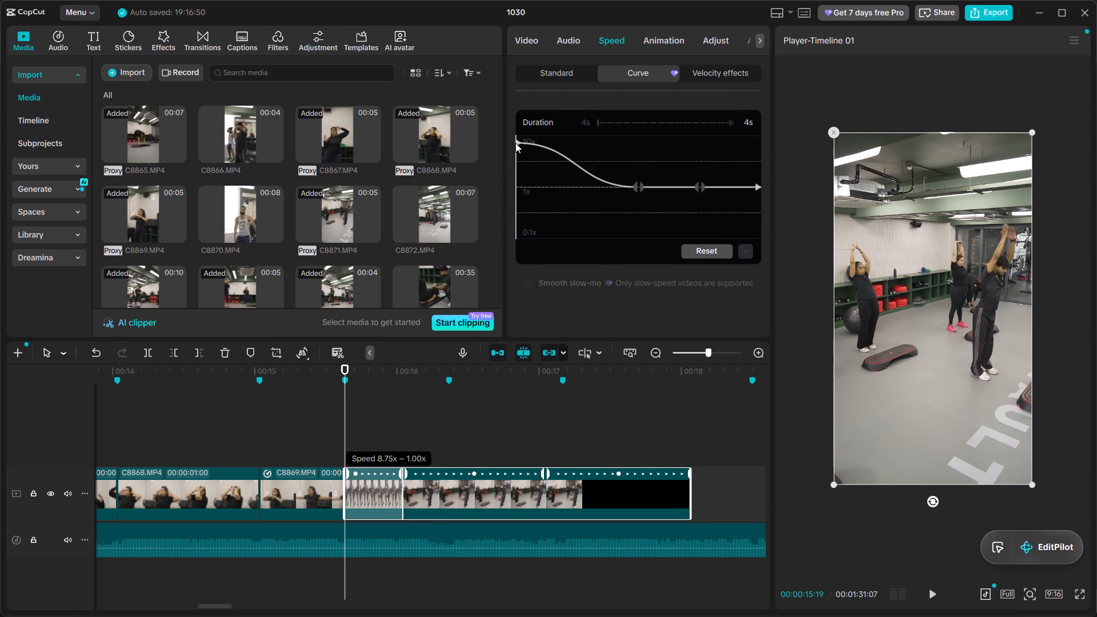
pyautogui.moveTo(515, 143); pyautogui.dragTo(514, 149)
pyautogui.moveTo(536, 166); pyautogui.dragTo(472, 172)
pyautogui.press('space')
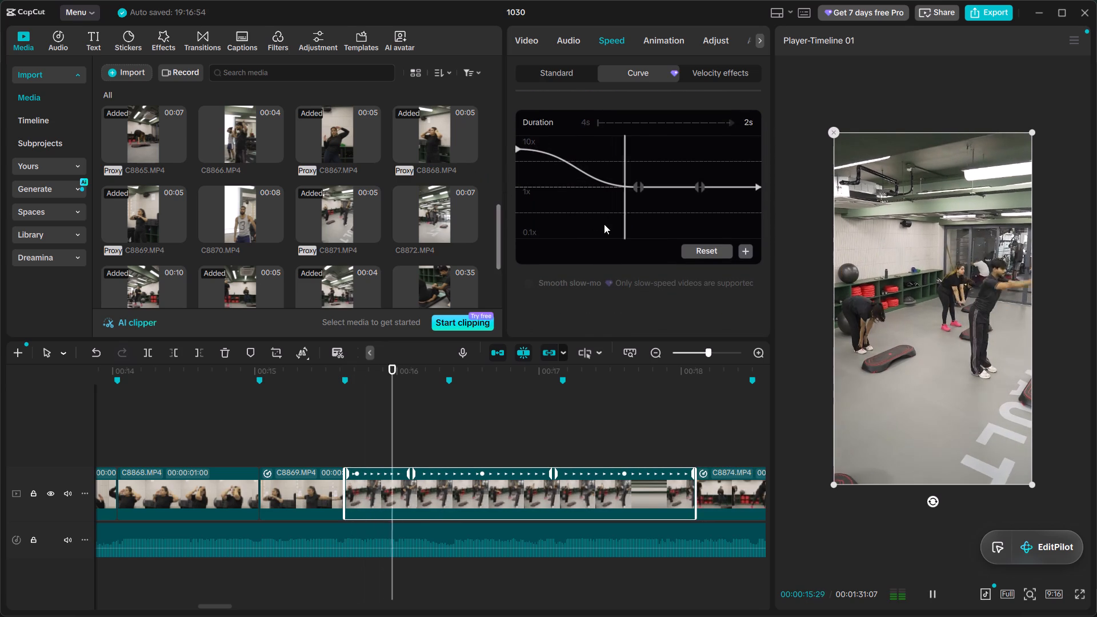
pyautogui.press('space')
# Split C8871.MP4 at the beat marker at 00:00:16:11 and delete the part after it.
pyautogui.click(448, 412)
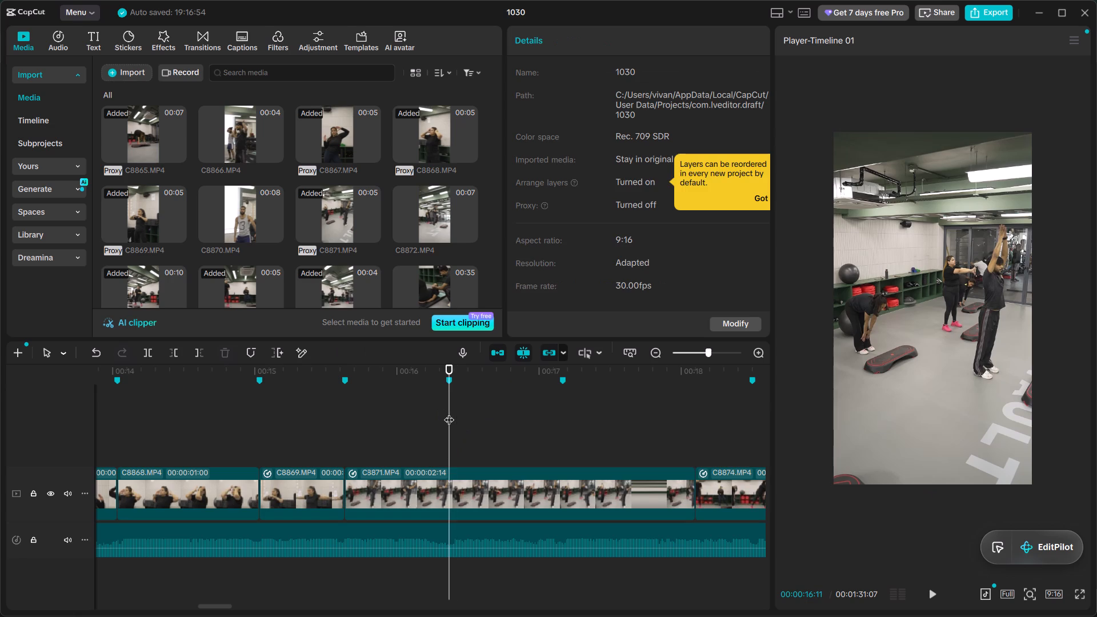
pyautogui.keyDown('ctrl'); pyautogui.click(463, 486); pyautogui.keyUp('ctrl')
pyautogui.hotkey('ctrl', 'b')
pyautogui.press('BackSpace')
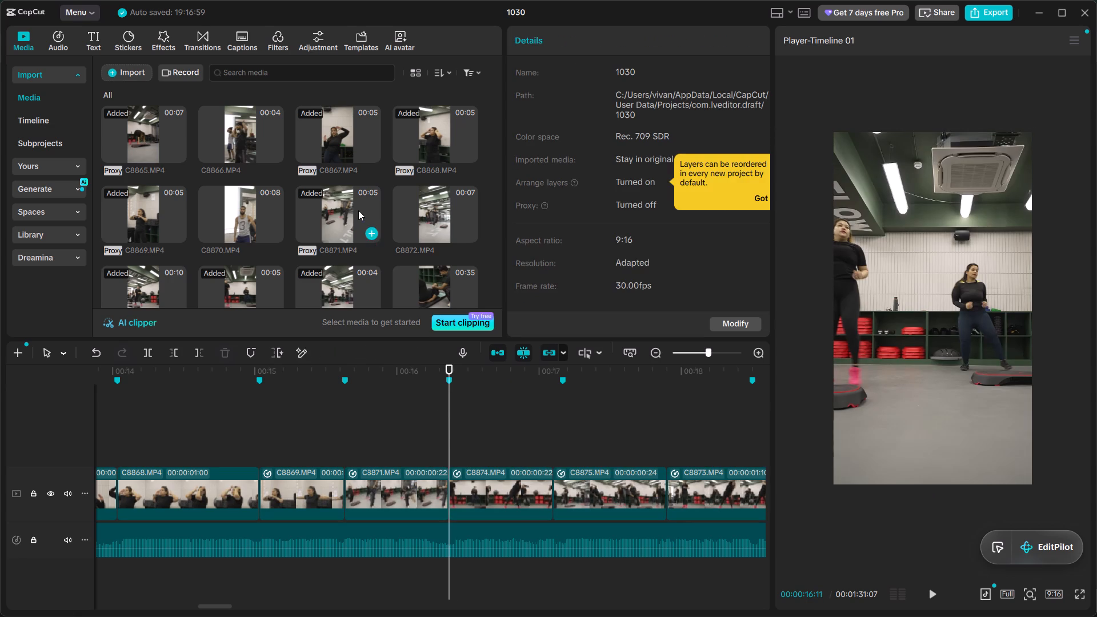
# Insert C8872.MP4 between C8871.MP4 and C8874.MP4 and mute its clip audio.
pyautogui.click(437, 214)
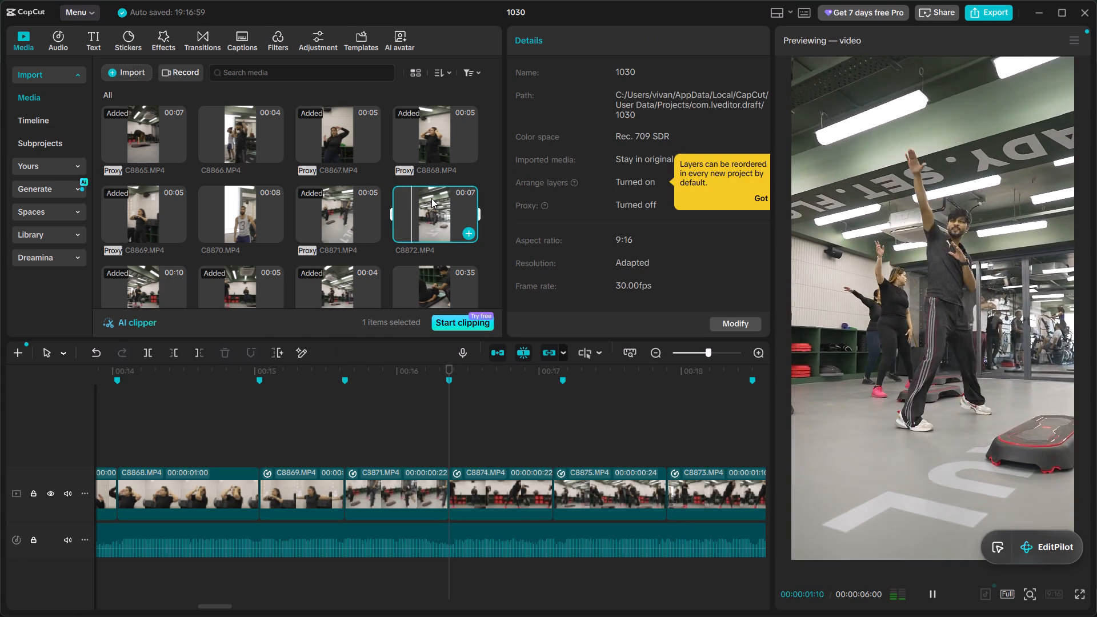
pyautogui.moveTo(431, 198); pyautogui.dragTo(453, 491)
pyautogui.click(560, 432)
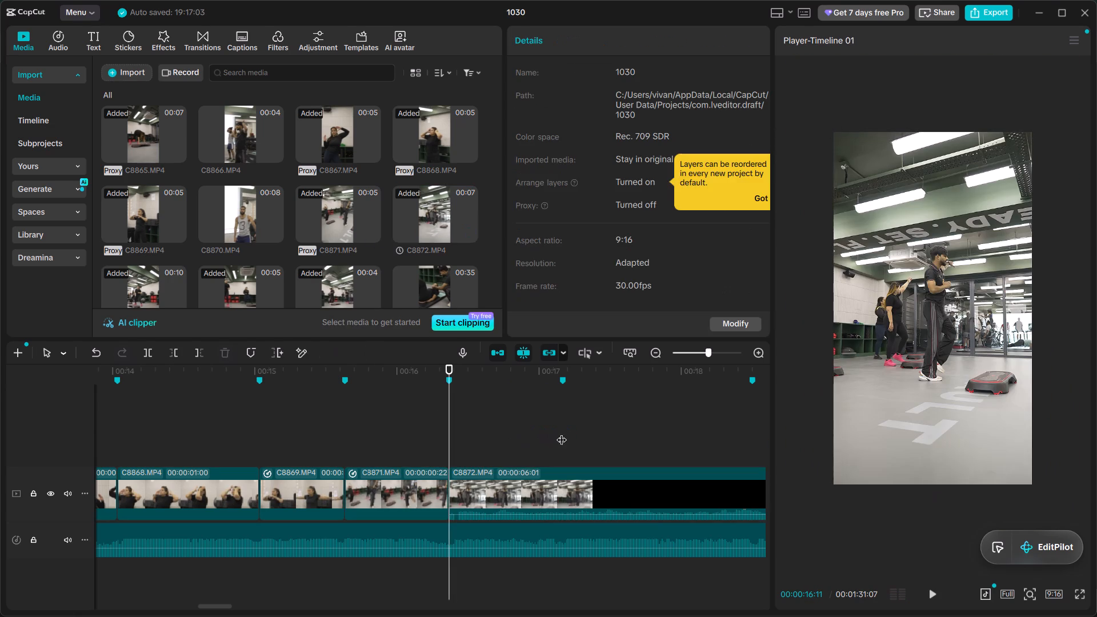
pyautogui.click(563, 510)
pyautogui.moveTo(553, 516); pyautogui.dragTo(556, 563)
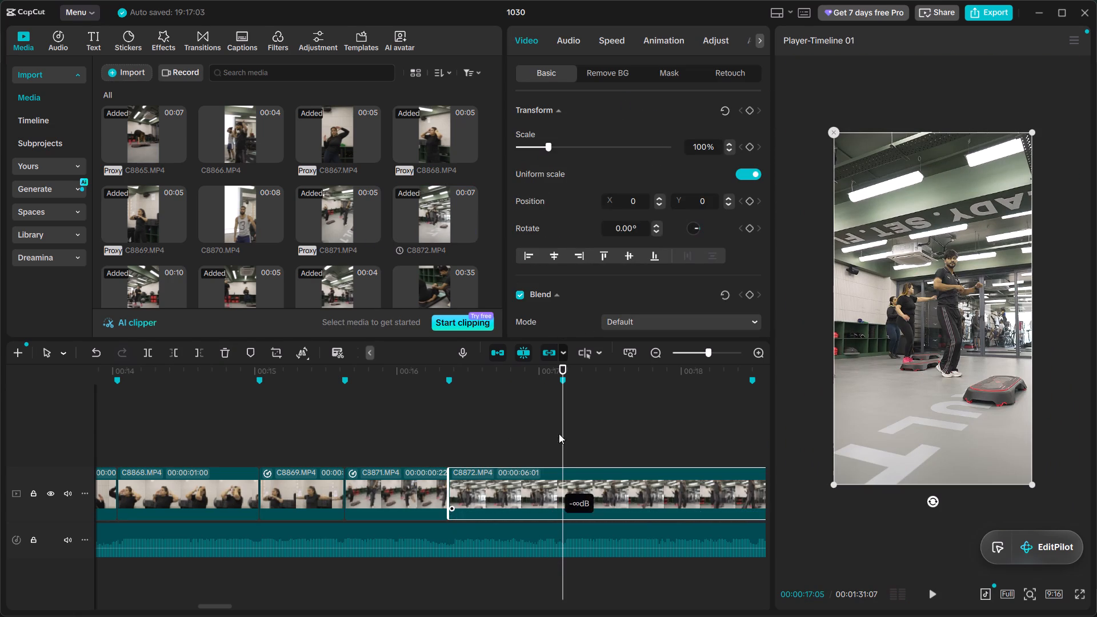
# Apply the Flash in speed curve to C8872.MP4 and play the result.
pyautogui.click(631, 21)
pyautogui.click(607, 41)
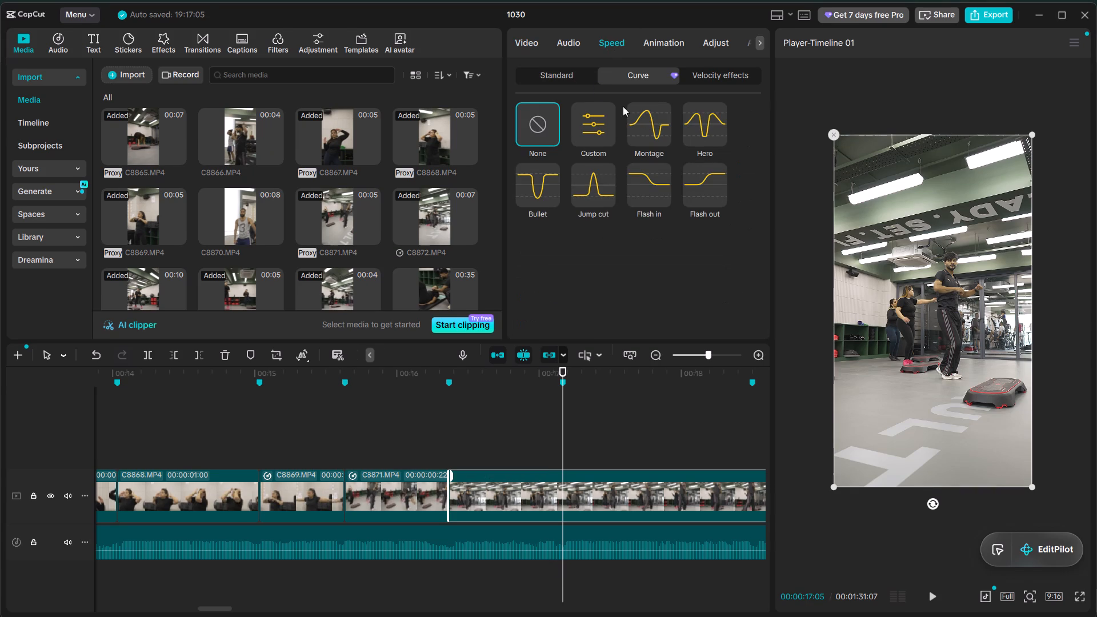
pyautogui.click(634, 186)
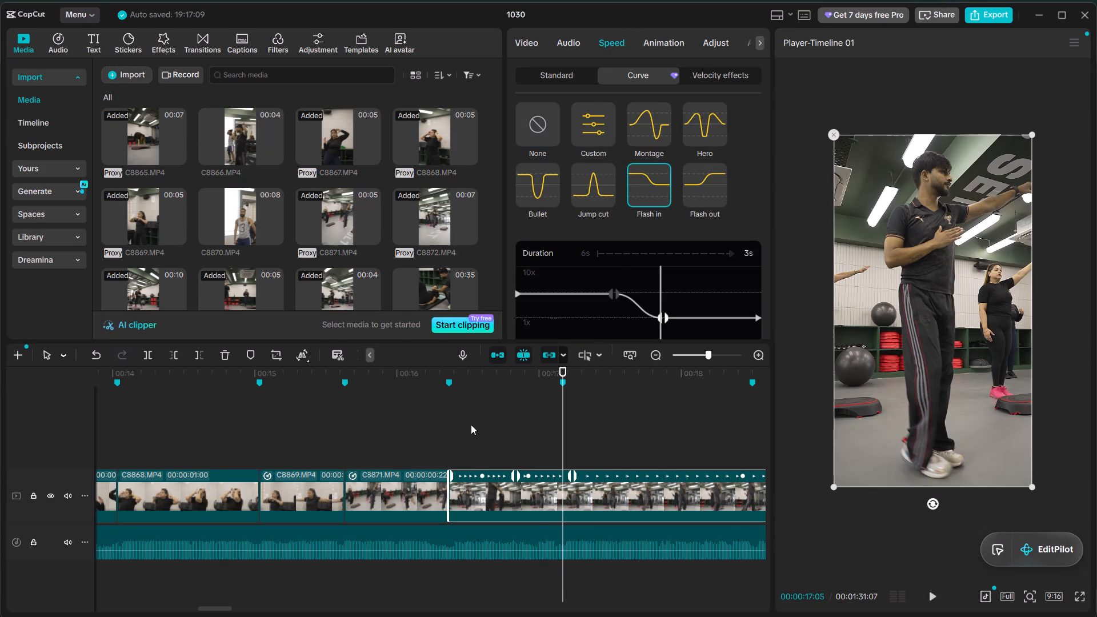
pyautogui.click(458, 425)
pyautogui.press('space')
pyautogui.press('space')
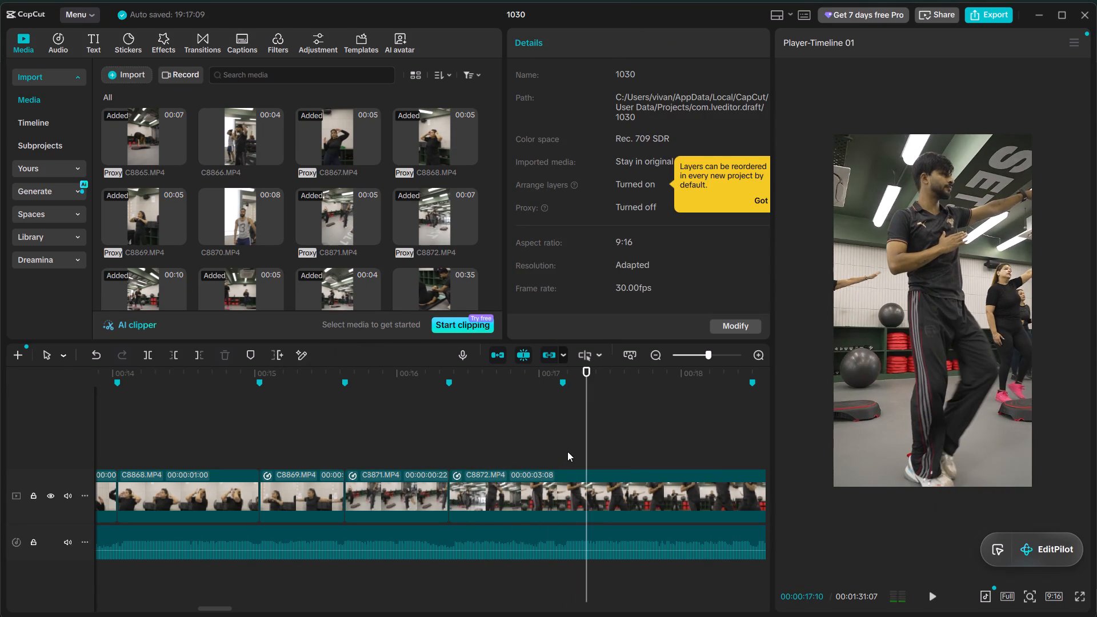
# Move the first inner point of C8872.MP4's speed curve close to the clip start to shorten the 5.20x section.
pyautogui.click(552, 433)
pyautogui.click(571, 453)
pyautogui.click(564, 441)
pyautogui.click(578, 496)
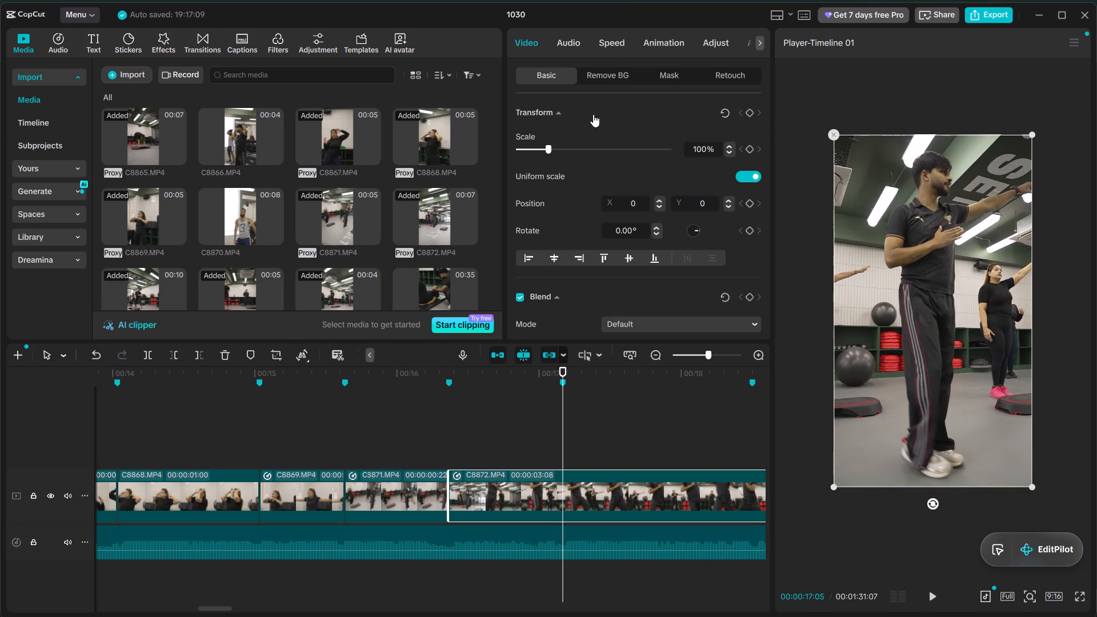
pyautogui.click(618, 47)
pyautogui.moveTo(614, 295); pyautogui.dragTo(586, 293)
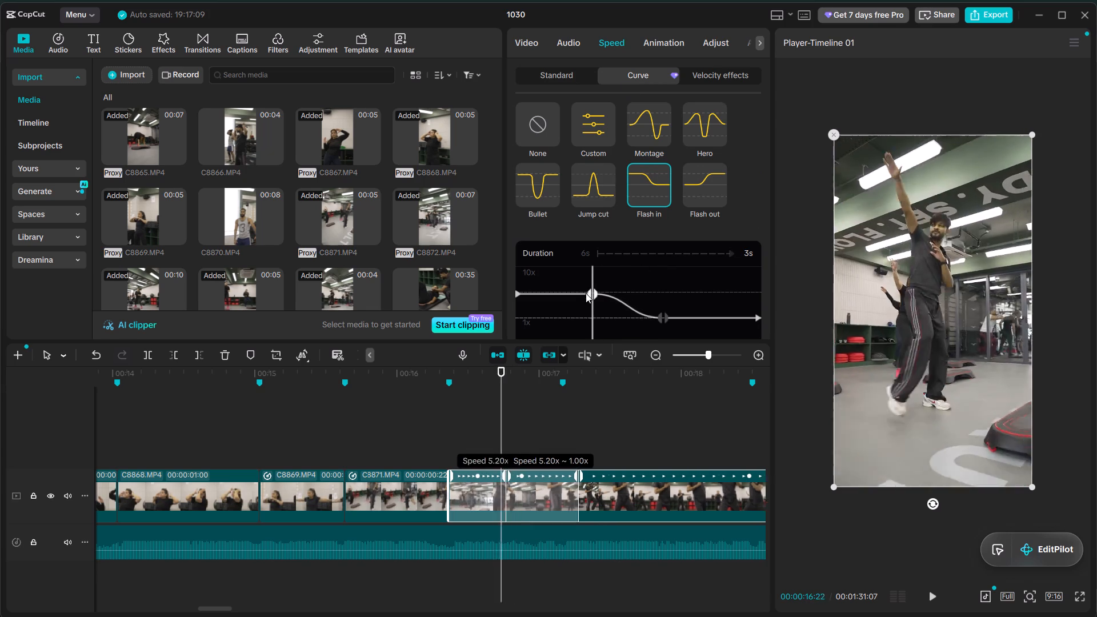
pyautogui.moveTo(586, 293); pyautogui.dragTo(539, 290)
pyautogui.moveTo(668, 318); pyautogui.dragTo(658, 318)
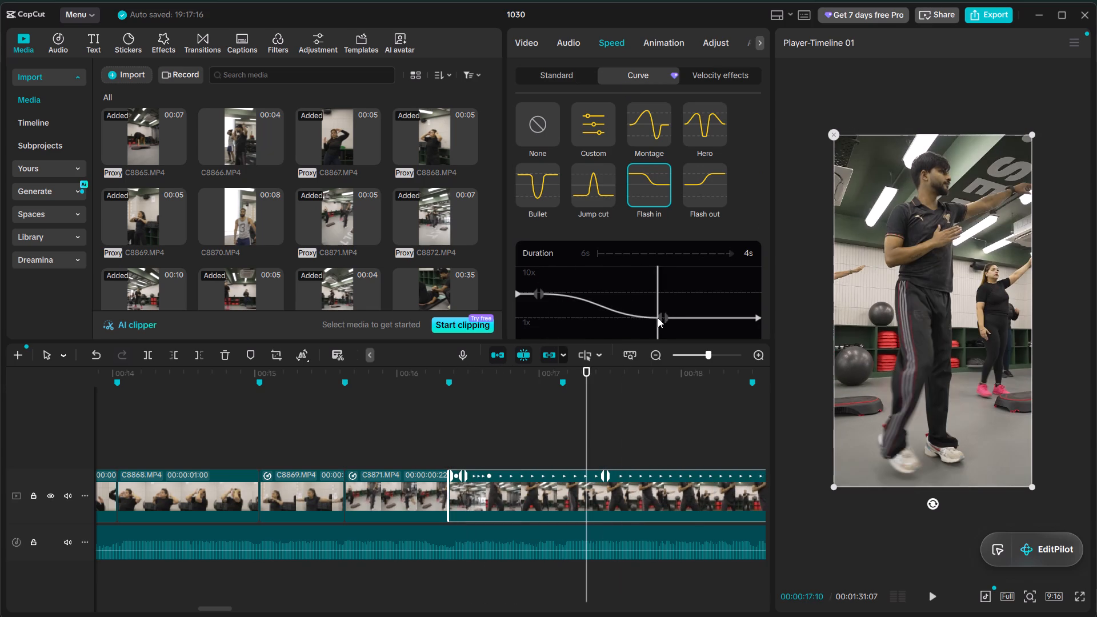
pyautogui.moveTo(658, 318); pyautogui.dragTo(657, 318)
# Shift C8872.MP4's 1x curve point earlier, fine-tune both inner points, and play the clip to check the ramp against the beat.
pyautogui.moveTo(663, 316); pyautogui.dragTo(588, 317)
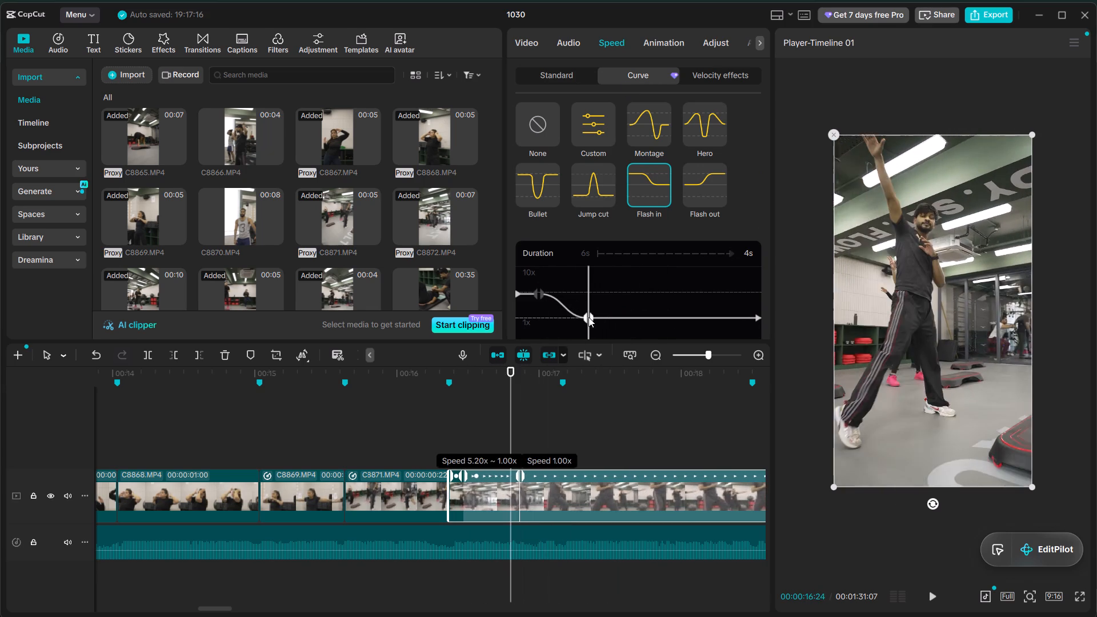
pyautogui.moveTo(588, 317); pyautogui.dragTo(598, 317)
pyautogui.moveTo(539, 294); pyautogui.dragTo(557, 296)
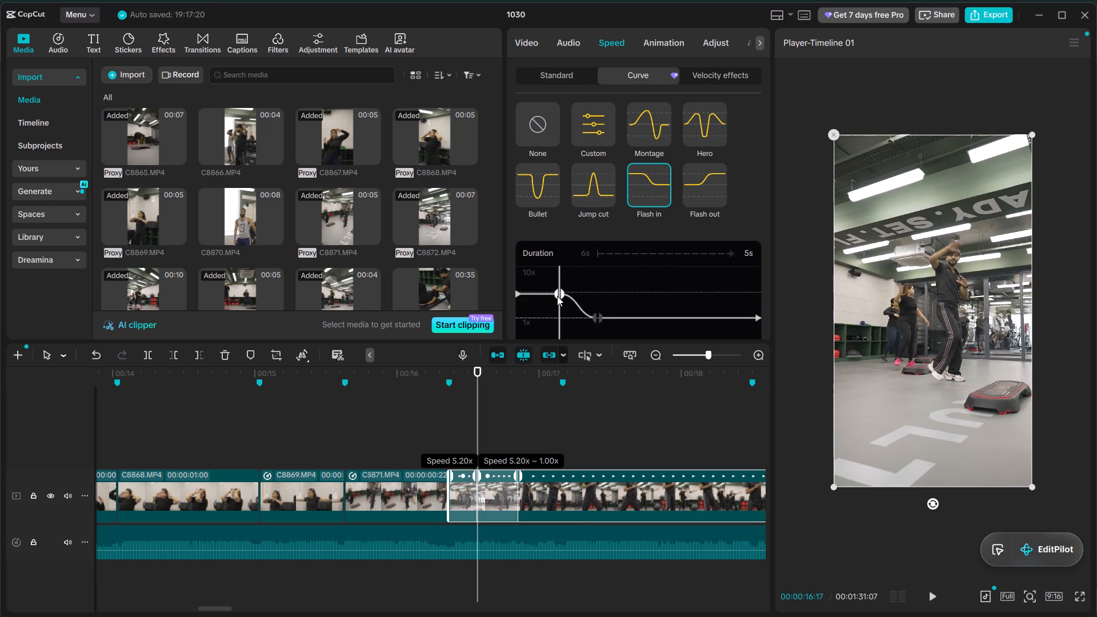
pyautogui.moveTo(557, 296); pyautogui.dragTo(546, 296)
pyautogui.moveTo(540, 308); pyautogui.dragTo(436, 290)
pyautogui.press('space')
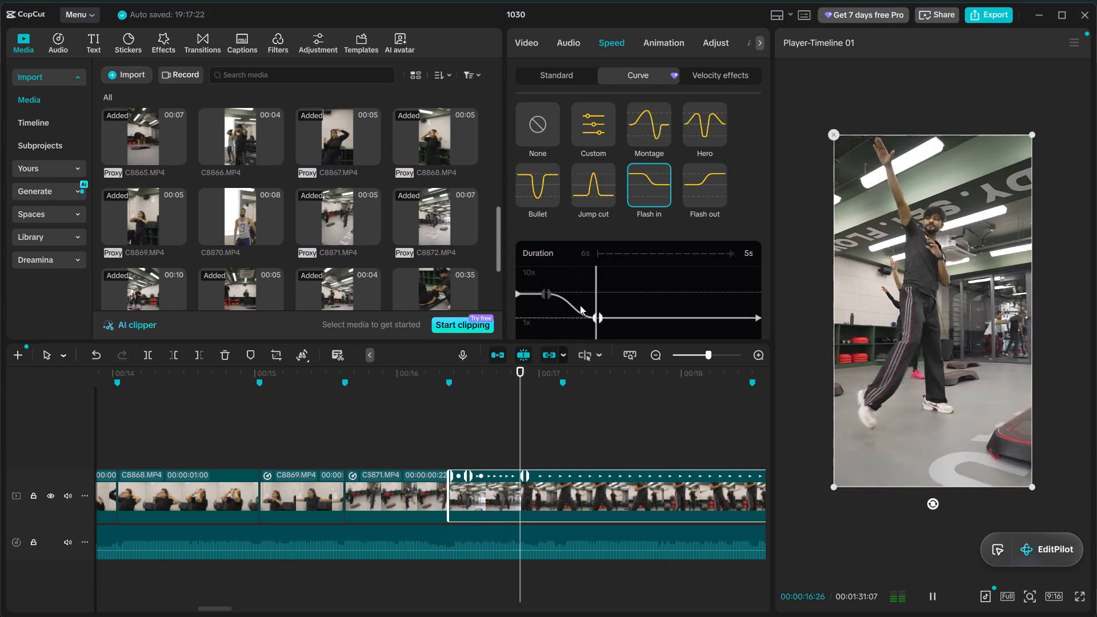
pyautogui.press('space')
pyautogui.moveTo(598, 316); pyautogui.dragTo(625, 316)
pyautogui.moveTo(586, 324); pyautogui.dragTo(447, 300)
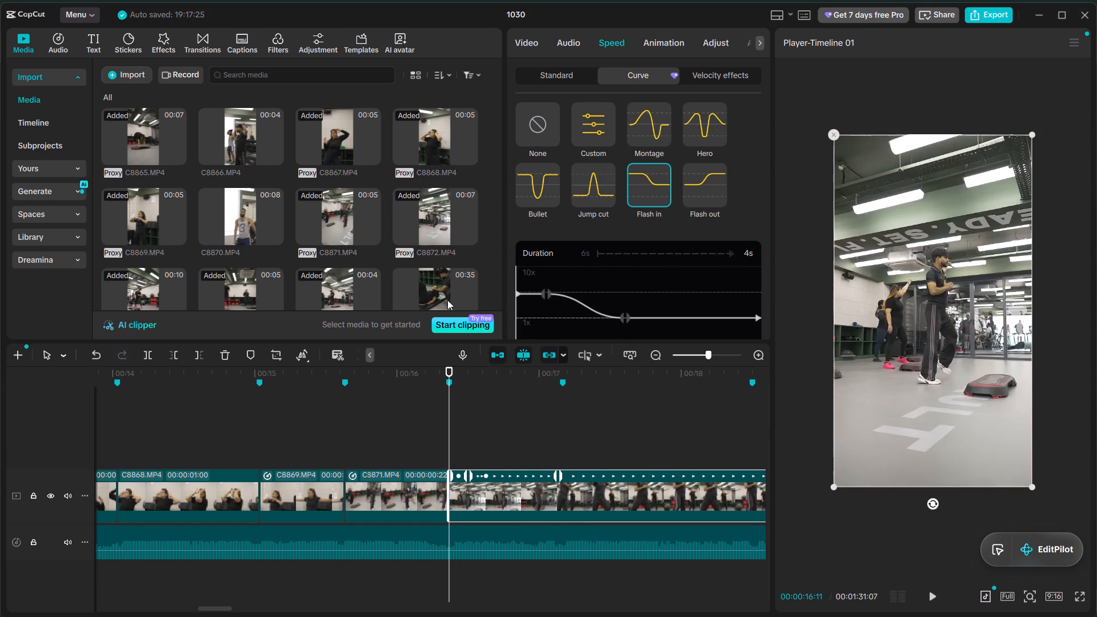
pyautogui.press('space')
pyautogui.press('space')
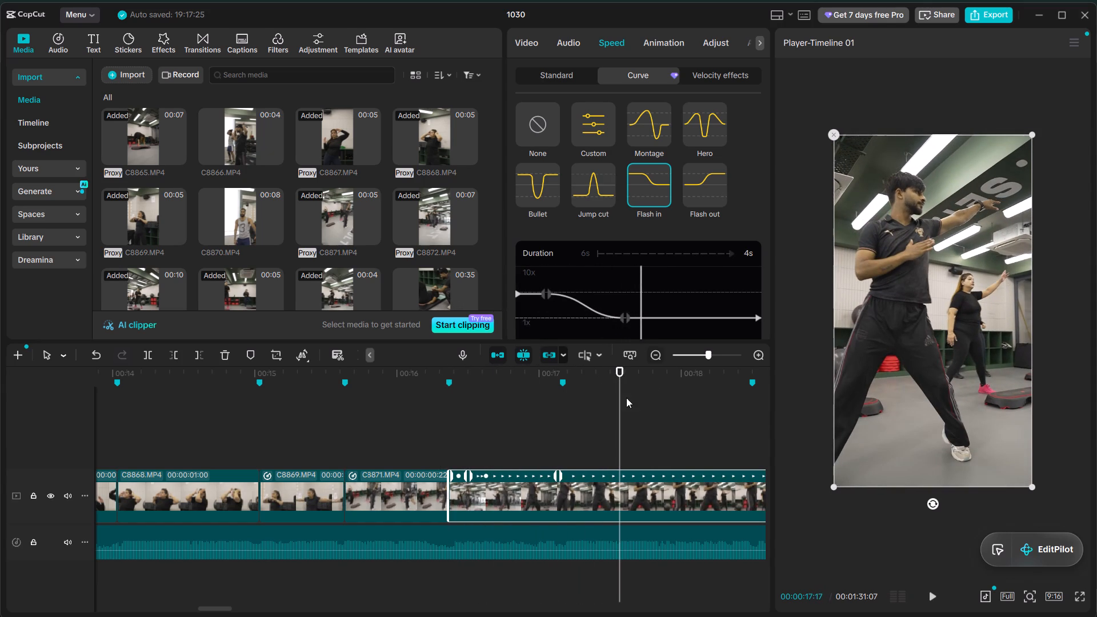
# Split C8872.MP4 at the beat marker at 00:00:17:05 and delete the part after it.
pyautogui.click(563, 414)
pyautogui.keyDown('ctrl'); pyautogui.click(587, 495); pyautogui.keyUp('ctrl')
pyautogui.hotkey('ctrl', 'b')
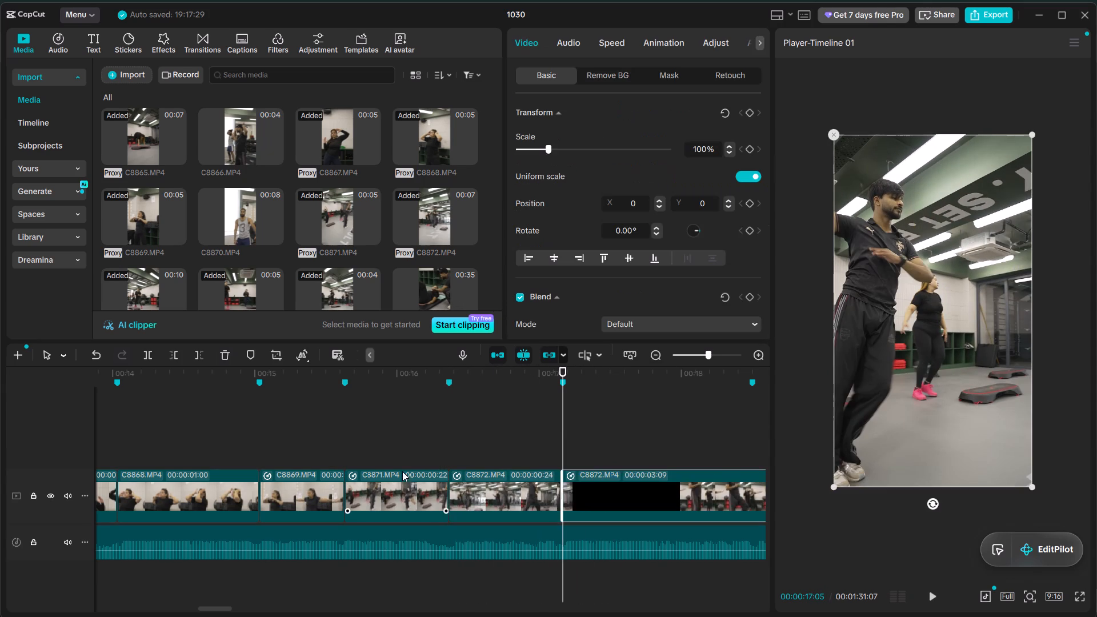
pyautogui.press('BackSpace')
# Play the sequence from C8871.MP4 through to C8879.MP4 to check the cuts against the beat.
pyautogui.click(375, 448)
pyautogui.press('space')
pyautogui.keyDown('alt'); pyautogui.scroll(-2, 459, 459); pyautogui.keyUp('alt')
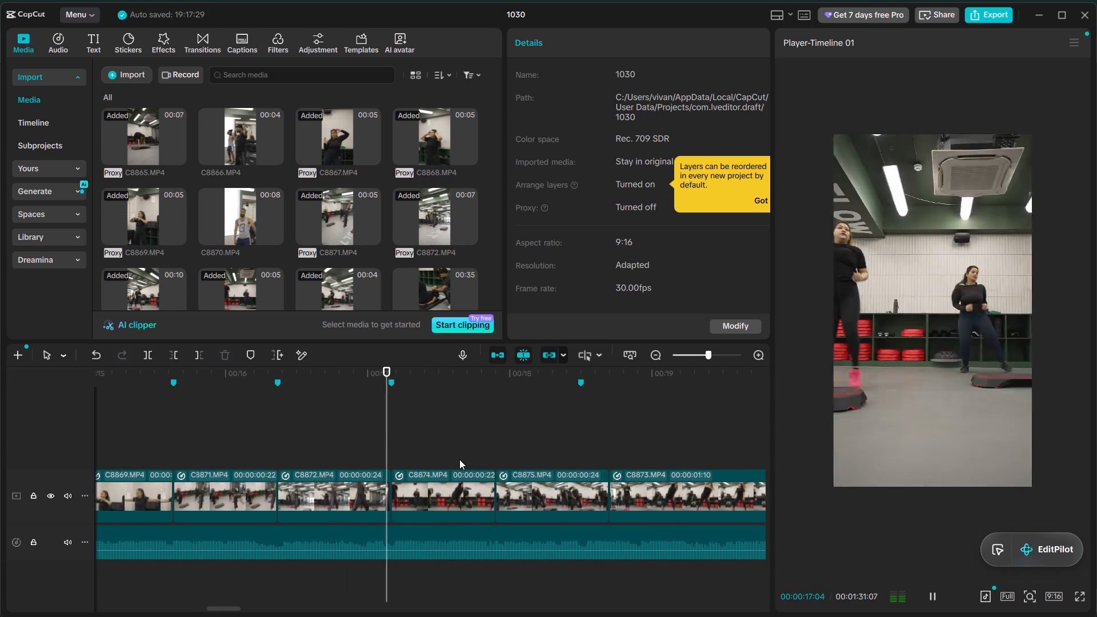
pyautogui.keyDown('alt'); pyautogui.scroll(2, 459, 459); pyautogui.keyUp('alt')
pyautogui.keyDown('alt'); pyautogui.scroll(-1, 459, 459); pyautogui.keyUp('alt')
pyautogui.press('space')
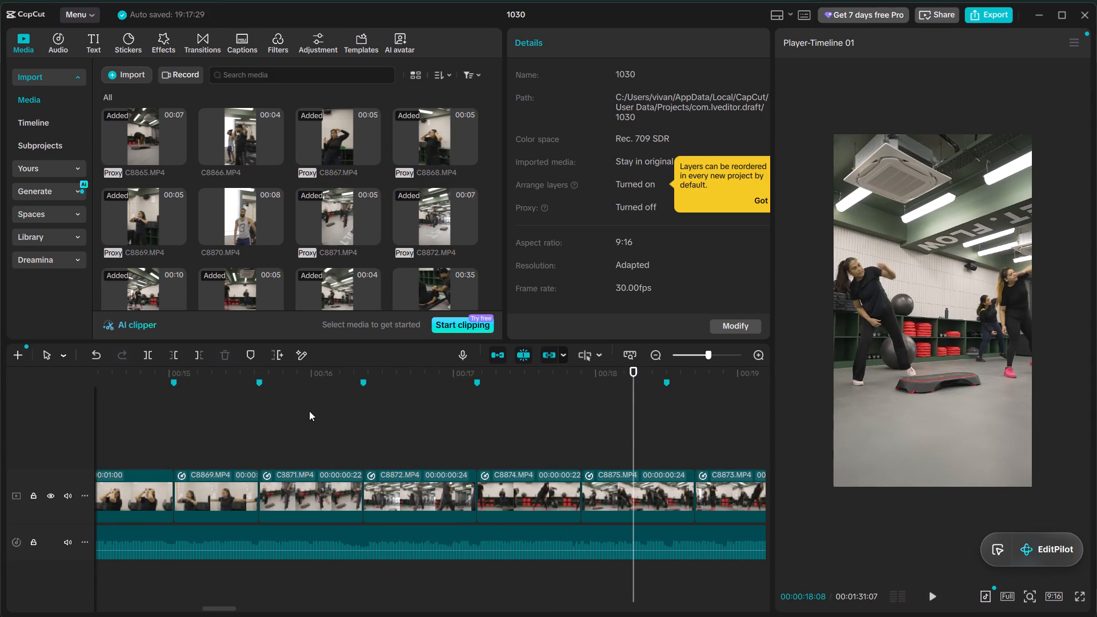
pyautogui.press('space')
pyautogui.keyDown('alt'); pyautogui.scroll(-3, 487, 458); pyautogui.keyUp('alt')
pyautogui.keyDown('alt'); pyautogui.scroll(2, 510, 453); pyautogui.keyUp('alt')
pyautogui.keyDown('alt'); pyautogui.scroll(-2, 513, 452); pyautogui.keyUp('alt')
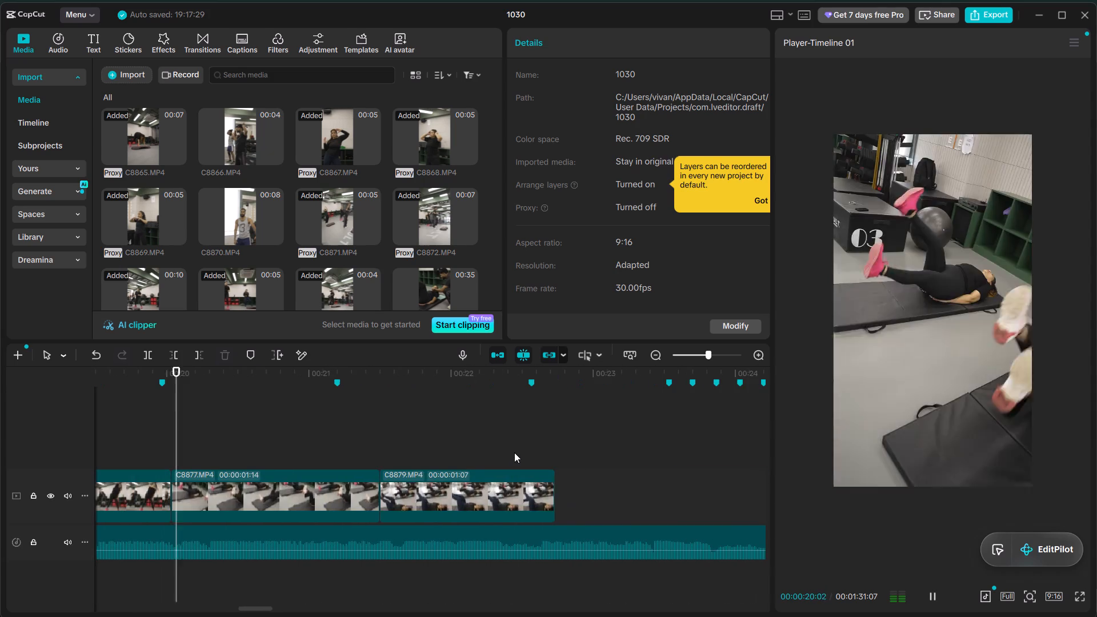
pyautogui.keyDown('ctrl'); pyautogui.scroll(-6, 387, 451); pyautogui.keyUp('ctrl')
pyautogui.keyDown('alt'); pyautogui.scroll(3, 382, 448); pyautogui.keyUp('alt')
pyautogui.keyDown('alt'); pyautogui.scroll(-3, 388, 448); pyautogui.keyUp('alt')
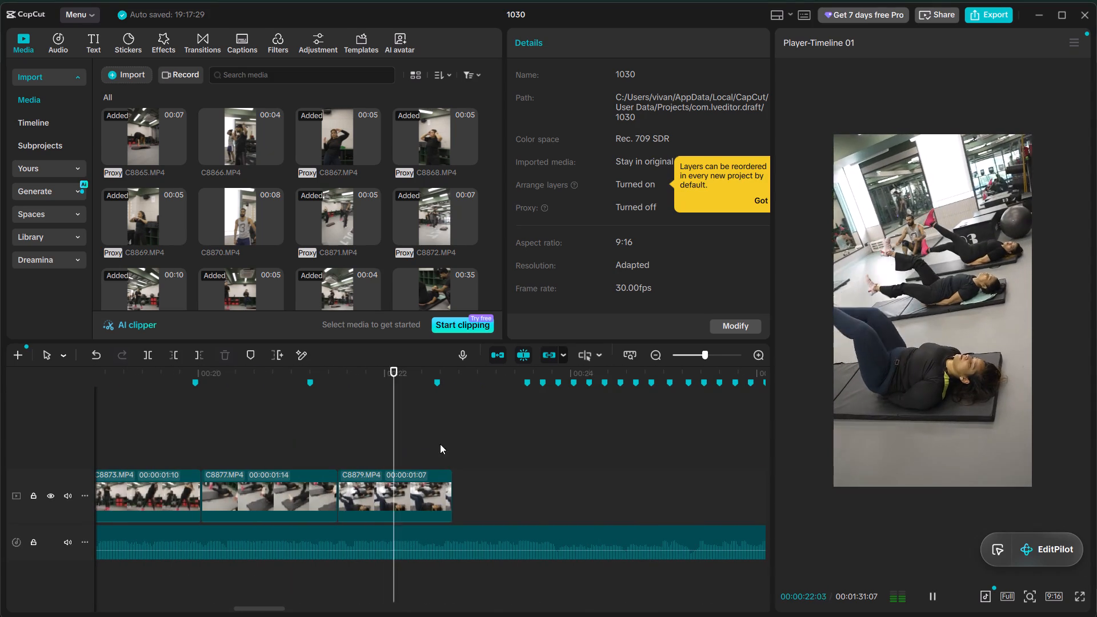
pyautogui.press('space')
# Split C8879.MP4 at the beat marker at 00:00:22:17 and delete the part after it.
pyautogui.click(446, 438)
pyautogui.click(441, 436)
pyautogui.click(437, 435)
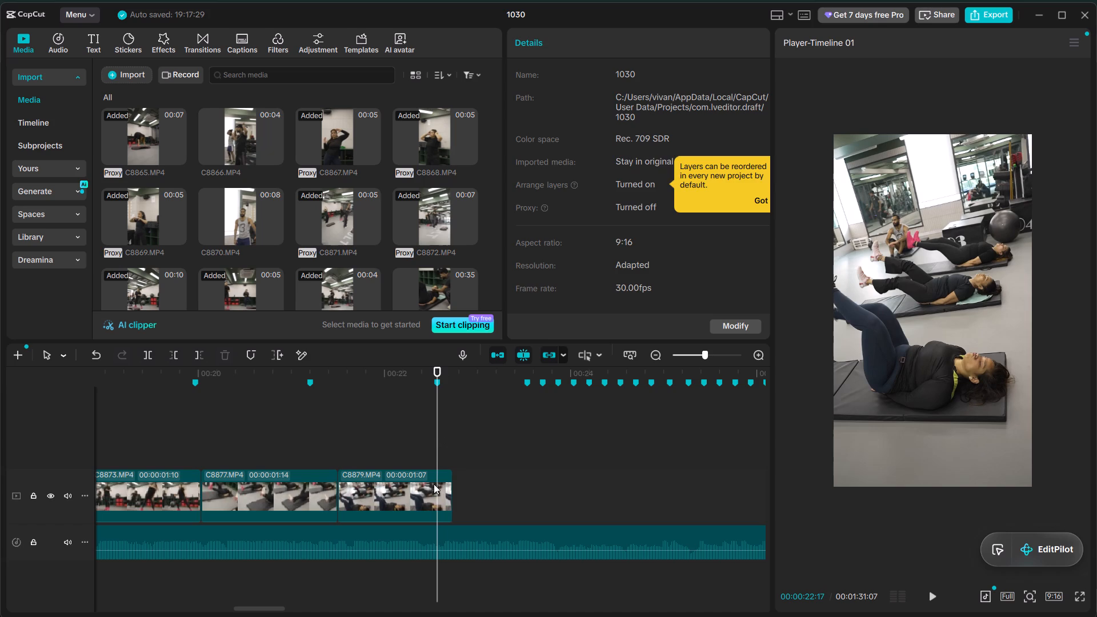
pyautogui.keyDown('ctrl'); pyautogui.click(434, 486); pyautogui.keyUp('ctrl')
pyautogui.hotkey('ctrl', 'b')
pyautogui.press('BackSpace')
# Copy C8877.MP4 to the end after C8879.MP4, starting later in its footage, trim it to 00:00:00:29 at the marker, and play it.
pyautogui.click(274, 502)
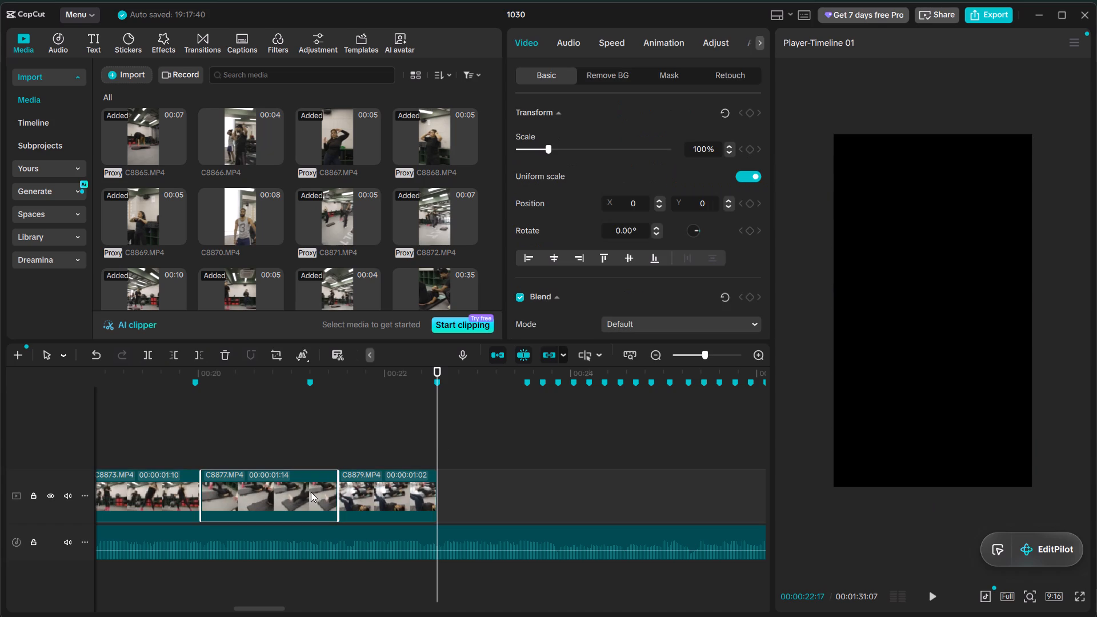
pyautogui.hotkey('ctrl', 'c')
pyautogui.hotkey('ctrl', 'v')
pyautogui.moveTo(458, 454); pyautogui.dragTo(465, 504)
pyautogui.moveTo(438, 496); pyautogui.dragTo(537, 495)
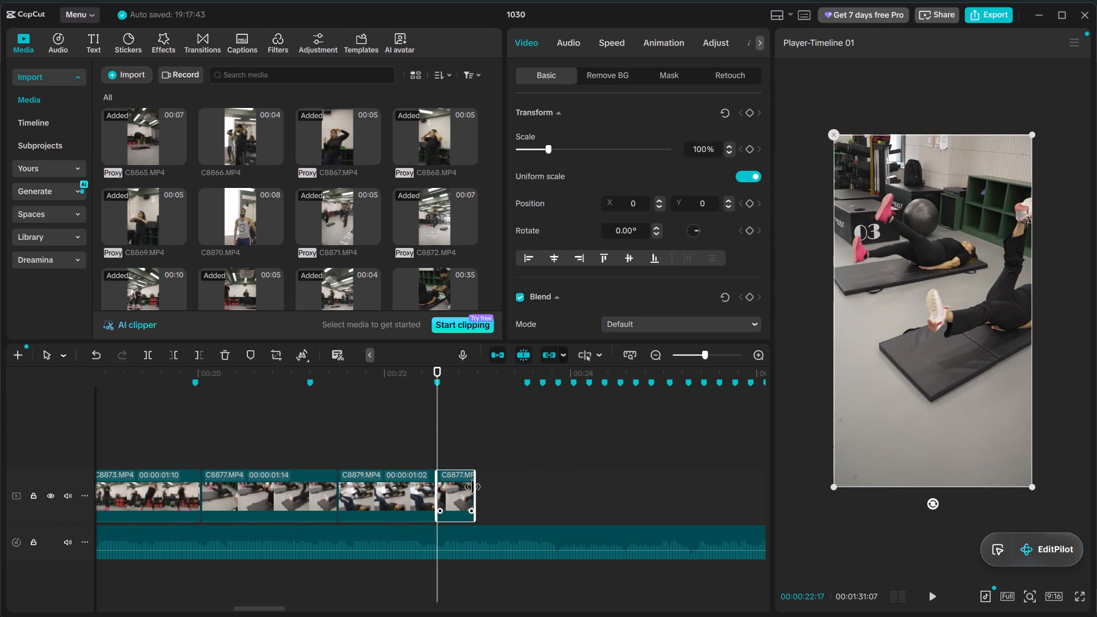
pyautogui.moveTo(473, 487); pyautogui.dragTo(523, 476)
pyautogui.press('space')
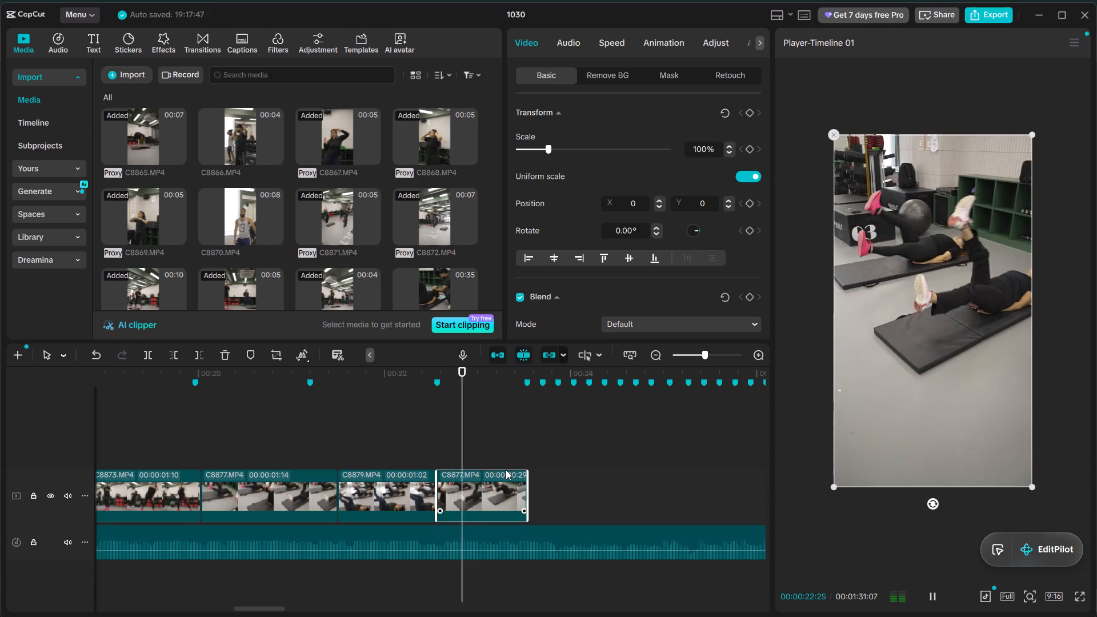
pyautogui.keyDown('alt'); pyautogui.scroll(3, 504, 469); pyautogui.keyUp('alt')
pyautogui.keyDown('alt'); pyautogui.scroll(-2, 504, 469); pyautogui.keyUp('alt')
pyautogui.press('space')
pyautogui.press('space')
pyautogui.press('space')
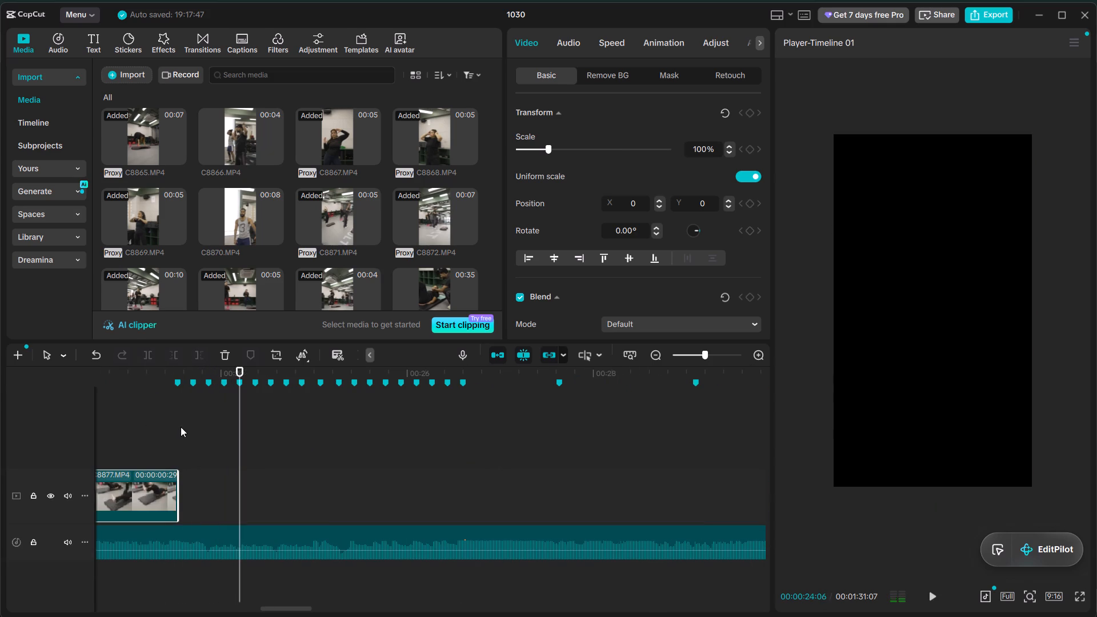
# Insert C8850.MP4 into the main track at the beat marker at 00:00:23:16, after the copied C8877.MP4.
pyautogui.click(177, 426)
pyautogui.keyDown('alt'); pyautogui.scroll(6, 197, 433); pyautogui.keyUp('alt')
pyautogui.keyDown('alt'); pyautogui.scroll(-6, 211, 435); pyautogui.keyUp('alt')
pyautogui.keyDown('alt'); pyautogui.scroll(5, 221, 435); pyautogui.keyUp('alt')
pyautogui.keyDown('ctrl'); pyautogui.scroll(-7, 449, 474); pyautogui.keyUp('ctrl')
pyautogui.keyDown('alt'); pyautogui.scroll(-5, 592, 514); pyautogui.keyUp('alt')
pyautogui.keyDown('ctrl'); pyautogui.scroll(8, 315, 489); pyautogui.keyUp('ctrl')
pyautogui.scroll(2, 300, 477)
pyautogui.keyDown('alt'); pyautogui.scroll(2, 306, 480); pyautogui.keyUp('alt')
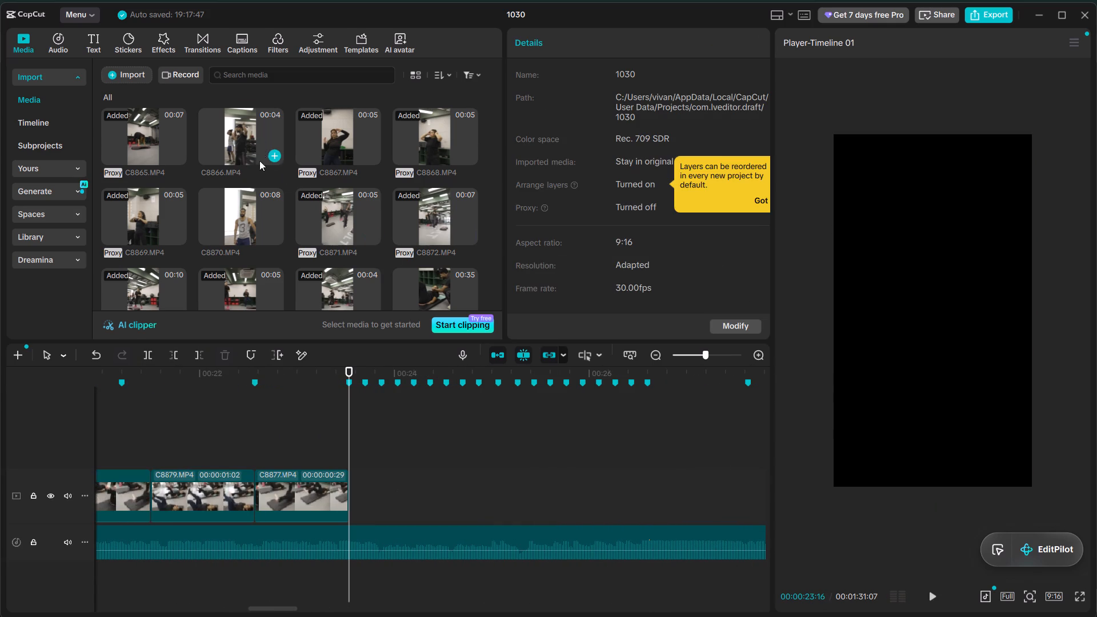
pyautogui.scroll(14, 261, 166)
pyautogui.moveTo(234, 147); pyautogui.dragTo(358, 505)
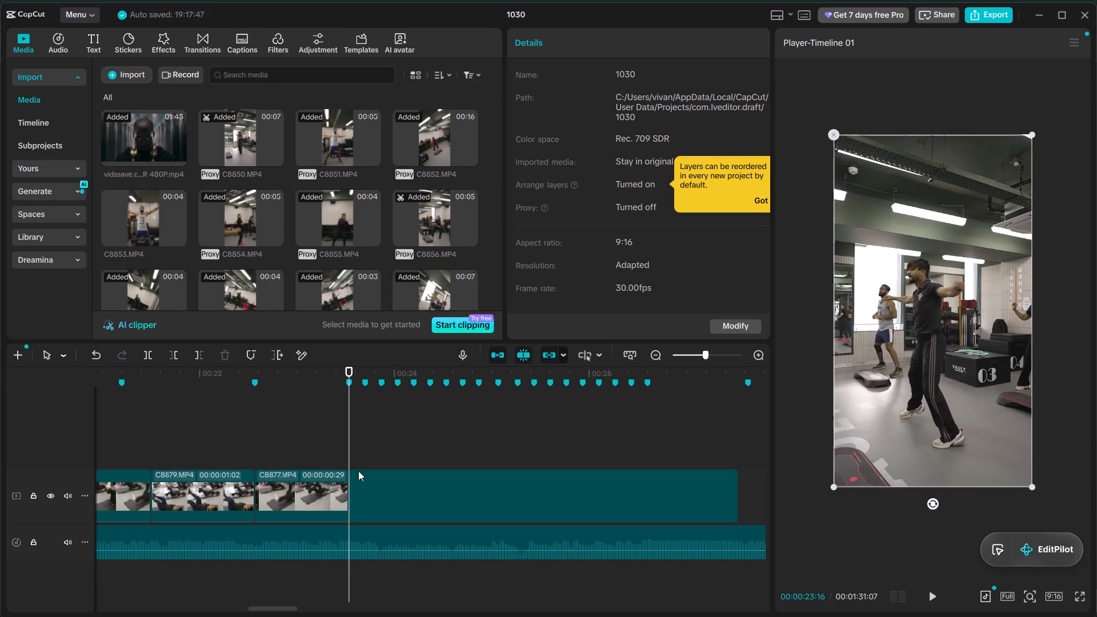
# Split C8850.MP4 at the beat marker at 00:00:23:21 and delete the part after it.
pyautogui.click(361, 439)
pyautogui.click(375, 491)
pyautogui.hotkey('ctrl', 'b')
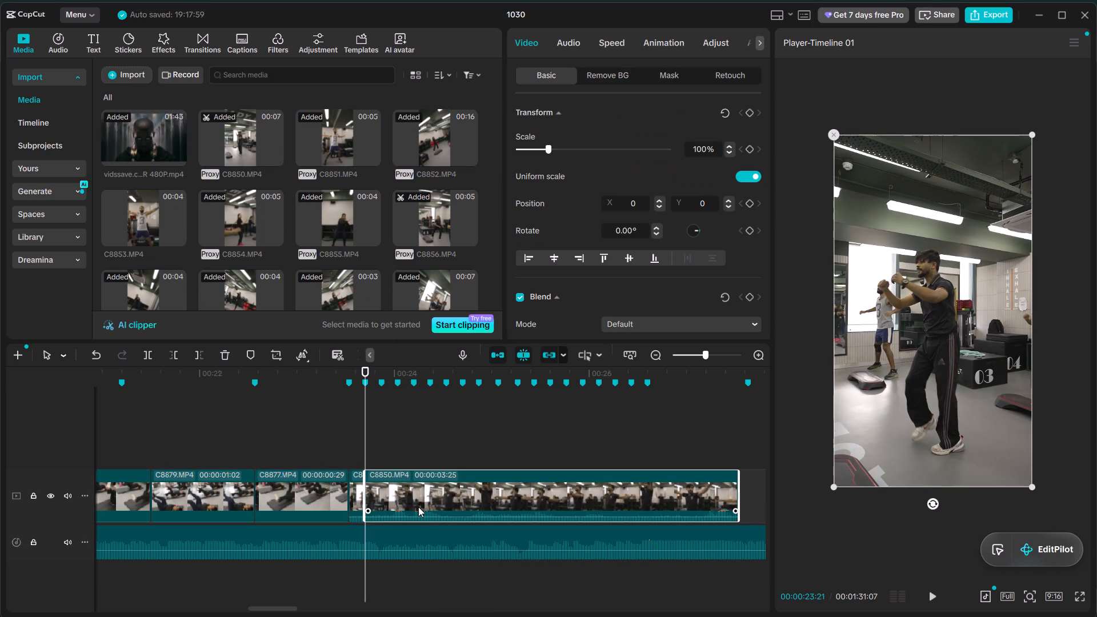
pyautogui.press('BackSpace')
# Insert C8851.MP4 into the main track at 00:00:23:21, directly after the short C8850.MP4 piece.
pyautogui.moveTo(351, 142); pyautogui.dragTo(370, 508)
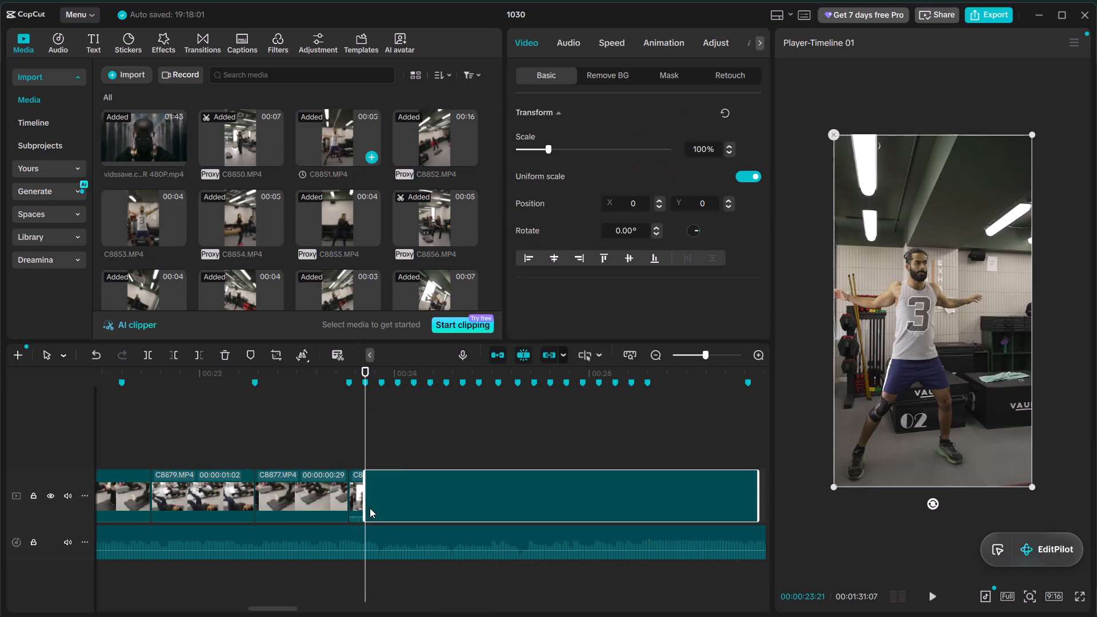
# Split C8851.MP4 at the beat marker at 00:00:23:26 and delete the part after it.
pyautogui.keyDown('alt'); pyautogui.scroll(-3, 482, 460); pyautogui.keyUp('alt')
pyautogui.keyDown('alt'); pyautogui.scroll(3, 482, 459); pyautogui.keyUp('alt')
pyautogui.click(378, 428)
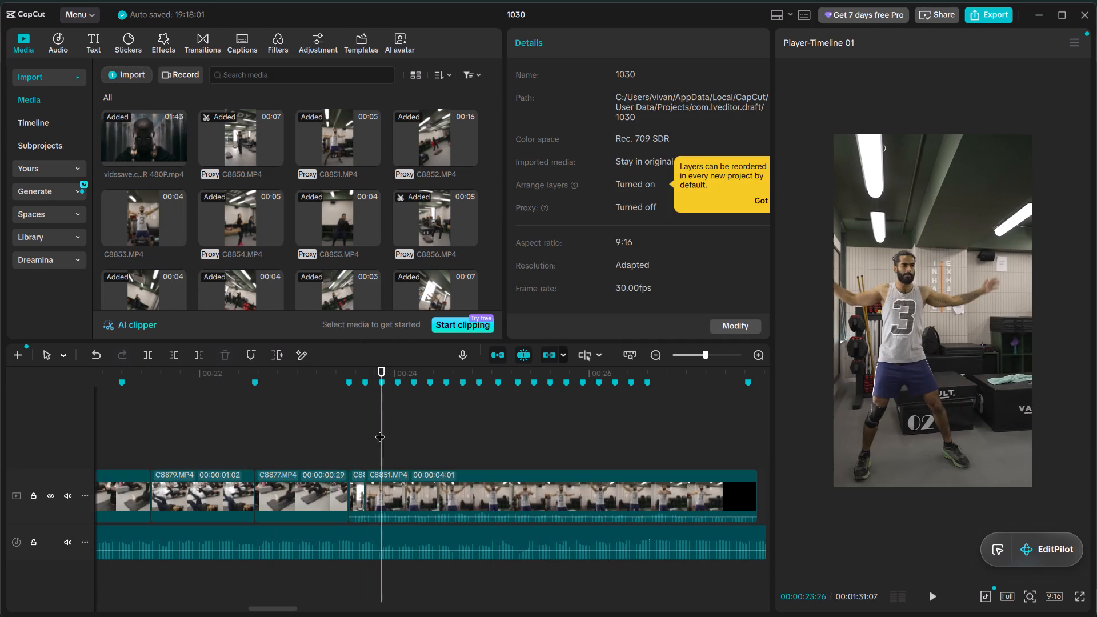
pyautogui.keyDown('ctrl'); pyautogui.click(389, 506); pyautogui.keyUp('ctrl')
pyautogui.hotkey('ctrl', 'b')
pyautogui.press('BackSpace')
# Insert C8852.MP4 at 00:00:23:26 on the main track and cut it off at the beat marker at 00:00:24:01.
pyautogui.moveTo(427, 127); pyautogui.dragTo(370, 481)
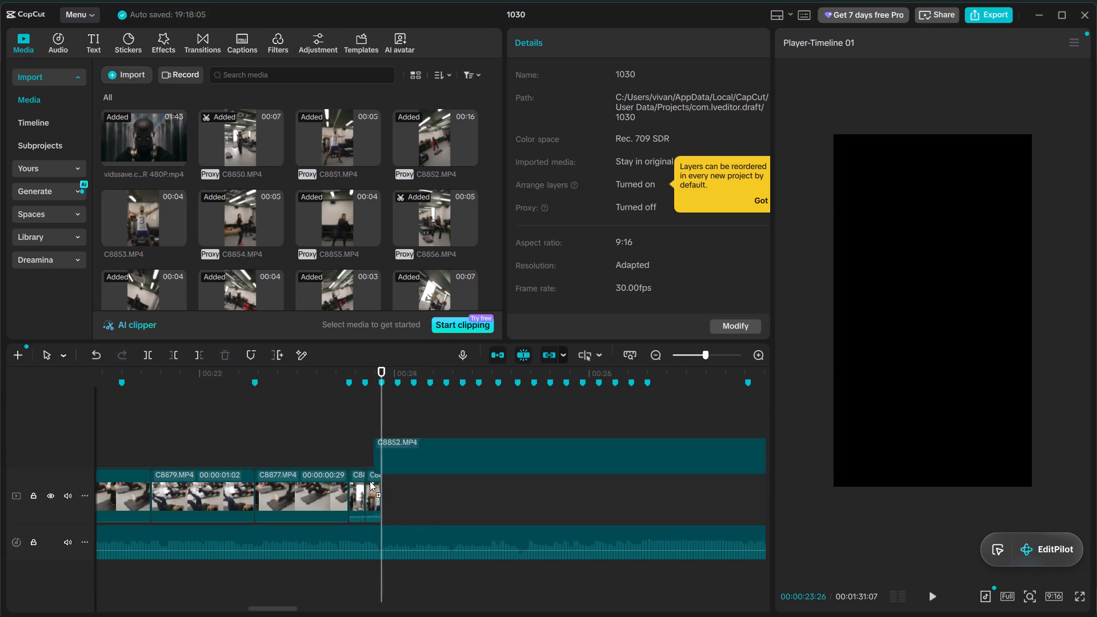
pyautogui.moveTo(370, 481); pyautogui.dragTo(385, 485)
pyautogui.click(401, 416)
pyautogui.keyDown('ctrl'); pyautogui.click(431, 499); pyautogui.keyUp('ctrl')
pyautogui.hotkey('ctrl', 'b')
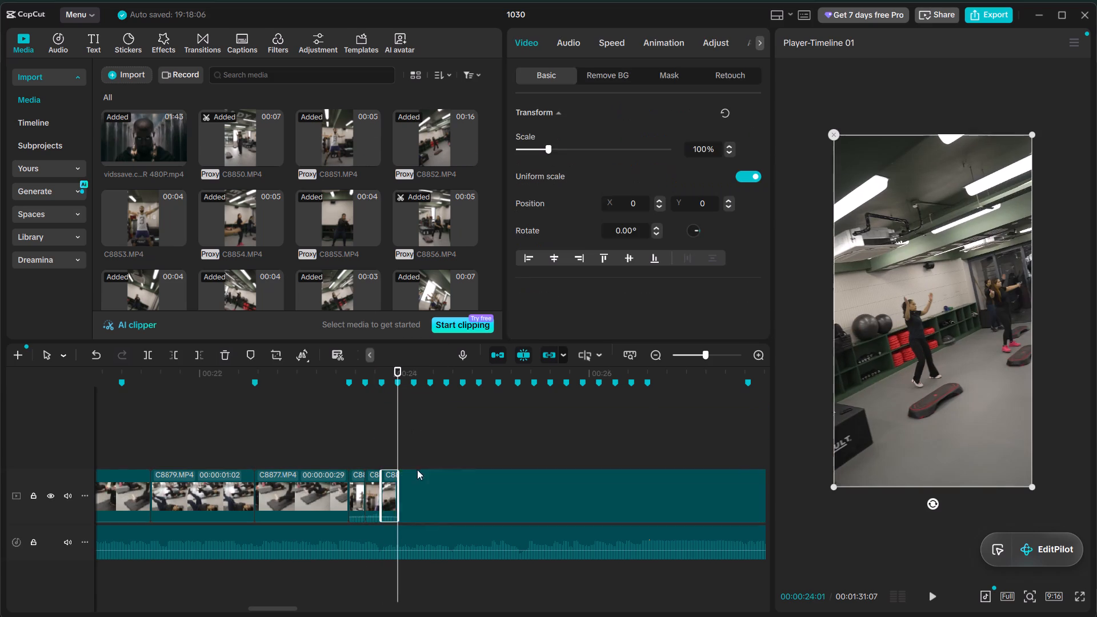
pyautogui.press('BackSpace')
# Add C8854.MP4 to the end of the main track and cut it off at the beat marker at 00:00:24:06.
pyautogui.click(238, 222)
pyautogui.moveTo(242, 225); pyautogui.dragTo(411, 509)
pyautogui.click(409, 419)
pyautogui.keyDown('ctrl'); pyautogui.click(438, 515); pyautogui.keyUp('ctrl')
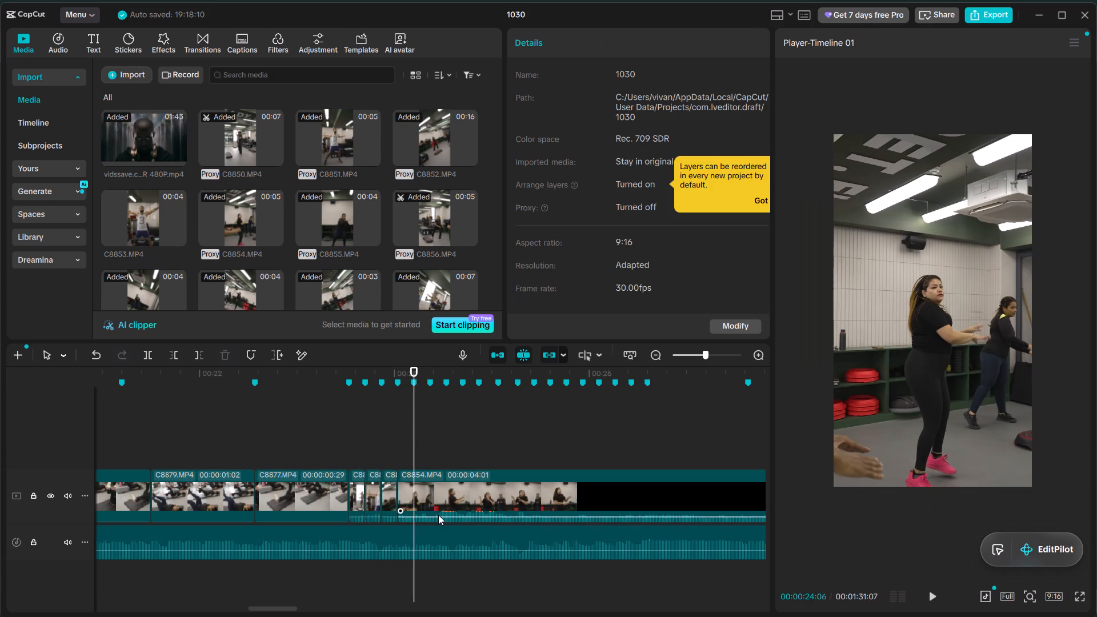
pyautogui.hotkey('ctrl', 'b')
pyautogui.press('BackSpace')
# Add C8855.MP4 after the C8854.MP4 piece and cut it off at the beat marker at 00:00:24:11.
pyautogui.moveTo(345, 221); pyautogui.dragTo(427, 506)
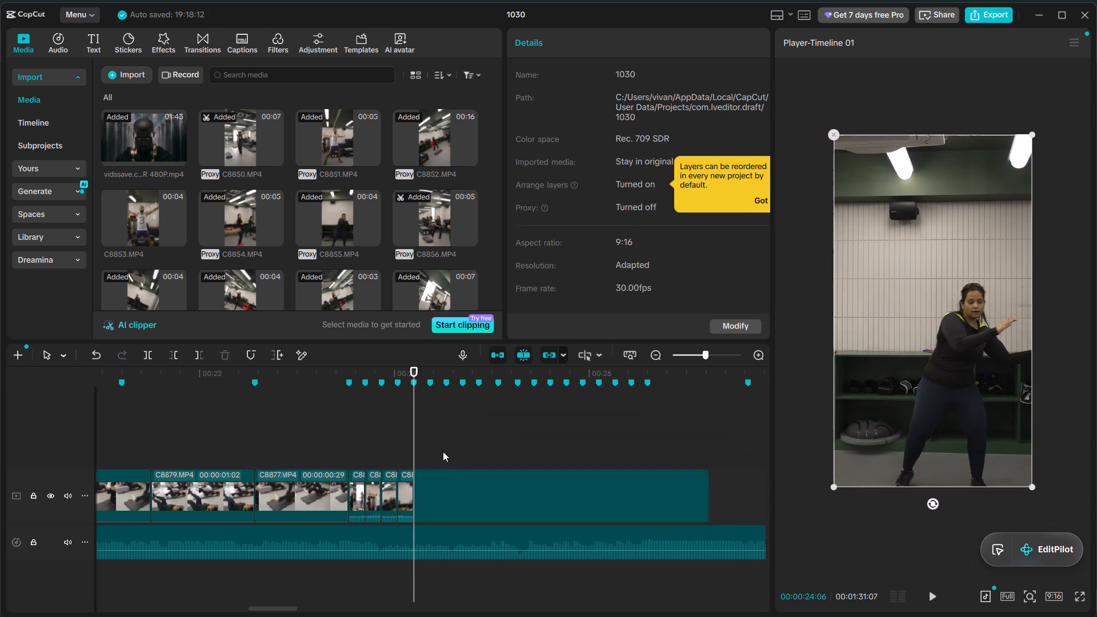
pyautogui.click(429, 421)
pyautogui.keyDown('ctrl'); pyautogui.click(439, 507); pyautogui.keyUp('ctrl')
pyautogui.hotkey('ctrl', 'b')
pyautogui.press('BackSpace')
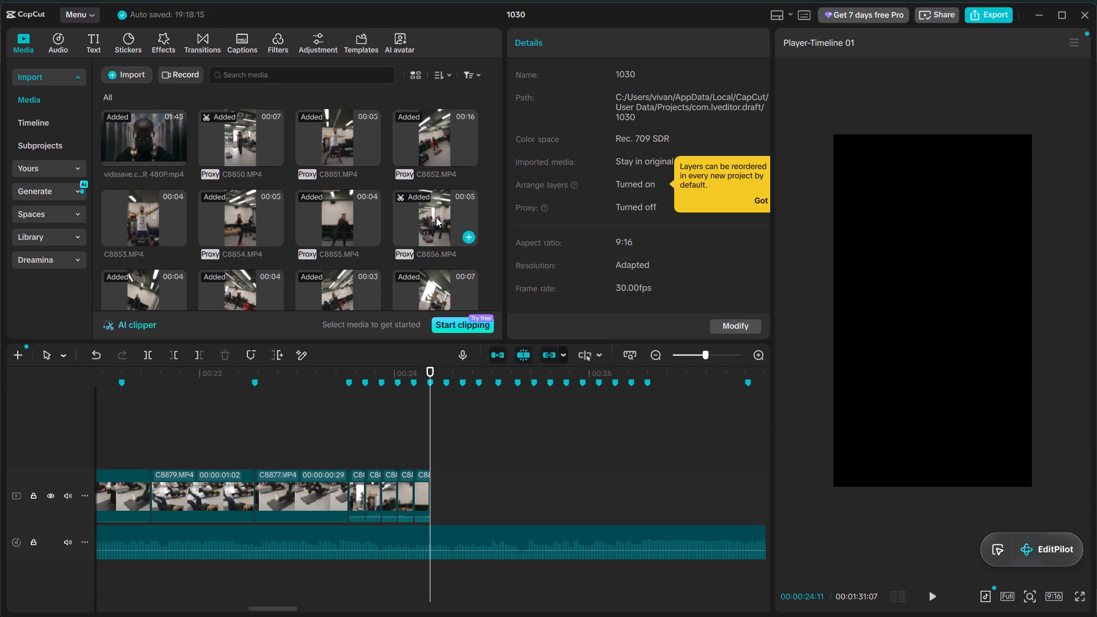
# Add C8856.MP4 after the C8855.MP4 piece and cut it off at the beat marker at 00:00:24:16.
pyautogui.moveTo(438, 222); pyautogui.dragTo(438, 494)
pyautogui.click(450, 443)
pyautogui.keyDown('ctrl'); pyautogui.click(467, 498); pyautogui.keyUp('ctrl')
pyautogui.hotkey('ctrl', 'b')
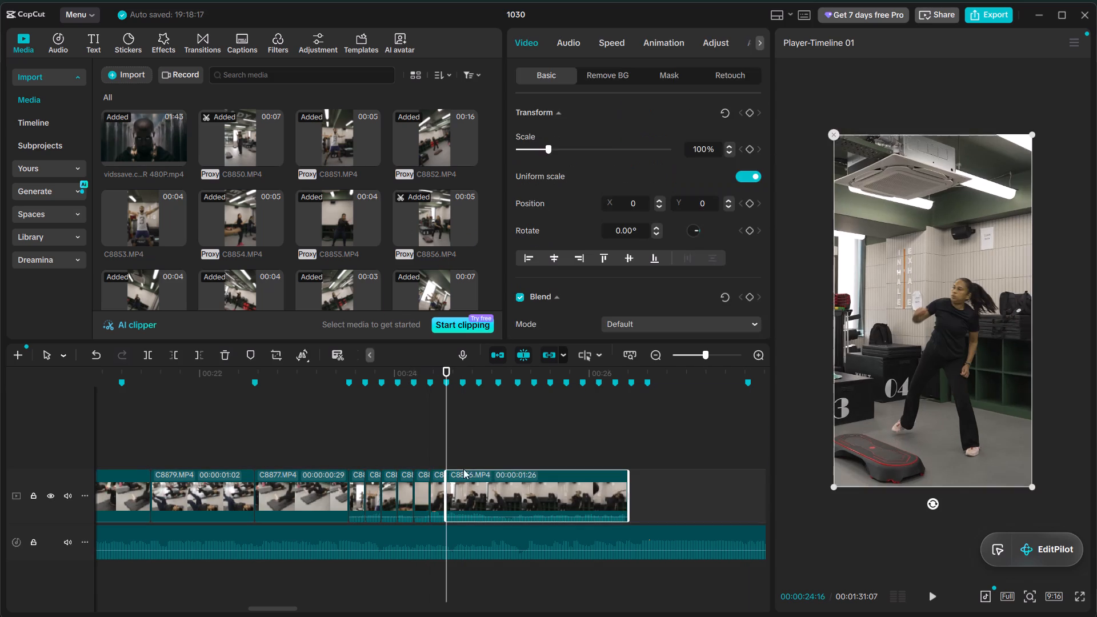
pyautogui.press('BackSpace')
# Add C8858.MP4 after the C8856.MP4 piece and cut it off at the beat marker at 00:00:24:21.
pyautogui.scroll(-1, 371, 228)
pyautogui.moveTo(229, 233); pyautogui.dragTo(449, 502)
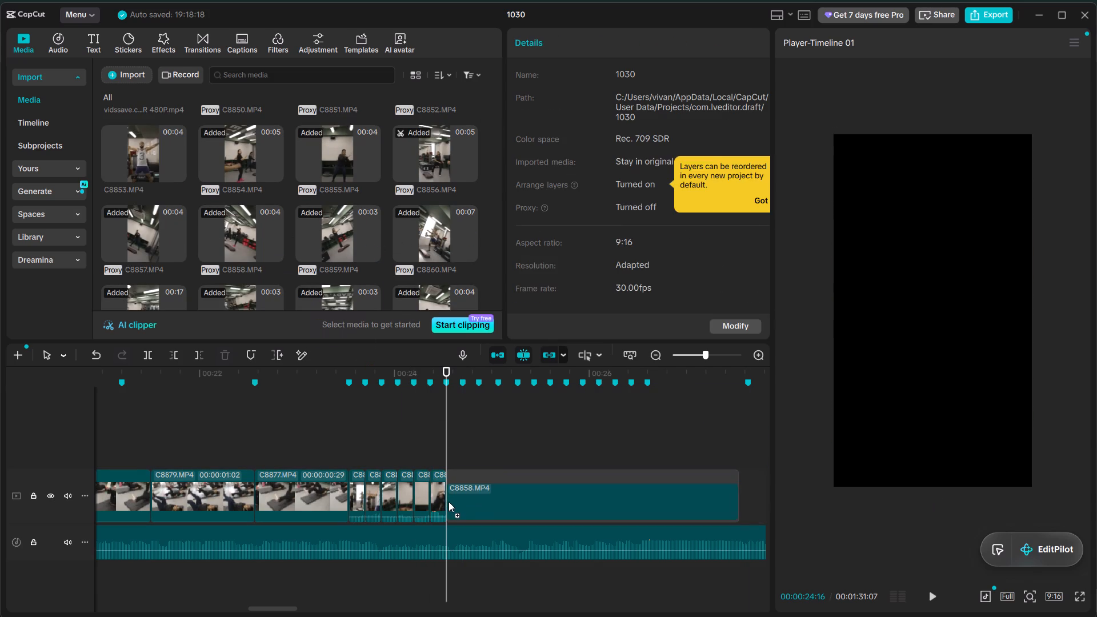
pyautogui.moveTo(449, 502); pyautogui.dragTo(450, 500)
pyautogui.click(463, 431)
pyautogui.keyDown('ctrl'); pyautogui.click(466, 507); pyautogui.keyUp('ctrl')
pyautogui.hotkey('ctrl', 'b')
pyautogui.press('BackSpace')
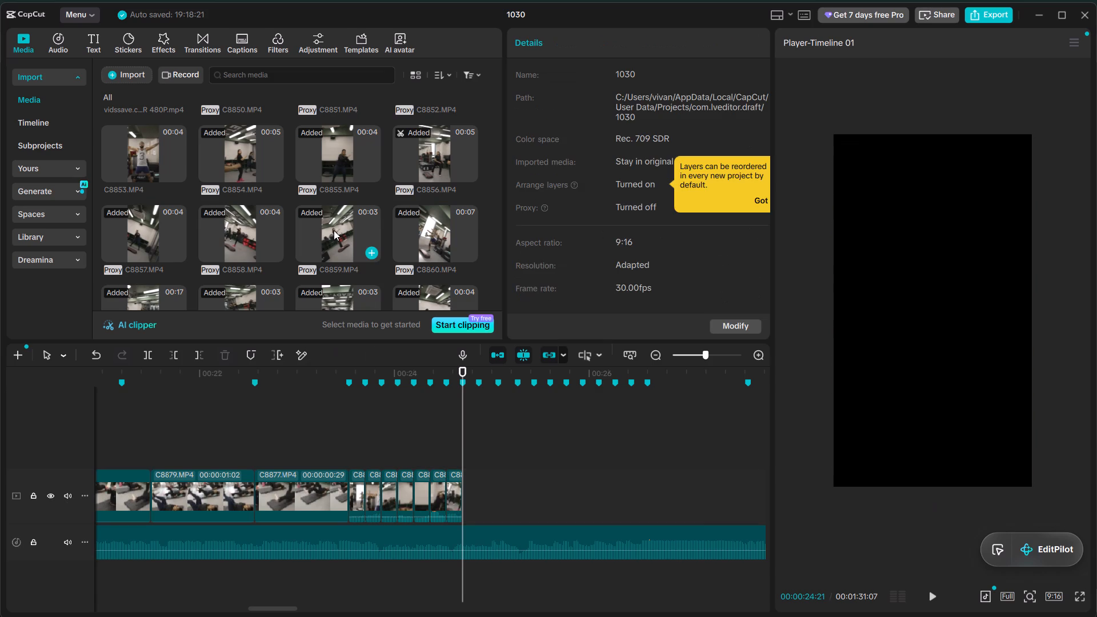
# Add C8859.MP4 after the C8858.MP4 piece and cut it off at the beat marker at 00:00:24:26.
pyautogui.moveTo(334, 230); pyautogui.dragTo(478, 490)
pyautogui.click(474, 417)
pyautogui.click(478, 420)
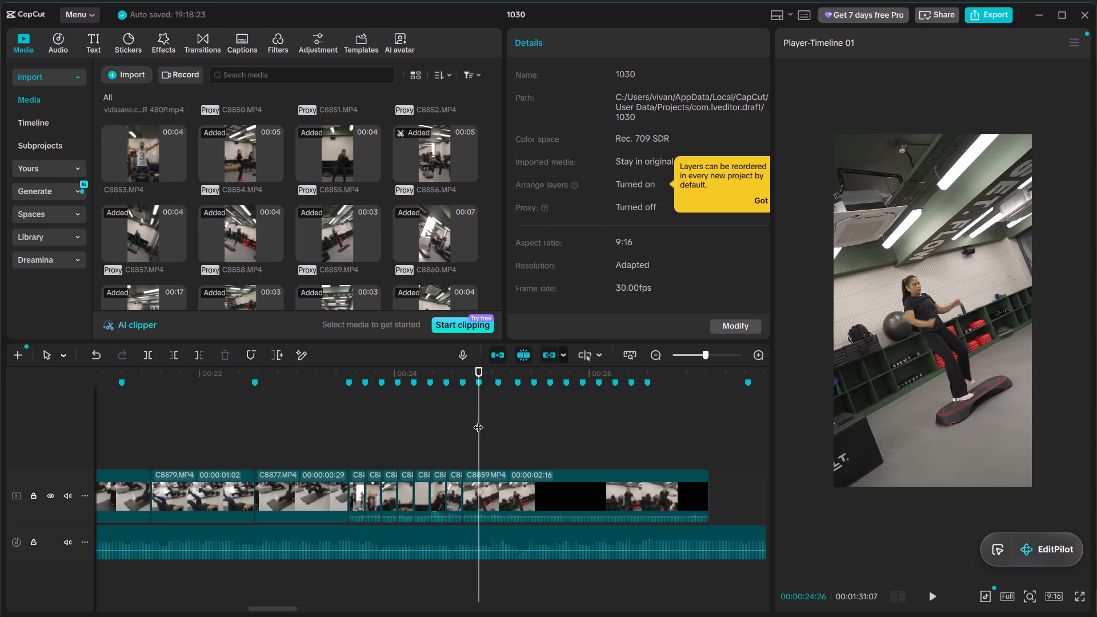
pyautogui.keyDown('ctrl'); pyautogui.click(499, 483); pyautogui.keyUp('ctrl')
pyautogui.hotkey('ctrl', 'b')
pyautogui.press('BackSpace')
# Add C8863.MP4 after the C8859.MP4 piece and cut it off at the beat marker at 00:00:25:02.
pyautogui.scroll(-1, 401, 228)
pyautogui.moveTo(361, 249); pyautogui.dragTo(539, 464)
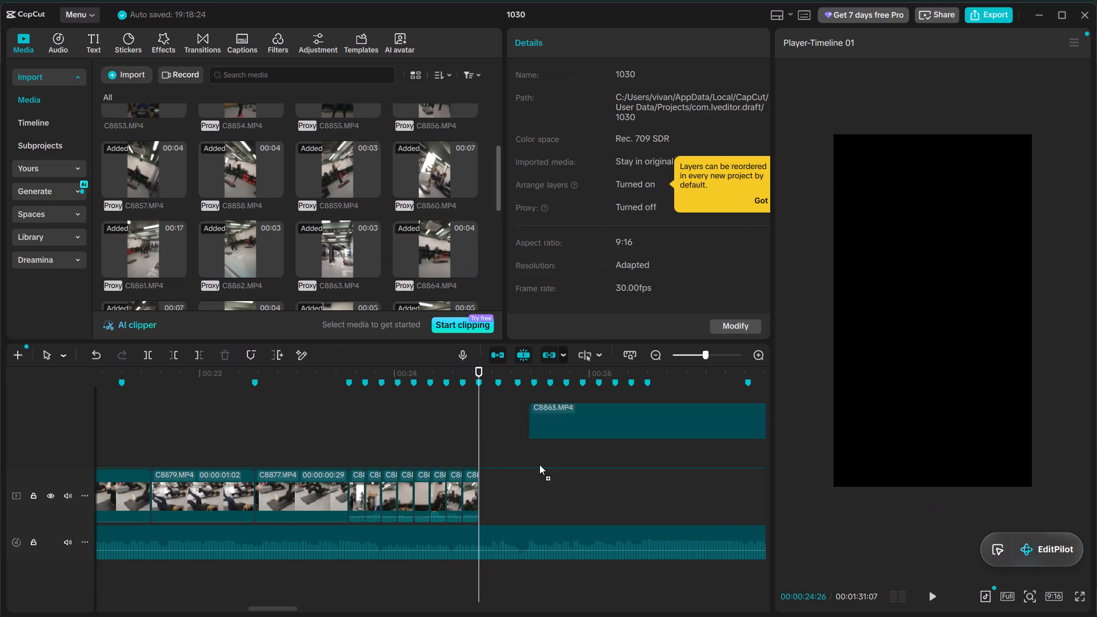
pyautogui.moveTo(539, 464); pyautogui.dragTo(490, 483)
pyautogui.click(497, 421)
pyautogui.keyDown('ctrl'); pyautogui.click(526, 491); pyautogui.keyUp('ctrl')
pyautogui.hotkey('ctrl', 'b')
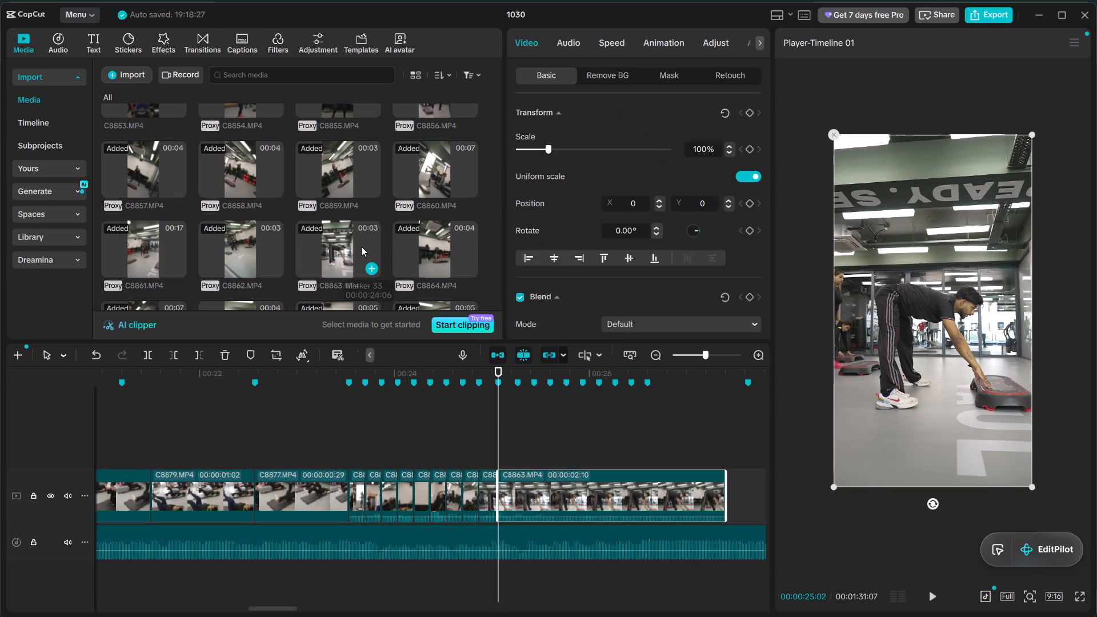
pyautogui.press('BackSpace')
# Add C8864.MP4 at 00:00:25:02, split it at the beat marker at 00:00:25:08 and delete all its footage past that marker.
pyautogui.scroll(-1, 364, 234)
pyautogui.moveTo(428, 200); pyautogui.dragTo(507, 506)
pyautogui.click(519, 445)
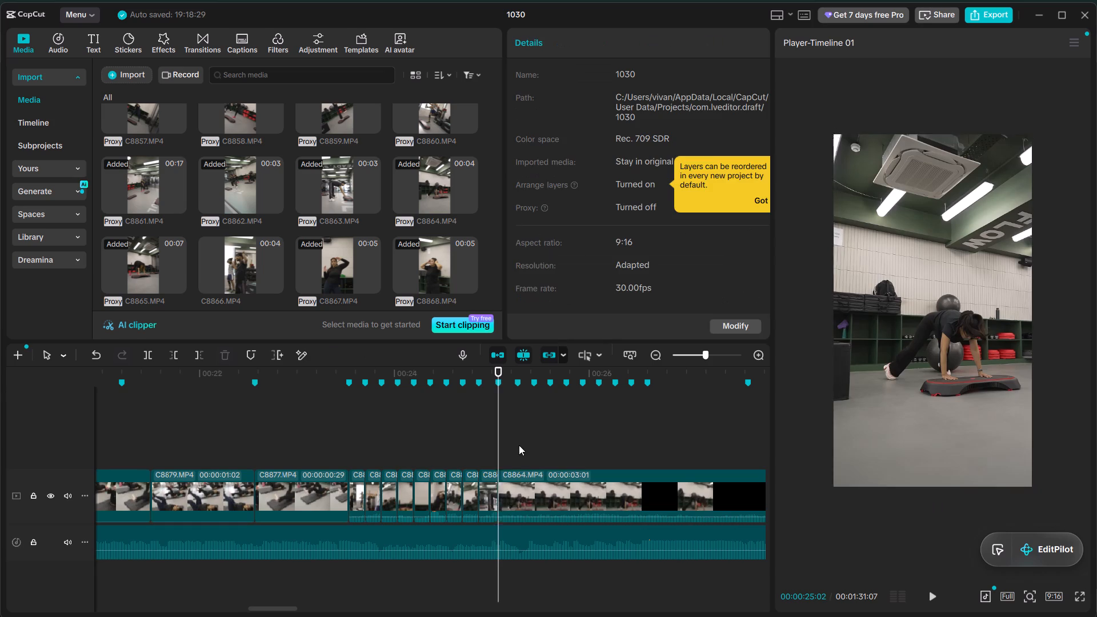
pyautogui.keyDown('ctrl'); pyautogui.click(540, 524); pyautogui.keyUp('ctrl')
pyautogui.hotkey('ctrl', 'b')
pyautogui.click(522, 437)
pyautogui.keyDown('ctrl'); pyautogui.click(515, 441); pyautogui.keyUp('ctrl')
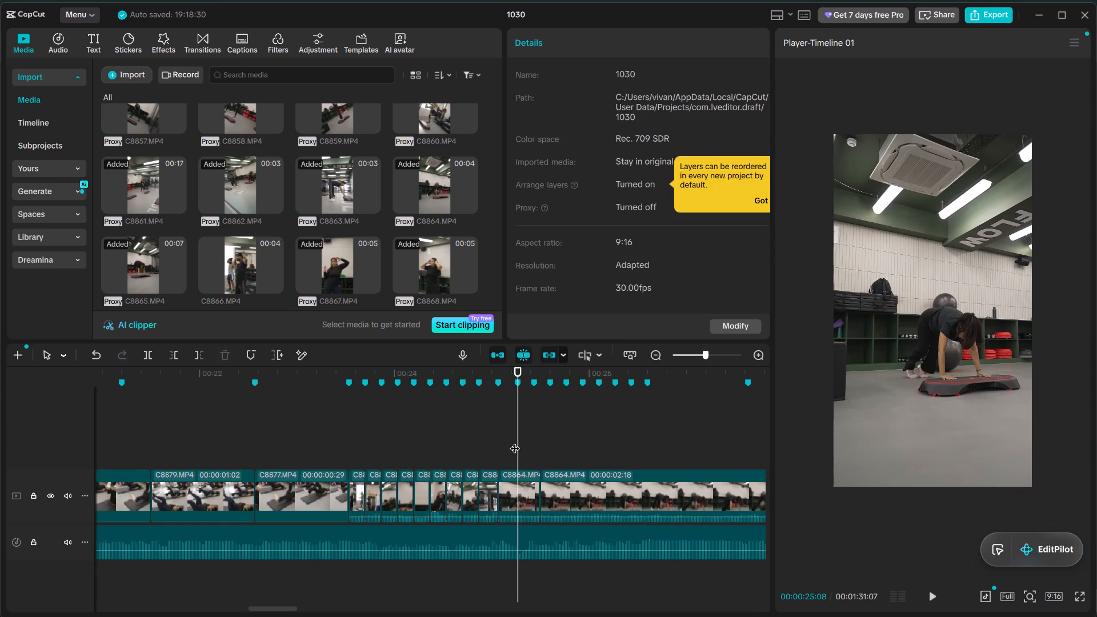
pyautogui.keyDown('ctrl'); pyautogui.click(525, 488); pyautogui.keyUp('ctrl')
pyautogui.hotkey('ctrl', 'b')
pyautogui.click(527, 490)
pyautogui.press('BackSpace')
pyautogui.click(583, 484)
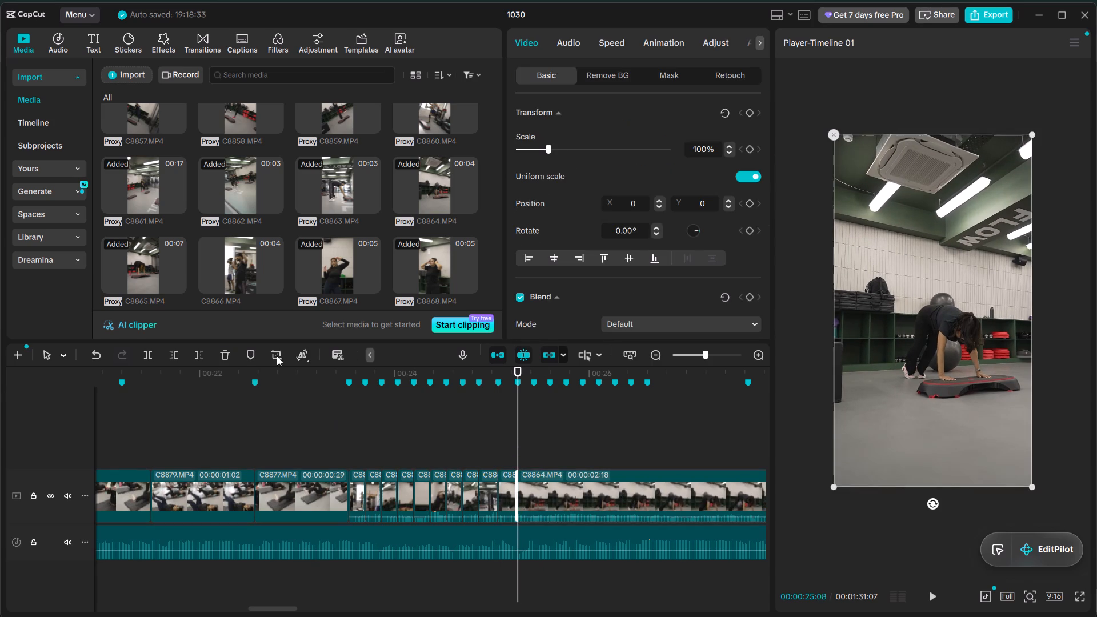
pyautogui.press('BackSpace')
# Add C8868.MP4 after the C8864.MP4 piece and cut it off at the beat marker at 00:00:25:13.
pyautogui.scroll(-1, 279, 239)
pyautogui.moveTo(451, 209); pyautogui.dragTo(509, 506)
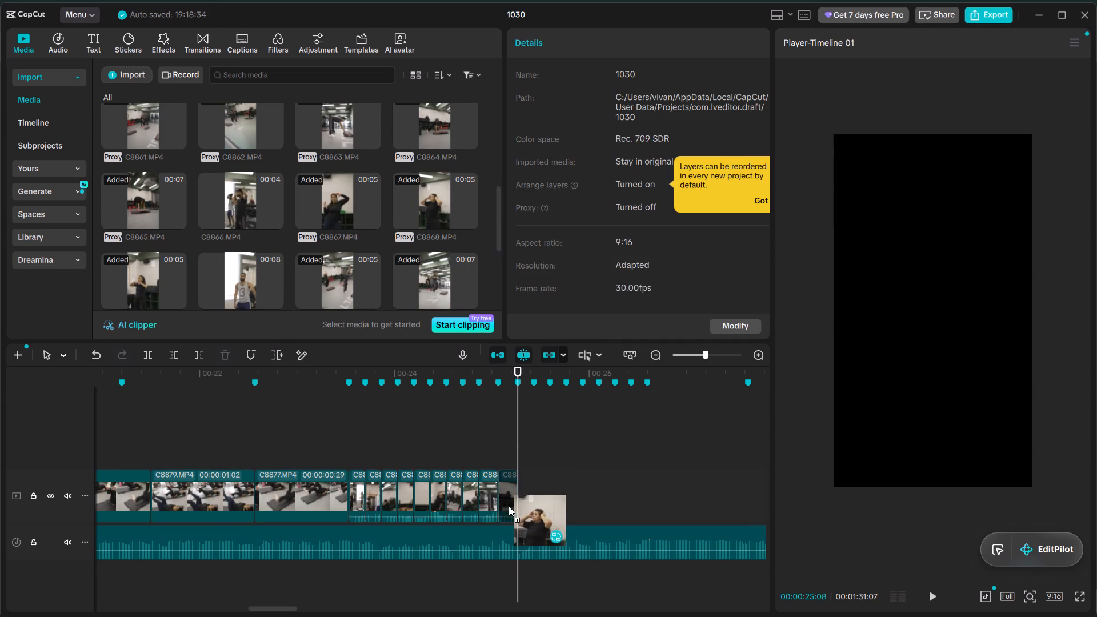
pyautogui.moveTo(509, 506); pyautogui.dragTo(521, 496)
pyautogui.click(533, 443)
pyautogui.keyDown('ctrl'); pyautogui.click(548, 497); pyautogui.keyUp('ctrl')
pyautogui.hotkey('ctrl', 'b')
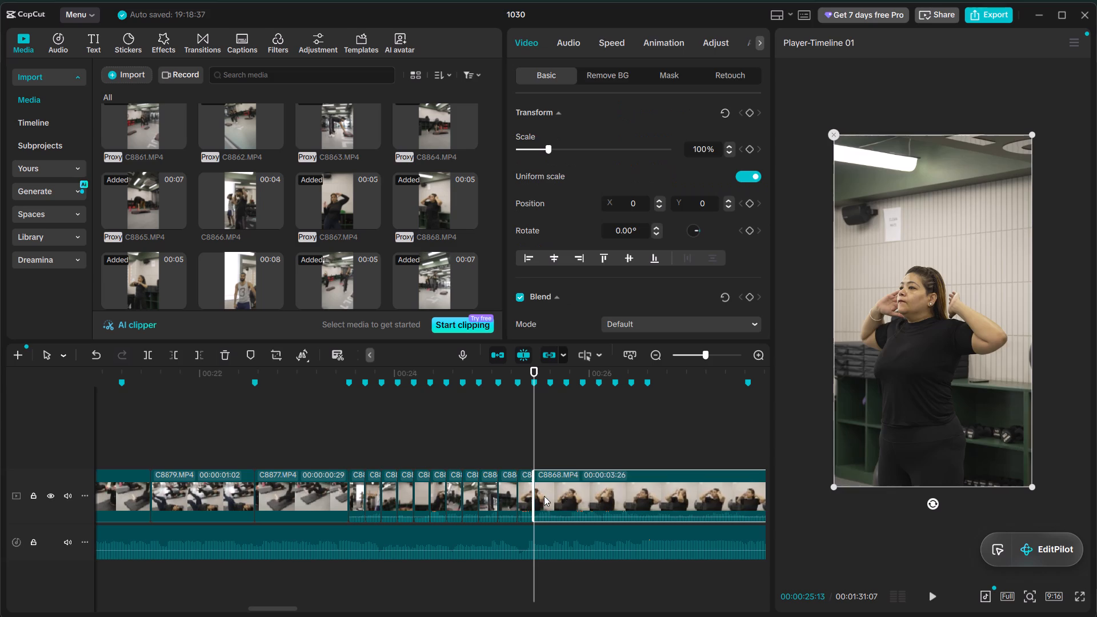
pyautogui.press('BackSpace')
pyautogui.click(506, 451)
pyautogui.click(535, 455)
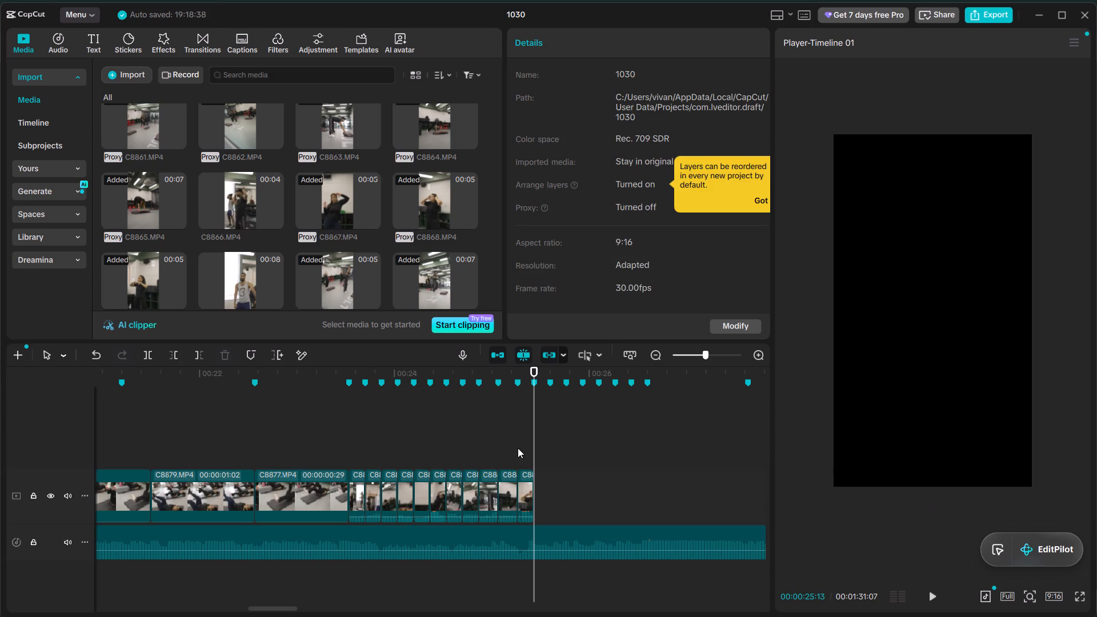
# Add C8869.MP4 at 00:00:25:13, trim off its opening footage and cut it off at the beat marker at 00:00:25:18.
pyautogui.scroll(-1, 303, 281)
pyautogui.click(129, 201)
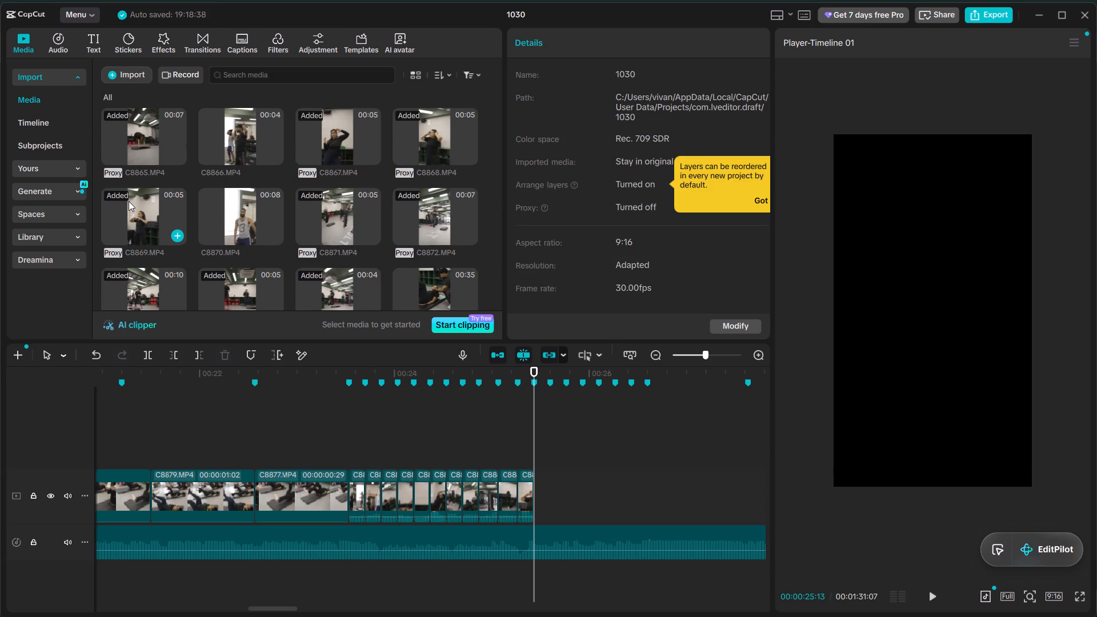
pyautogui.moveTo(141, 213); pyautogui.dragTo(551, 492)
pyautogui.moveTo(533, 494); pyautogui.dragTo(622, 496)
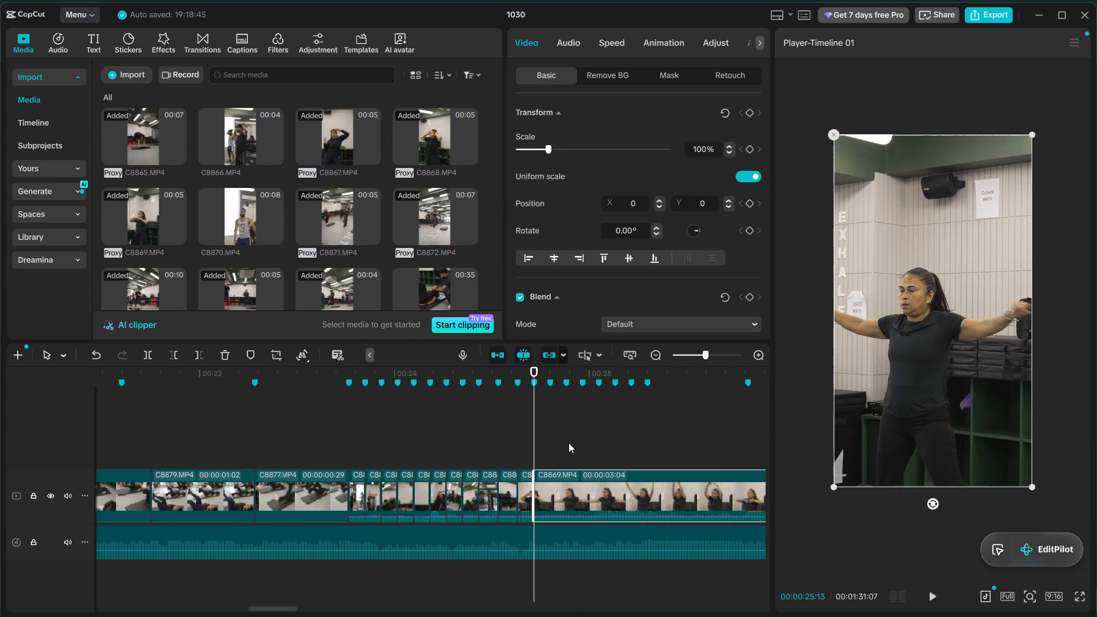
pyautogui.press('space')
pyautogui.press('space')
pyautogui.click(550, 423)
pyautogui.keyDown('ctrl'); pyautogui.click(556, 495); pyautogui.keyUp('ctrl')
pyautogui.hotkey('ctrl', 'b')
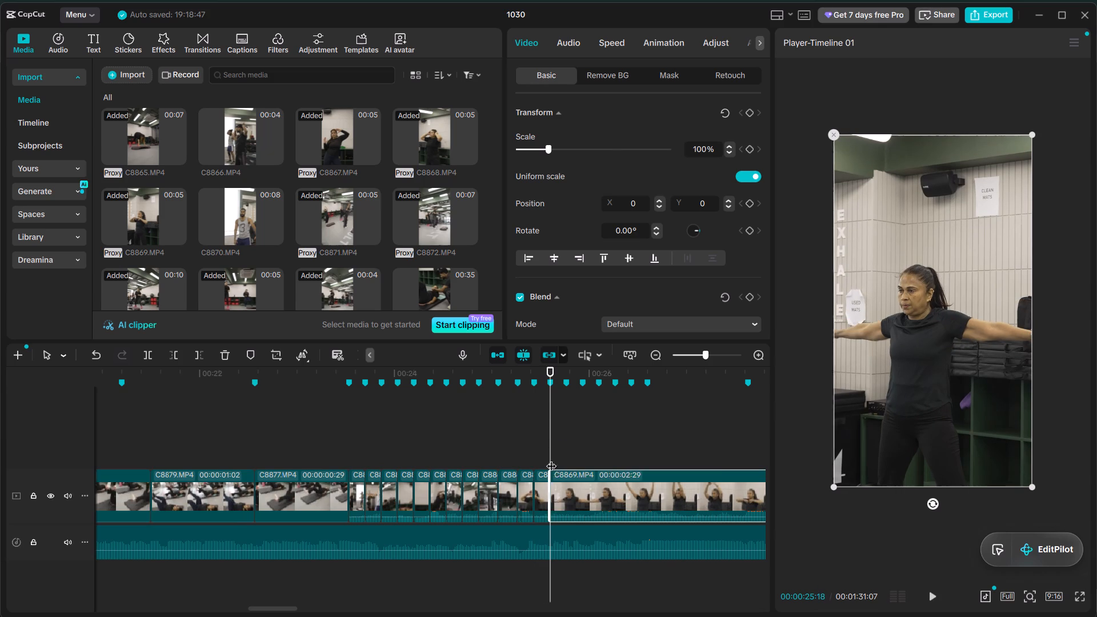
pyautogui.press('BackSpace')
# Add C8872.MP4 at 00:00:25:18, trim off its opening footage and cut it off at the beat marker at 00:00:25:23.
pyautogui.click(413, 214)
pyautogui.moveTo(419, 217); pyautogui.dragTo(558, 504)
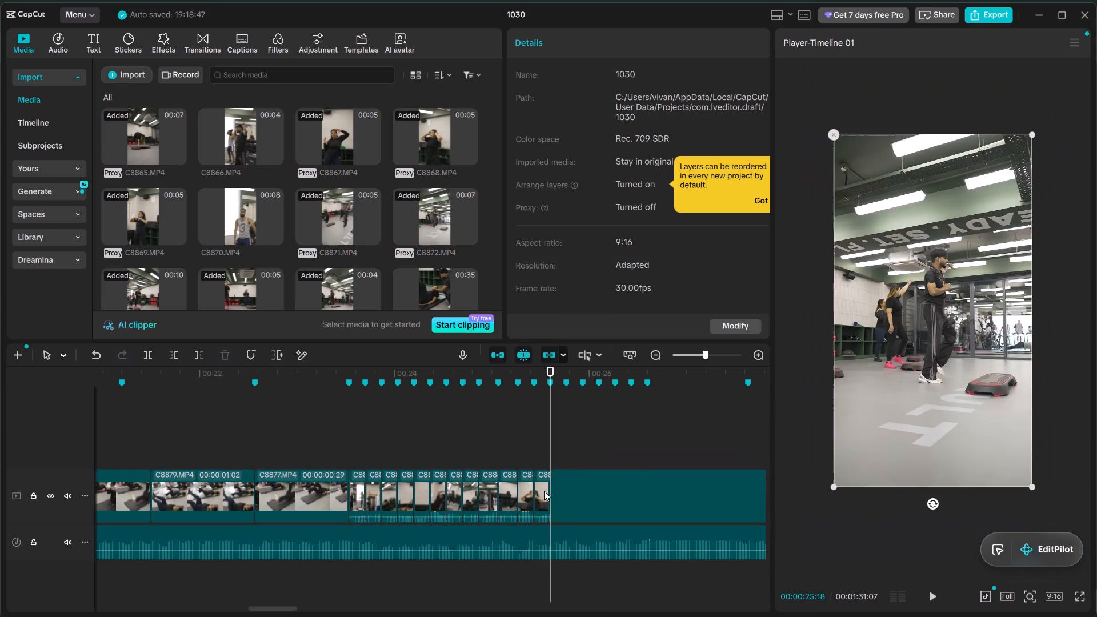
pyautogui.moveTo(552, 490); pyautogui.dragTo(647, 499)
pyautogui.click(569, 446)
pyautogui.keyDown('ctrl'); pyautogui.click(576, 513); pyautogui.keyUp('ctrl')
pyautogui.hotkey('ctrl', 'b')
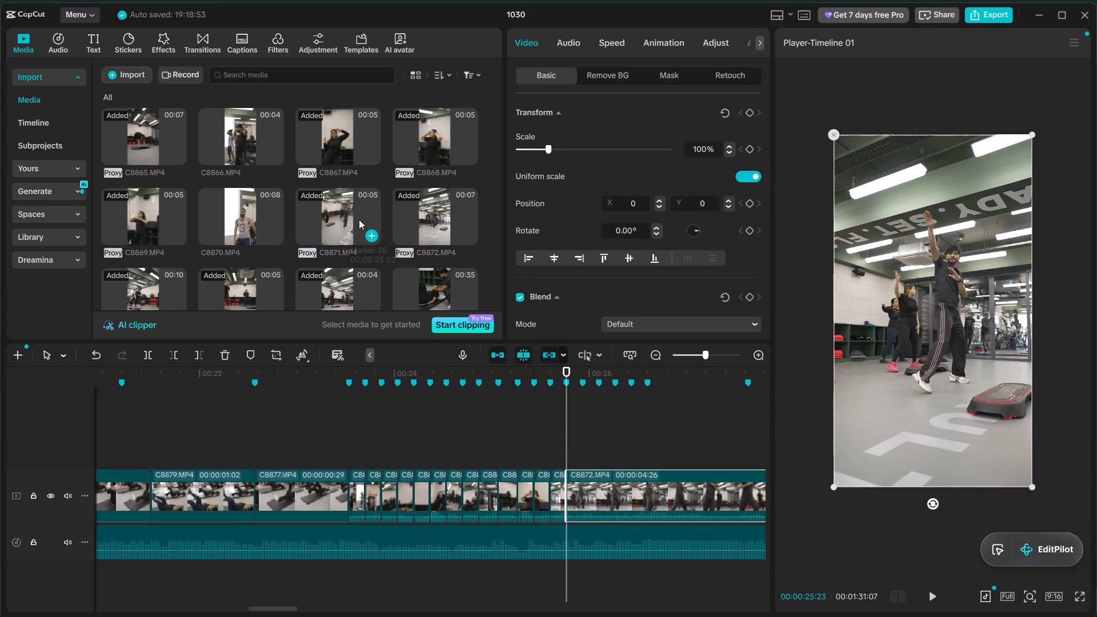
pyautogui.press('BackSpace')
# Add C8875.MP4 after the C8872.MP4 piece and cut it off at the beat marker at 00:00:25:28.
pyautogui.scroll(-1, 358, 218)
pyautogui.click(329, 226)
pyautogui.moveTo(318, 232); pyautogui.dragTo(614, 484)
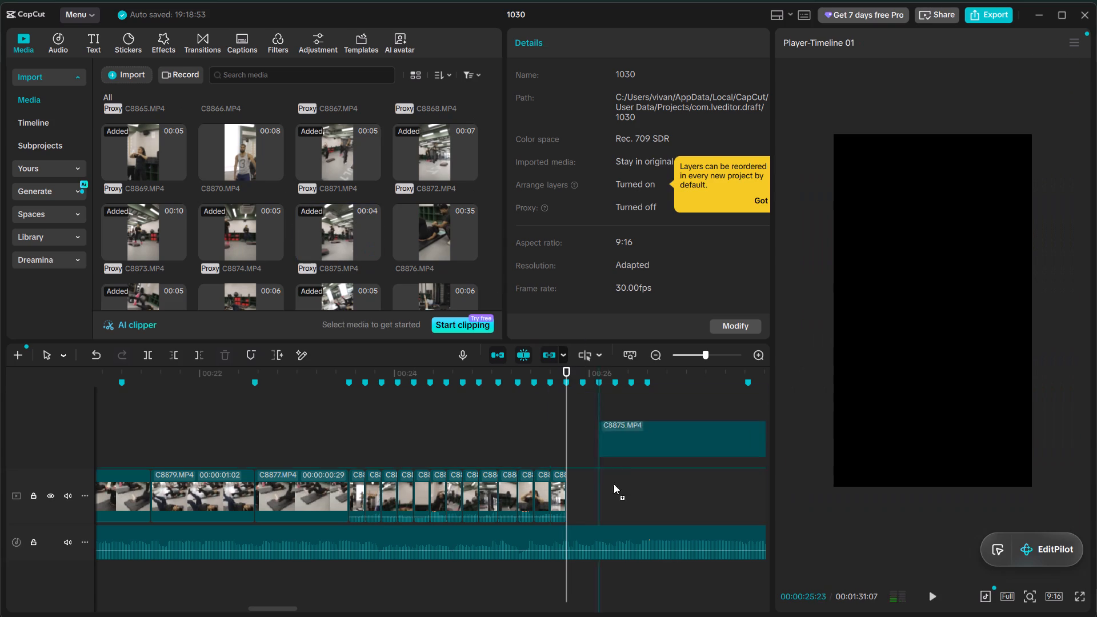
pyautogui.moveTo(614, 484); pyautogui.dragTo(579, 503)
pyautogui.click(584, 443)
pyautogui.keyDown('ctrl'); pyautogui.click(590, 493); pyautogui.keyUp('ctrl')
pyautogui.hotkey('ctrl', 'b')
pyautogui.press('BackSpace')
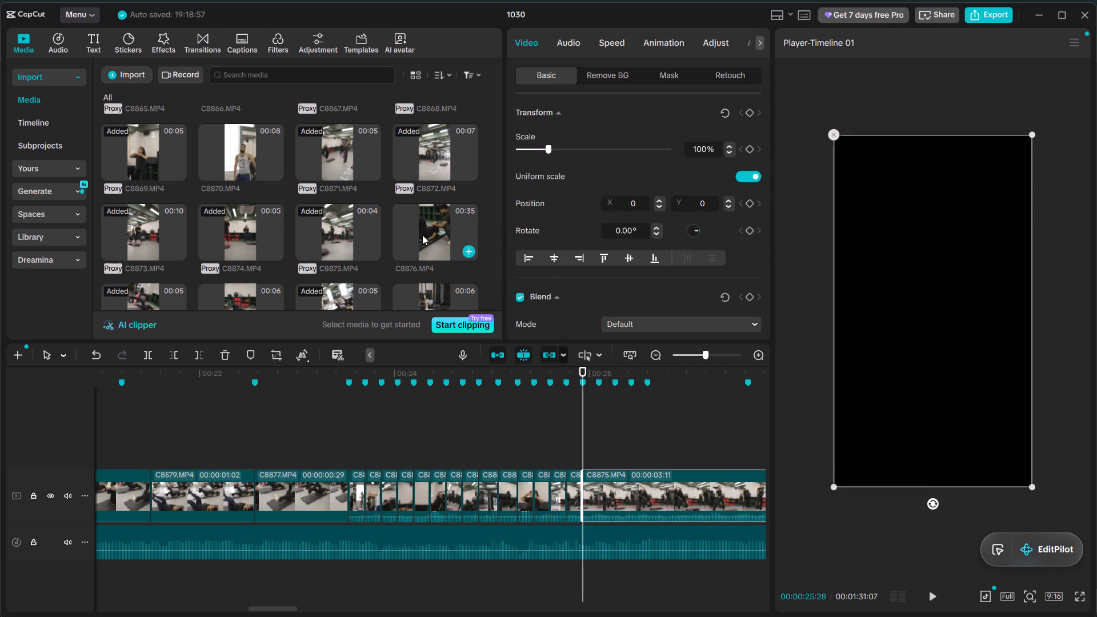
# Add C8879.MP4 after the C8875.MP4 piece and cut it off at the beat marker at 00:00:26:03.
pyautogui.scroll(-1, 418, 225)
pyautogui.click(427, 171)
pyautogui.click(419, 249)
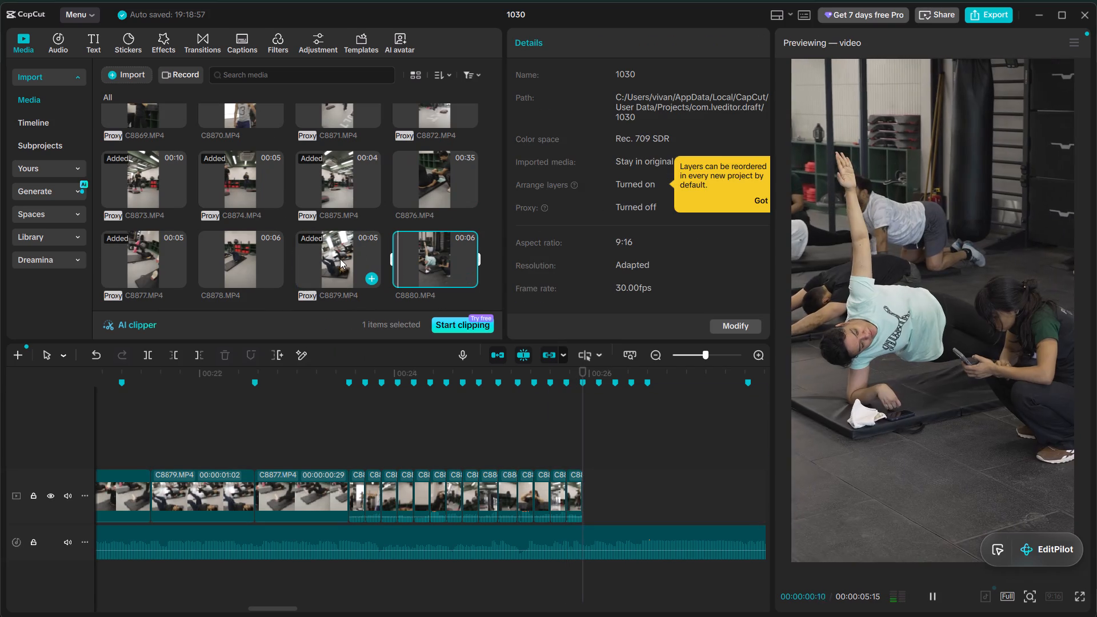
pyautogui.click(342, 260)
pyautogui.moveTo(337, 260); pyautogui.dragTo(620, 494)
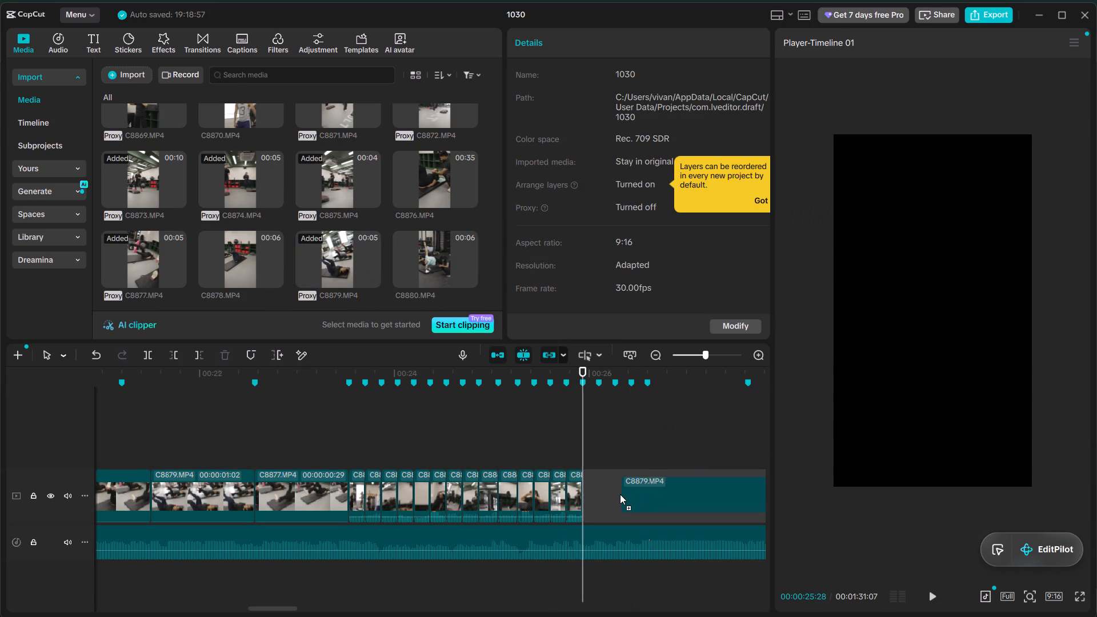
pyautogui.moveTo(620, 494); pyautogui.dragTo(616, 494)
pyautogui.click(599, 430)
pyautogui.keyDown('ctrl'); pyautogui.click(619, 505); pyautogui.keyUp('ctrl')
pyautogui.hotkey('ctrl', 'b')
pyautogui.press('BackSpace')
# Add C8877.MP4 after the short C8879.MP4 piece and cut it off at the beat marker at 00:00:26:08.
pyautogui.scroll(-1, 286, 254)
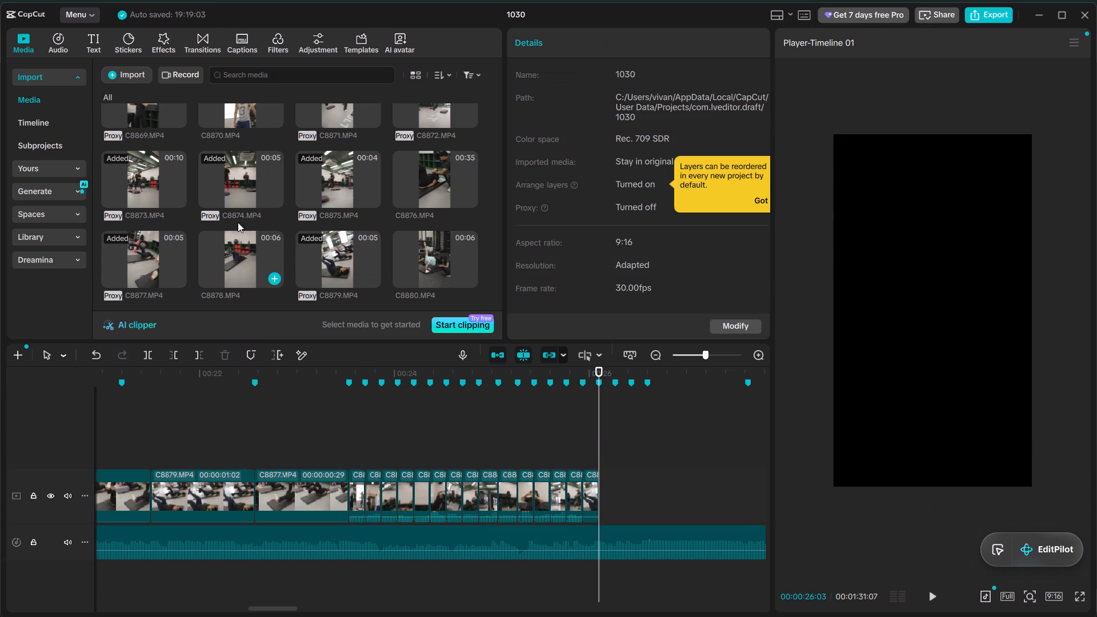
pyautogui.click(241, 270)
pyautogui.click(151, 250)
pyautogui.scroll(-1, 144, 263)
pyautogui.click(134, 247)
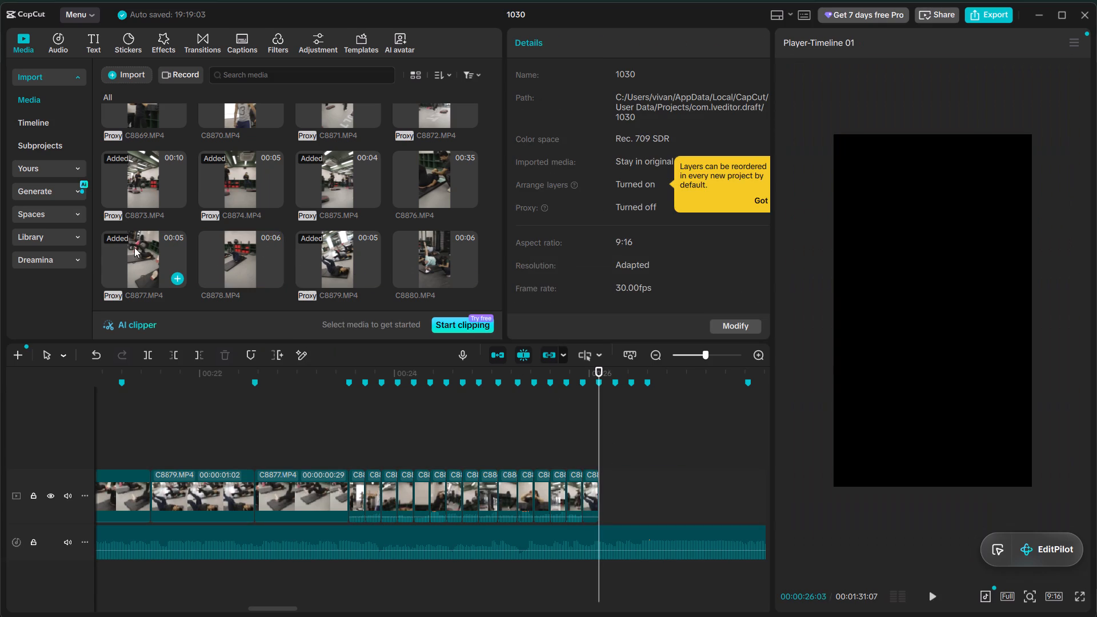
pyautogui.click(128, 254)
pyautogui.moveTo(139, 260); pyautogui.dragTo(663, 500)
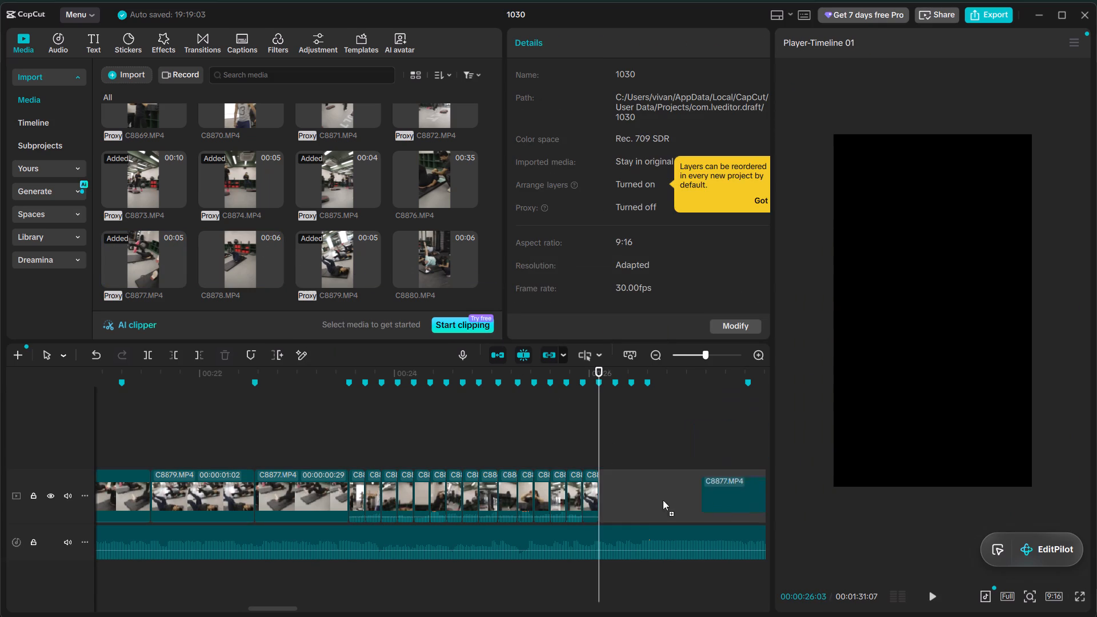
pyautogui.moveTo(663, 500); pyautogui.dragTo(643, 497)
pyautogui.click(612, 437)
pyautogui.hotkey('ctrl', 'b')
pyautogui.keyDown('ctrl'); pyautogui.click(631, 488); pyautogui.keyUp('ctrl')
pyautogui.press('BackSpace')
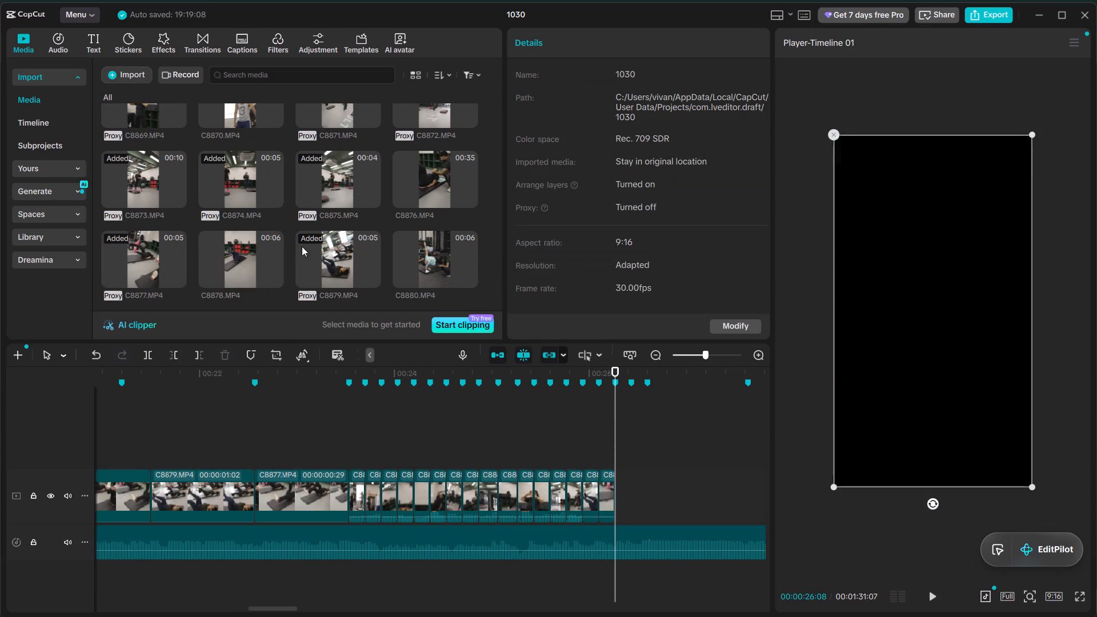
# Add C8873.MP4 after the short C8877.MP4 piece and cut it off at the beat marker at 00:00:26:13.
pyautogui.scroll(-1, 239, 190)
pyautogui.click(139, 166)
pyautogui.moveTo(150, 187); pyautogui.dragTo(656, 498)
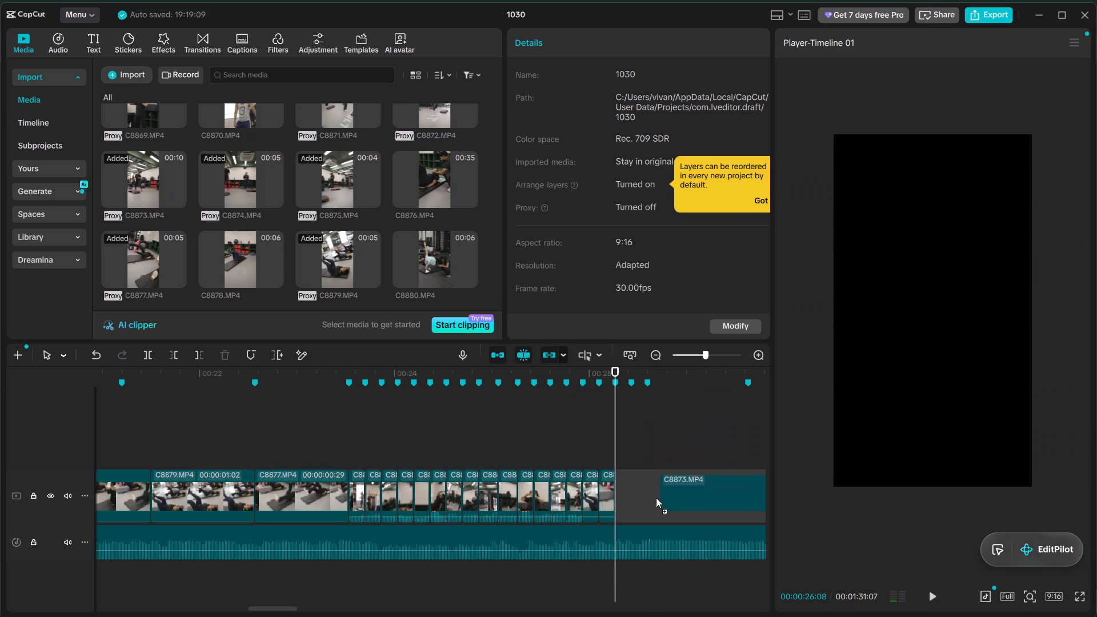
pyautogui.moveTo(656, 498); pyautogui.dragTo(642, 498)
pyautogui.click(628, 445)
pyautogui.keyDown('ctrl'); pyautogui.click(652, 497); pyautogui.keyUp('ctrl')
pyautogui.hotkey('ctrl', 'b')
pyautogui.press('BackSpace')
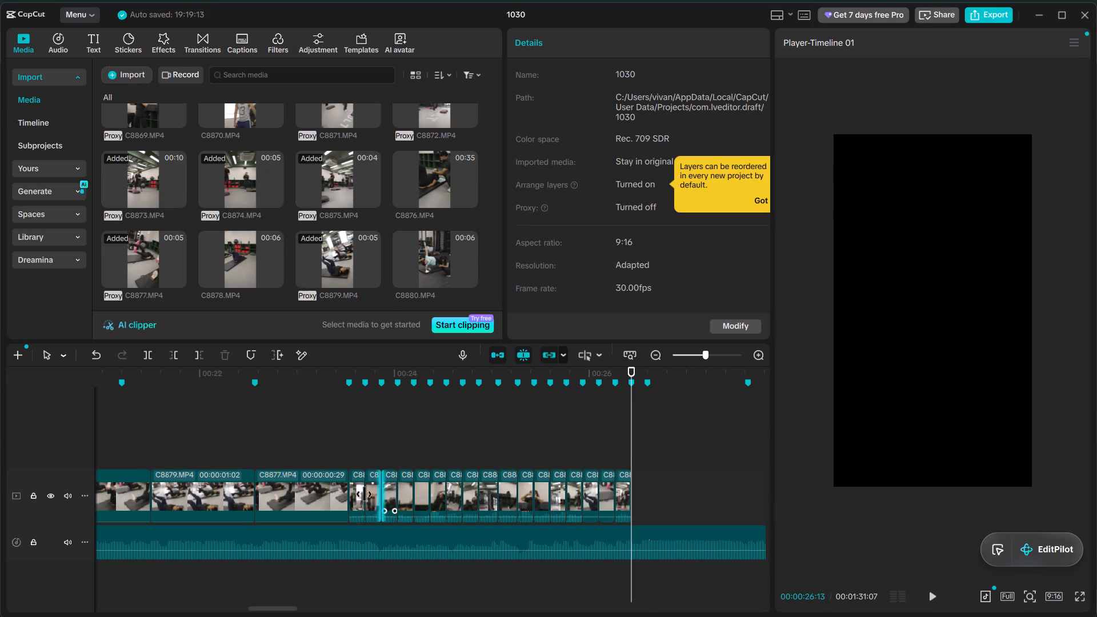
# Copy the short C8850.MP4 piece to the end of the main track at 00:00:26:13, directly after C8873.MP4.
pyautogui.click(355, 494)
pyautogui.hotkey('ctrl', 'c')
pyautogui.hotkey('ctrl', 'v')
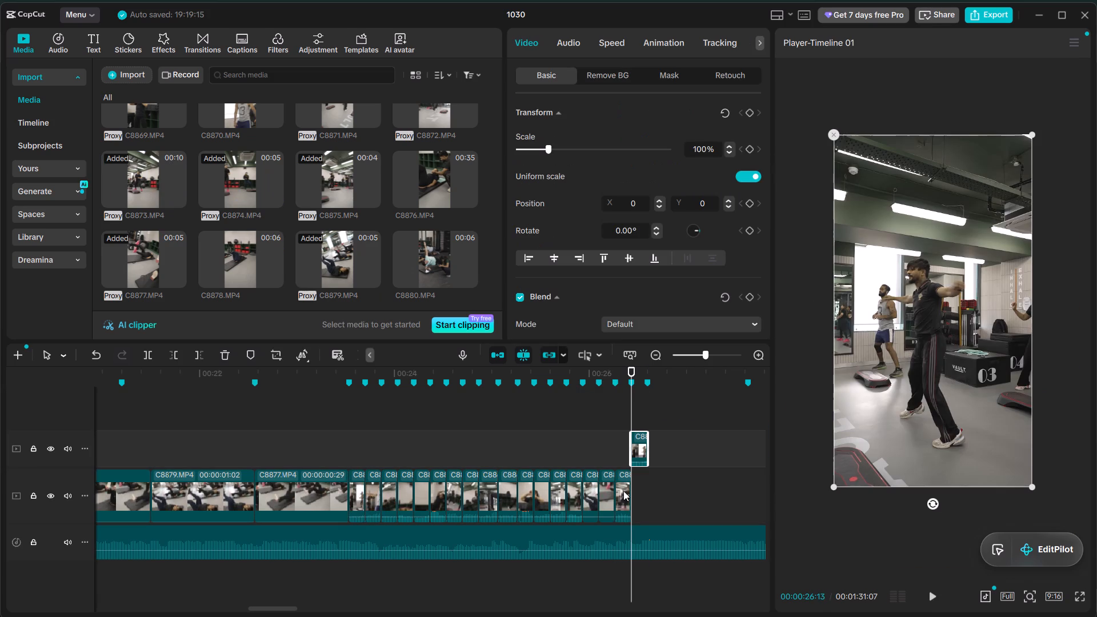
pyautogui.moveTo(638, 444); pyautogui.dragTo(646, 495)
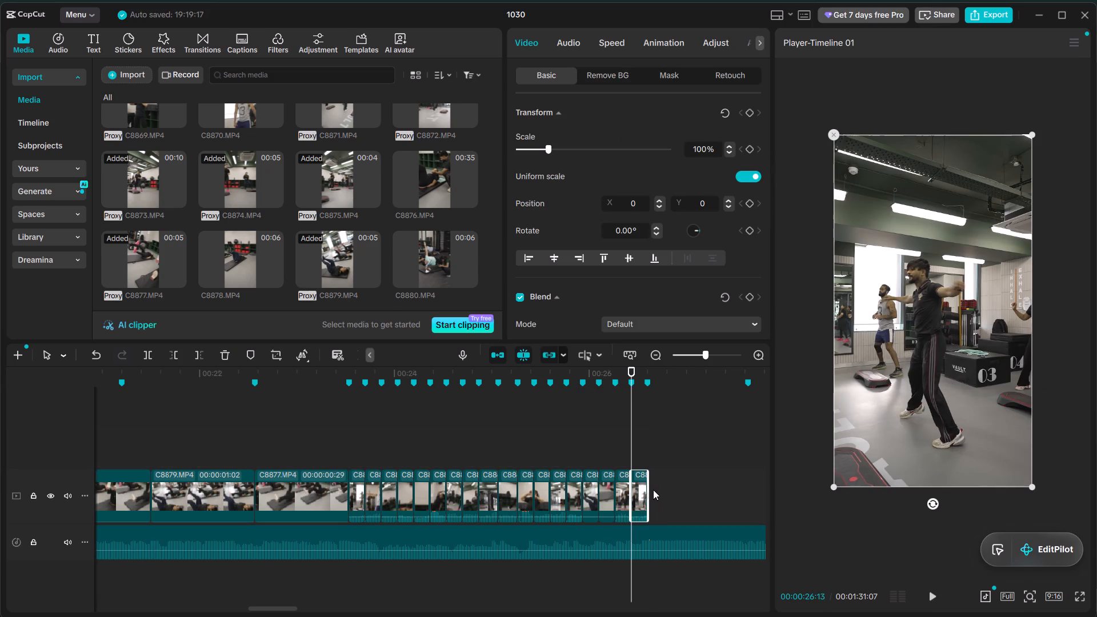
# Trim the end of the last C8850.MP4 piece on the main track to the beat marker at 00:00:26:18.
pyautogui.moveTo(650, 489); pyautogui.dragTo(644, 487)
pyautogui.click(626, 445)
pyautogui.click(579, 430)
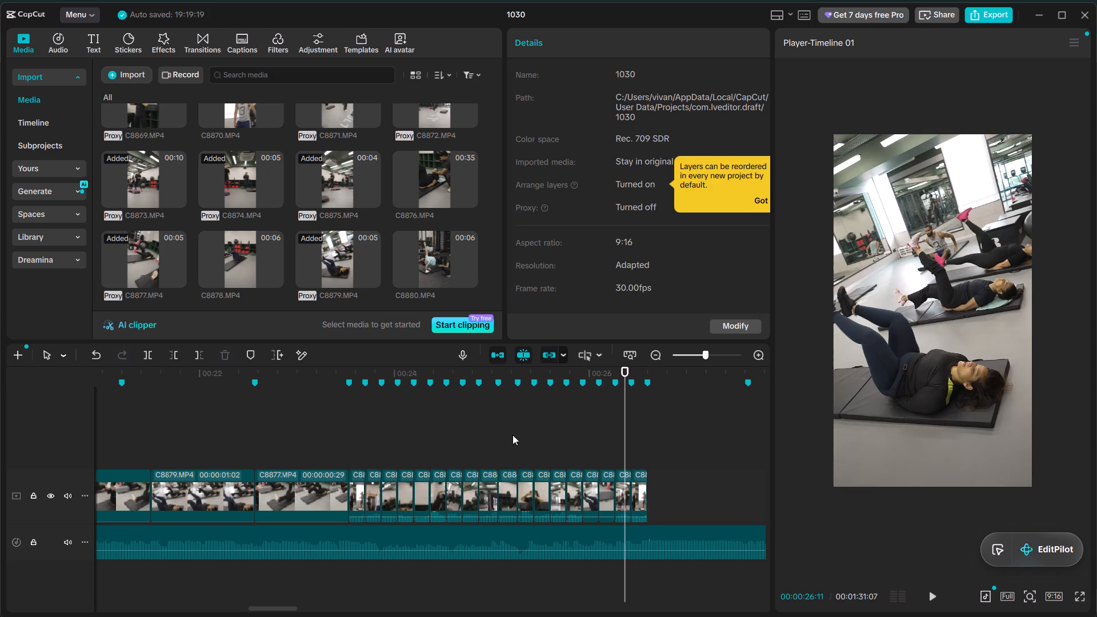
# Mute the audio of all the short pieces after the 00:00:00:29 C8877.MP4 piece, through the last clip on the main track.
pyautogui.moveTo(708, 490); pyautogui.dragTo(366, 432)
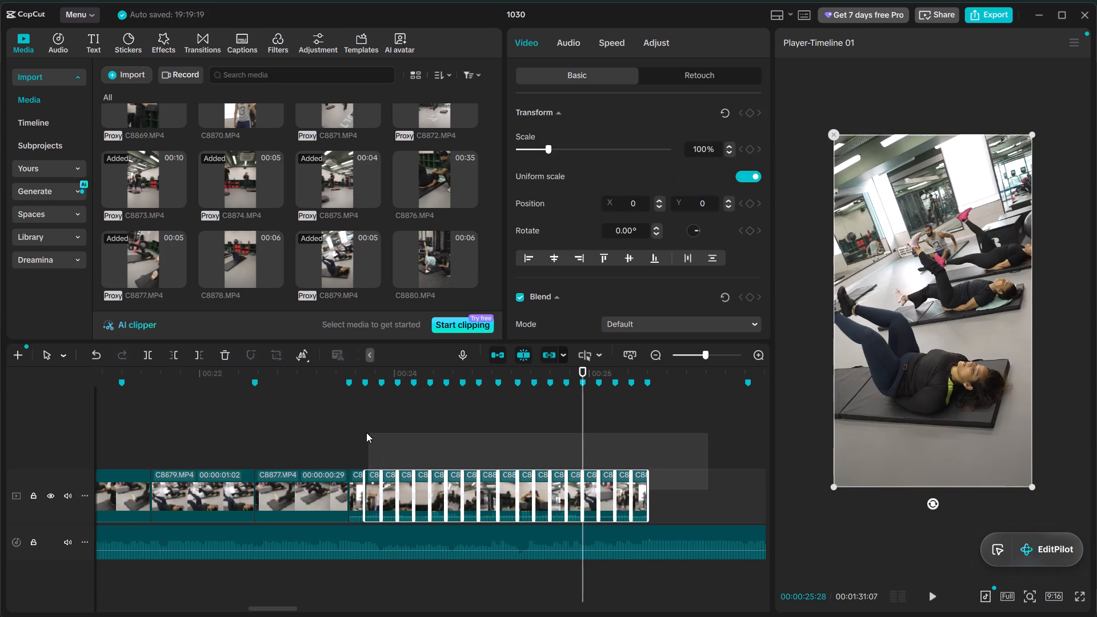
pyautogui.moveTo(366, 432); pyautogui.dragTo(358, 428)
pyautogui.click(571, 50)
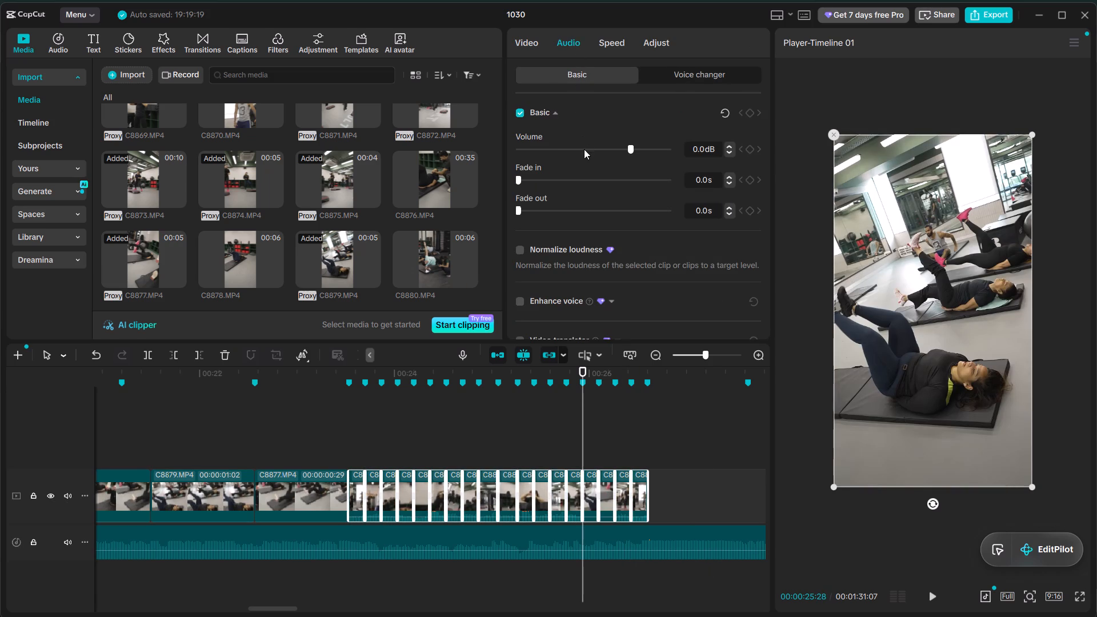
pyautogui.moveTo(582, 150); pyautogui.dragTo(408, 170)
pyautogui.click(359, 470)
# Play back the run of short cuts from the end of the longer C8877.MP4 piece to the last clip at 00:00:26:18.
pyautogui.click(340, 454)
pyautogui.press('space')
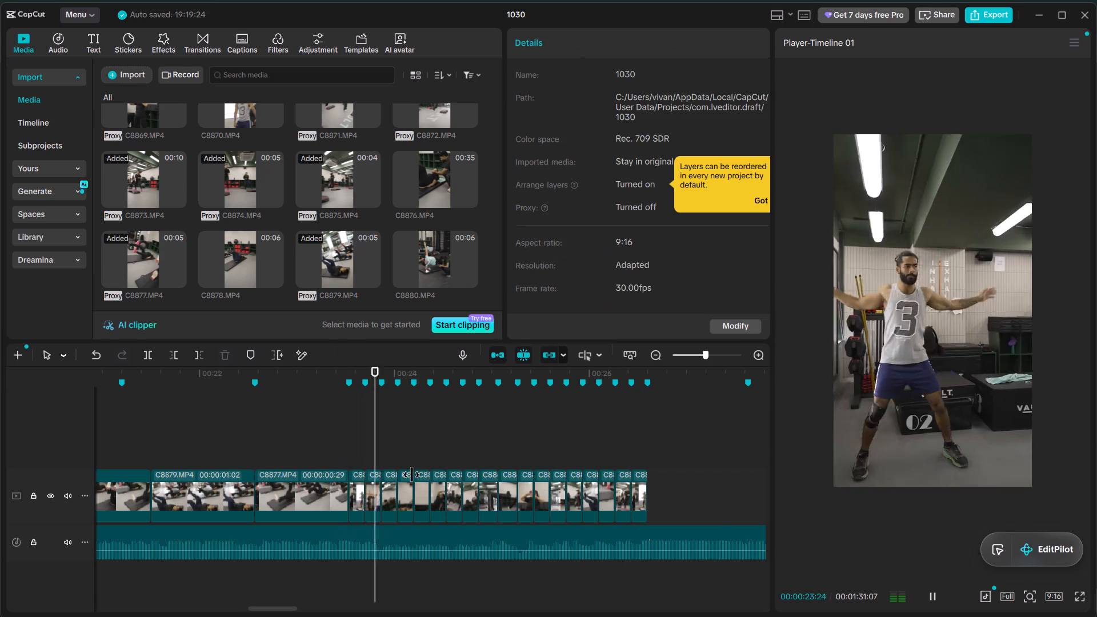
pyautogui.keyDown('alt'); pyautogui.scroll(2, 413, 475); pyautogui.keyUp('alt')
pyautogui.keyDown('alt'); pyautogui.scroll(-2, 413, 475); pyautogui.keyUp('alt')
pyautogui.keyDown('alt'); pyautogui.scroll(3, 419, 473); pyautogui.keyUp('alt')
pyautogui.keyDown('alt'); pyautogui.scroll(-3, 433, 468); pyautogui.keyUp('alt')
pyautogui.keyDown('alt'); pyautogui.scroll(4, 435, 468); pyautogui.keyUp('alt')
pyautogui.keyDown('alt'); pyautogui.scroll(-6, 443, 465); pyautogui.keyUp('alt')
pyautogui.keyDown('alt'); pyautogui.scroll(5, 446, 463); pyautogui.keyUp('alt')
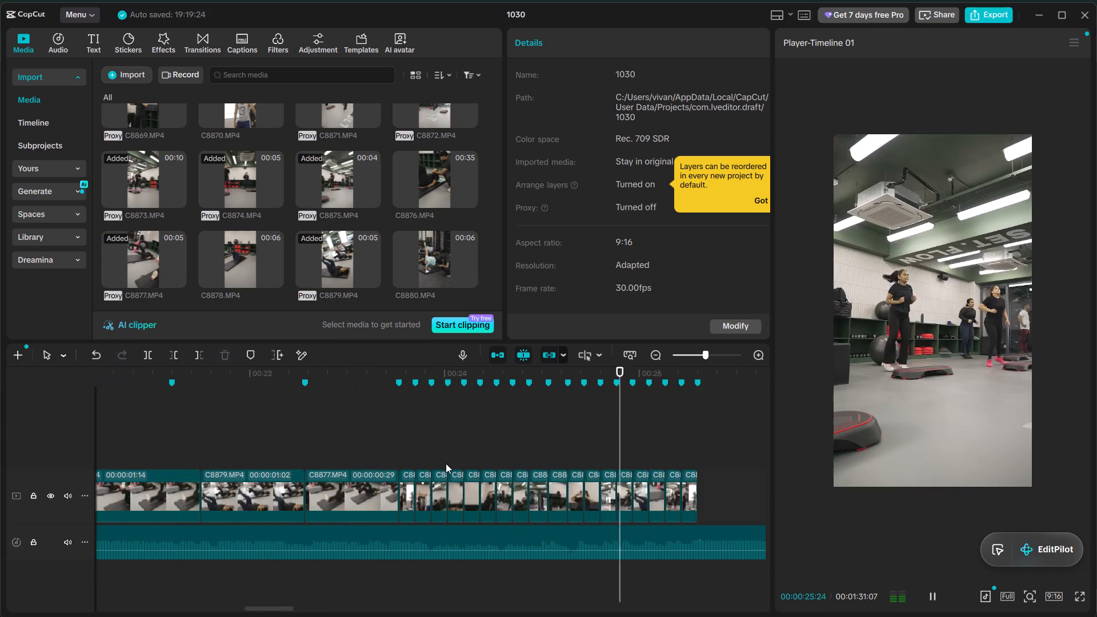
pyautogui.keyDown('alt'); pyautogui.scroll(-2, 450, 461); pyautogui.keyUp('alt')
pyautogui.press('space')
pyautogui.click(527, 446)
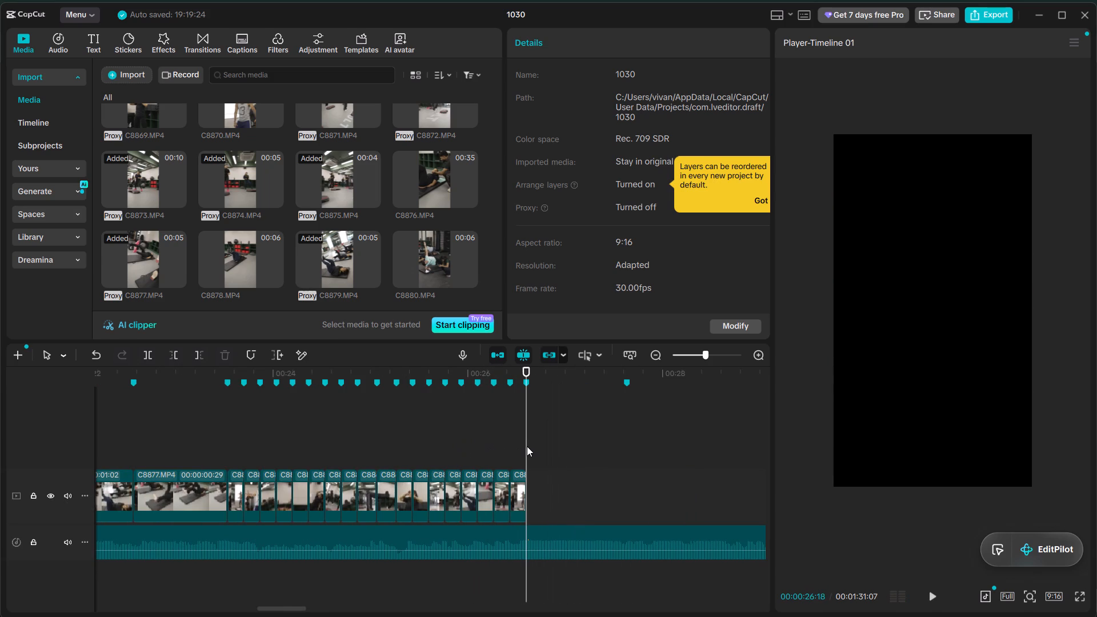
# Raise the system's sound volume to maximum.
pyautogui.click(998, 610)
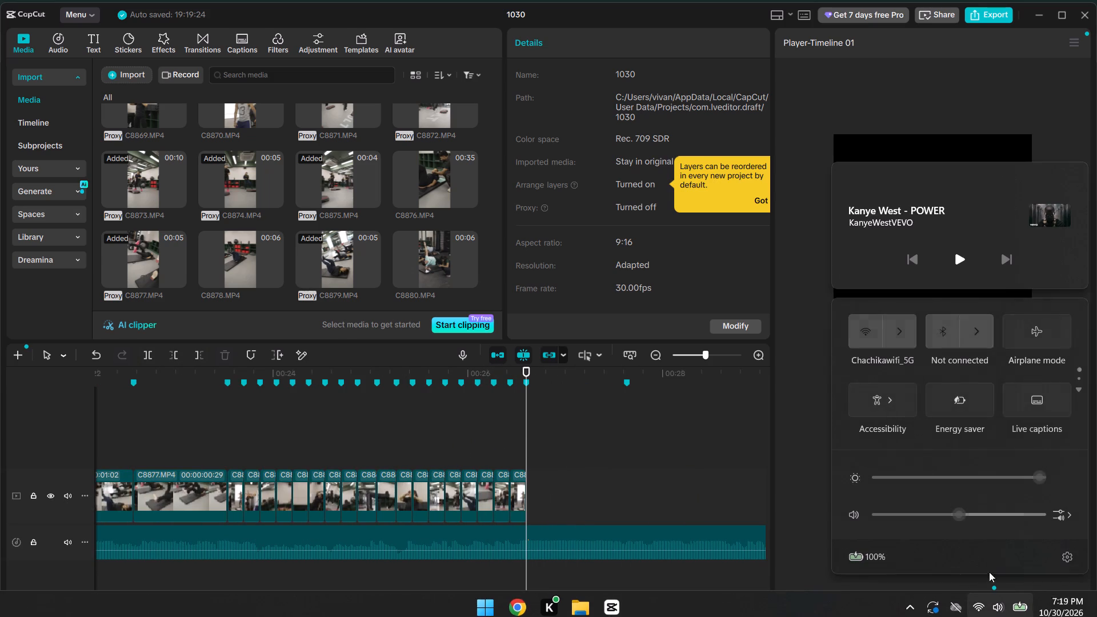
pyautogui.moveTo(994, 522); pyautogui.dragTo(1096, 498)
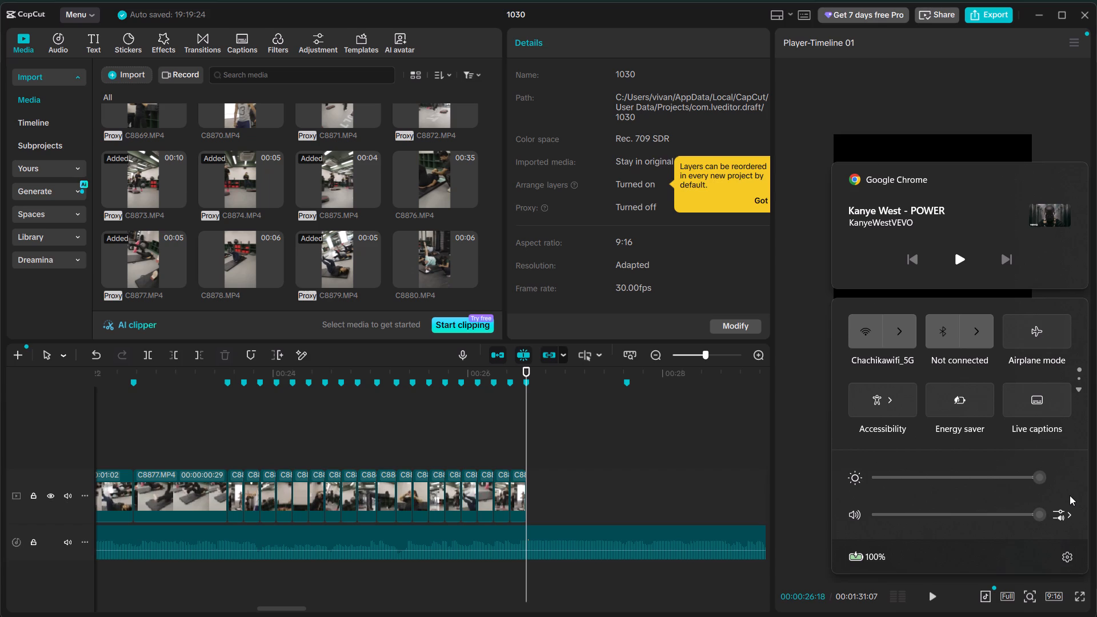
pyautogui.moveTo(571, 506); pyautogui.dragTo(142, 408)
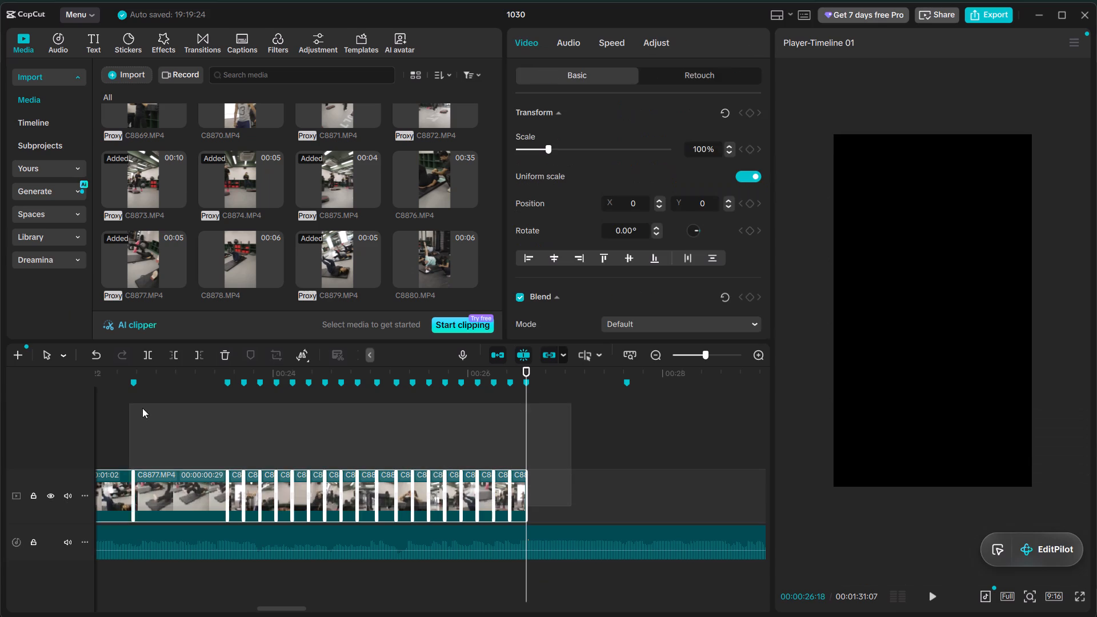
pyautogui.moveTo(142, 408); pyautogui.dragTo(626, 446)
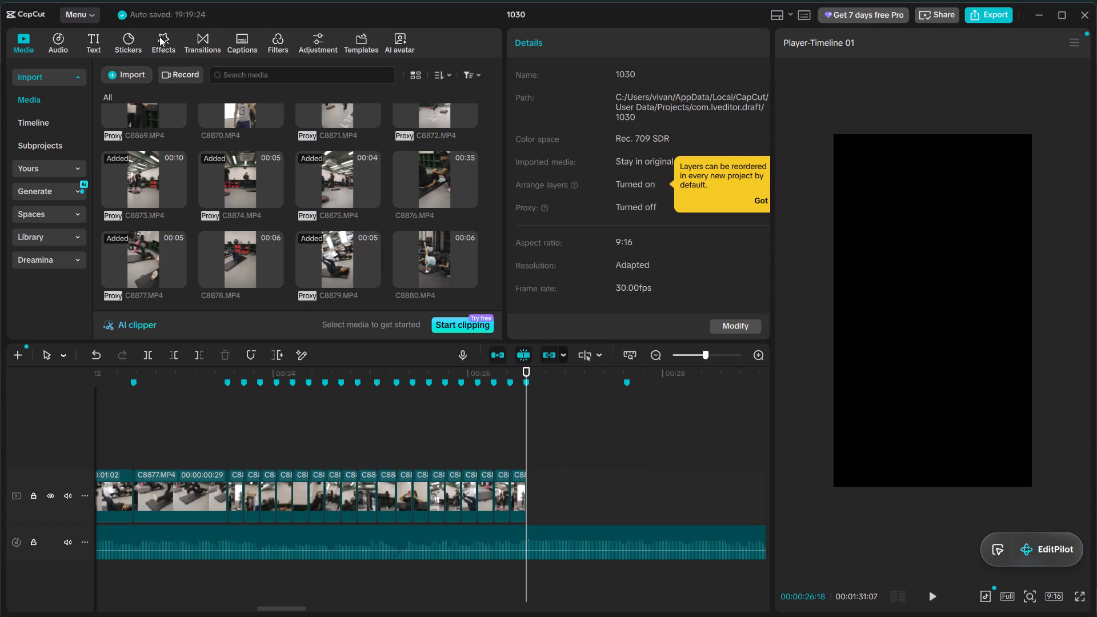
# Open the transitions library and the video effects library to look over what they offer.
pyautogui.click(159, 37)
pyautogui.click(199, 42)
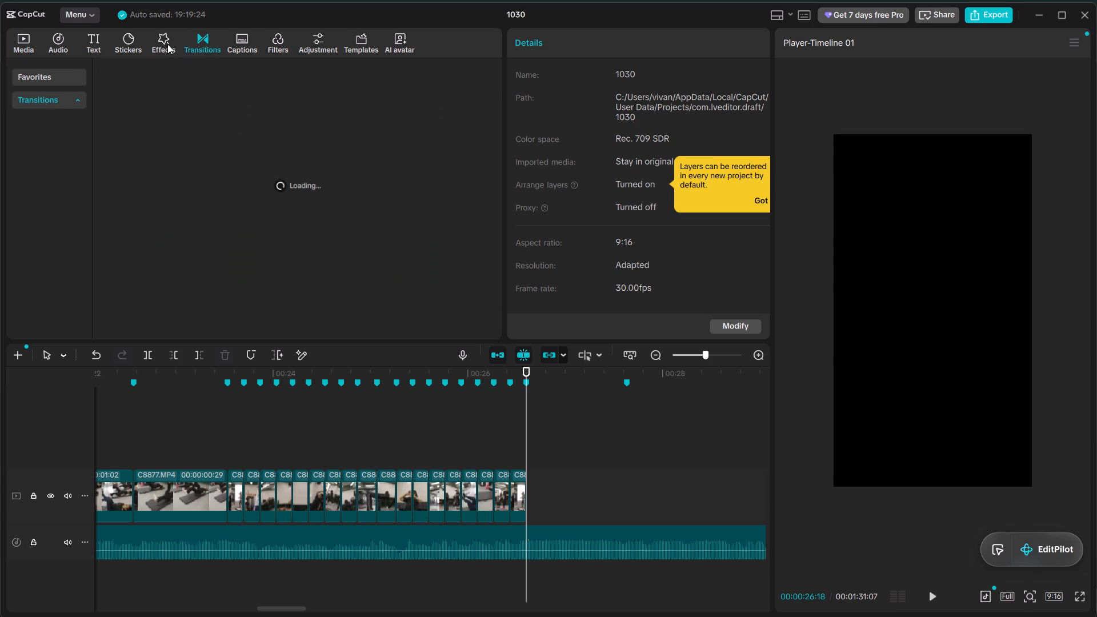
pyautogui.click(167, 44)
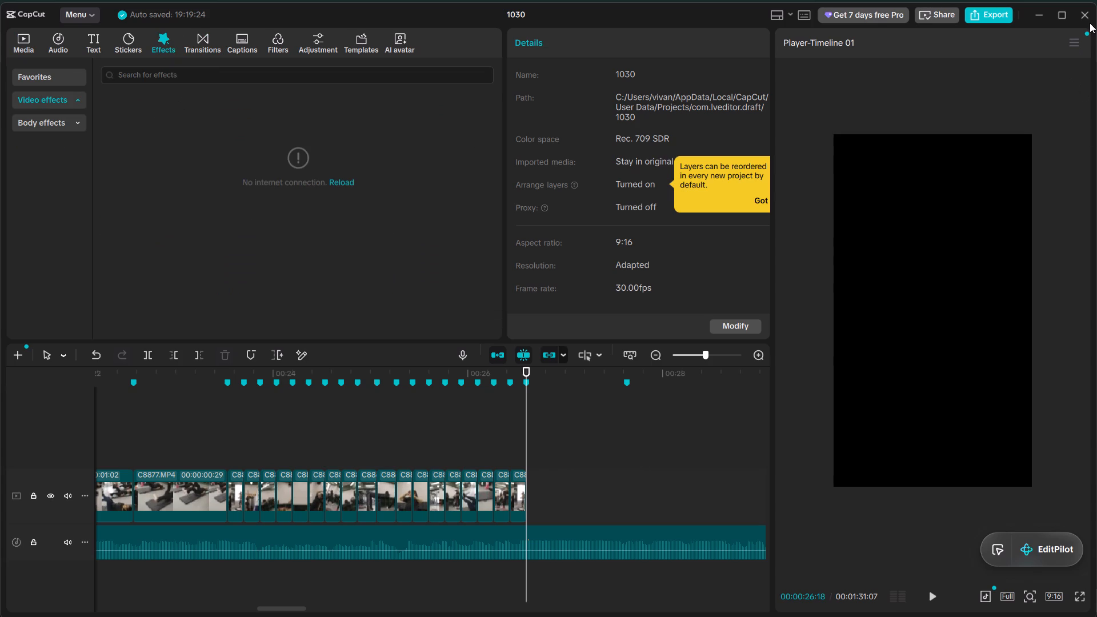
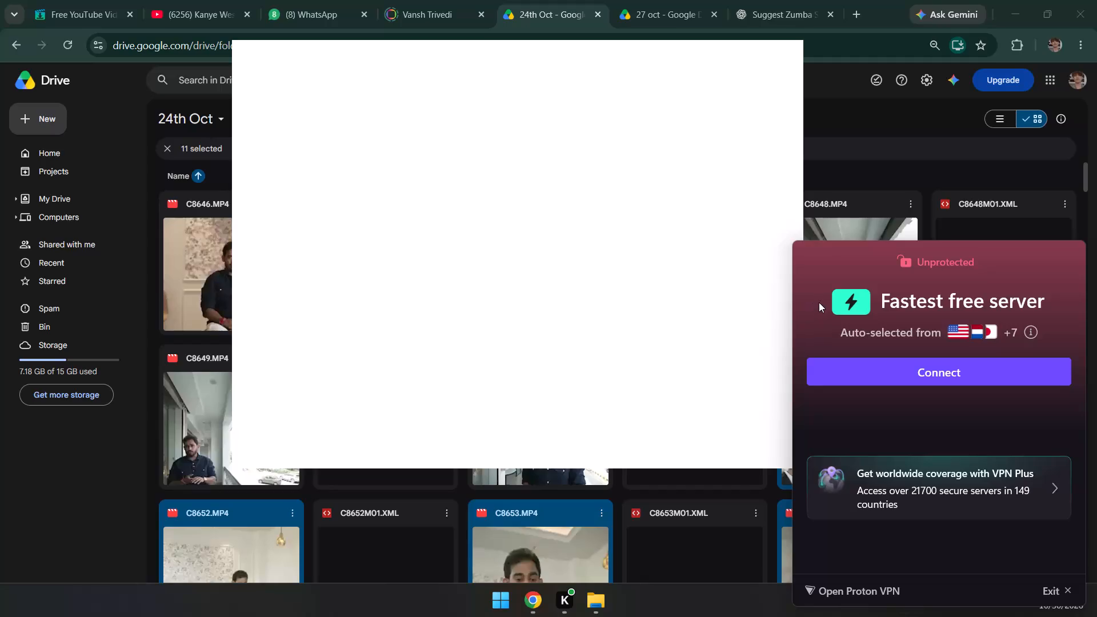
# Connect Proton VPN to the fastest free server.
pyautogui.click(927, 378)
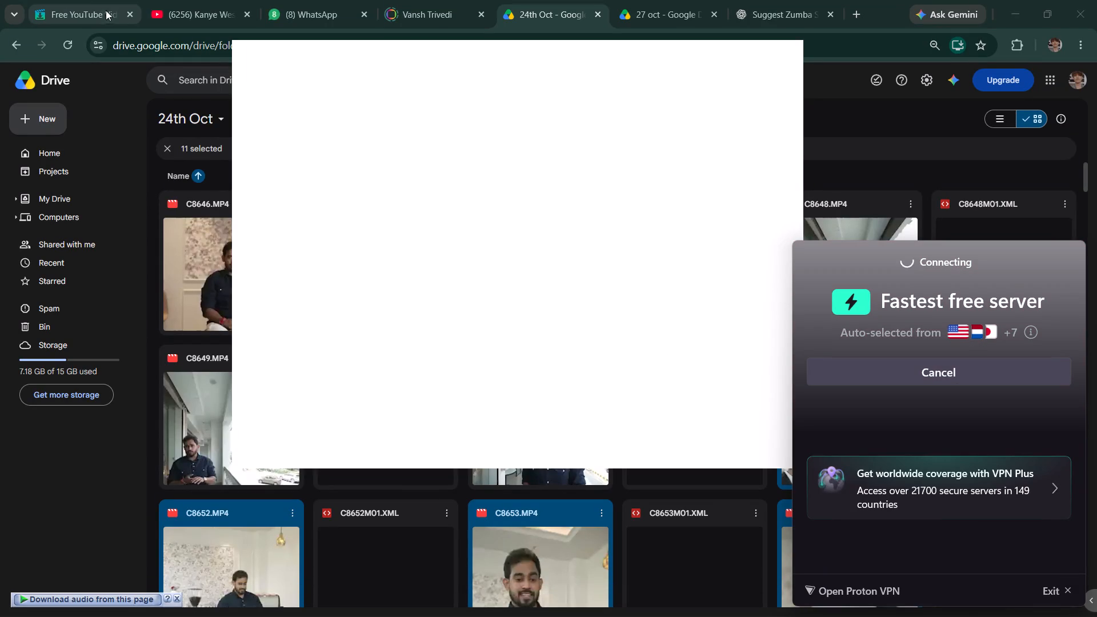
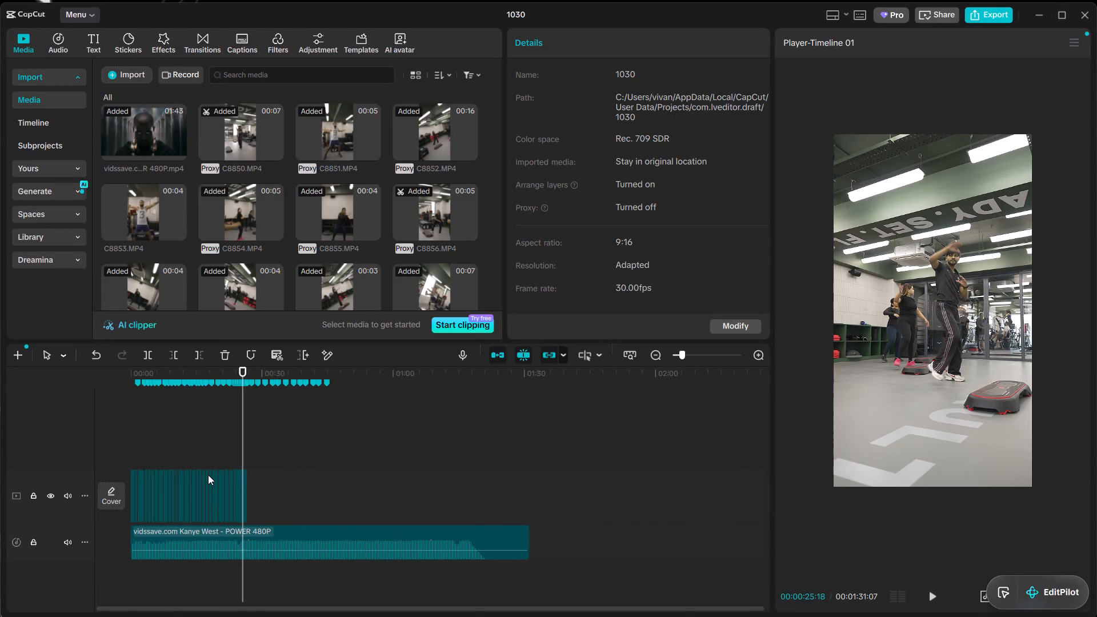
# Position the playhead at 00:00:23:16, where the rapid short cuts begin, and search the effects for "zoom".
pyautogui.keyDown('ctrl'); pyautogui.scroll(20, 208, 475); pyautogui.keyUp('ctrl')
pyautogui.keyDown('ctrl'); pyautogui.scroll(3, 208, 475); pyautogui.keyUp('ctrl')
pyautogui.keyDown('alt'); pyautogui.scroll(5, 208, 475); pyautogui.keyUp('alt')
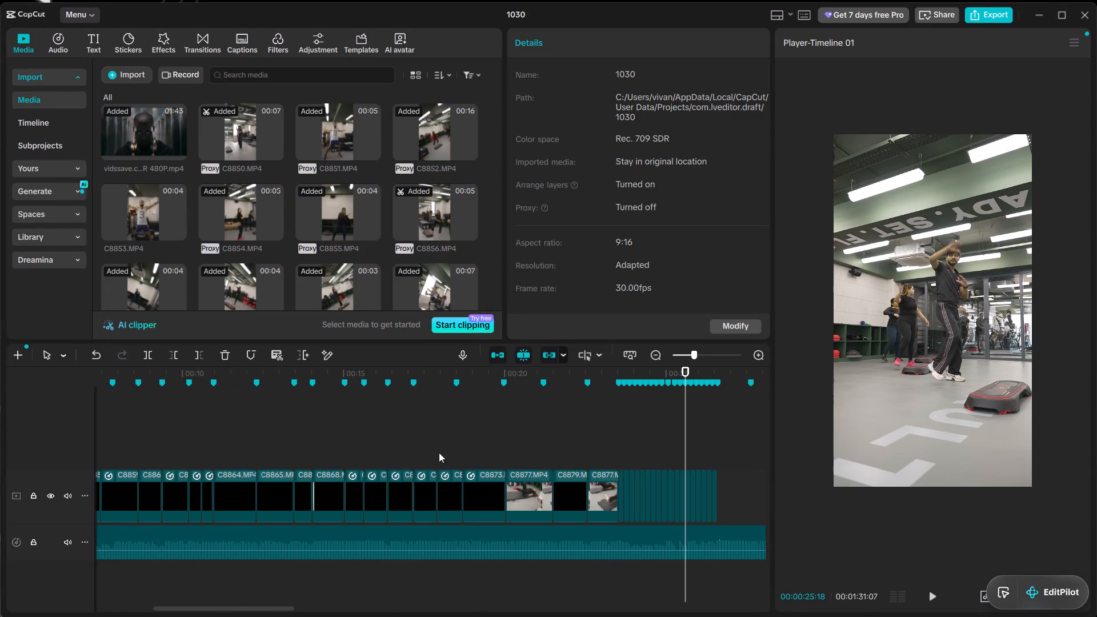
pyautogui.click(618, 450)
pyautogui.keyDown('ctrl'); pyautogui.scroll(20, 622, 464); pyautogui.keyUp('ctrl')
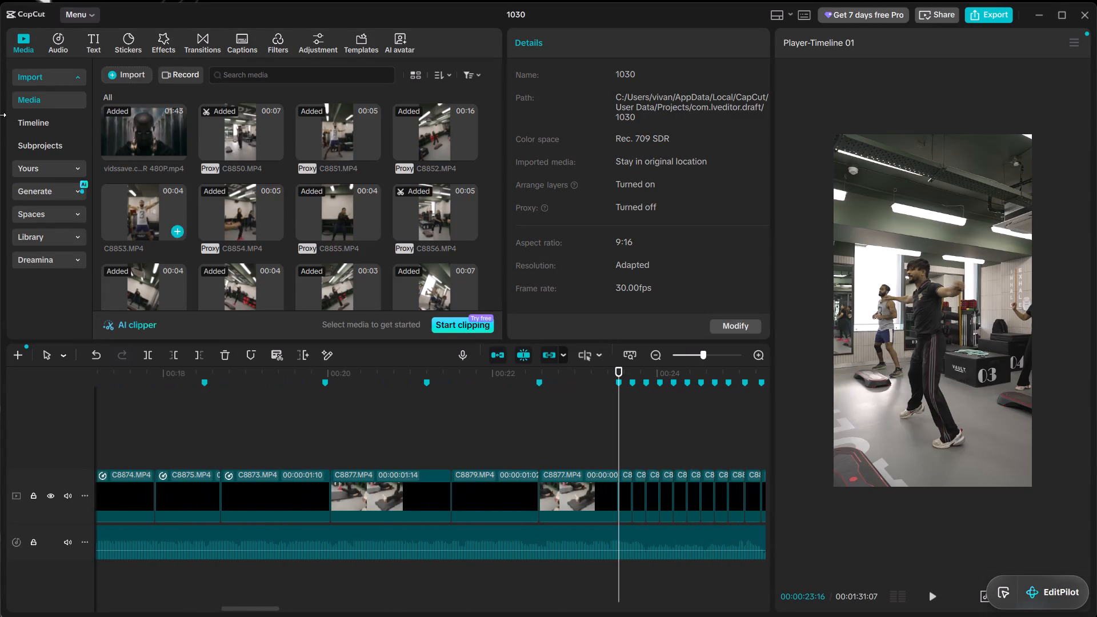
pyautogui.click(173, 34)
pyautogui.click(208, 80)
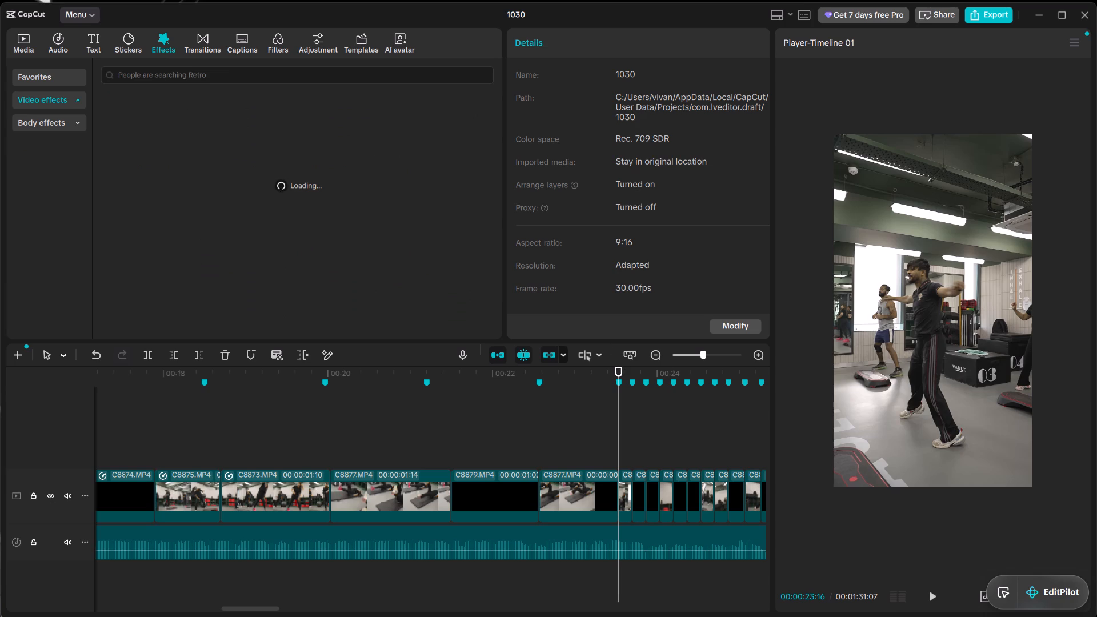
pyautogui.click(482, 229)
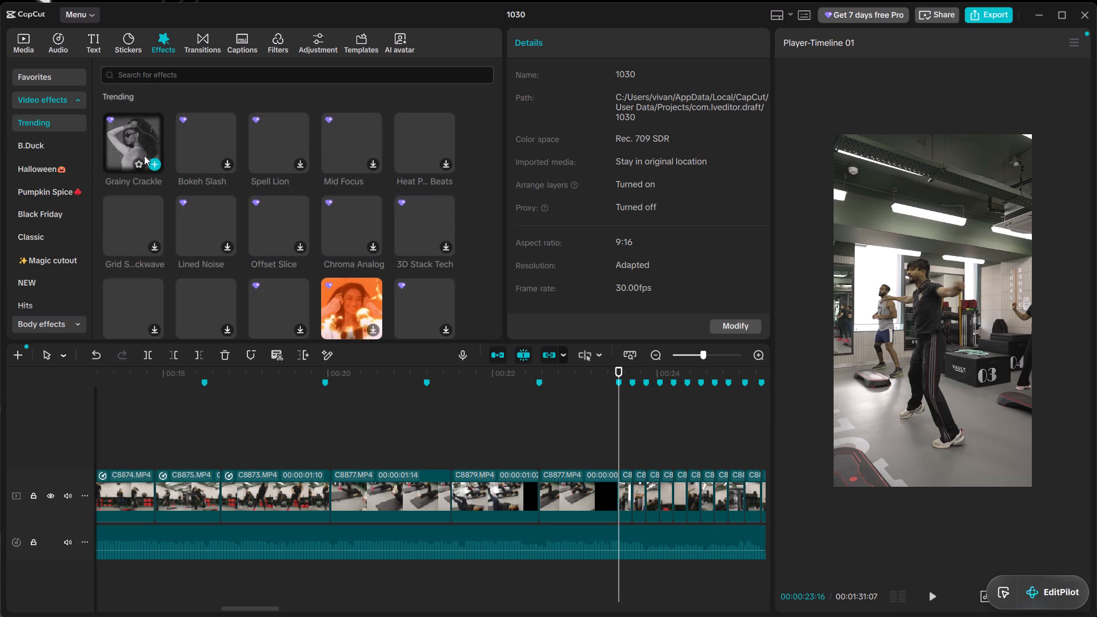
pyautogui.keyDown('alt'); pyautogui.scroll(-3, 542, 419); pyautogui.keyUp('alt')
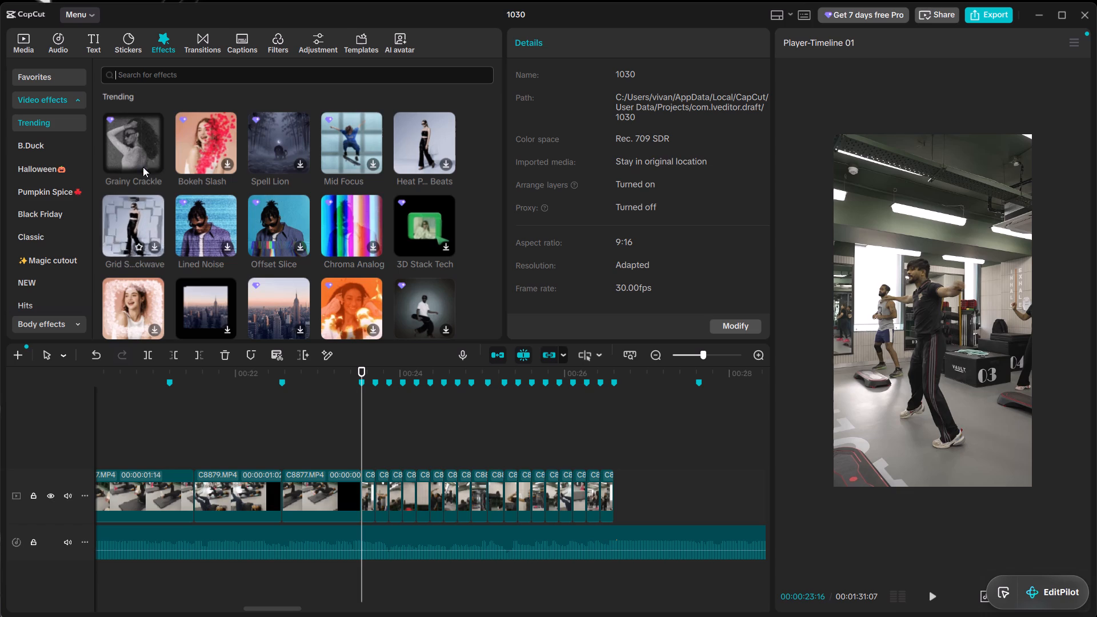
pyautogui.click(188, 69)
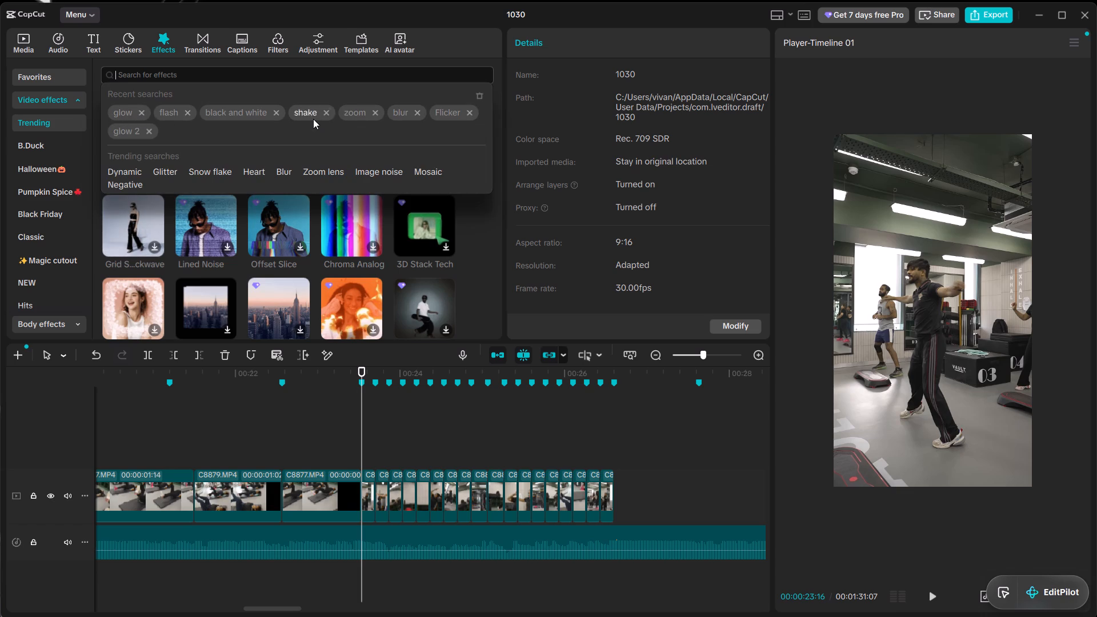
pyautogui.click(360, 114)
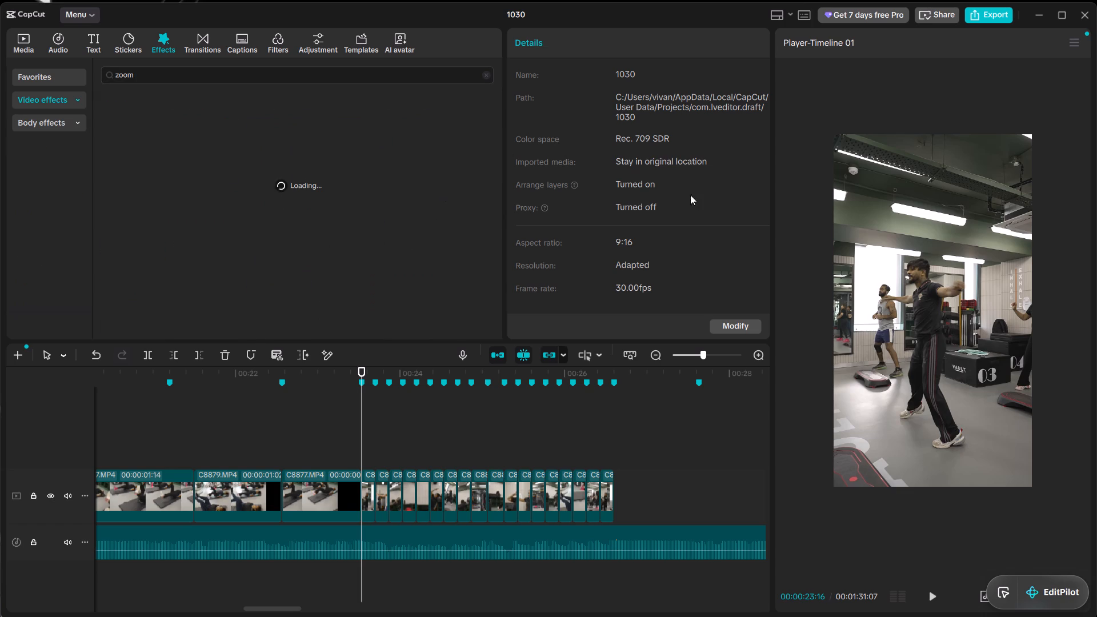
pyautogui.keyDown('ctrl'); pyautogui.scroll(8, 462, 486); pyautogui.keyUp('ctrl')
pyautogui.keyDown('alt'); pyautogui.scroll(-3, 465, 483); pyautogui.keyUp('alt')
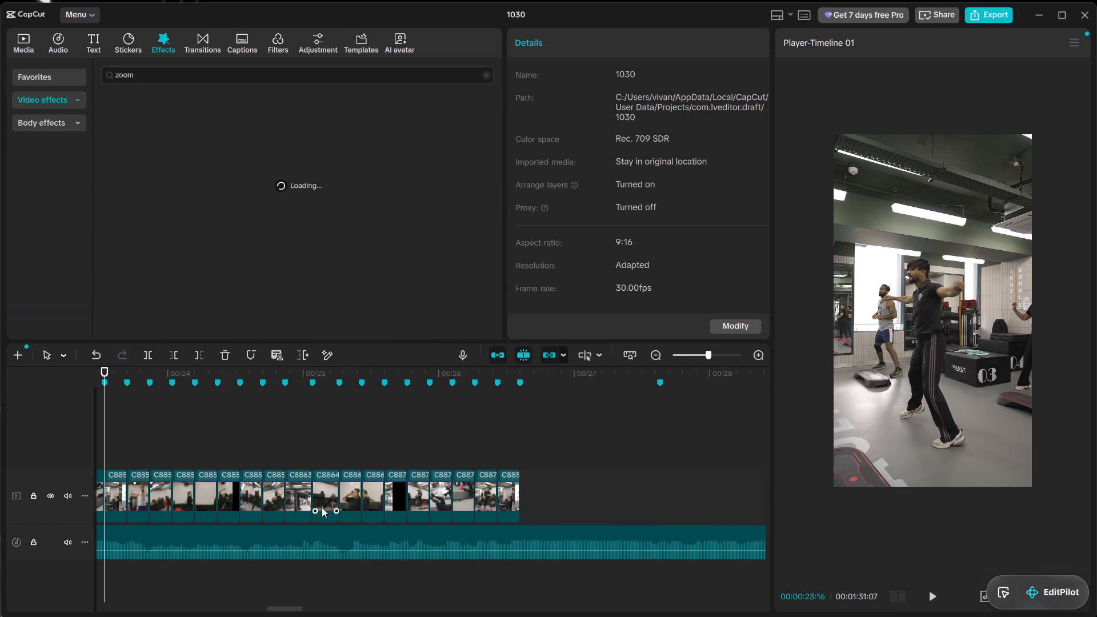
pyautogui.keyDown('ctrl'); pyautogui.scroll(1, 318, 505); pyautogui.keyUp('ctrl')
pyautogui.keyDown('alt'); pyautogui.scroll(1, 329, 499); pyautogui.keyUp('alt')
pyautogui.keyDown('ctrl'); pyautogui.scroll(3, 363, 482); pyautogui.keyUp('ctrl')
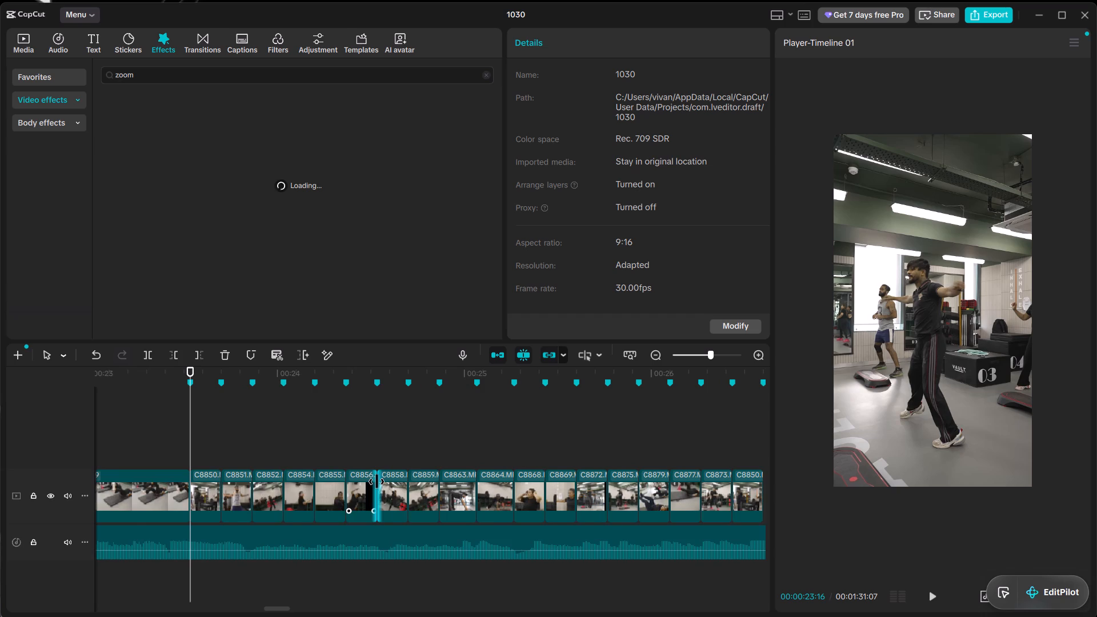
pyautogui.keyDown('alt'); pyautogui.scroll(-1, 377, 482); pyautogui.keyUp('alt')
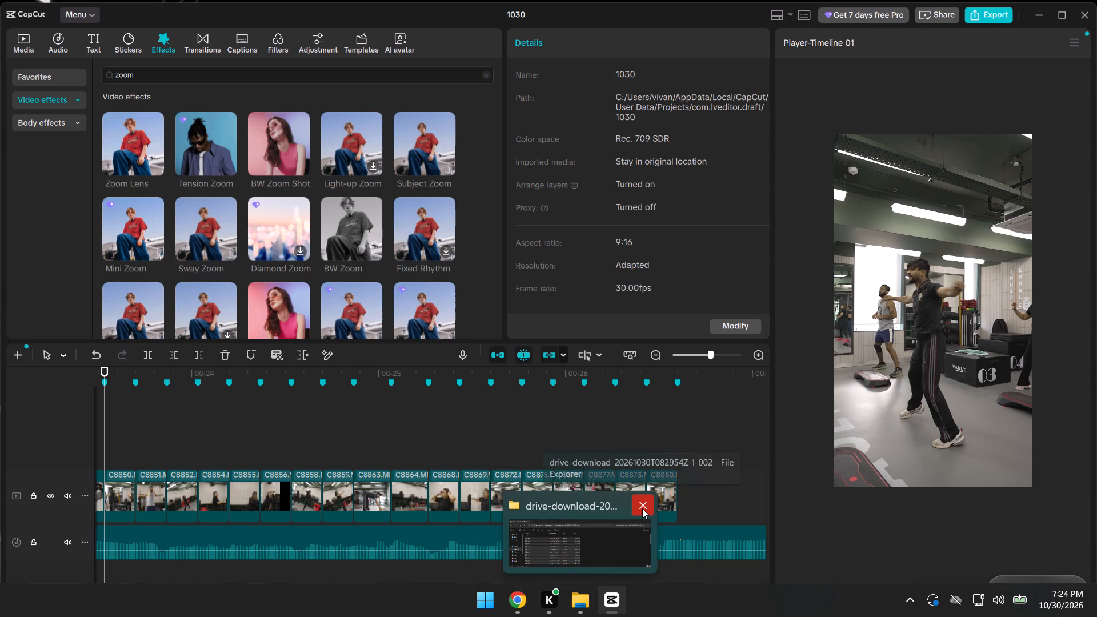
# Close the drive-download File Explorer window.
pyautogui.click(642, 508)
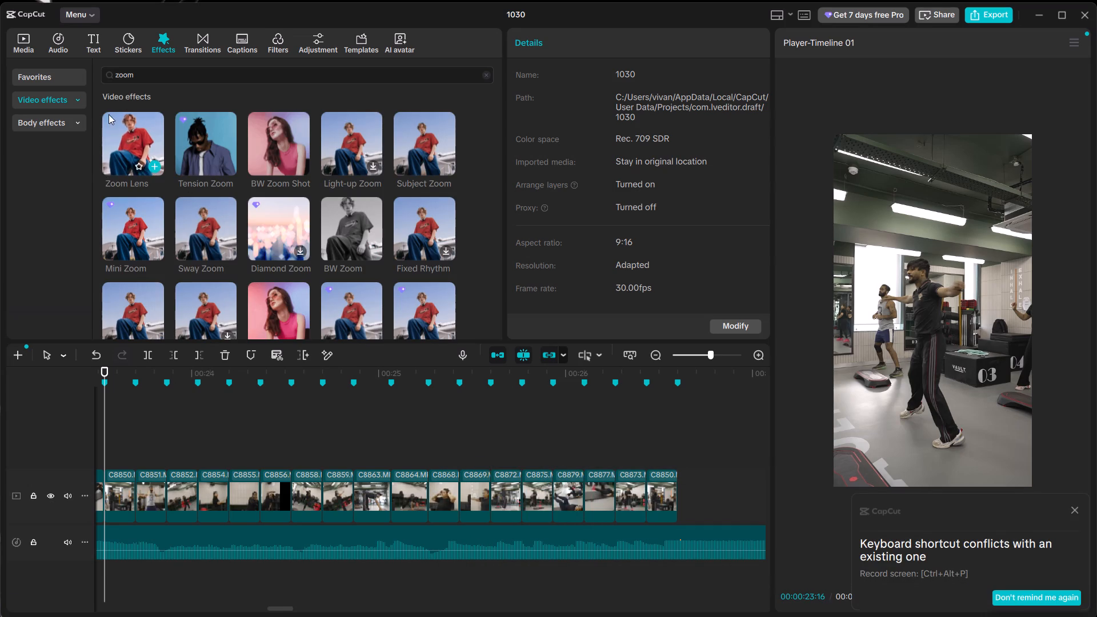
# Apply the Zoom Lens effect to the first rapid-cut clip, C8850, and scrub through it.
pyautogui.moveTo(126, 135); pyautogui.dragTo(112, 483)
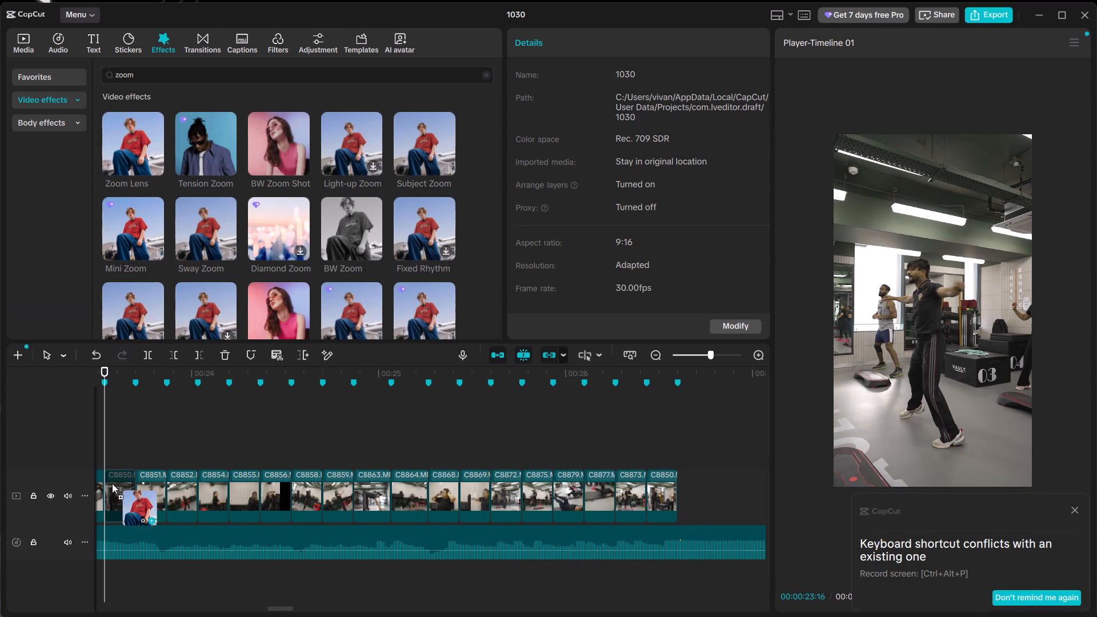
pyautogui.moveTo(112, 483); pyautogui.dragTo(93, 222)
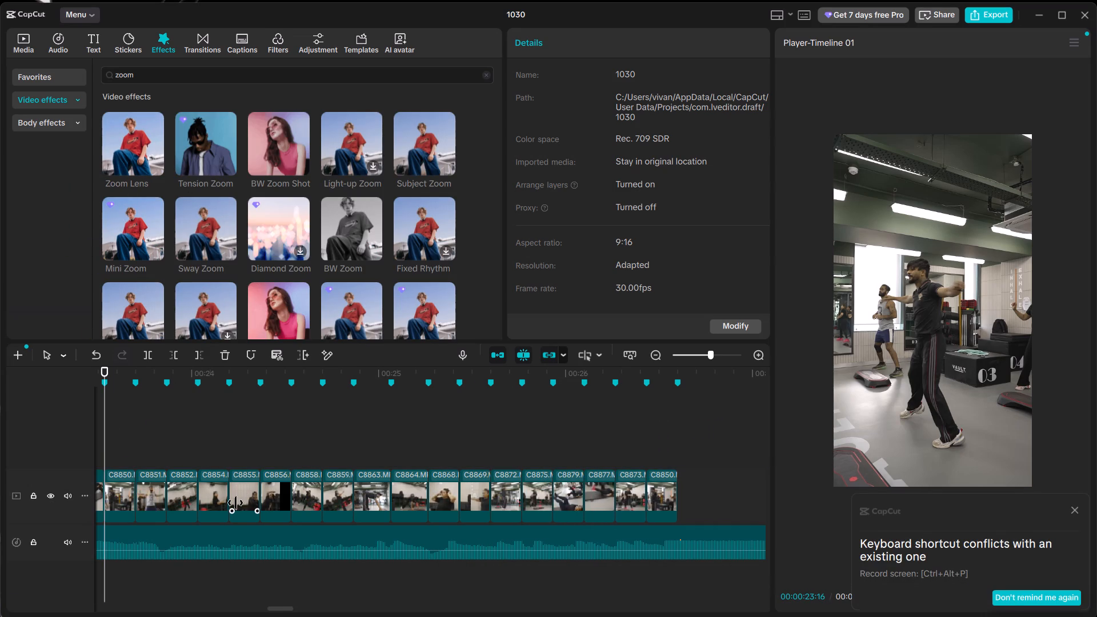
pyautogui.click(235, 503)
pyautogui.click(209, 485)
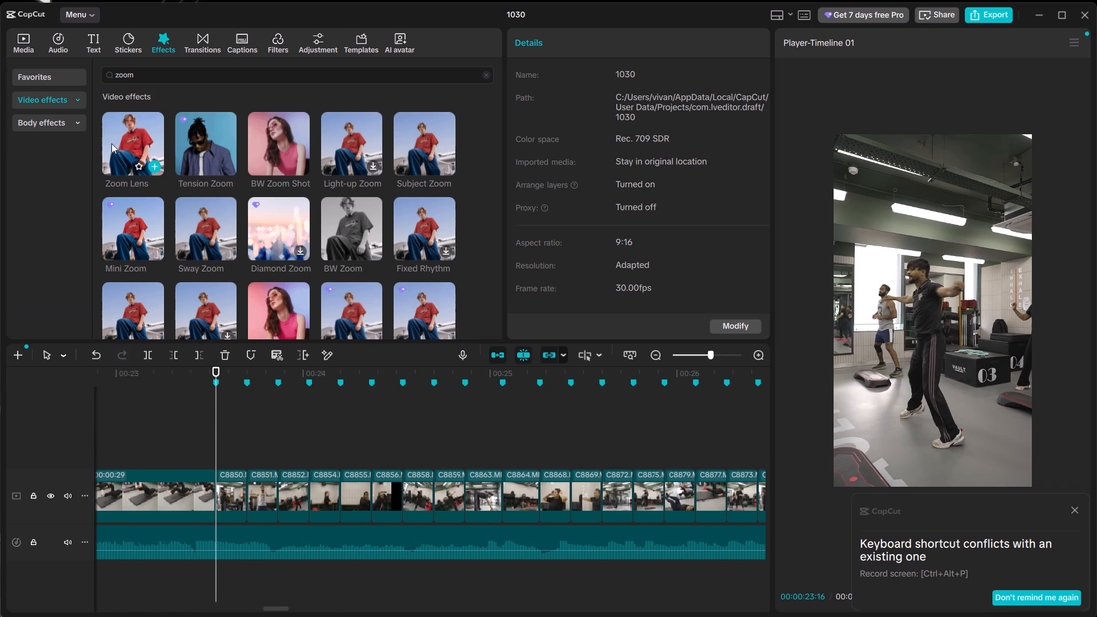
pyautogui.moveTo(112, 145); pyautogui.dragTo(230, 478)
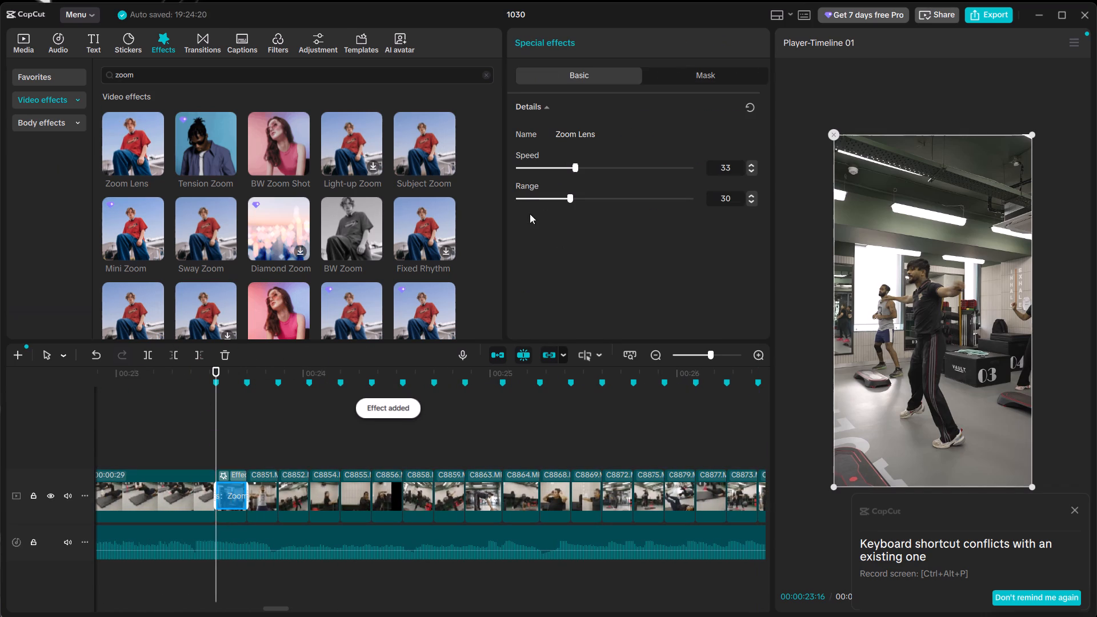
pyautogui.click(221, 457)
pyautogui.moveTo(218, 447); pyautogui.dragTo(233, 447)
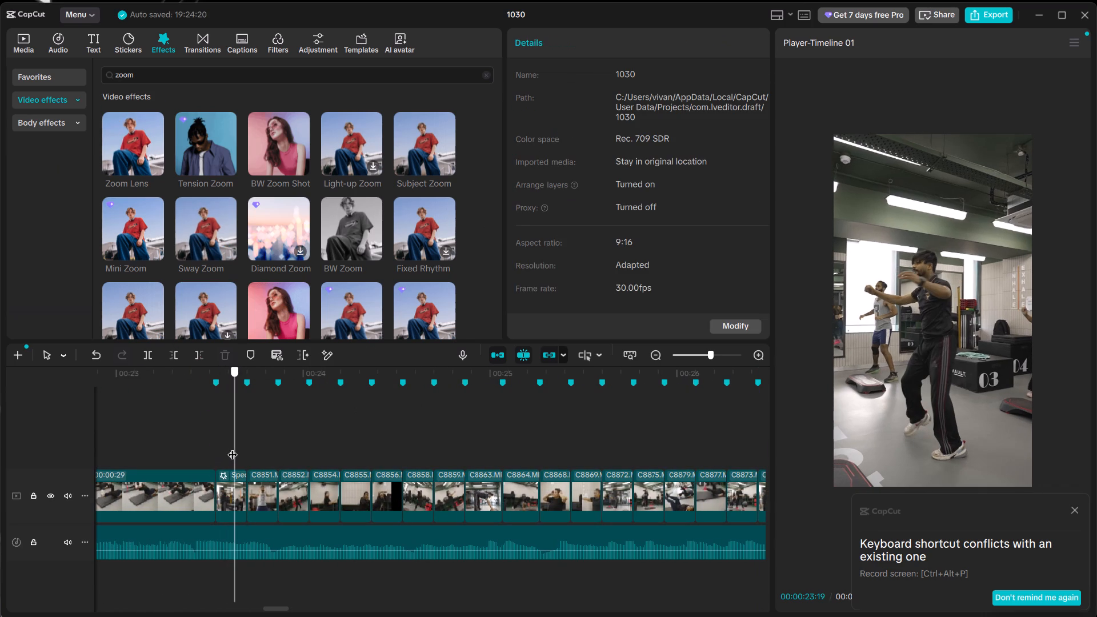
pyautogui.moveTo(233, 447); pyautogui.dragTo(235, 447)
# Increase the Range of the Zoom Lens effect on the first rapid-cut clip and preview the clip.
pyautogui.click(236, 503)
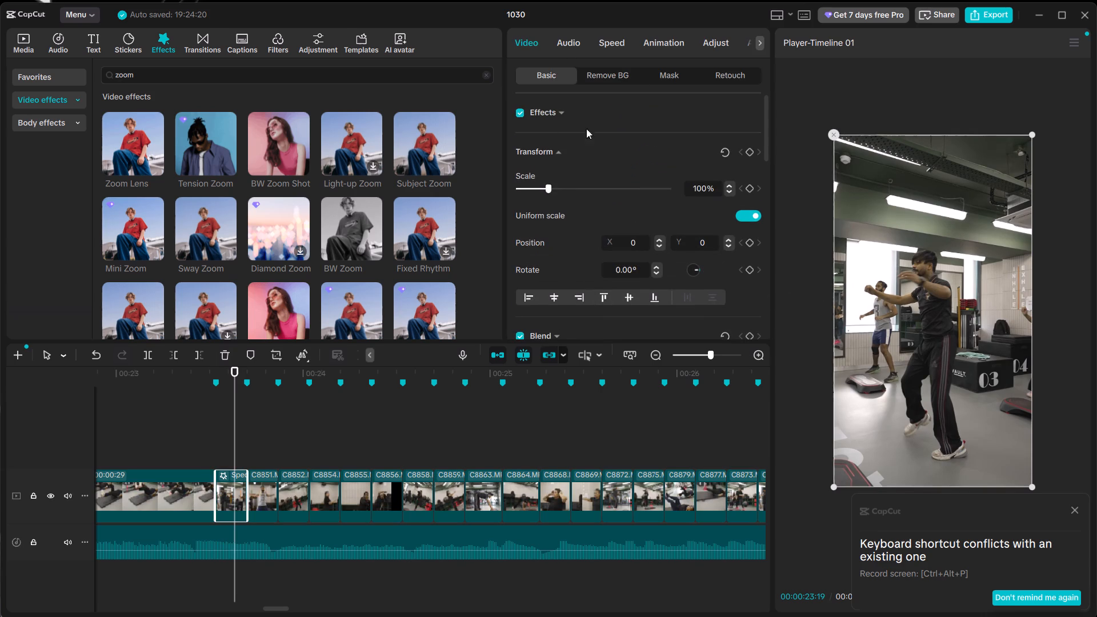
pyautogui.click(548, 109)
pyautogui.click(617, 138)
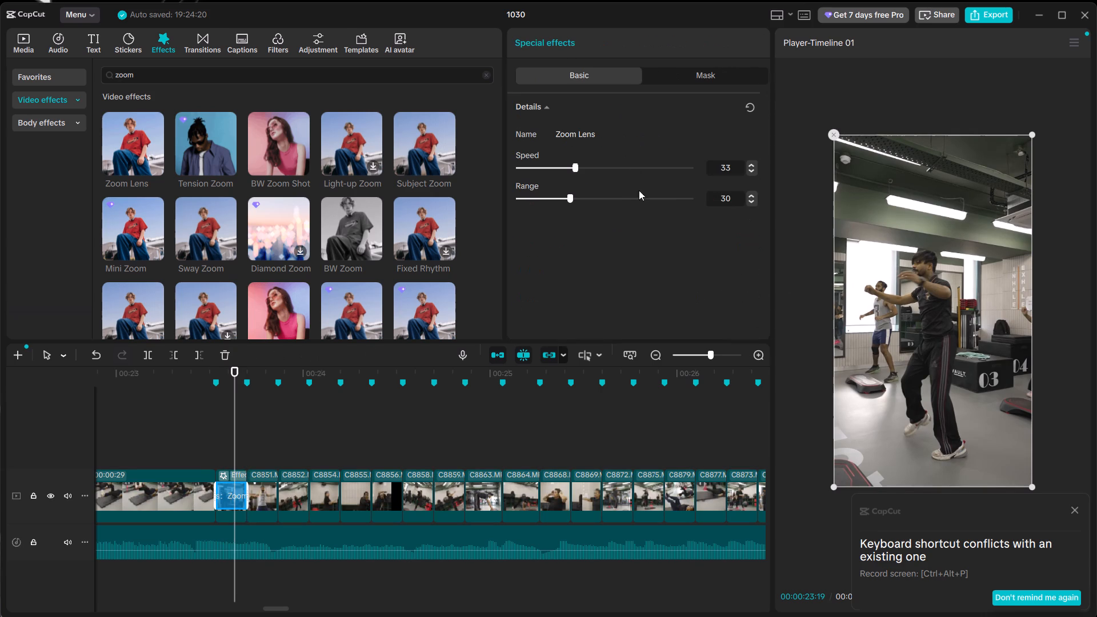
pyautogui.moveTo(592, 194); pyautogui.dragTo(649, 196)
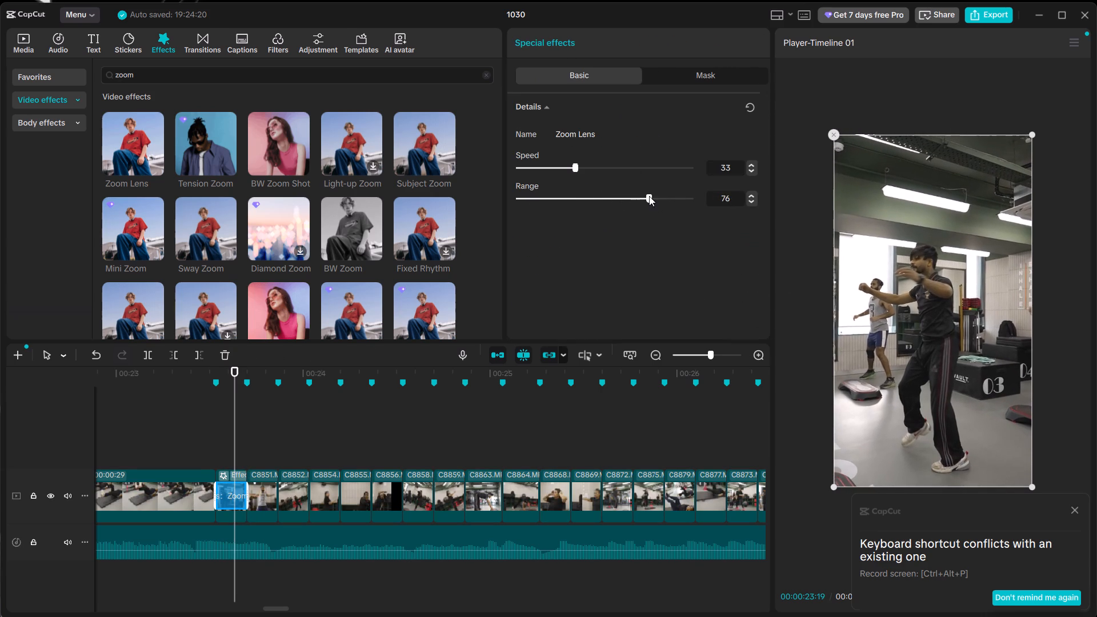
pyautogui.moveTo(649, 196); pyautogui.dragTo(639, 196)
pyautogui.click(217, 447)
pyautogui.press('space')
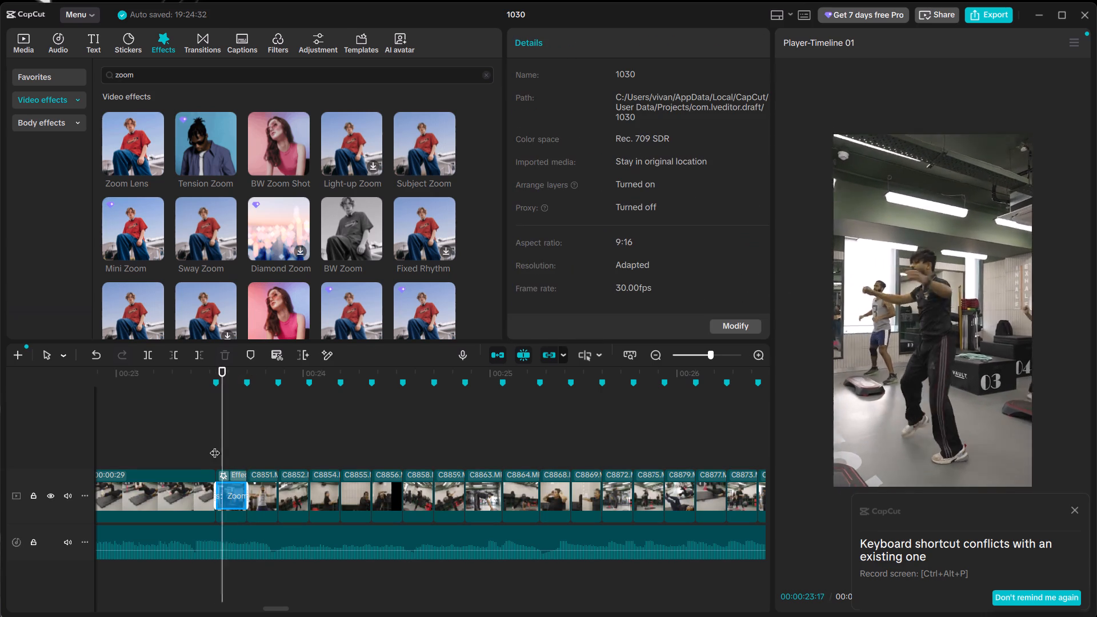
pyautogui.click(215, 446)
pyautogui.click(235, 445)
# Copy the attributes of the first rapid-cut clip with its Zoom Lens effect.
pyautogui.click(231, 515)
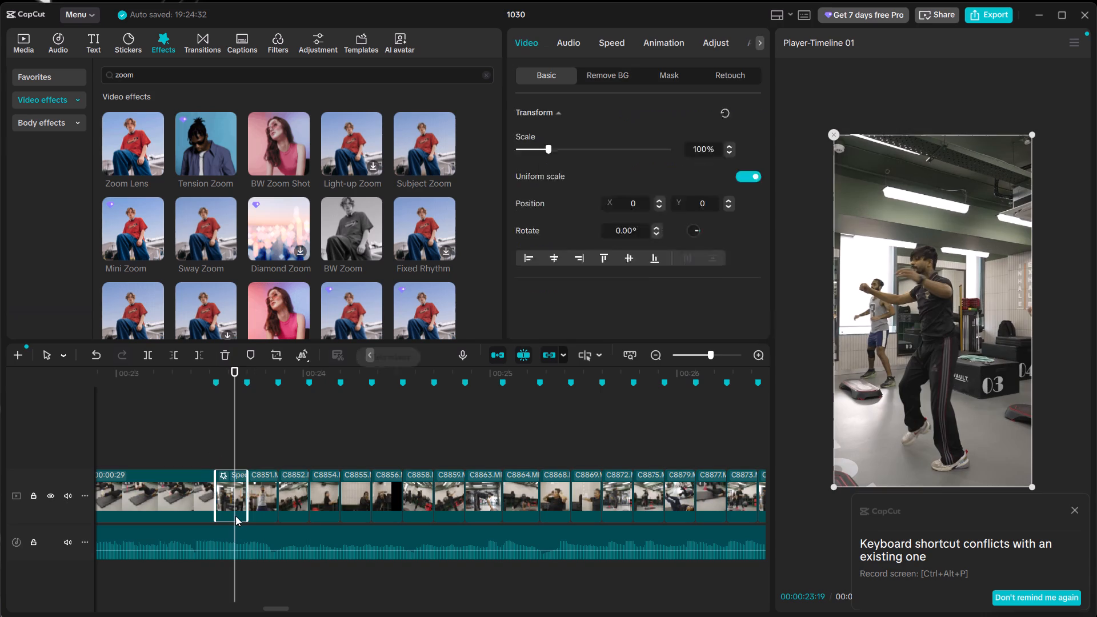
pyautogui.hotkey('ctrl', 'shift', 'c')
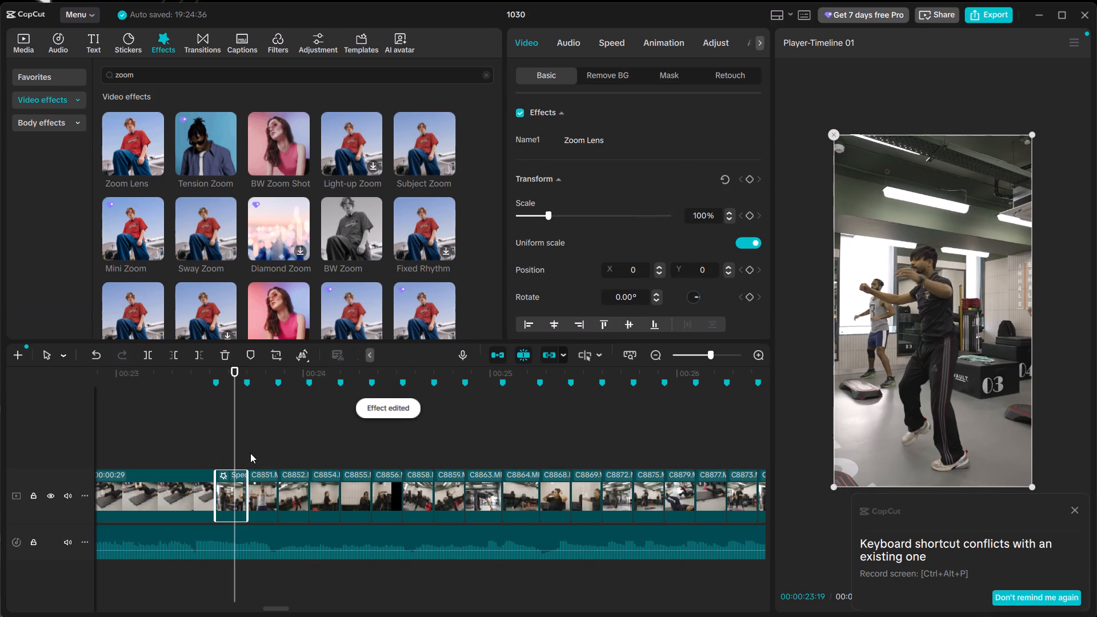
# Preview the BW Zoom effect, add it to the first rapid-cut clip alongside Zoom Lens, and check the result.
pyautogui.click(356, 221)
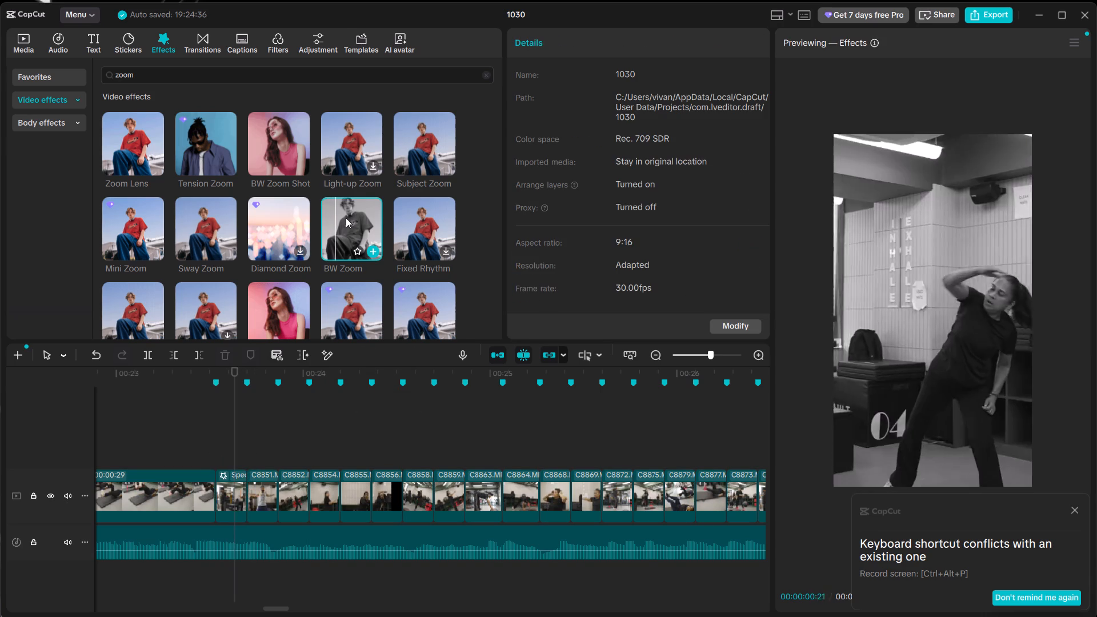
pyautogui.moveTo(346, 218); pyautogui.dragTo(235, 492)
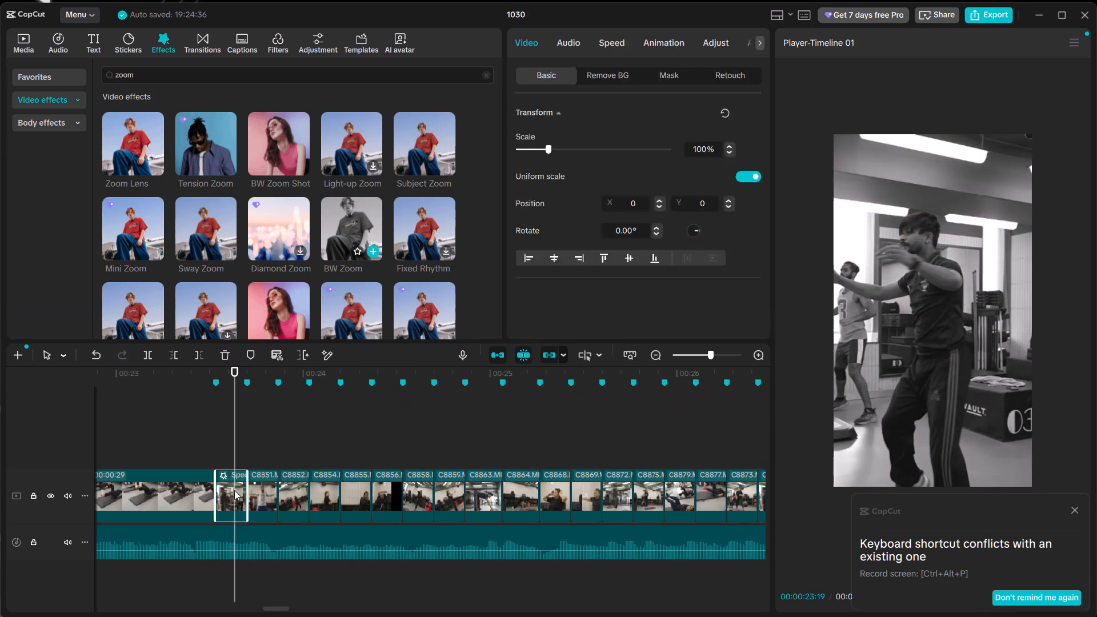
pyautogui.click(214, 455)
pyautogui.press('space')
pyautogui.click(218, 455)
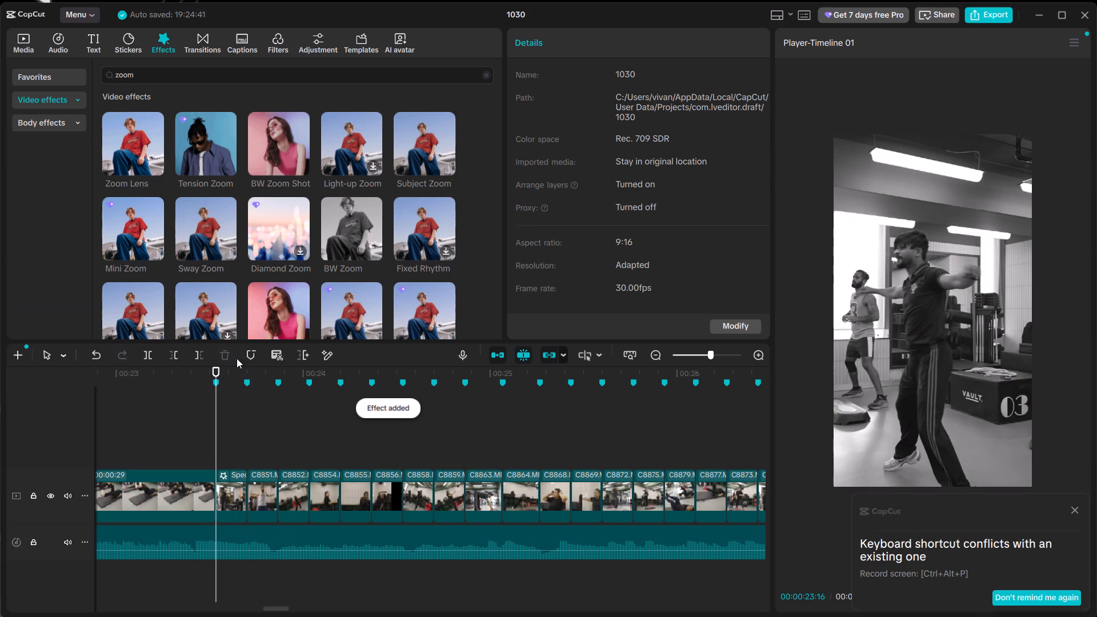
# Copy the first rapid-cut clip's attributes and paste only its Effects onto all the short clips after it.
pyautogui.click(233, 506)
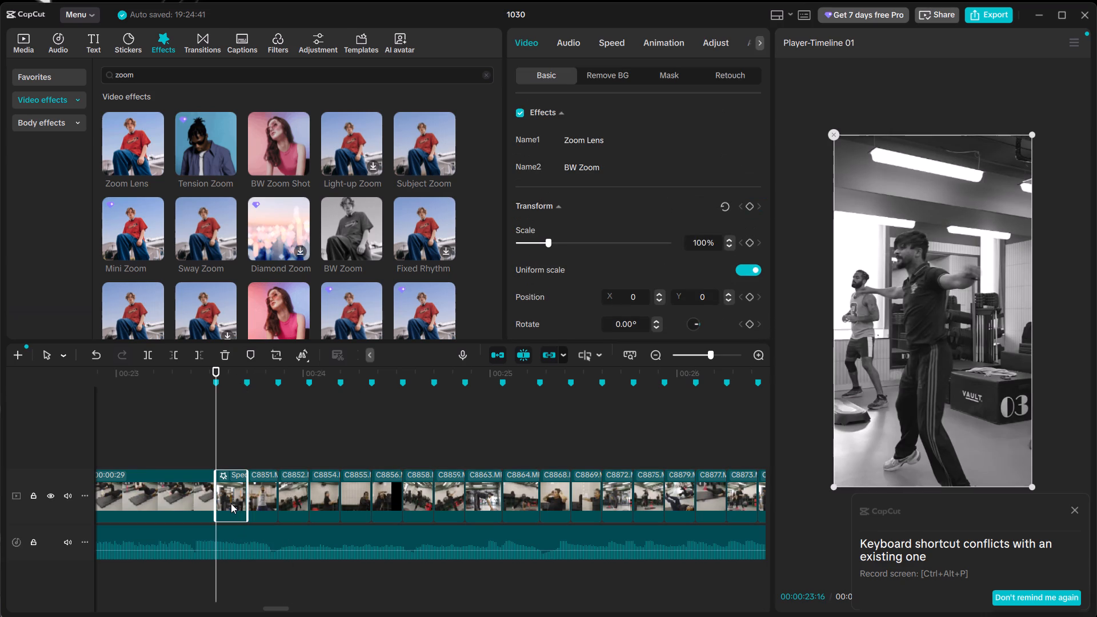
pyautogui.hotkey('ctrl', 'shift', 'c')
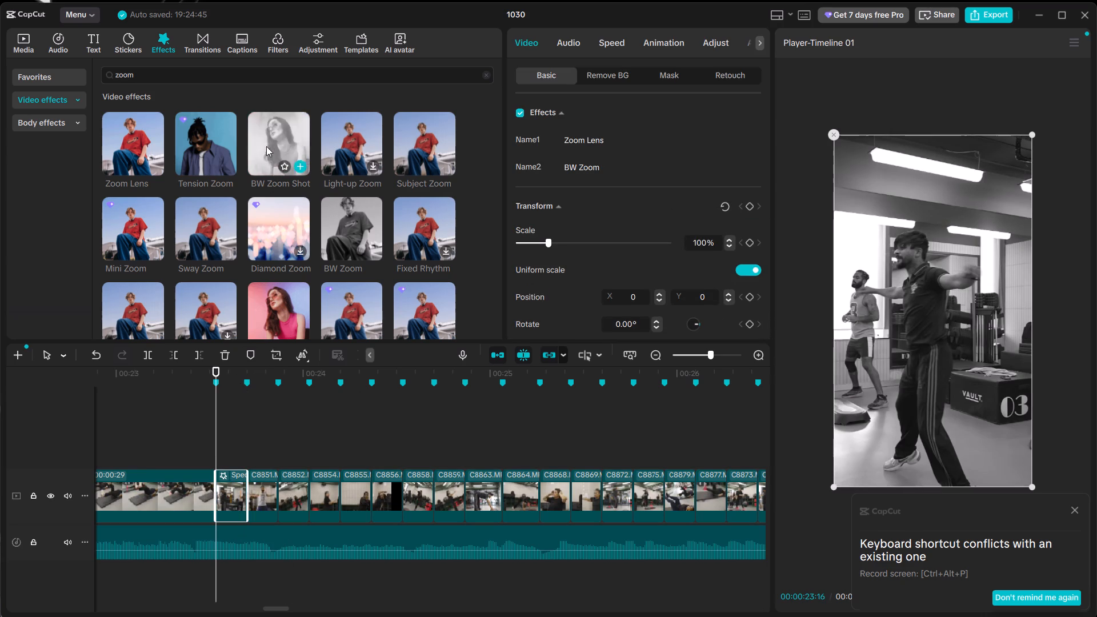
pyautogui.click(253, 443)
pyautogui.moveTo(262, 447); pyautogui.dragTo(560, 503)
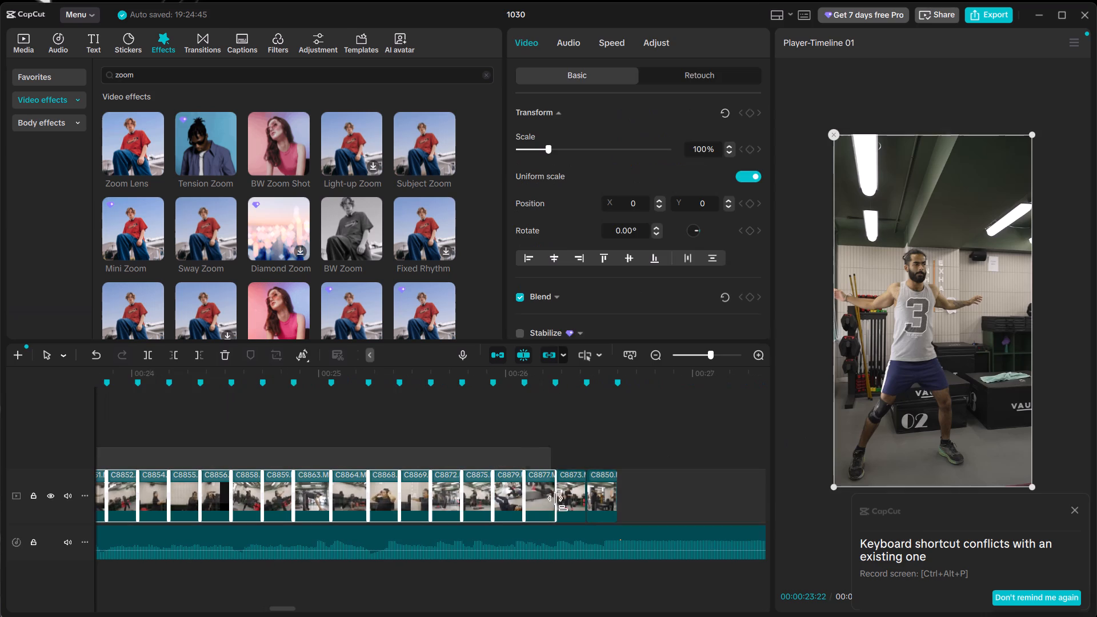
pyautogui.moveTo(560, 503); pyautogui.dragTo(605, 511)
pyautogui.hotkey('ctrl', 'shift', 'v')
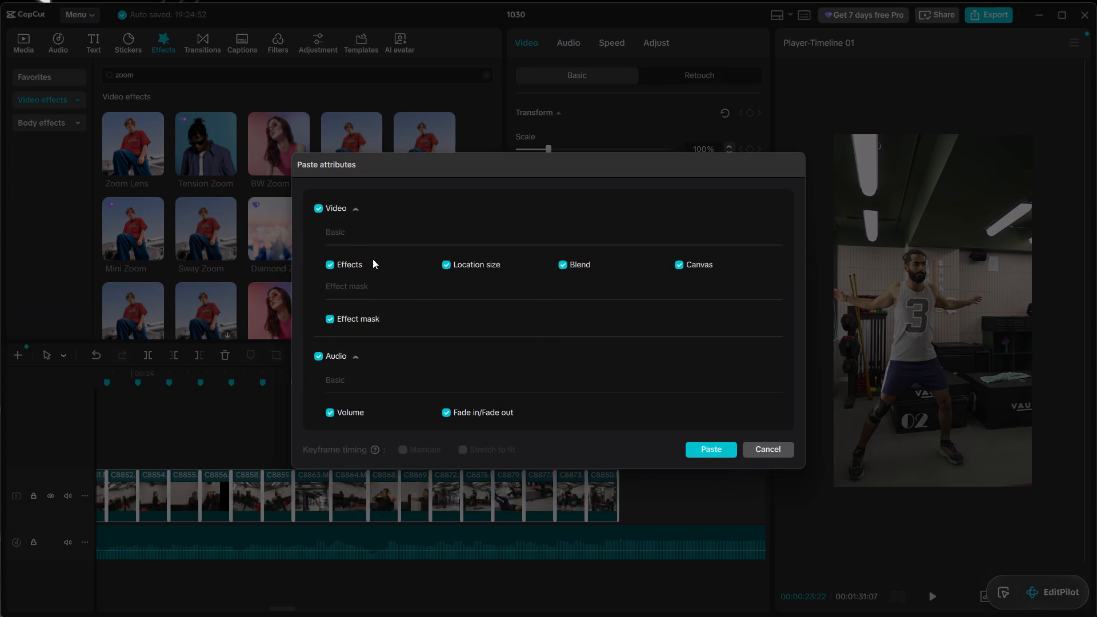
pyautogui.click(319, 211)
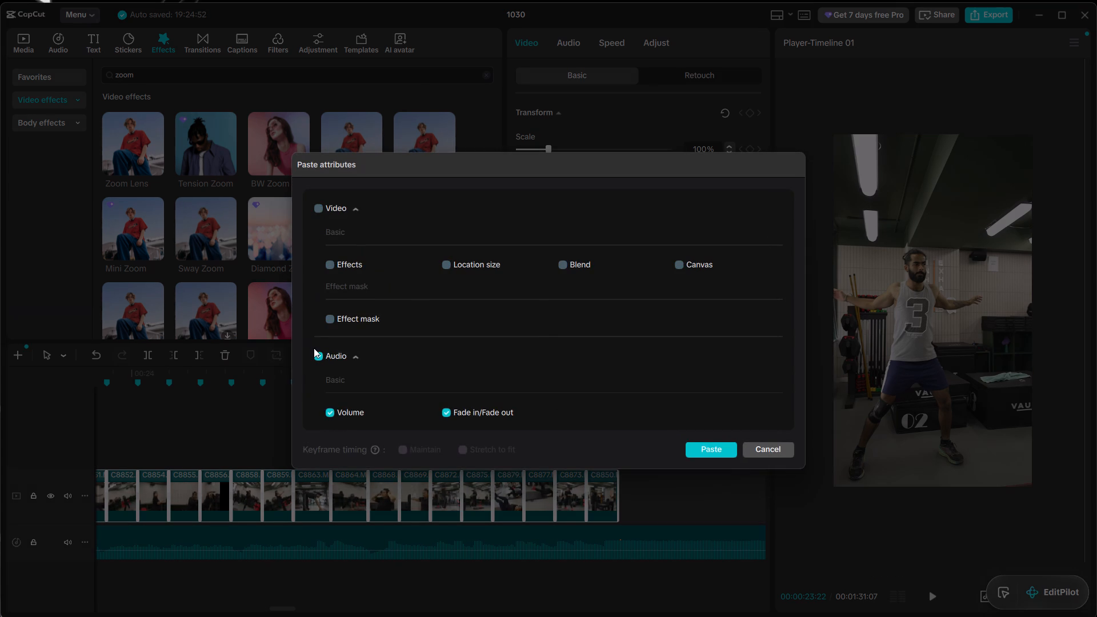
pyautogui.click(318, 356)
pyautogui.click(324, 317)
pyautogui.click(326, 263)
pyautogui.press('Return')
# Play back the rapid-cut section to review the black-and-white zoom effects against the beat.
pyautogui.keyDown('alt'); pyautogui.scroll(3, 331, 518); pyautogui.keyUp('alt')
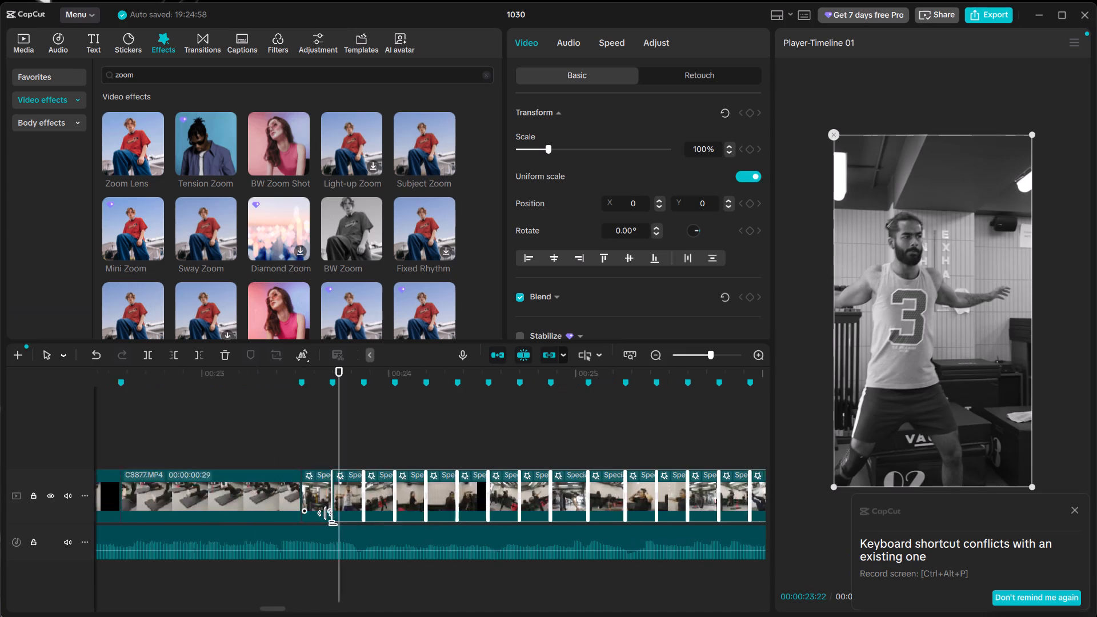
pyautogui.keyDown('alt'); pyautogui.scroll(1, 330, 518); pyautogui.keyUp('alt')
pyautogui.press('space')
pyautogui.keyDown('alt'); pyautogui.scroll(-2, 456, 456); pyautogui.keyUp('alt')
pyautogui.keyDown('ctrl'); pyautogui.scroll(-13, 456, 456); pyautogui.keyUp('ctrl')
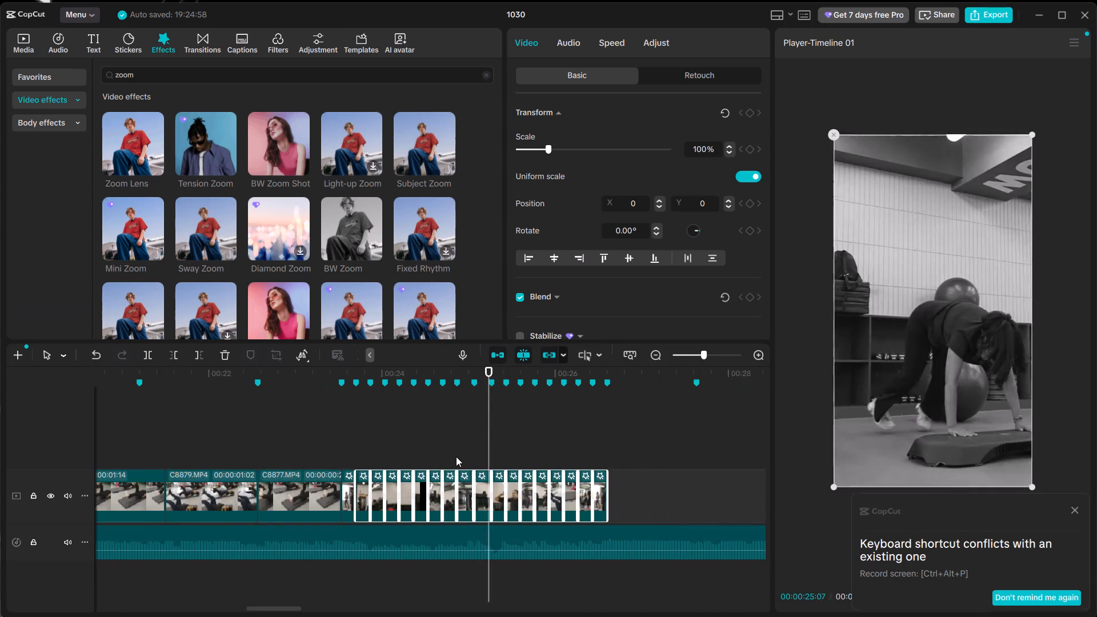
pyautogui.keyDown('ctrl'); pyautogui.scroll(-4, 456, 456); pyautogui.keyUp('ctrl')
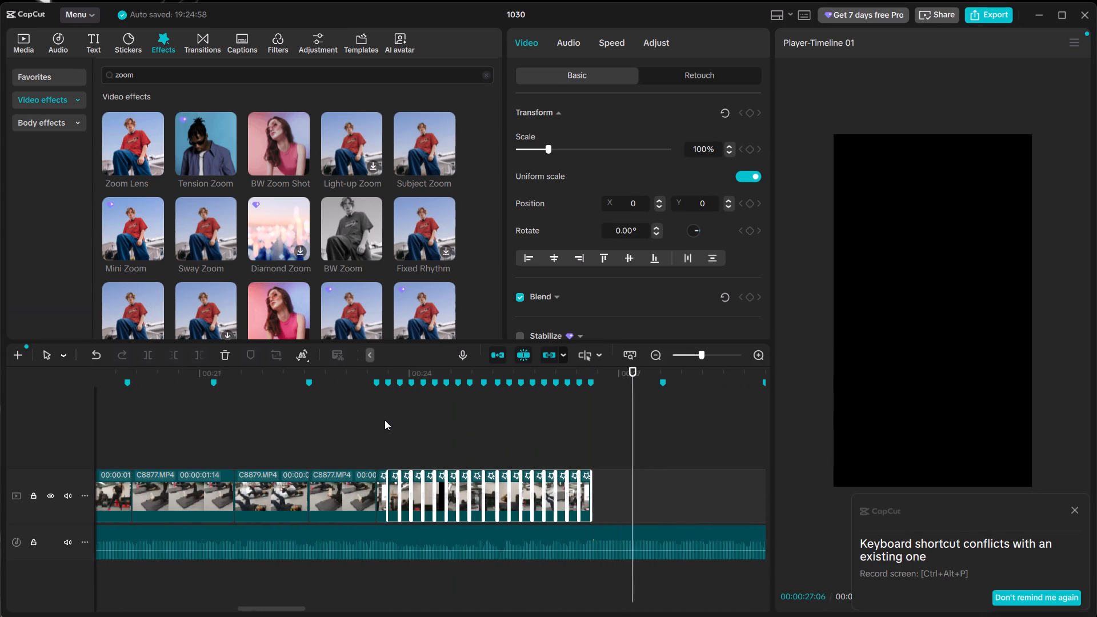
pyautogui.click(384, 426)
pyautogui.moveTo(378, 426); pyautogui.dragTo(366, 424)
pyautogui.click(355, 424)
pyautogui.press('space')
pyautogui.keyDown('alt'); pyautogui.scroll(5, 446, 458); pyautogui.keyUp('alt')
pyautogui.keyDown('alt'); pyautogui.scroll(-5, 449, 460); pyautogui.keyUp('alt')
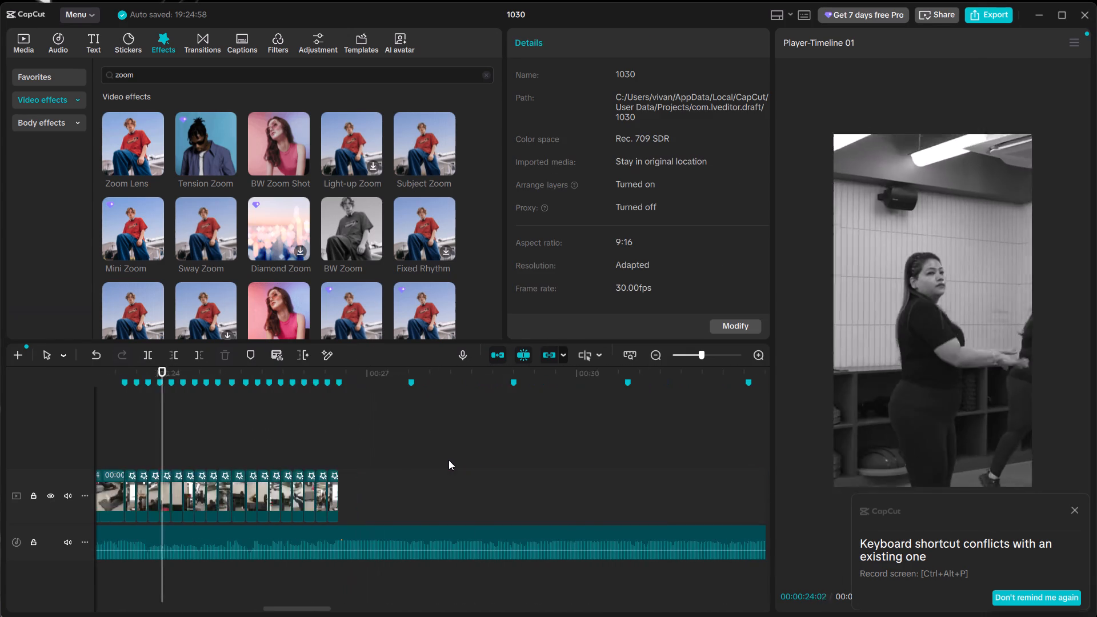
# Split the POWER audio track at the beat marker at 00:00:29:03 and delete everything after it.
pyautogui.keyDown('alt'); pyautogui.scroll(6, 449, 460); pyautogui.keyUp('alt')
pyautogui.keyDown('alt'); pyautogui.scroll(-4, 449, 460); pyautogui.keyUp('alt')
pyautogui.keyDown('alt'); pyautogui.scroll(5, 451, 460); pyautogui.keyUp('alt')
pyautogui.keyDown('alt'); pyautogui.scroll(-7, 451, 460); pyautogui.keyUp('alt')
pyautogui.keyDown('alt'); pyautogui.scroll(6, 454, 459); pyautogui.keyUp('alt')
pyautogui.keyDown('alt'); pyautogui.scroll(-6, 454, 459); pyautogui.keyUp('alt')
pyautogui.keyDown('alt'); pyautogui.scroll(5, 457, 459); pyautogui.keyUp('alt')
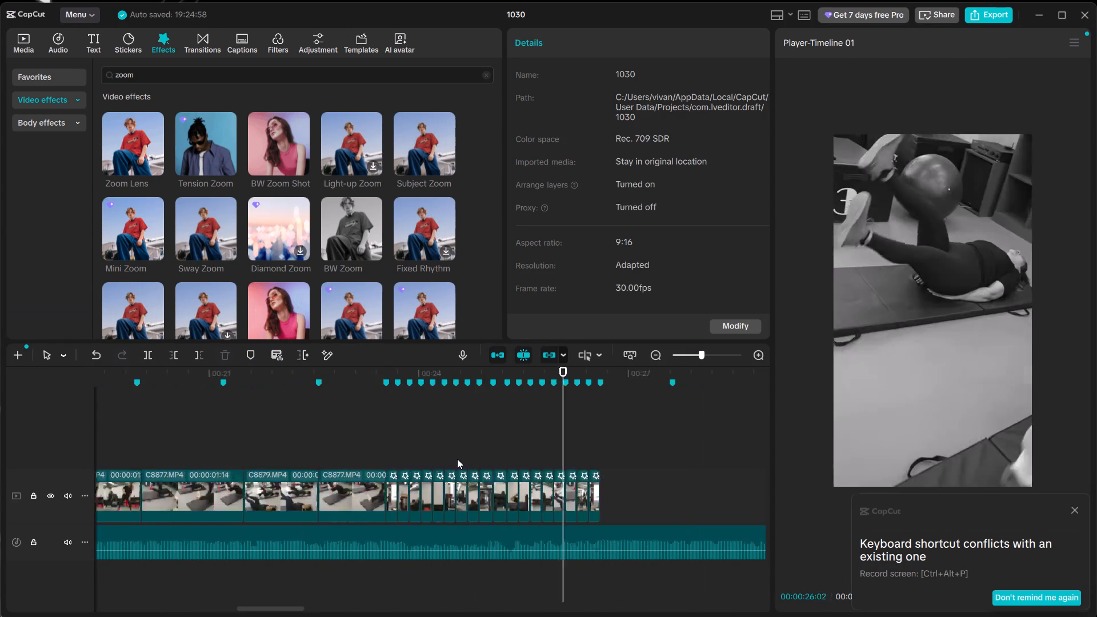
pyautogui.keyDown('alt'); pyautogui.scroll(-4, 469, 459); pyautogui.keyUp('alt')
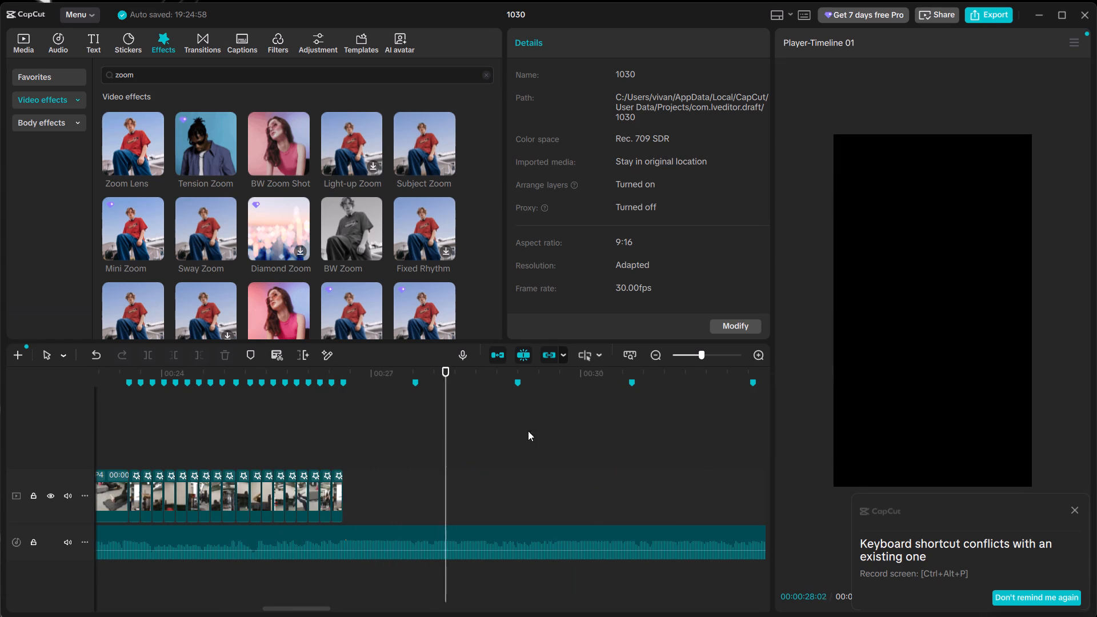
pyautogui.press('space')
pyautogui.click(520, 419)
pyautogui.keyDown('ctrl'); pyautogui.click(498, 555); pyautogui.keyUp('ctrl')
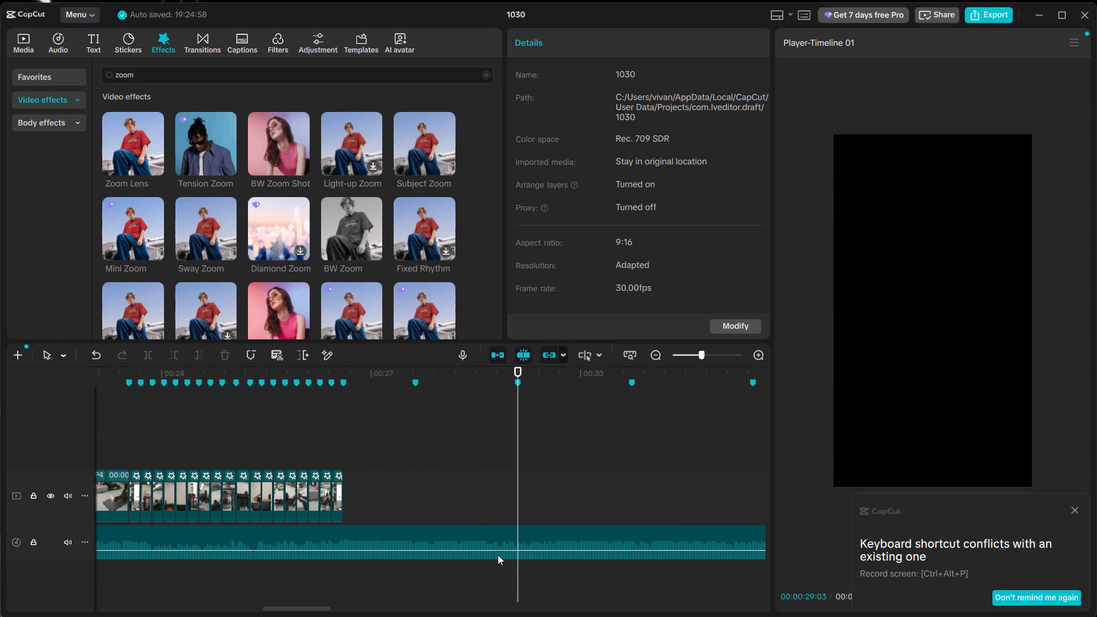
pyautogui.hotkey('ctrl', 'b')
pyautogui.press('BackSpace')
# Review the whole timeline from the start, ending with the playhead at the end of the last rapid-cut clip.
pyautogui.click(440, 456)
pyautogui.moveTo(439, 455); pyautogui.dragTo(0, 457)
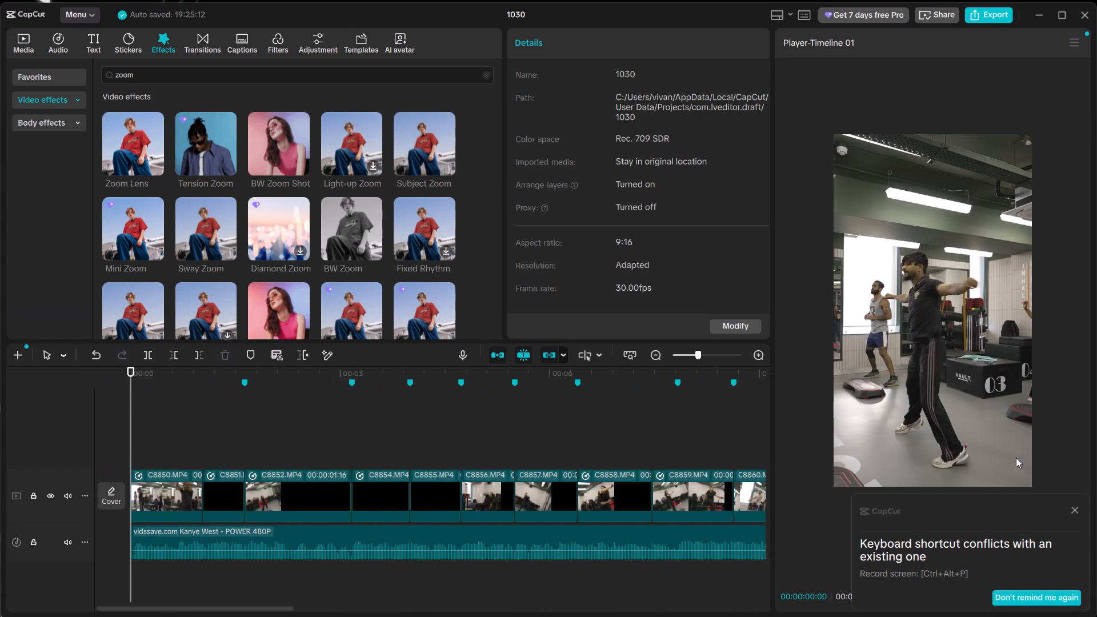
pyautogui.click(1074, 507)
pyautogui.keyDown('ctrl'); pyautogui.scroll(-7, 453, 504); pyautogui.keyUp('ctrl')
pyautogui.keyDown('ctrl'); pyautogui.scroll(2, 455, 498); pyautogui.keyUp('ctrl')
pyautogui.keyDown('ctrl'); pyautogui.scroll(-8, 457, 497); pyautogui.keyUp('ctrl')
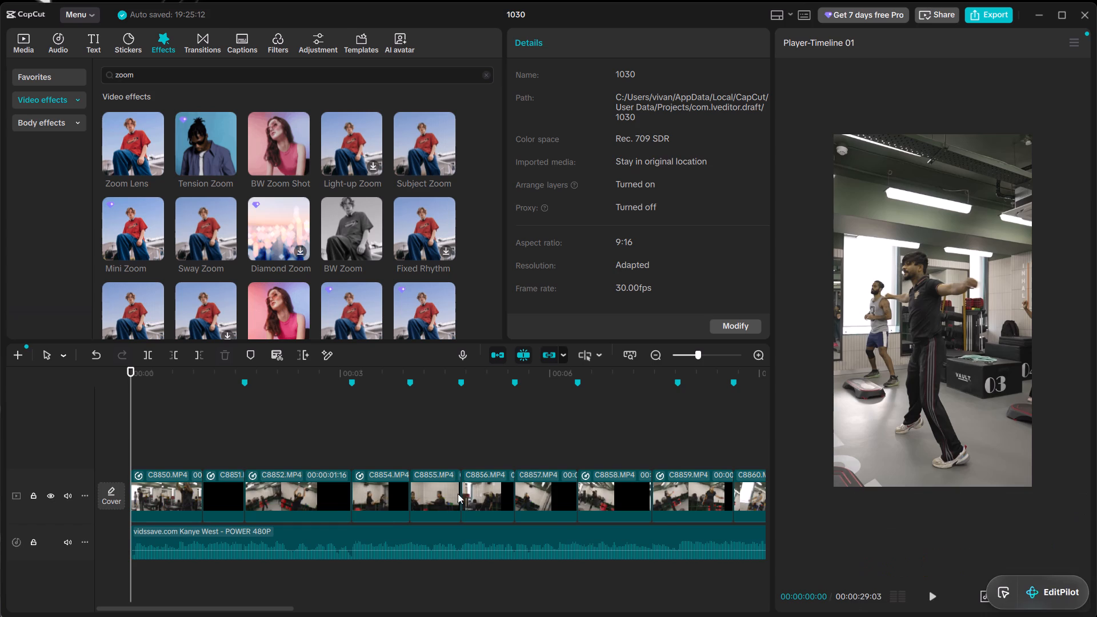
pyautogui.click(490, 456)
pyautogui.click(507, 435)
pyautogui.keyDown('ctrl'); pyautogui.scroll(-14, 590, 452); pyautogui.keyUp('ctrl')
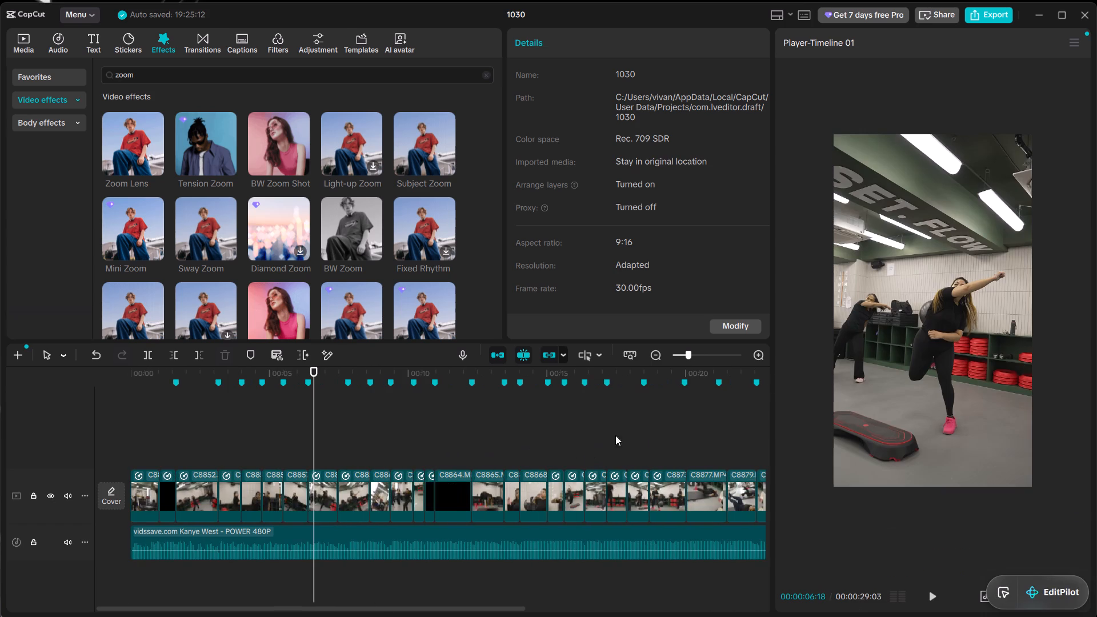
pyautogui.keyDown('ctrl'); pyautogui.scroll(-5, 652, 437); pyautogui.keyUp('ctrl')
pyautogui.click(600, 450)
pyautogui.click(602, 450)
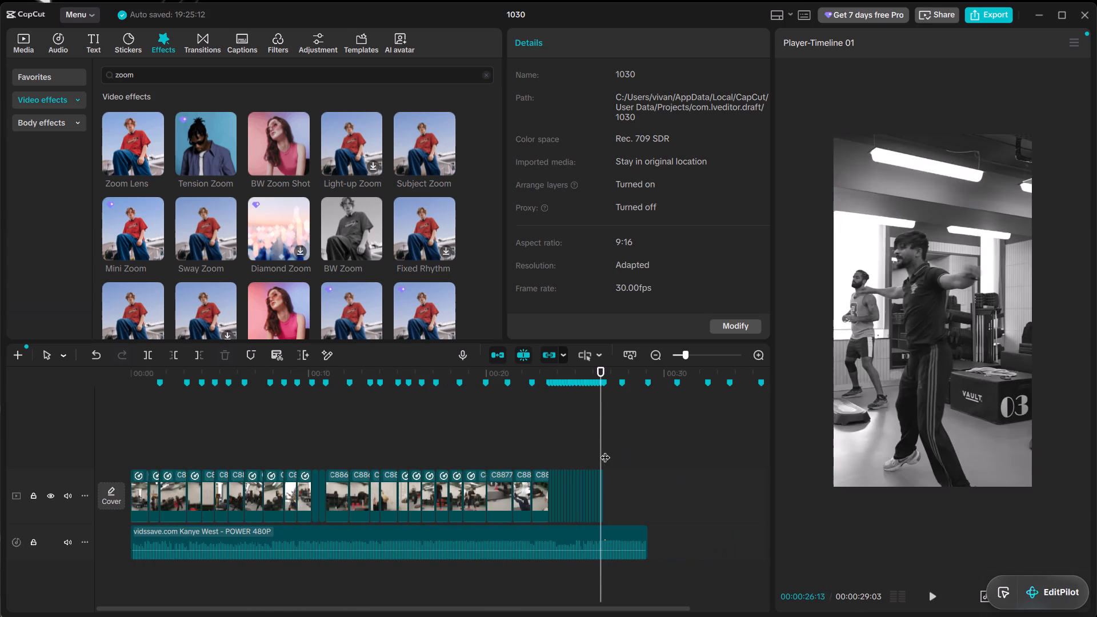
pyautogui.click(607, 450)
pyautogui.keyDown('ctrl'); pyautogui.scroll(20, 616, 475); pyautogui.keyUp('ctrl')
pyautogui.keyDown('ctrl'); pyautogui.scroll(2, 616, 475); pyautogui.keyUp('ctrl')
pyautogui.scroll(1, 121, 126)
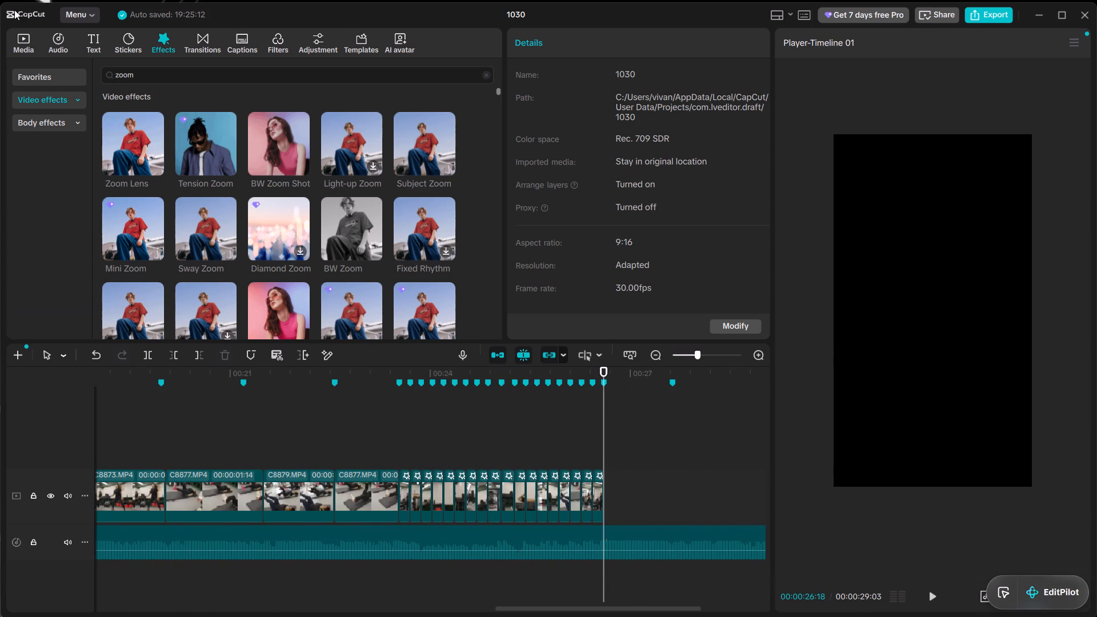
# Look through the project's imported media for a clip to close the video.
pyautogui.click(23, 32)
pyautogui.scroll(6, 191, 159)
pyautogui.scroll(-10, 191, 159)
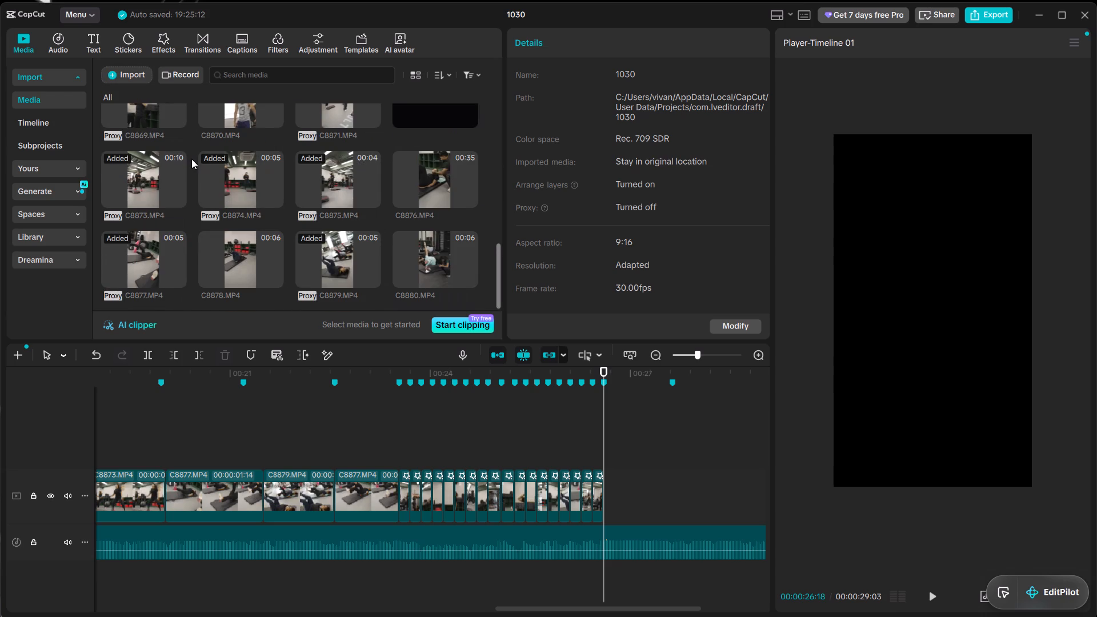
pyautogui.scroll(-4, 191, 159)
pyautogui.scroll(7, 291, 209)
pyautogui.scroll(5, 162, 91)
pyautogui.scroll(5, 186, 167)
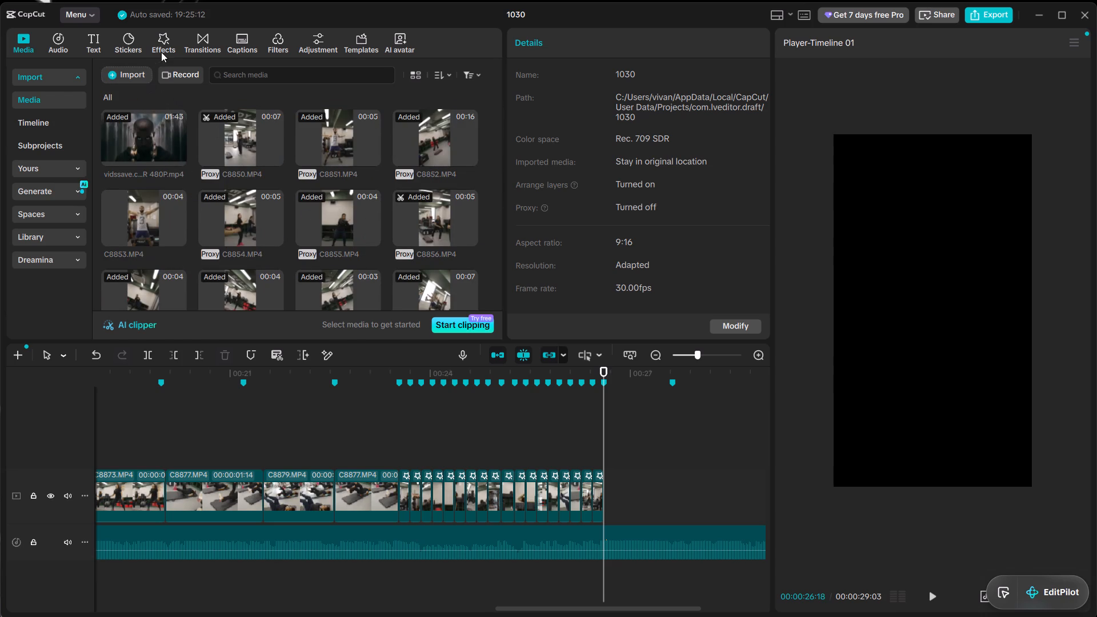
pyautogui.click(161, 52)
pyautogui.click(97, 34)
pyautogui.click(57, 38)
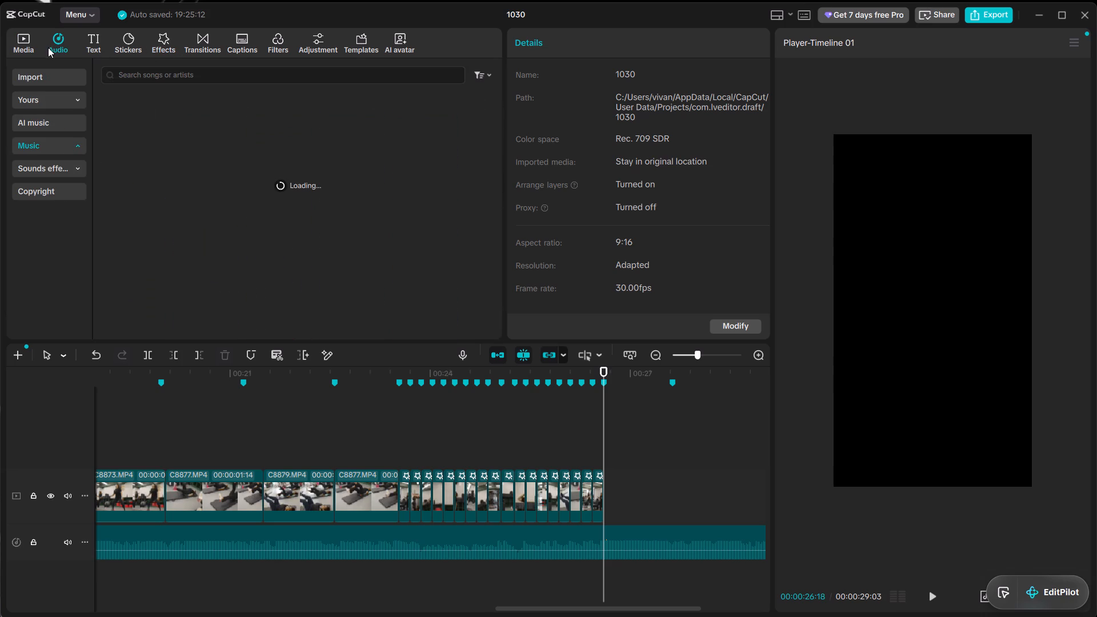
pyautogui.click(31, 41)
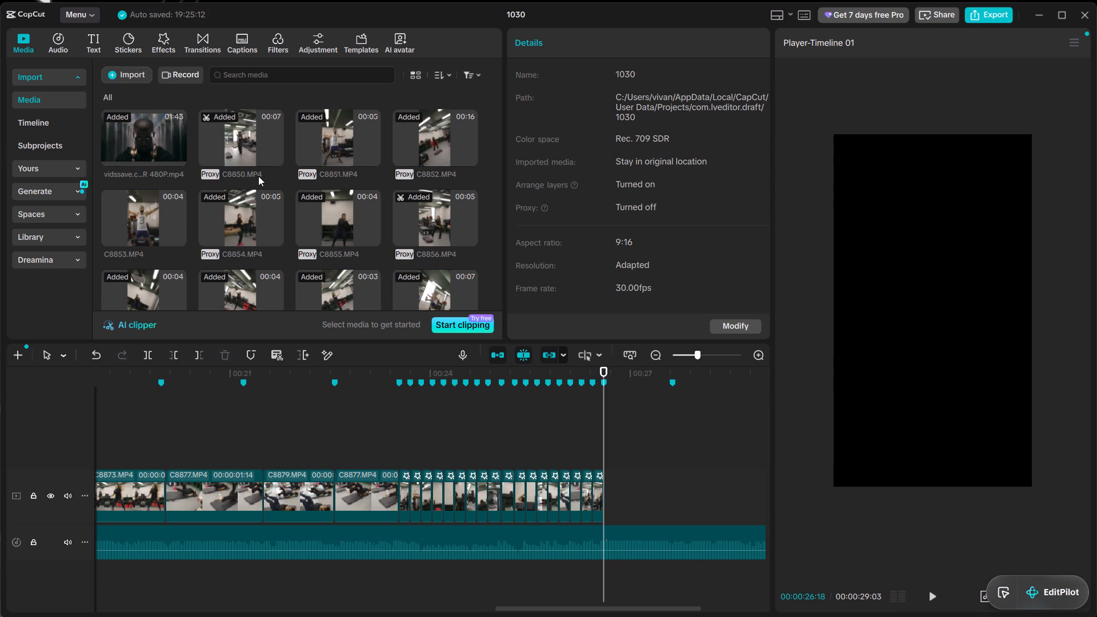
pyautogui.scroll(-3, 259, 176)
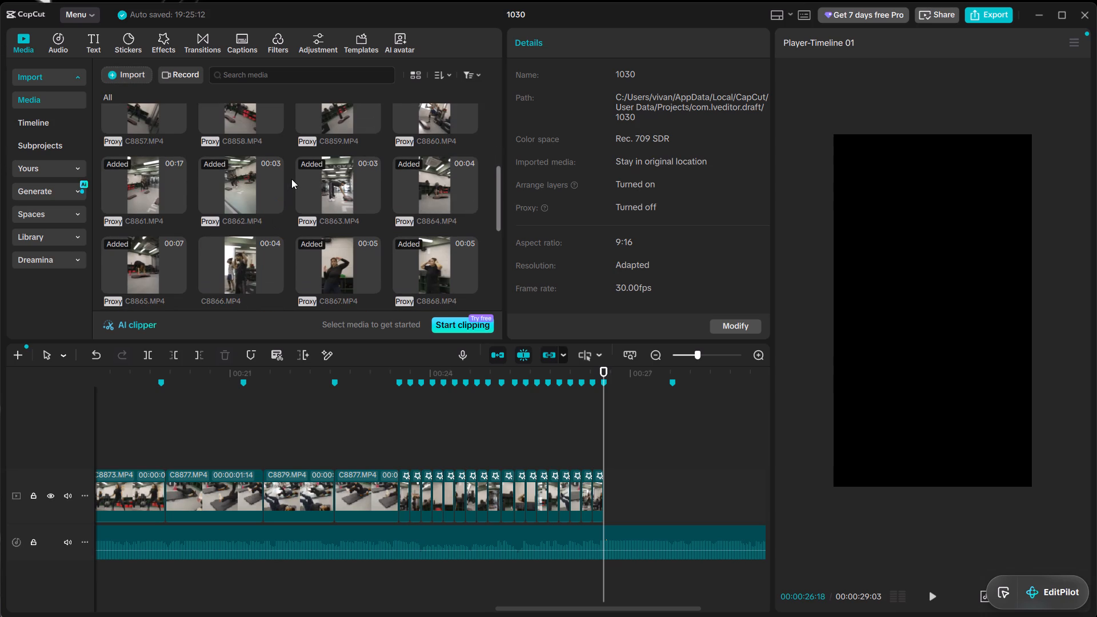
pyautogui.scroll(-8, 291, 179)
pyautogui.scroll(7, 291, 179)
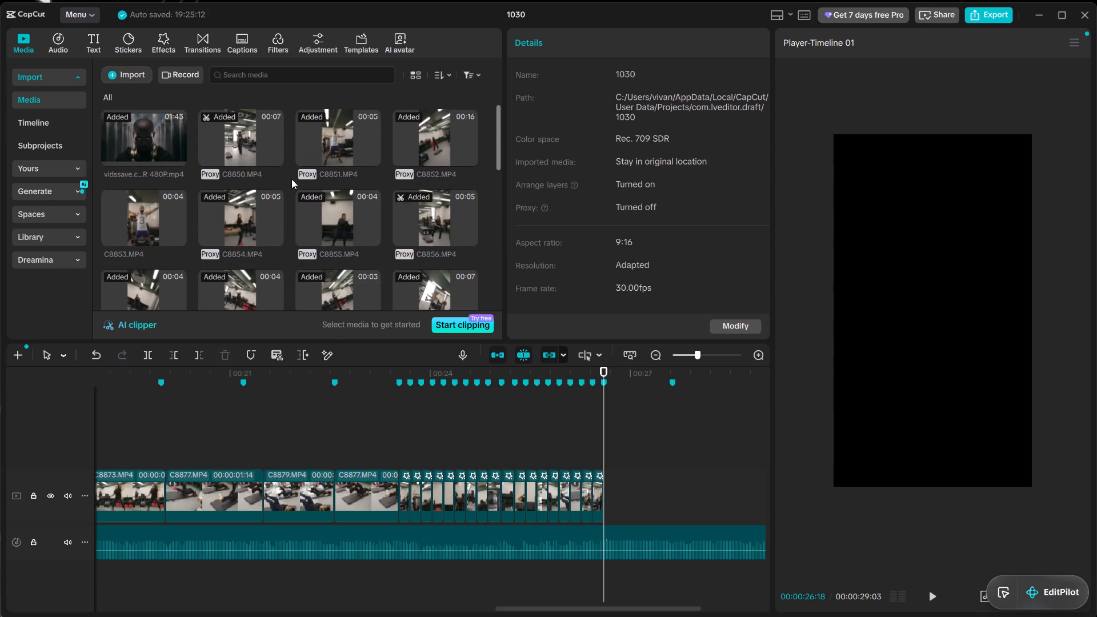
pyautogui.scroll(5, 291, 179)
pyautogui.scroll(-2, 291, 169)
pyautogui.scroll(5, 291, 169)
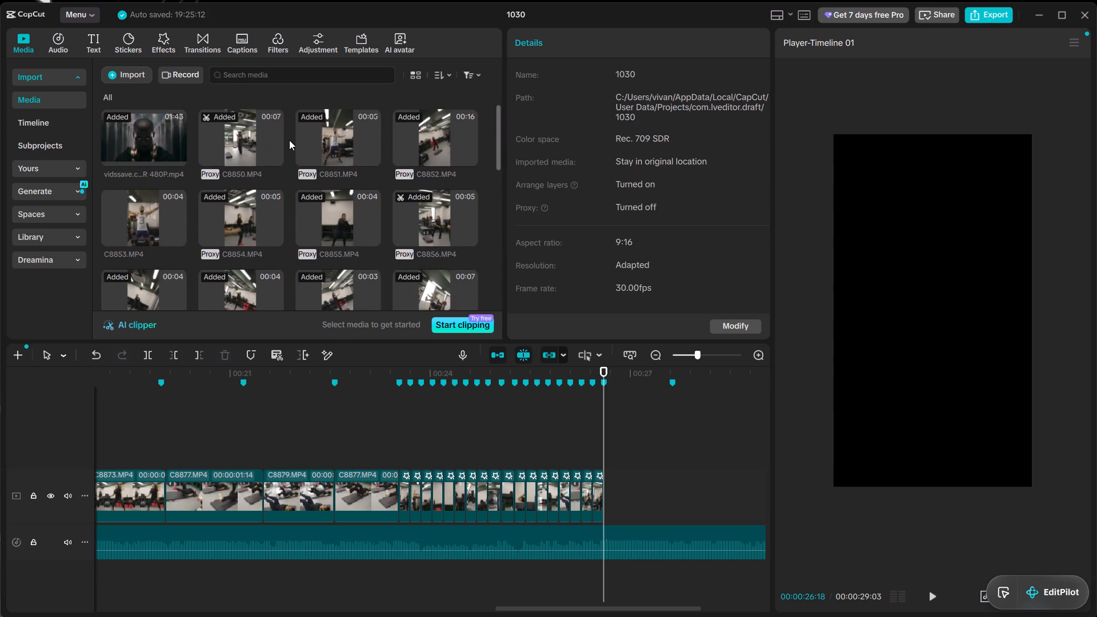
pyautogui.scroll(-6, 289, 140)
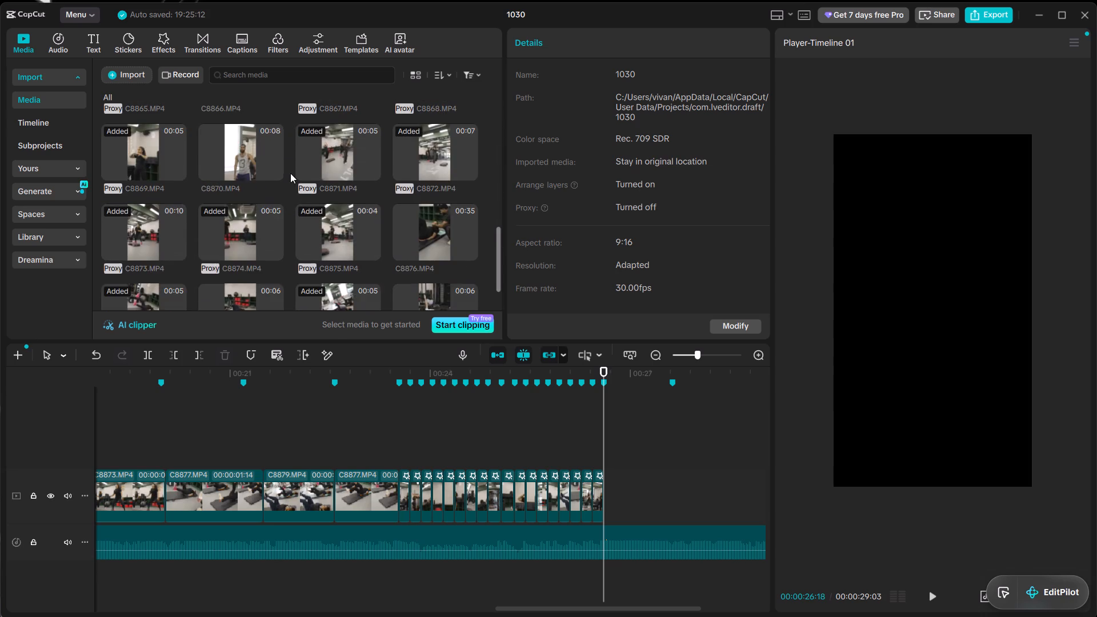
pyautogui.scroll(-12, 290, 174)
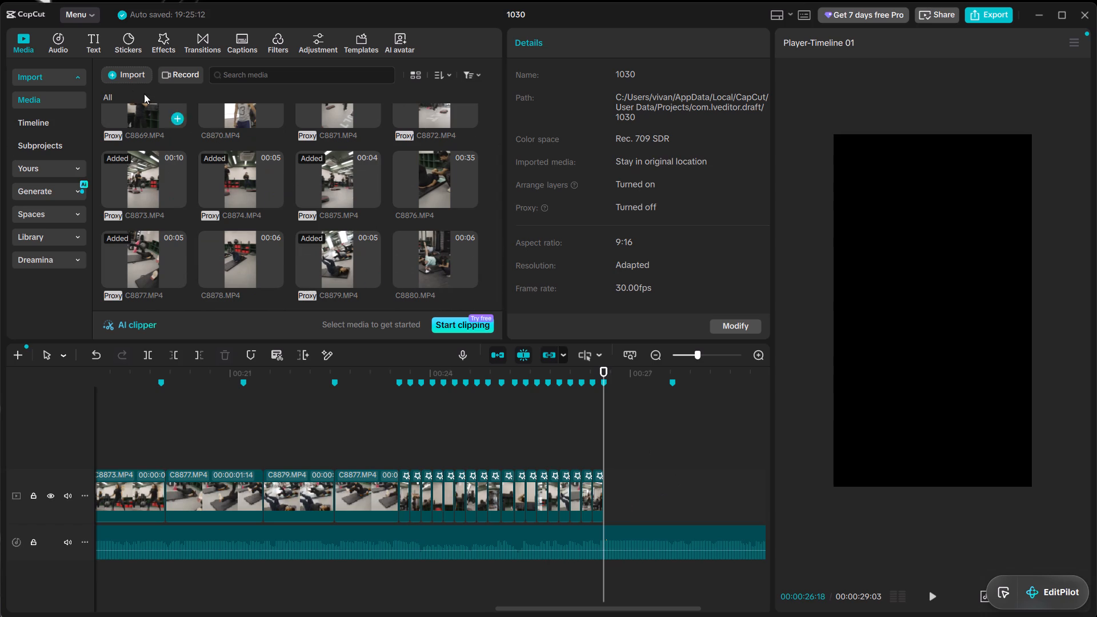
# Import the video VAULT RECOVERY ROOM #2 from the CAPCUT EXPORTS folder in Documents.
pyautogui.click(121, 80)
pyautogui.click(159, 99)
pyautogui.scroll(-5, 89, 210)
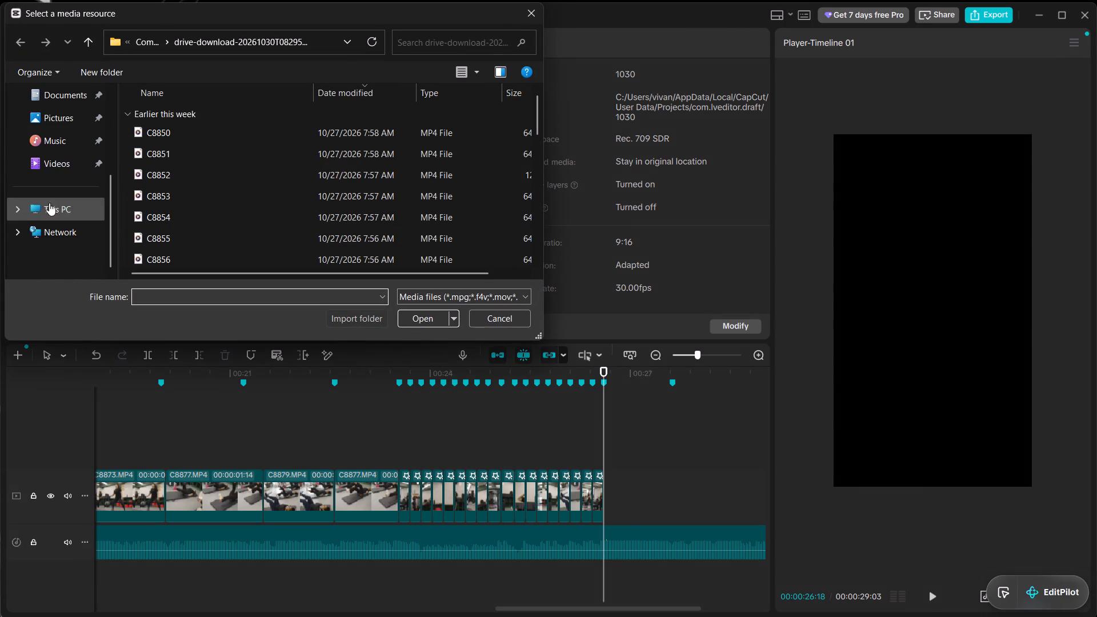
pyautogui.scroll(1, 72, 246)
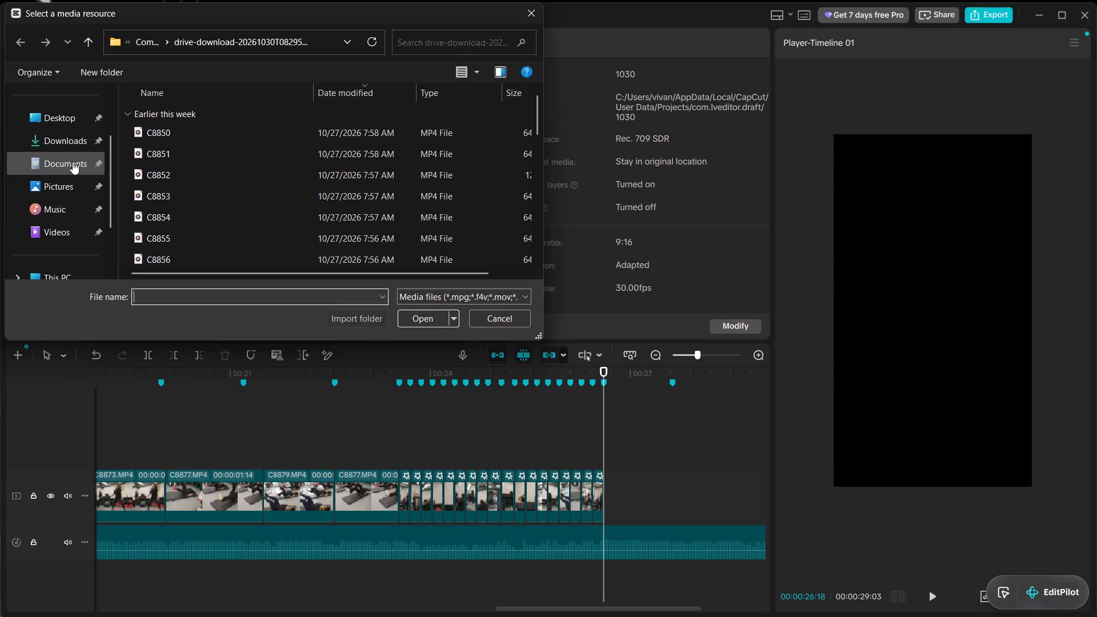
pyautogui.click(73, 162)
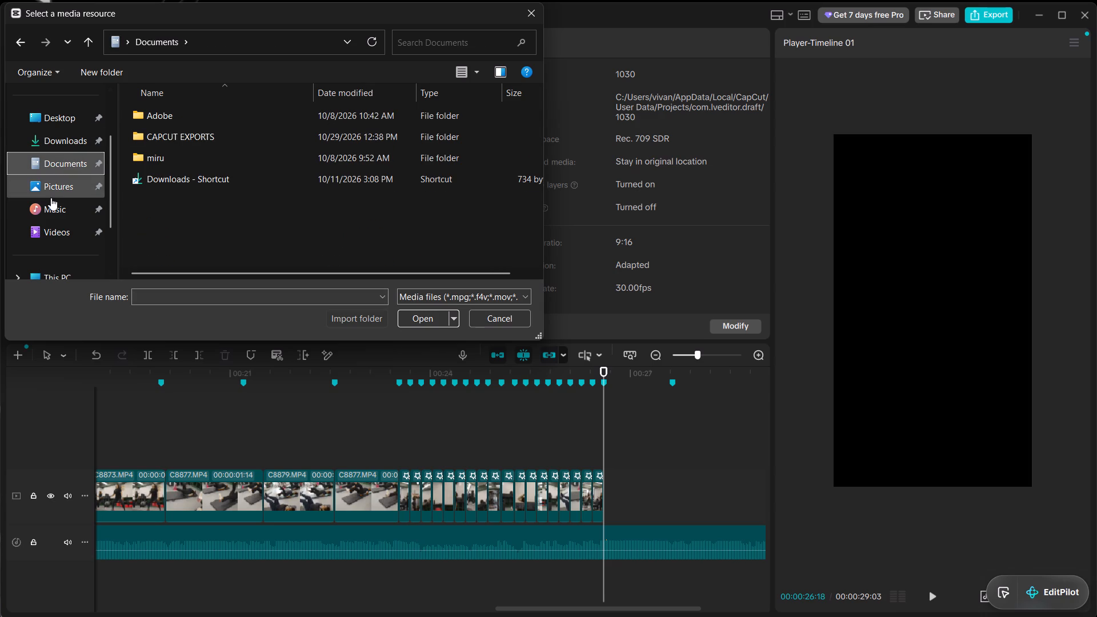
pyautogui.click(67, 224)
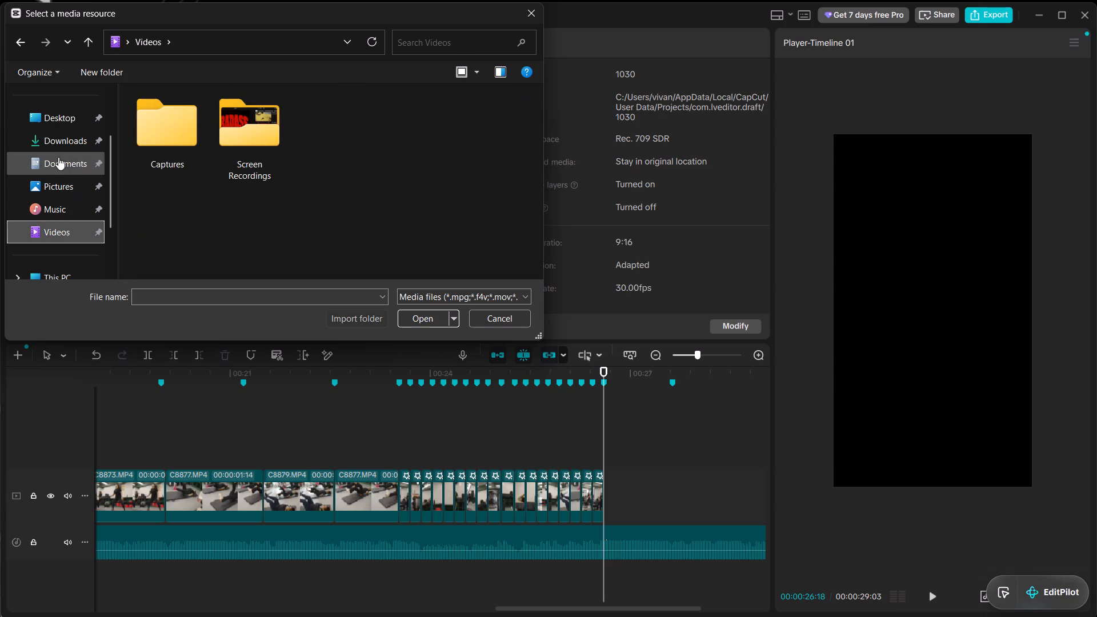
pyautogui.click(57, 174)
pyautogui.doubleClick(185, 131)
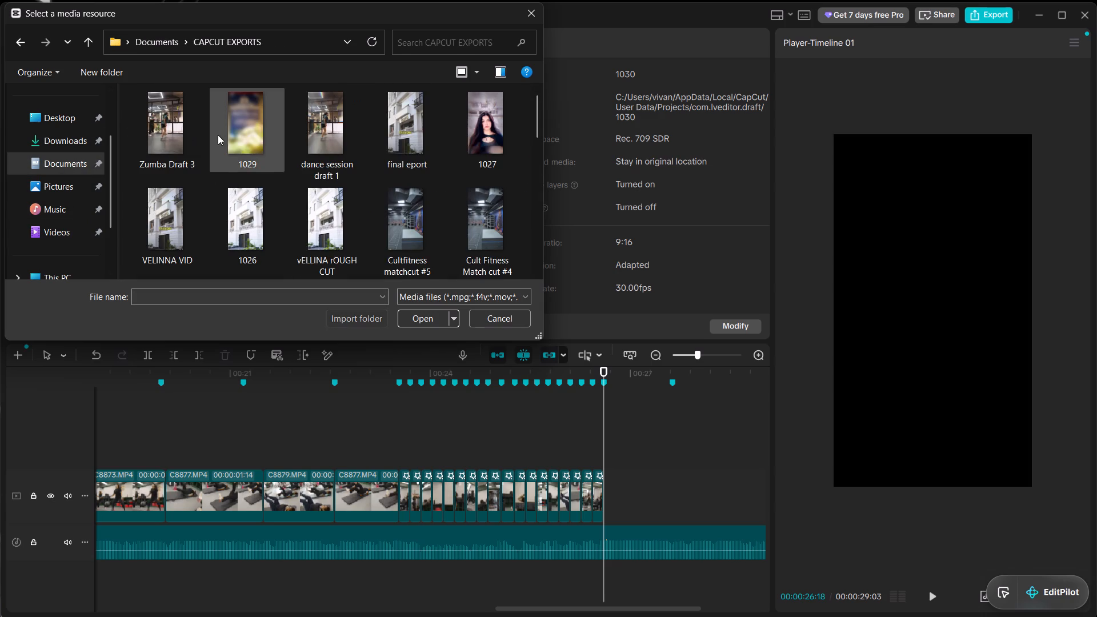
pyautogui.scroll(-2, 235, 161)
pyautogui.scroll(-1, 283, 217)
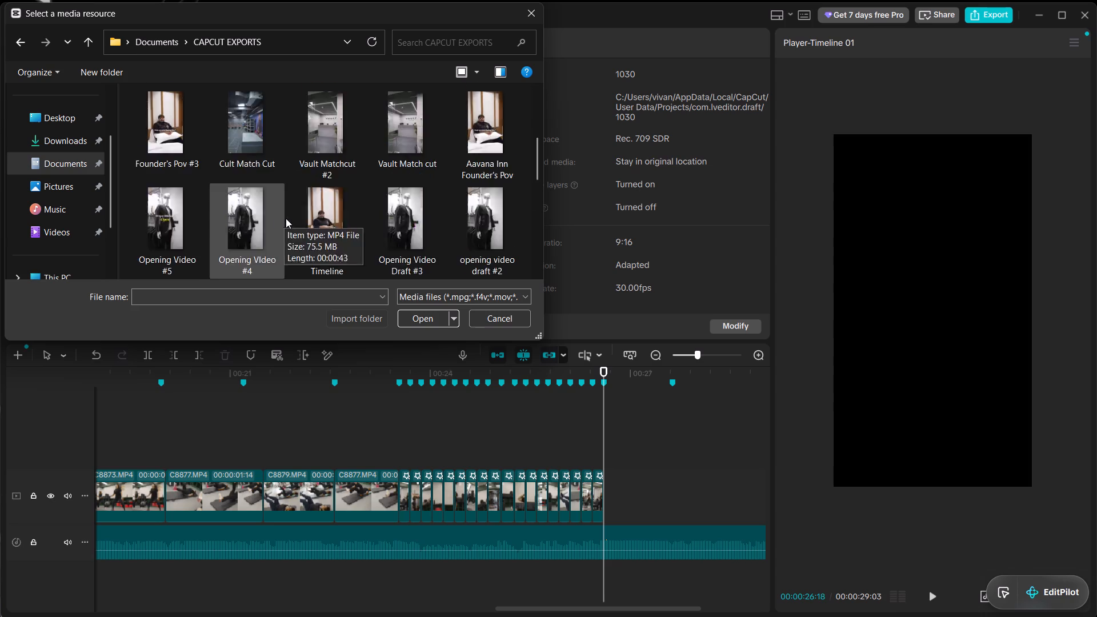
pyautogui.scroll(-2, 286, 218)
pyautogui.scroll(-2, 229, 224)
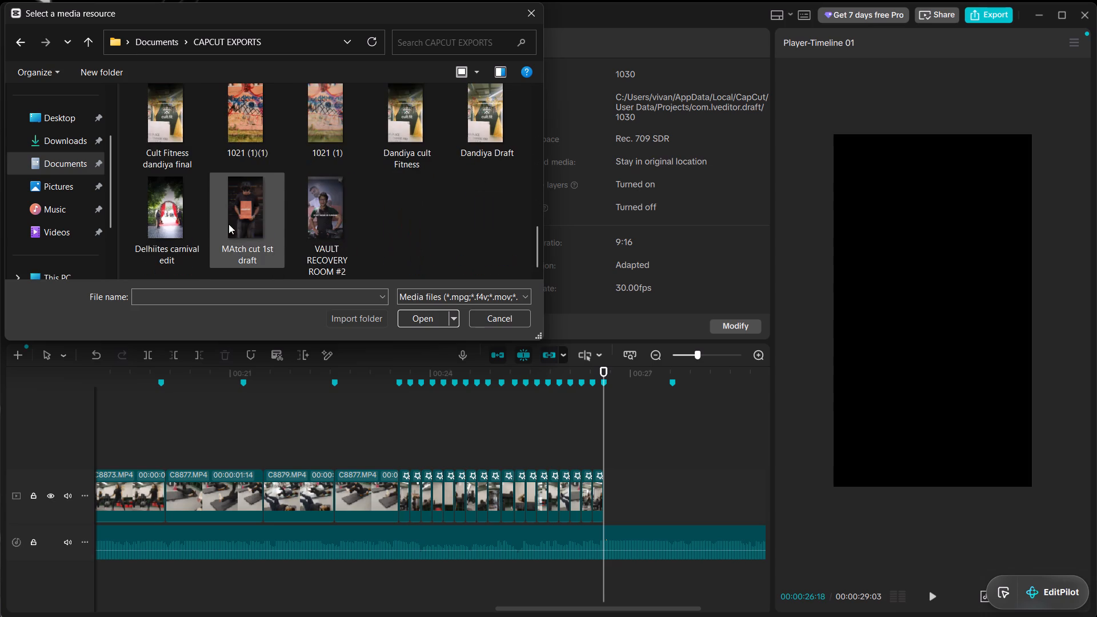
pyautogui.click(321, 209)
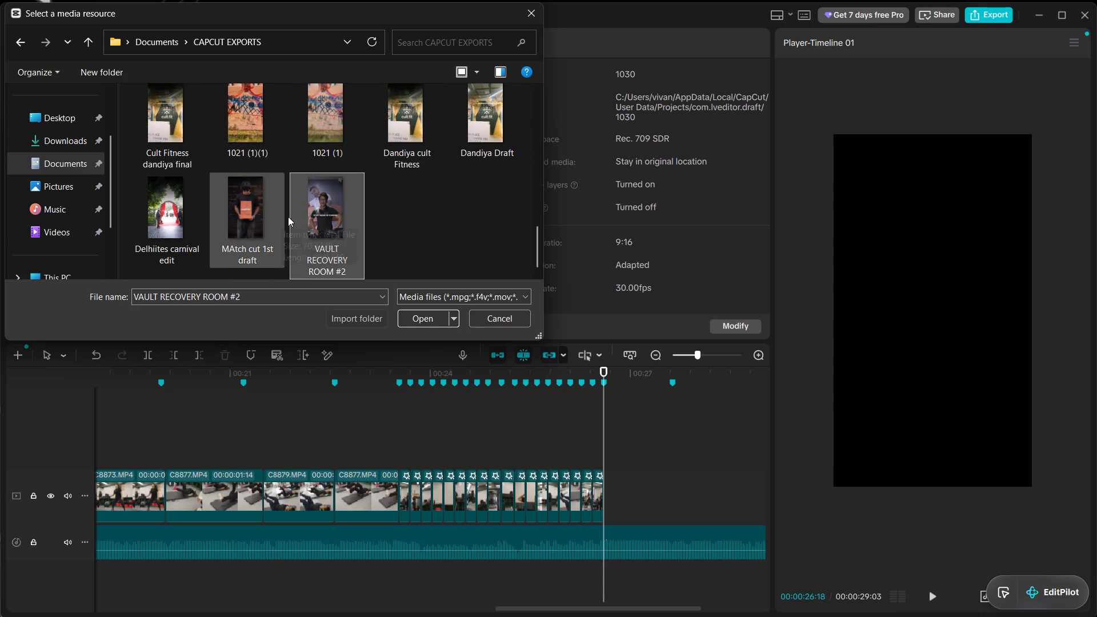
pyautogui.press('Return')
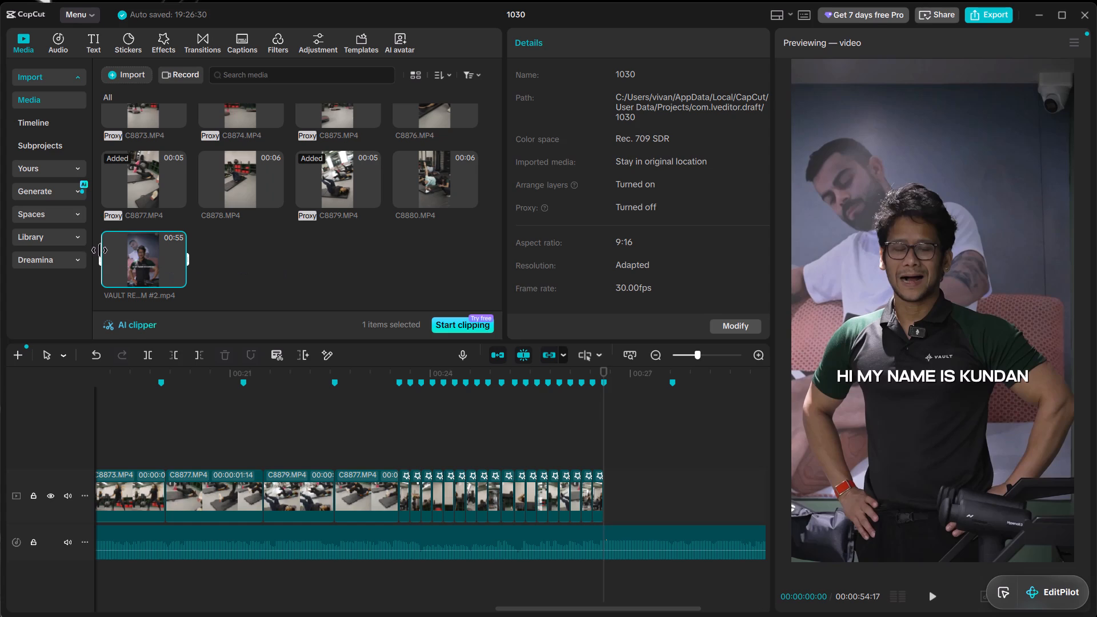
# Trim VAULT RECOVERY ROOM #2 to about its last 8 seconds and place it after the last rapid-cut clip.
pyautogui.moveTo(99, 250); pyautogui.dragTo(170, 263)
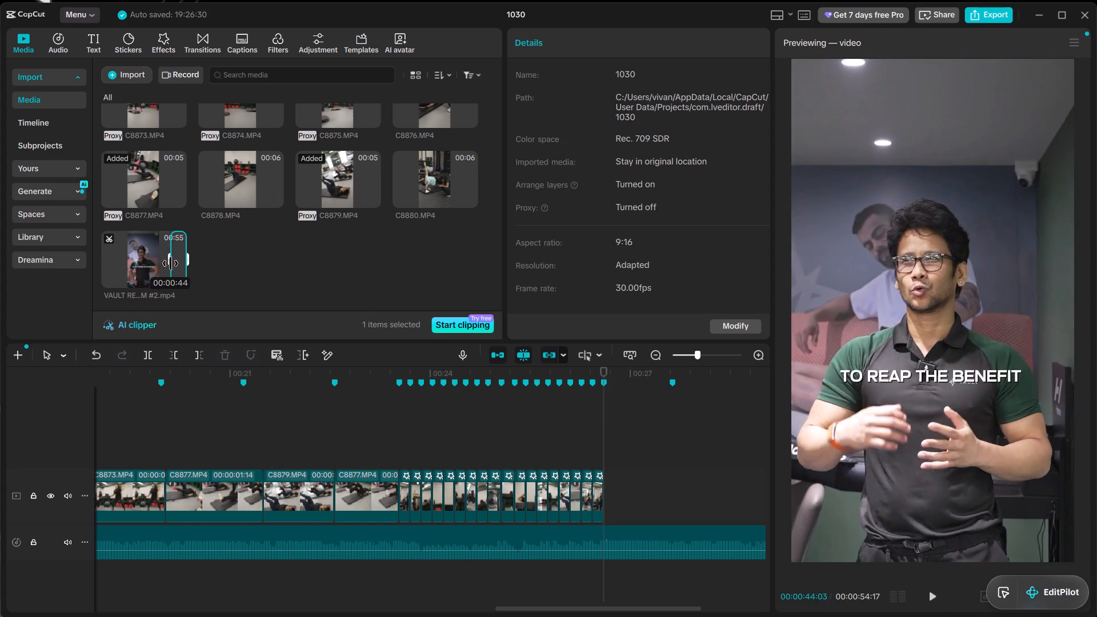
pyautogui.moveTo(170, 263); pyautogui.dragTo(173, 265)
pyautogui.moveTo(181, 264); pyautogui.dragTo(655, 507)
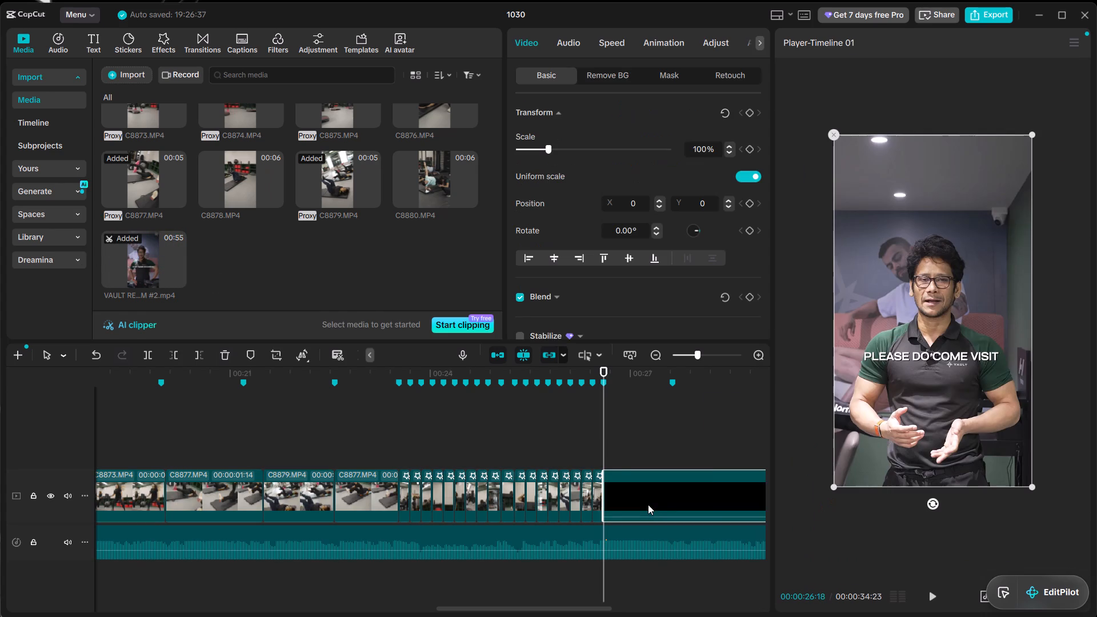
# Trim the start of the VAULT RECOVERY ROOM #2 clip to where the white logo outro begins, leaving 00:00:04:17.
pyautogui.keyDown('alt'); pyautogui.scroll(-5, 594, 503); pyautogui.keyUp('alt')
pyautogui.moveTo(173, 491); pyautogui.dragTo(199, 496)
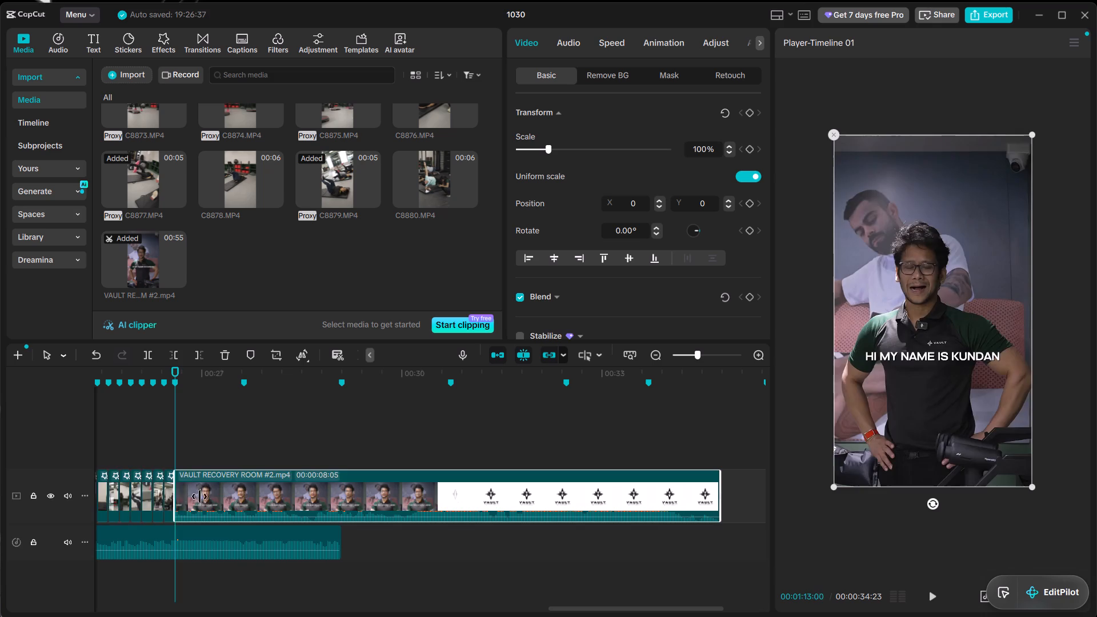
pyautogui.moveTo(199, 496); pyautogui.dragTo(422, 494)
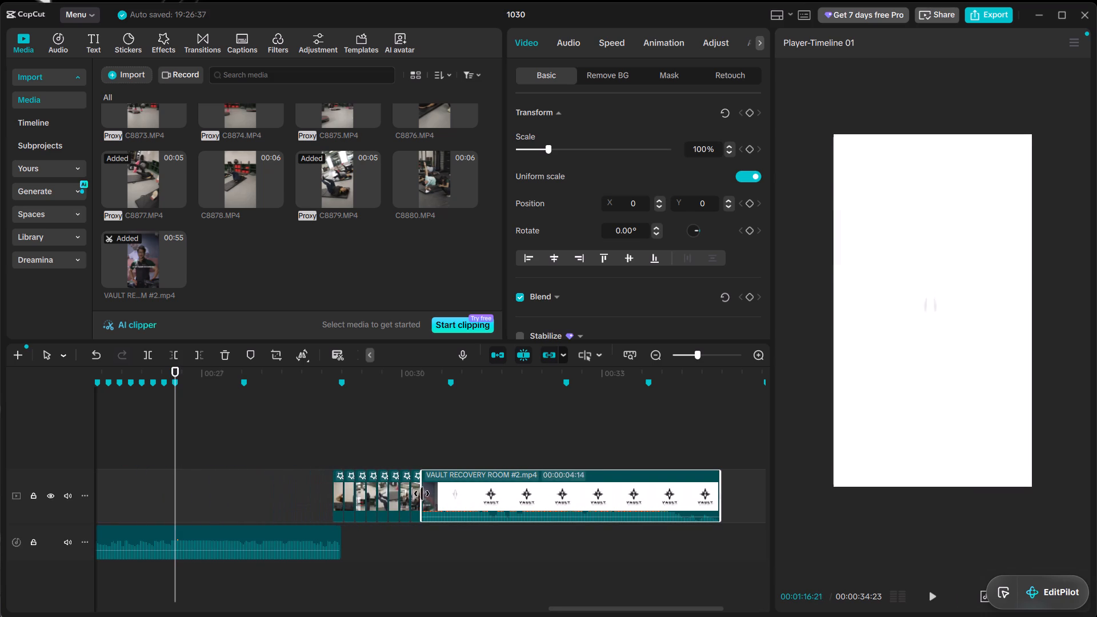
pyautogui.moveTo(422, 494); pyautogui.dragTo(415, 492)
# Lower the volume of the VAULT RECOVERY ROOM #2 outro clip all the way to silence.
pyautogui.click(249, 436)
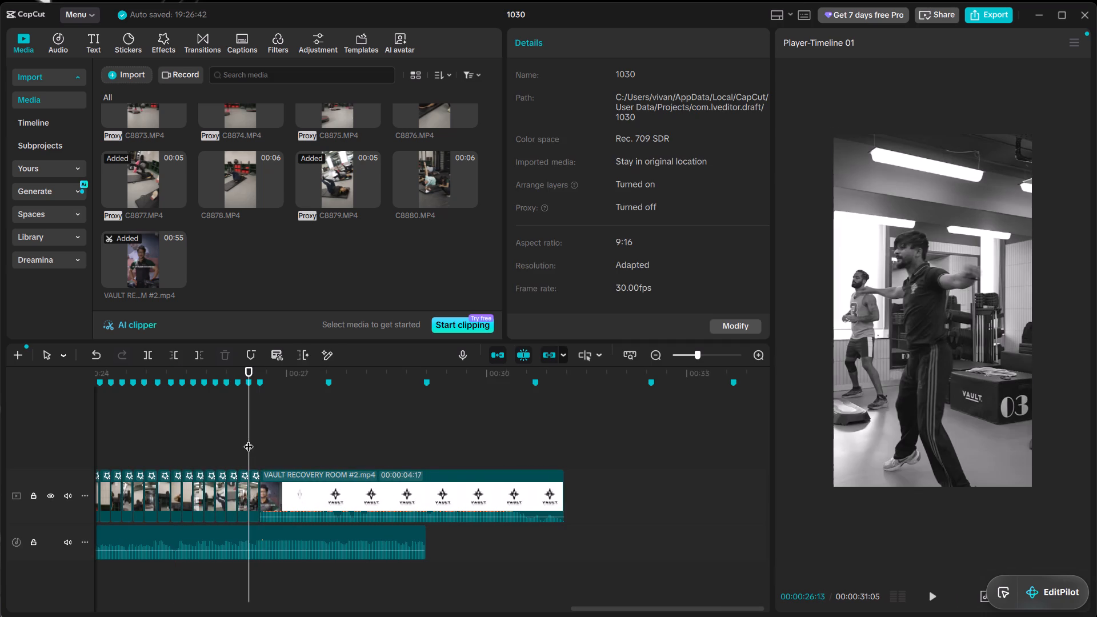
pyautogui.keyDown('ctrl'); pyautogui.scroll(8, 293, 500); pyautogui.keyUp('ctrl')
pyautogui.moveTo(329, 518); pyautogui.dragTo(330, 529)
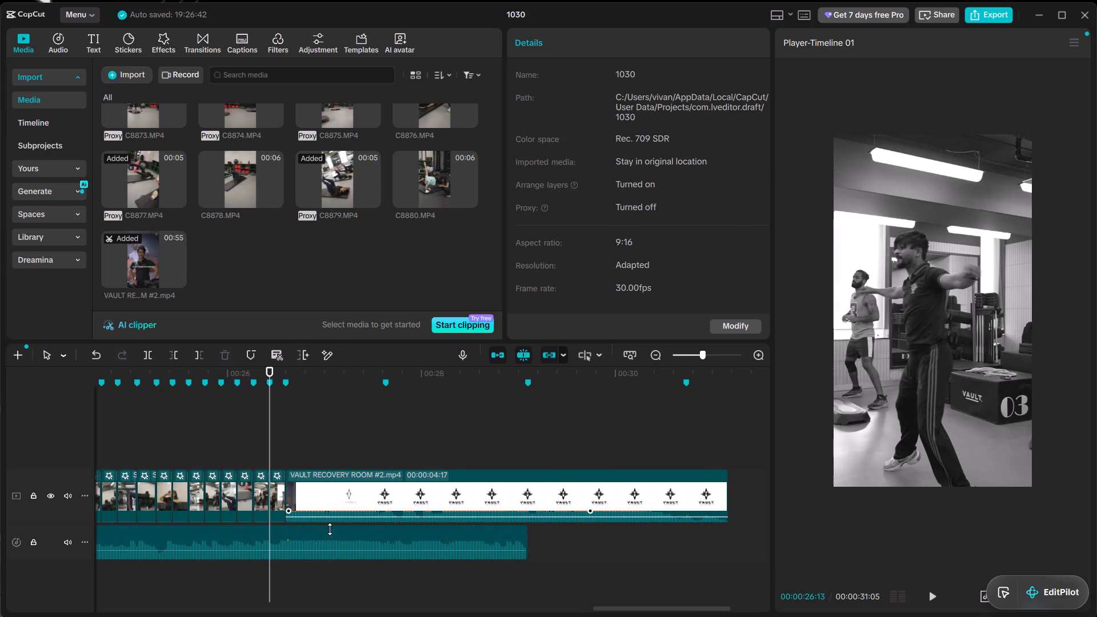
pyautogui.moveTo(330, 529); pyautogui.dragTo(335, 554)
# Extend the end of the music track to match the end of the VAULT RECOVERY ROOM #2 outro clip.
pyautogui.press('space')
pyautogui.keyDown('alt'); pyautogui.scroll(4, 322, 489); pyautogui.keyUp('alt')
pyautogui.keyDown('alt'); pyautogui.scroll(-2, 341, 488); pyautogui.keyUp('alt')
pyautogui.keyDown('alt'); pyautogui.scroll(-2, 434, 485); pyautogui.keyUp('alt')
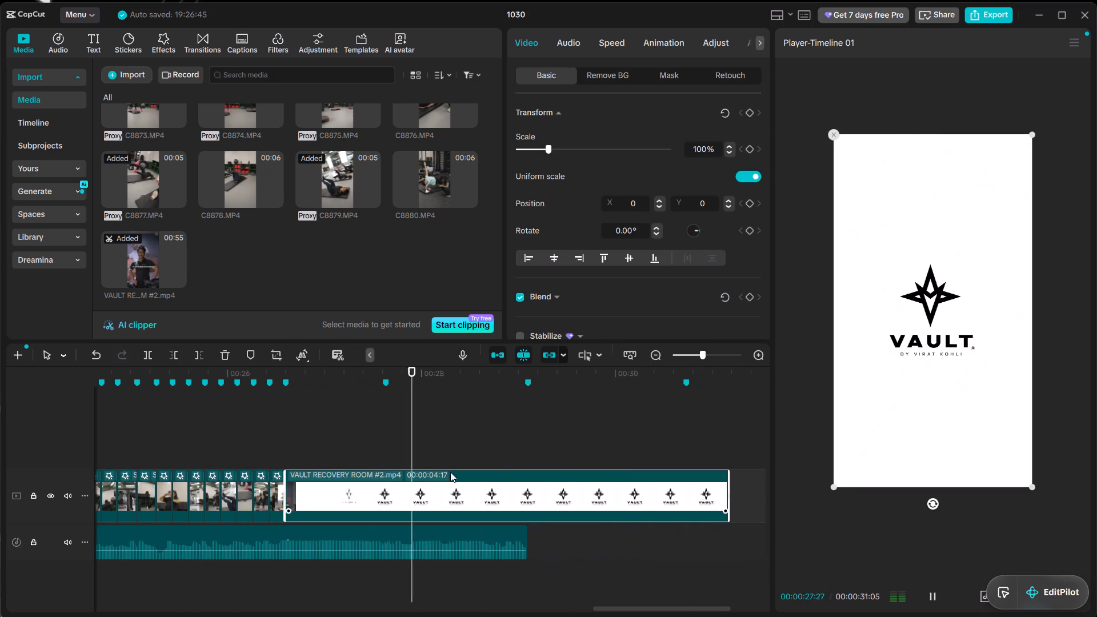
pyautogui.click(530, 456)
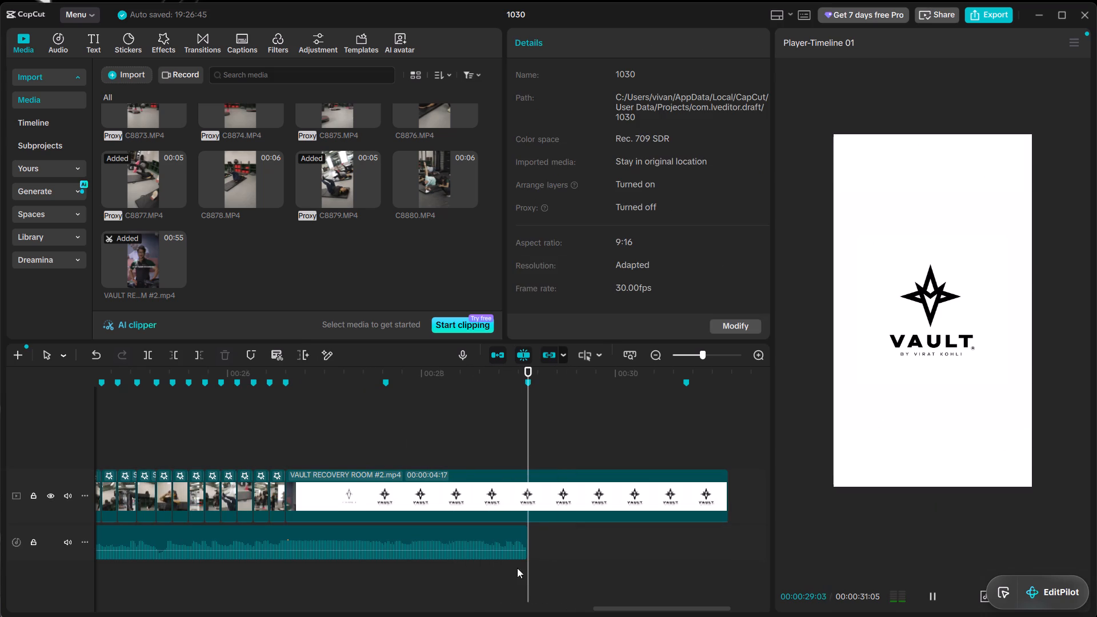
pyautogui.click(510, 540)
pyautogui.moveTo(530, 536); pyautogui.dragTo(687, 516)
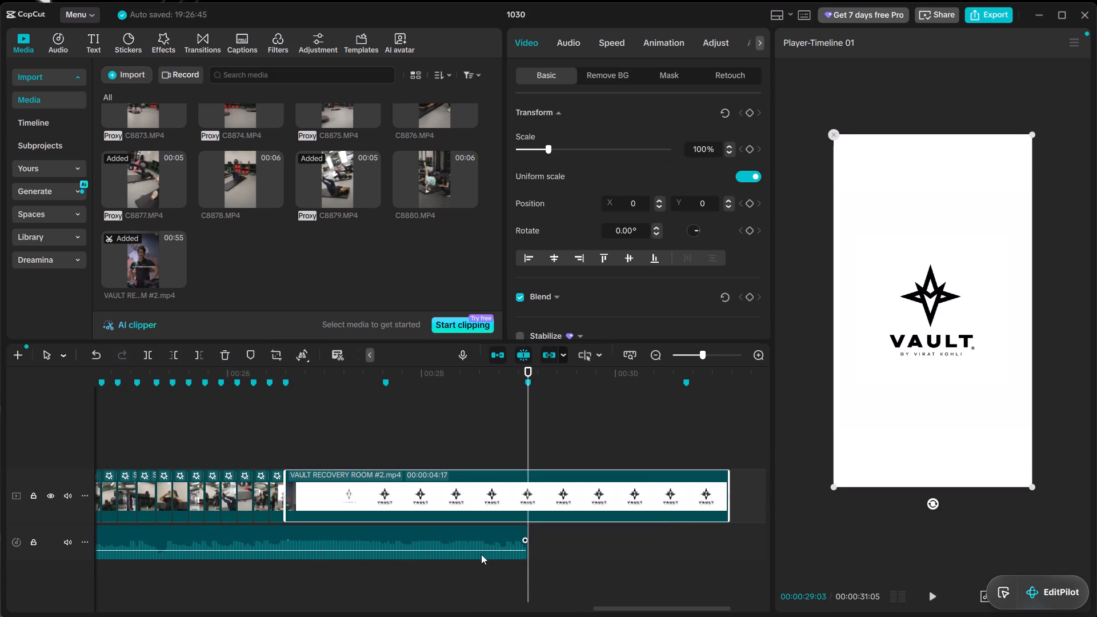
pyautogui.click(478, 562)
pyautogui.click(510, 539)
pyautogui.moveTo(530, 534); pyautogui.dragTo(726, 522)
# Combine all the rapid-cut clips between C8877 and the outro into one compound clip.
pyautogui.click(280, 431)
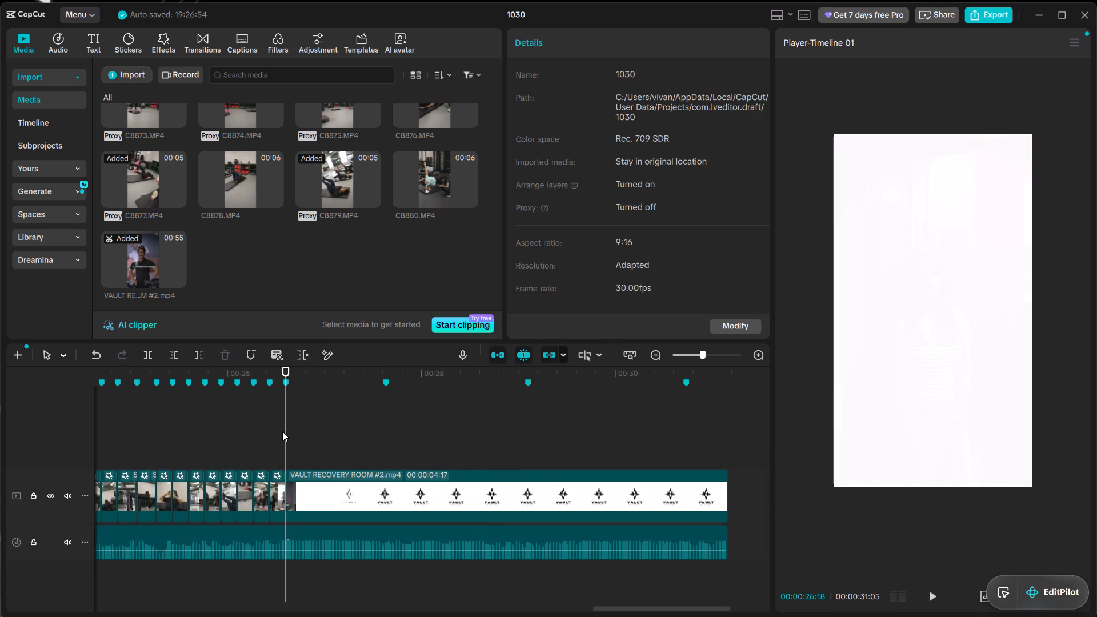
pyautogui.click(284, 432)
pyautogui.keyDown('ctrl'); pyautogui.scroll(8, 295, 479); pyautogui.keyUp('ctrl')
pyautogui.keyDown('alt'); pyautogui.scroll(4, 299, 479); pyautogui.keyUp('alt')
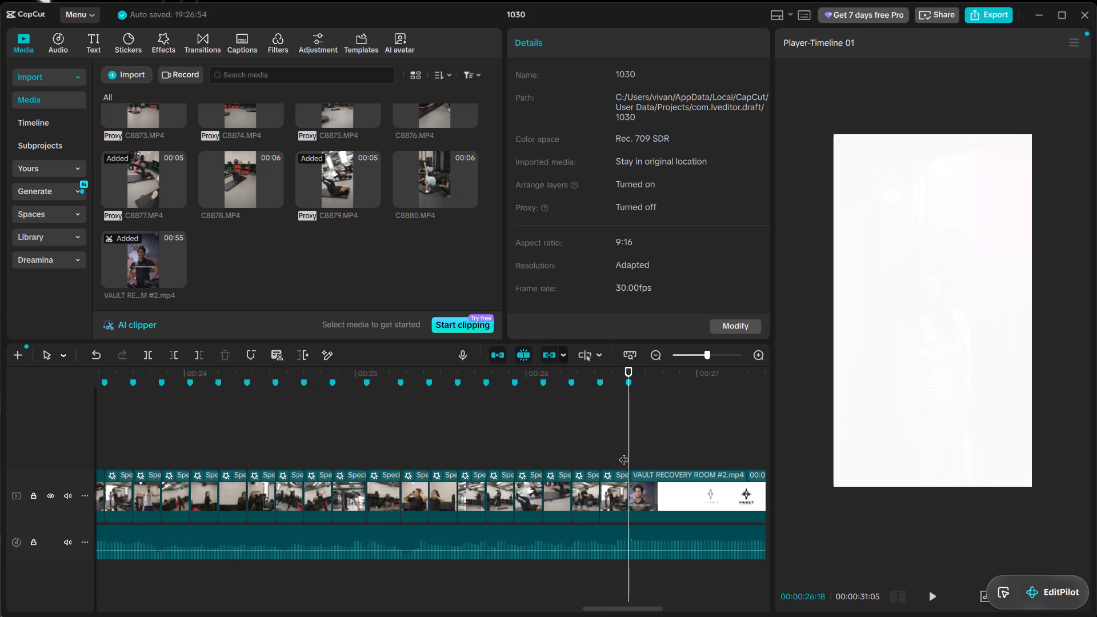
pyautogui.moveTo(613, 454); pyautogui.dragTo(326, 470)
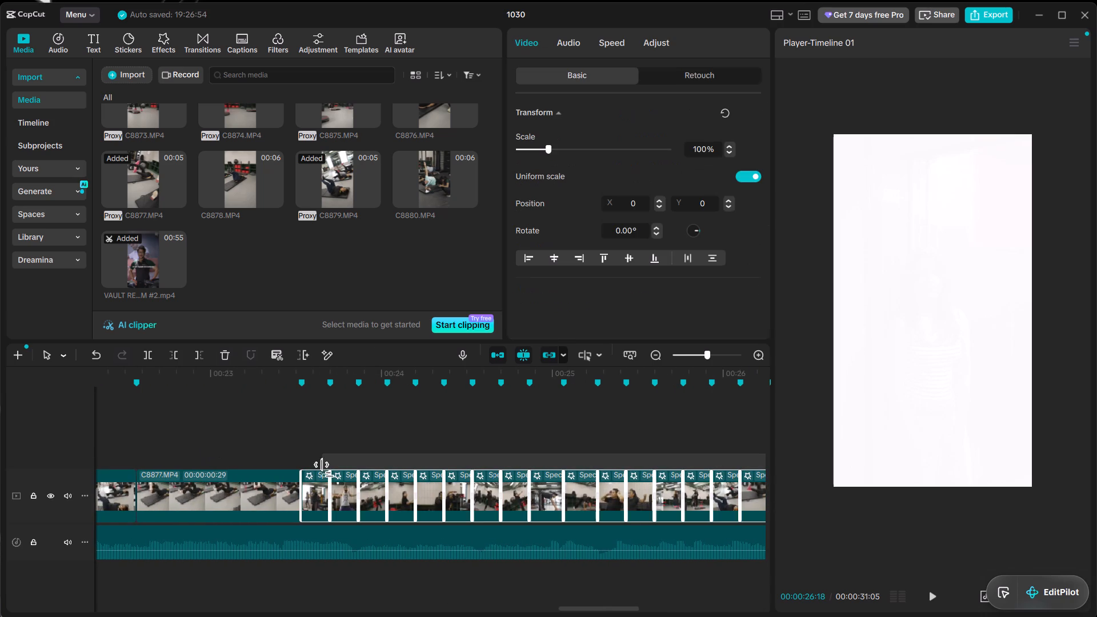
pyautogui.moveTo(326, 470); pyautogui.dragTo(313, 473)
pyautogui.keyDown('alt'); pyautogui.scroll(-4, 355, 483); pyautogui.keyUp('alt')
pyautogui.rightClick(467, 502)
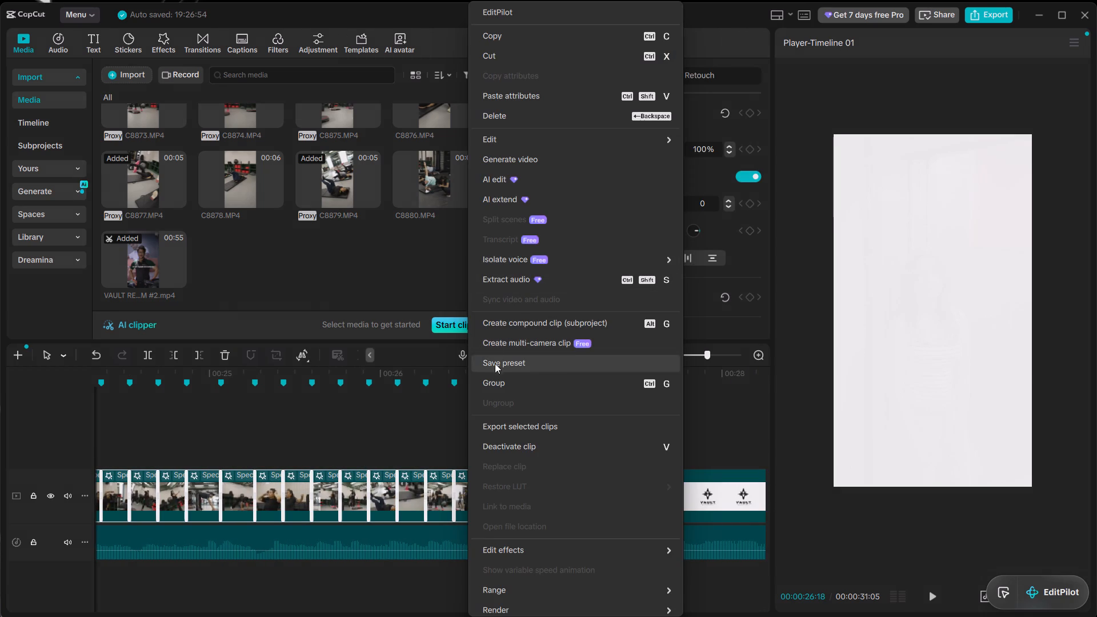
pyautogui.click(512, 324)
# Move the VAULT RECOVERY ROOM #2 outro to a track above, overlapping the compound clip from about 00:00:26:00.
pyautogui.keyDown('alt'); pyautogui.scroll(-7, 535, 472); pyautogui.keyUp('alt')
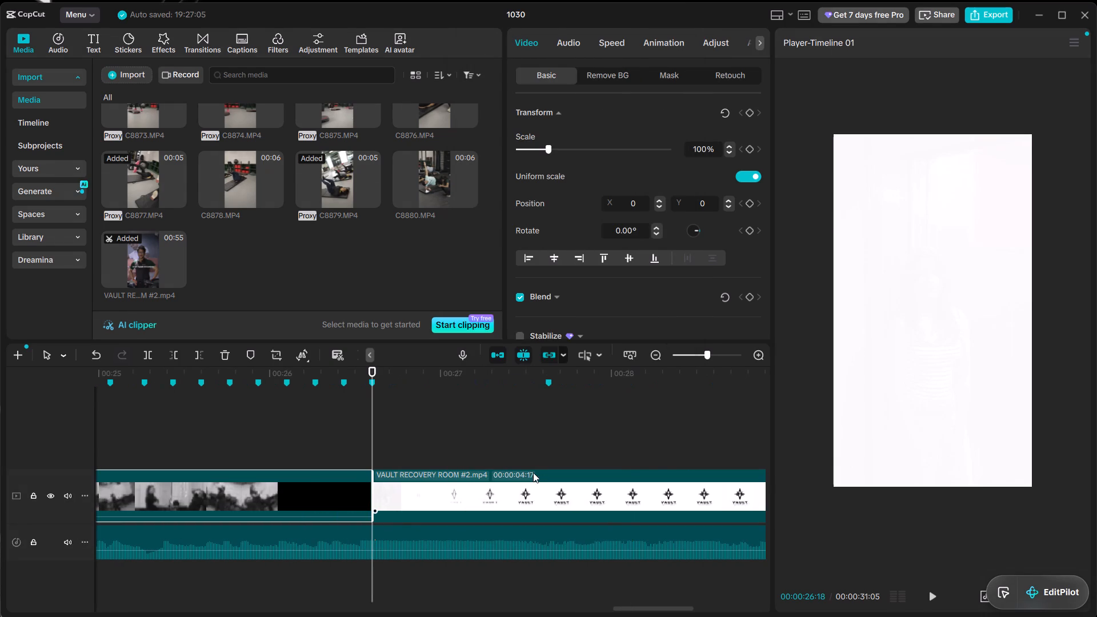
pyautogui.moveTo(405, 514); pyautogui.dragTo(376, 461)
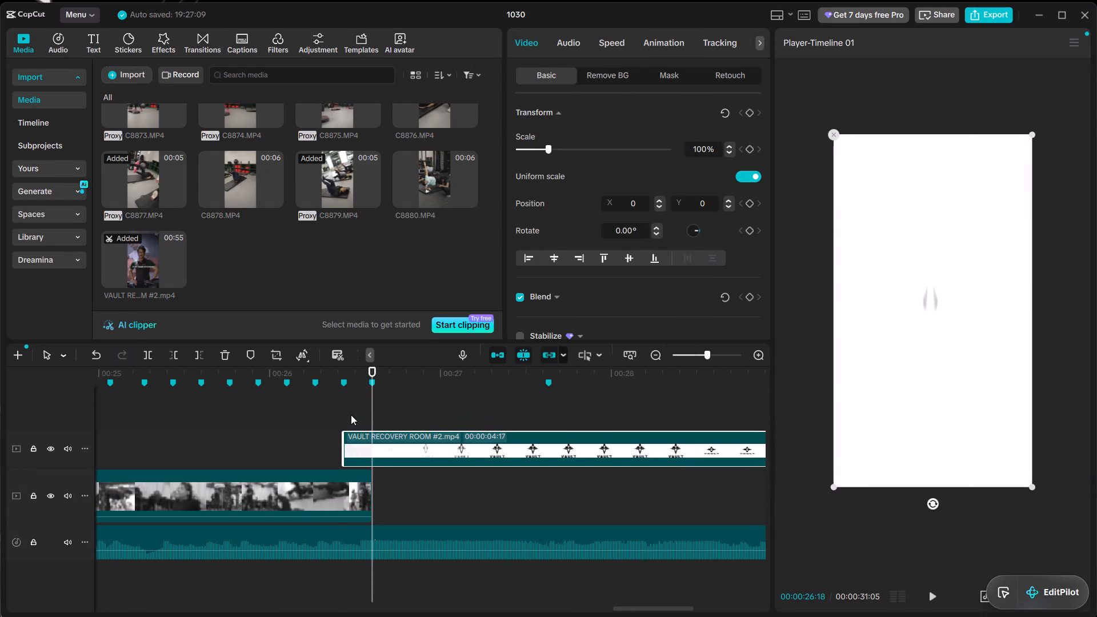
pyautogui.moveTo(373, 452); pyautogui.dragTo(299, 452)
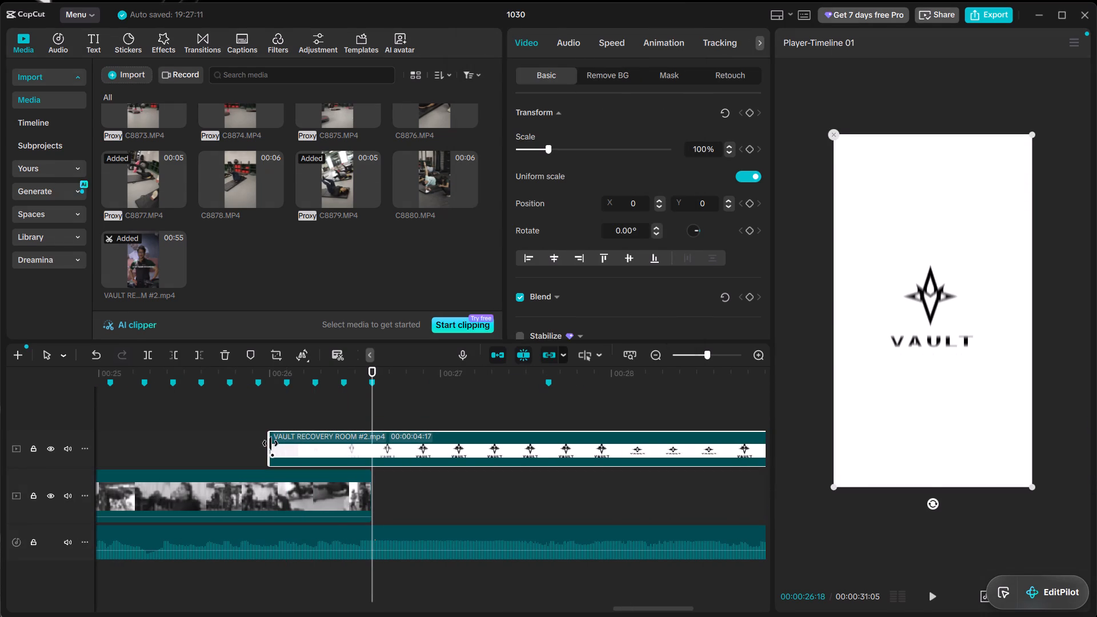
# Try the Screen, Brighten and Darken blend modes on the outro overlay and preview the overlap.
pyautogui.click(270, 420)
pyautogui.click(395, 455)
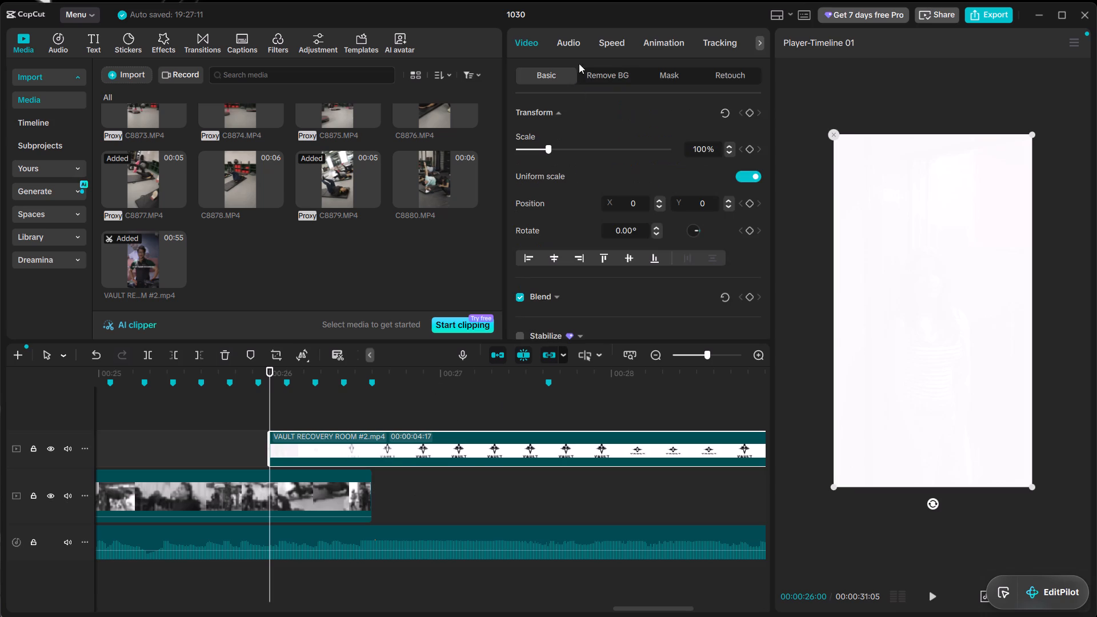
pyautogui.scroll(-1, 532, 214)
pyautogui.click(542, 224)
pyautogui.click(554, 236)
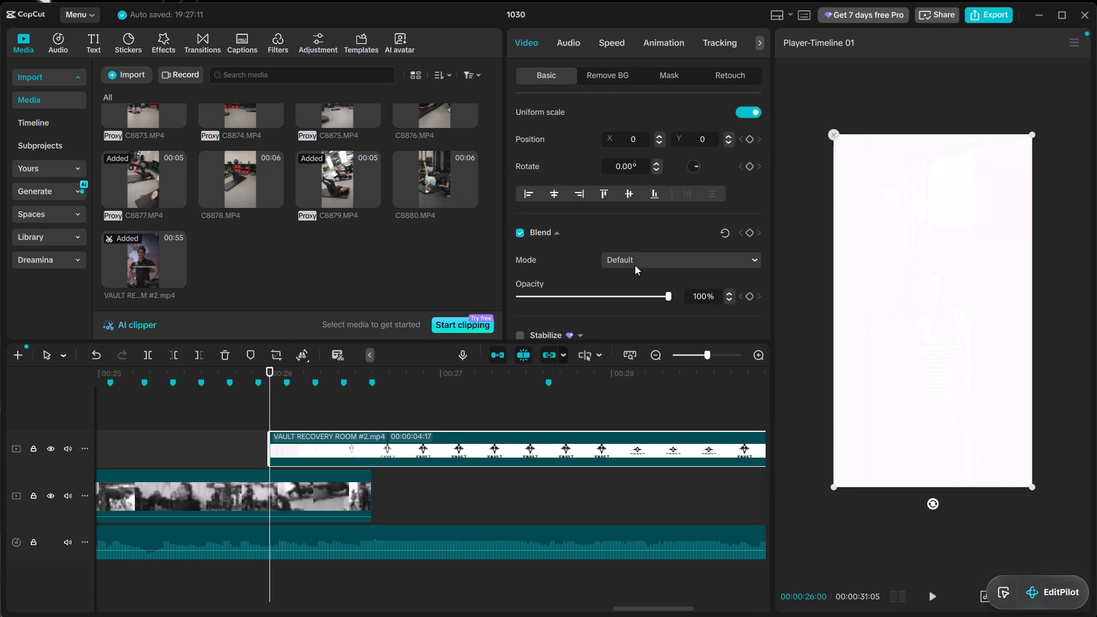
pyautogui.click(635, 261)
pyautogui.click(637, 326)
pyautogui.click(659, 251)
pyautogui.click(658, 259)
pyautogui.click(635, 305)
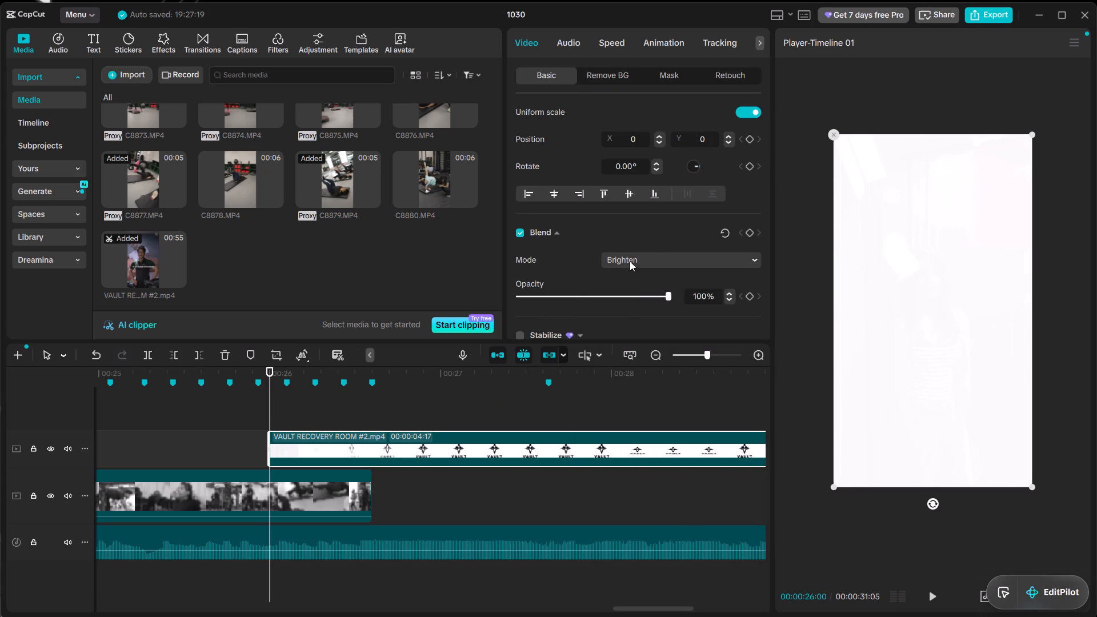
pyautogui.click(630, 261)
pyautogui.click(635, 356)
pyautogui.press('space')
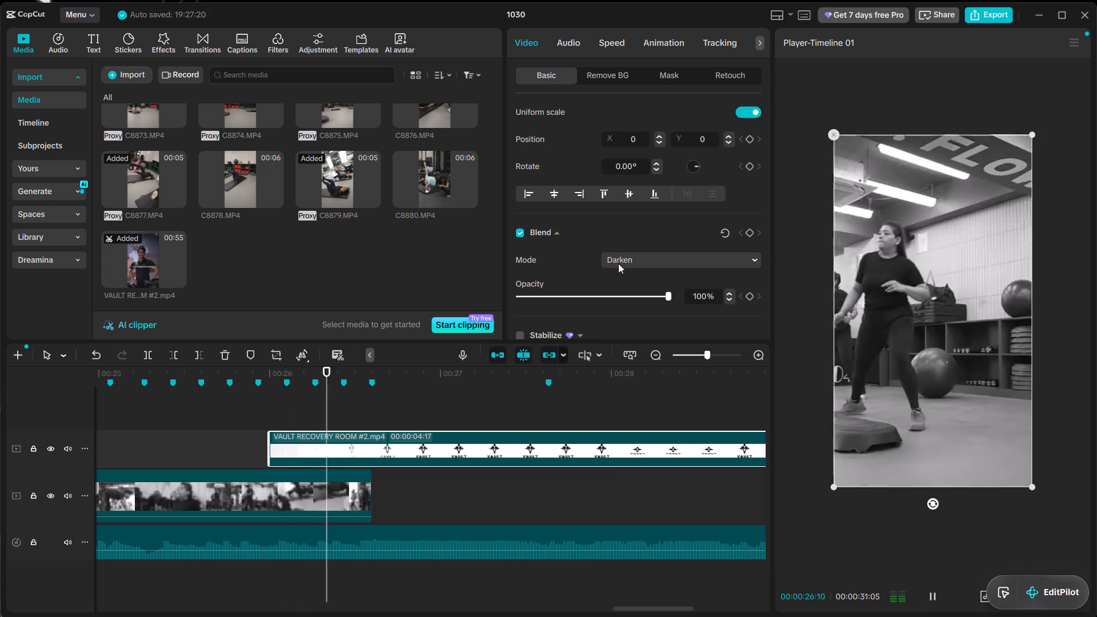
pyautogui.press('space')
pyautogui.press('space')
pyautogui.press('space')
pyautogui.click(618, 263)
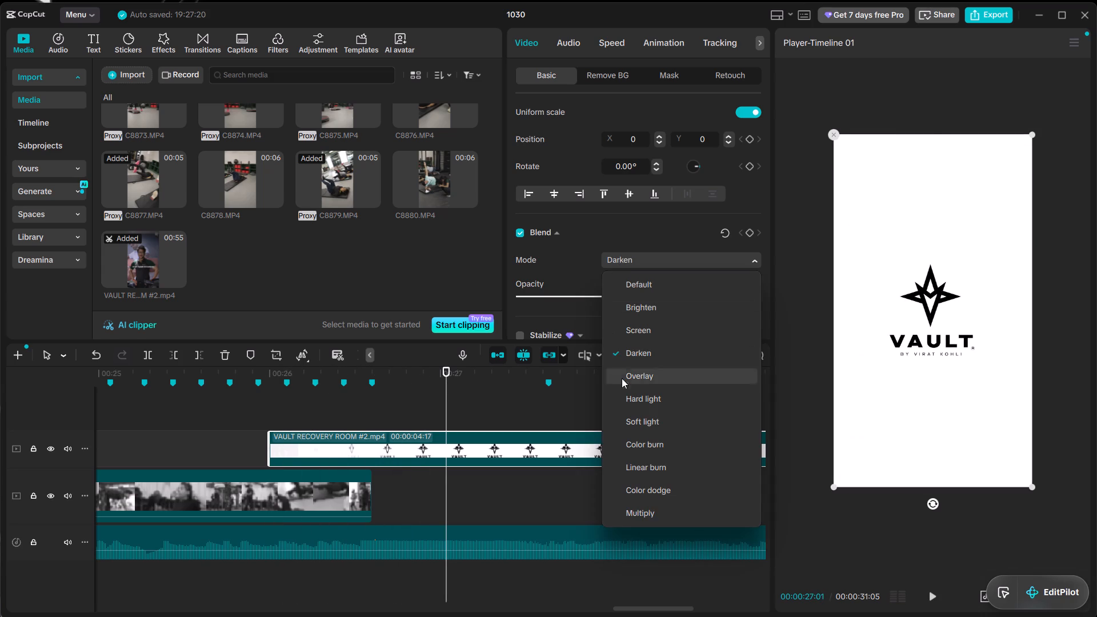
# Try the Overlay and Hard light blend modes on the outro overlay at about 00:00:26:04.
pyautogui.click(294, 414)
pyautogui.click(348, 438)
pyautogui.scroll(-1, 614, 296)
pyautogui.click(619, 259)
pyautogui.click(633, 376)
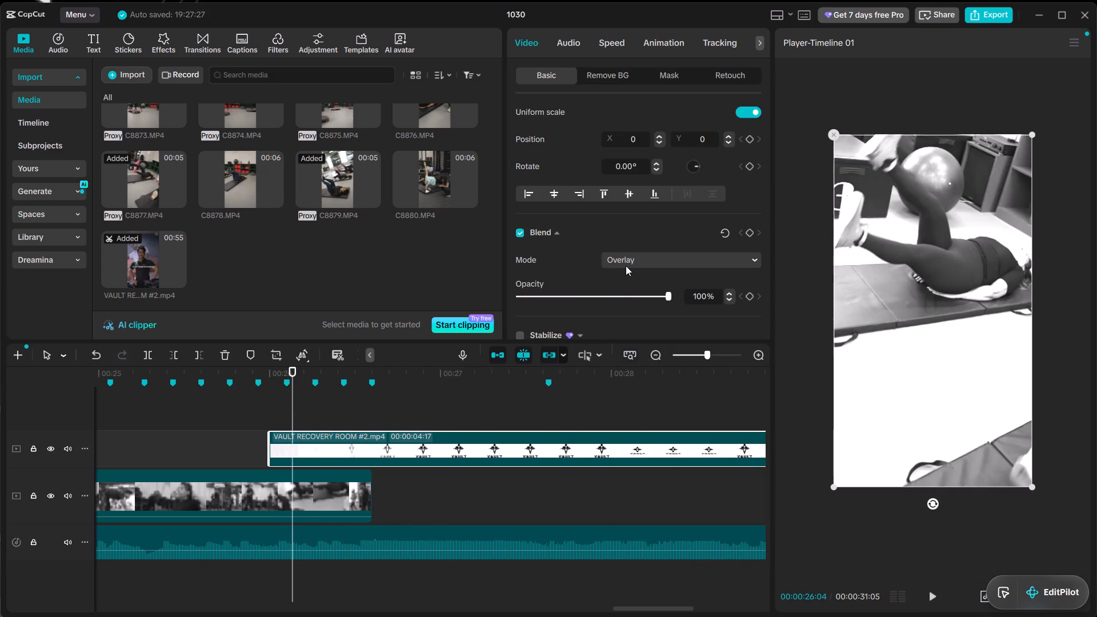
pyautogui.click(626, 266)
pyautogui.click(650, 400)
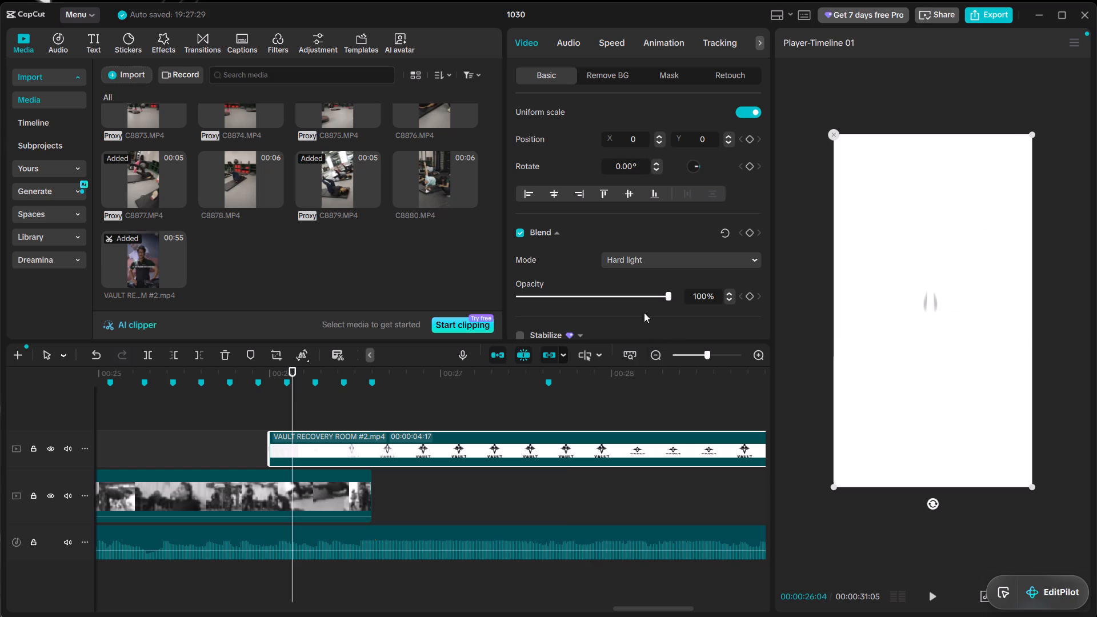
# Set the outro overlay's blend mode to Soft light.
pyautogui.click(636, 255)
pyautogui.click(653, 430)
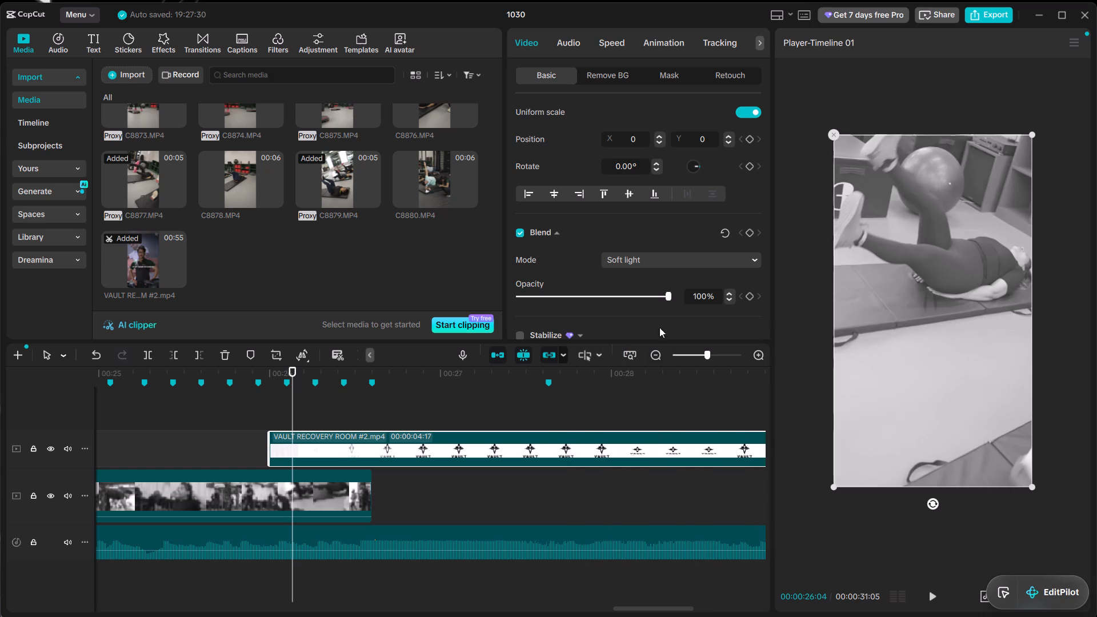
# Shift the outro overlay earlier to start at about 00:00:25:17, so the VAULT logo overlaps the last rapid-cut clips.
pyautogui.click(271, 411)
pyautogui.moveTo(271, 411); pyautogui.dragTo(370, 414)
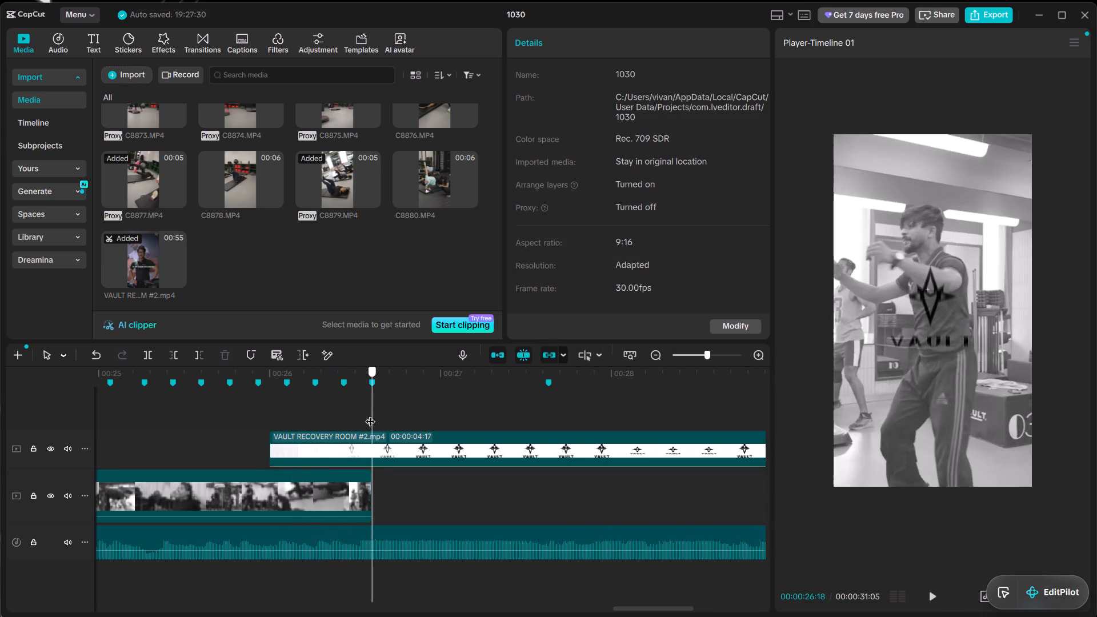
pyautogui.moveTo(370, 414); pyautogui.dragTo(273, 417)
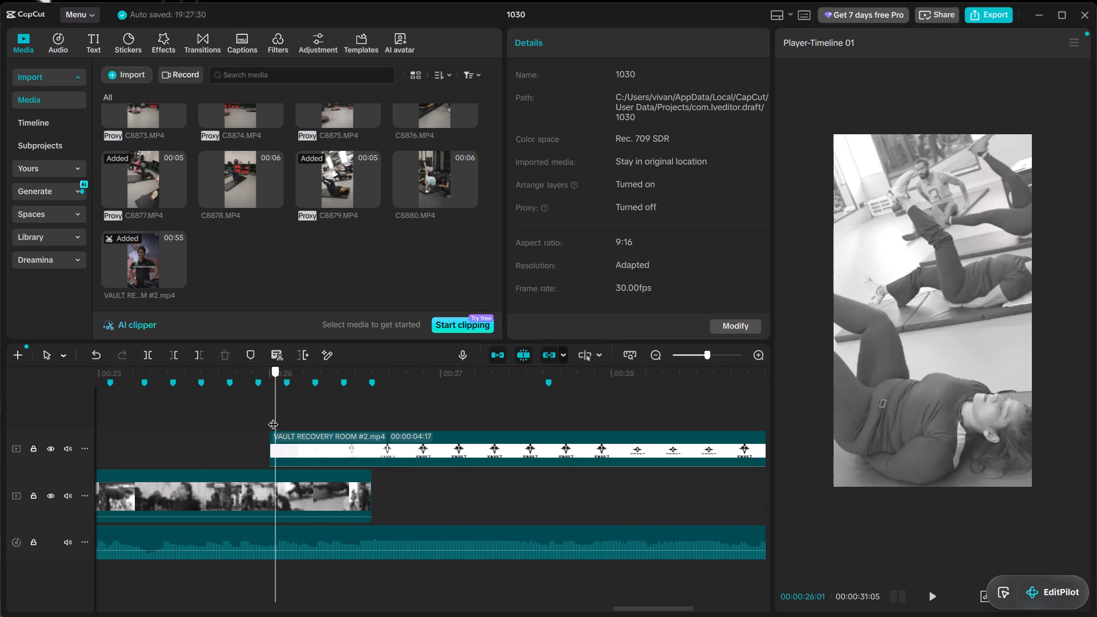
pyautogui.moveTo(273, 417); pyautogui.dragTo(273, 417)
pyautogui.moveTo(305, 455); pyautogui.dragTo(221, 451)
pyautogui.click(347, 405)
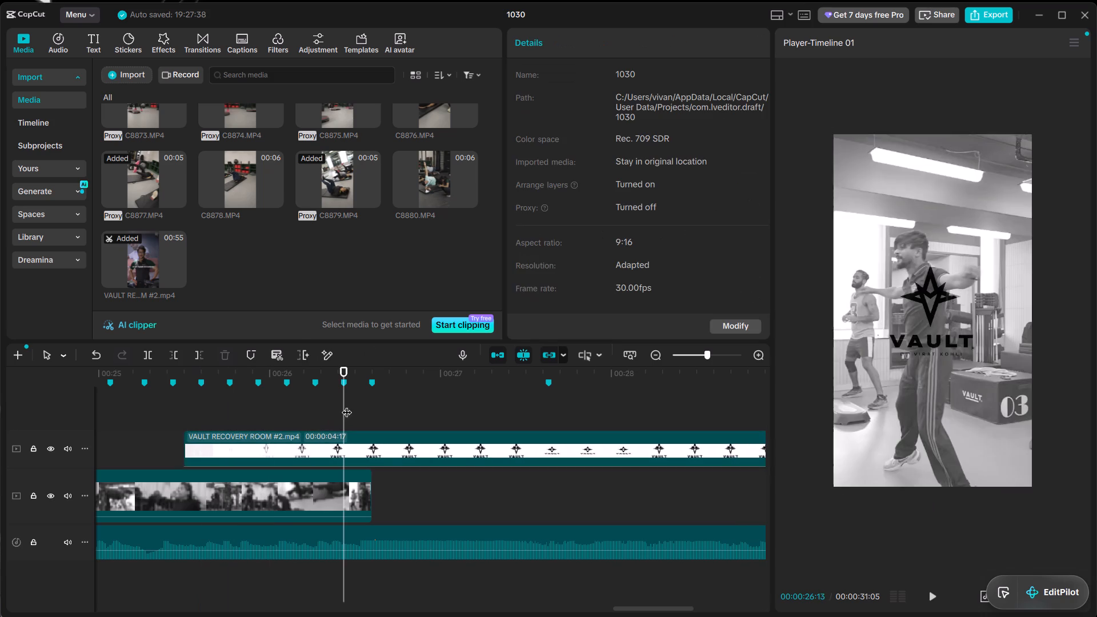
pyautogui.moveTo(347, 405); pyautogui.dragTo(355, 428)
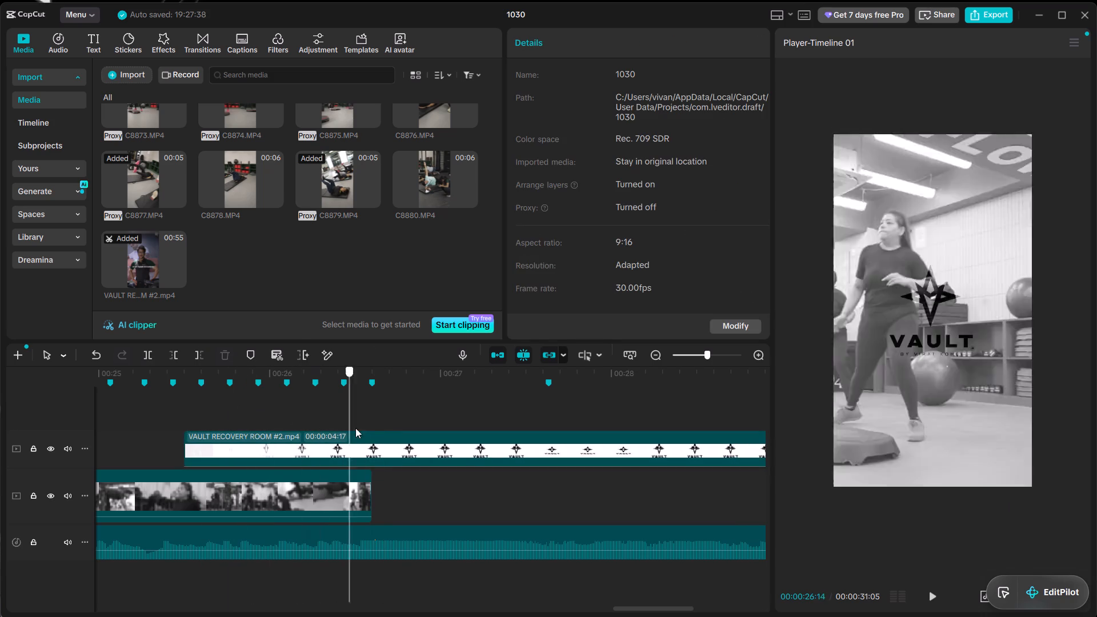
pyautogui.moveTo(355, 428); pyautogui.dragTo(366, 426)
pyautogui.moveTo(377, 453); pyautogui.dragTo(341, 450)
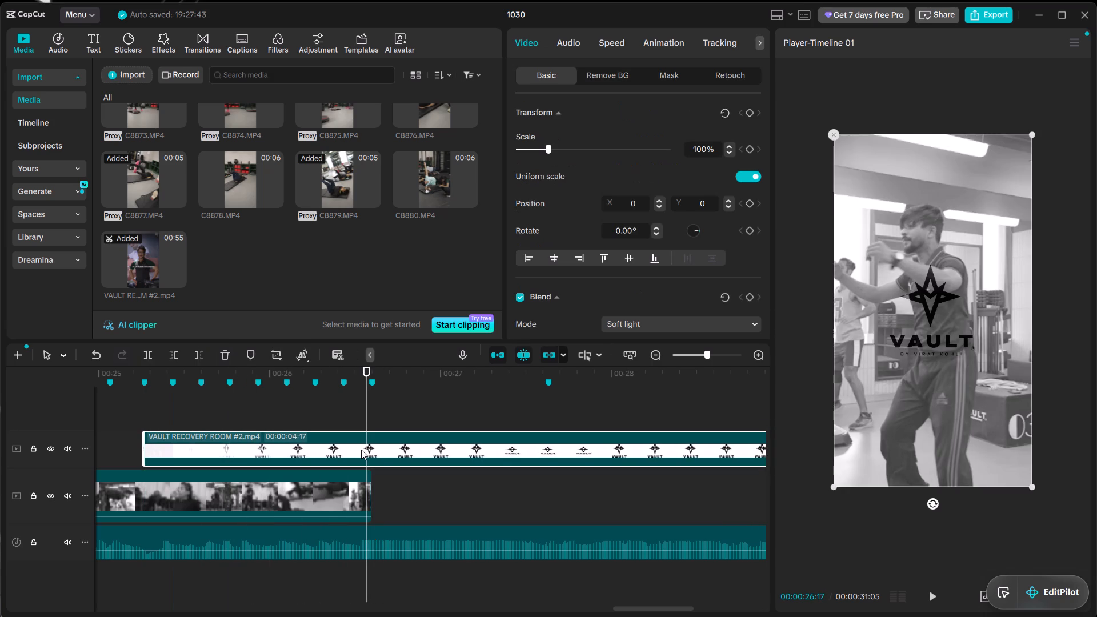
pyautogui.moveTo(361, 450); pyautogui.dragTo(339, 444)
pyautogui.moveTo(359, 446); pyautogui.dragTo(343, 445)
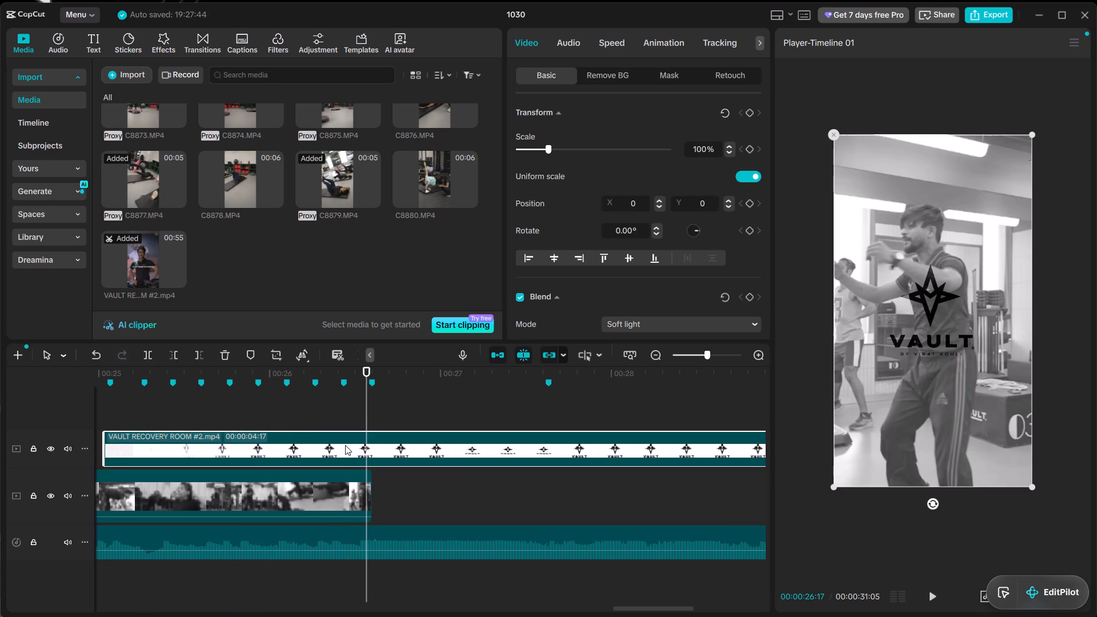
pyautogui.moveTo(346, 445); pyautogui.dragTo(399, 444)
pyautogui.moveTo(362, 448); pyautogui.dragTo(377, 448)
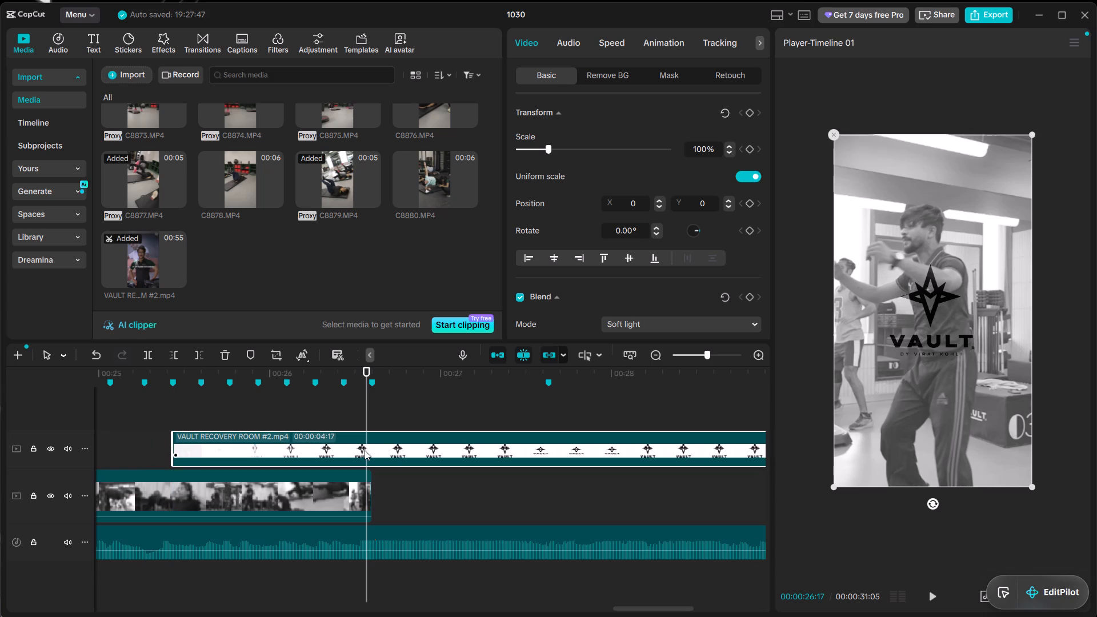
pyautogui.moveTo(359, 450); pyautogui.dragTo(383, 450)
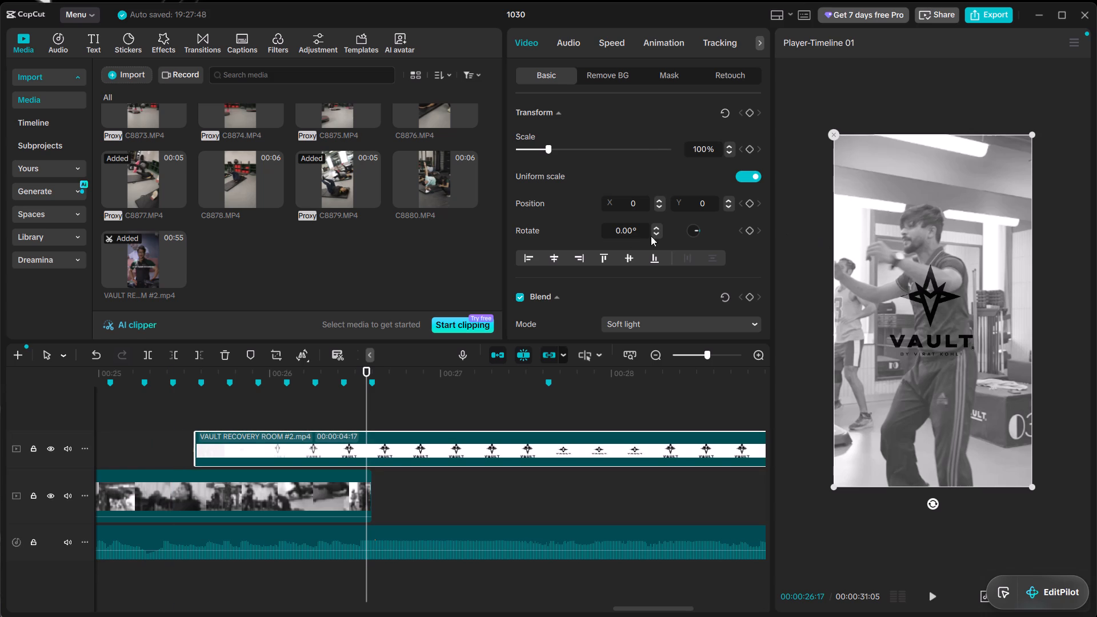
# Add a Blend keyframe at the start of the outro overlay, at 00:00:25:17.
pyautogui.scroll(-2, 607, 248)
pyautogui.click(200, 424)
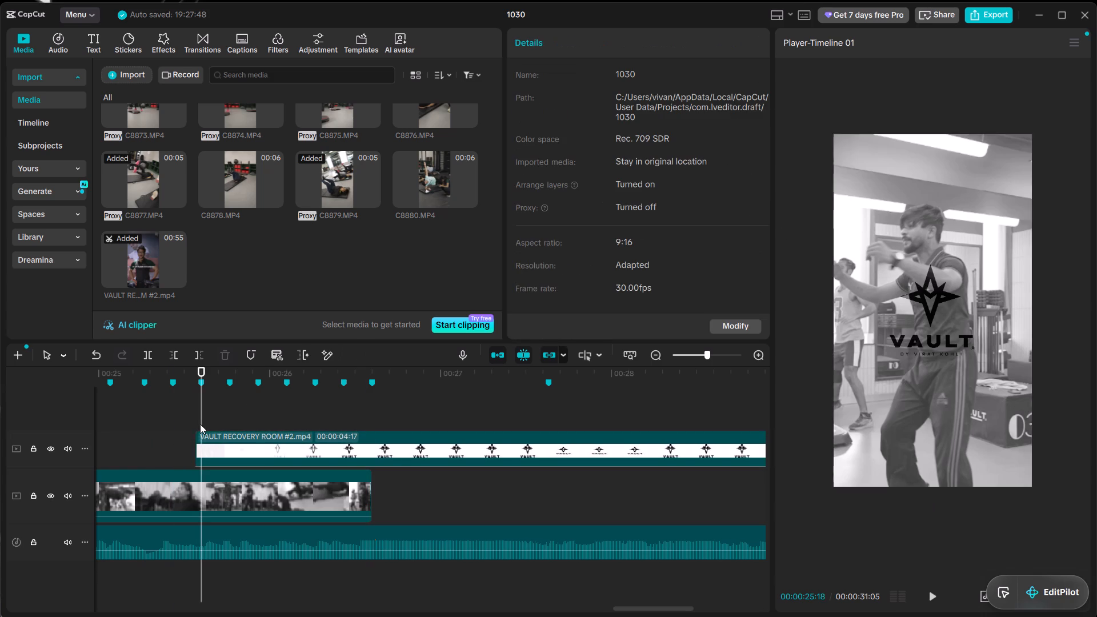
pyautogui.click(197, 423)
pyautogui.click(231, 450)
pyautogui.scroll(-1, 592, 252)
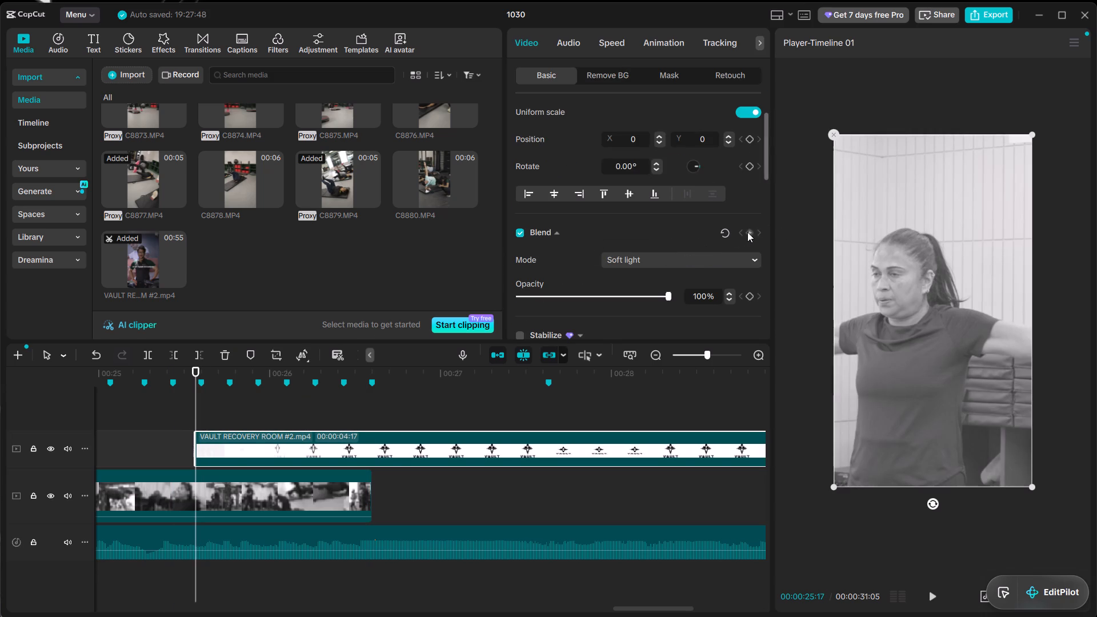
pyautogui.click(752, 234)
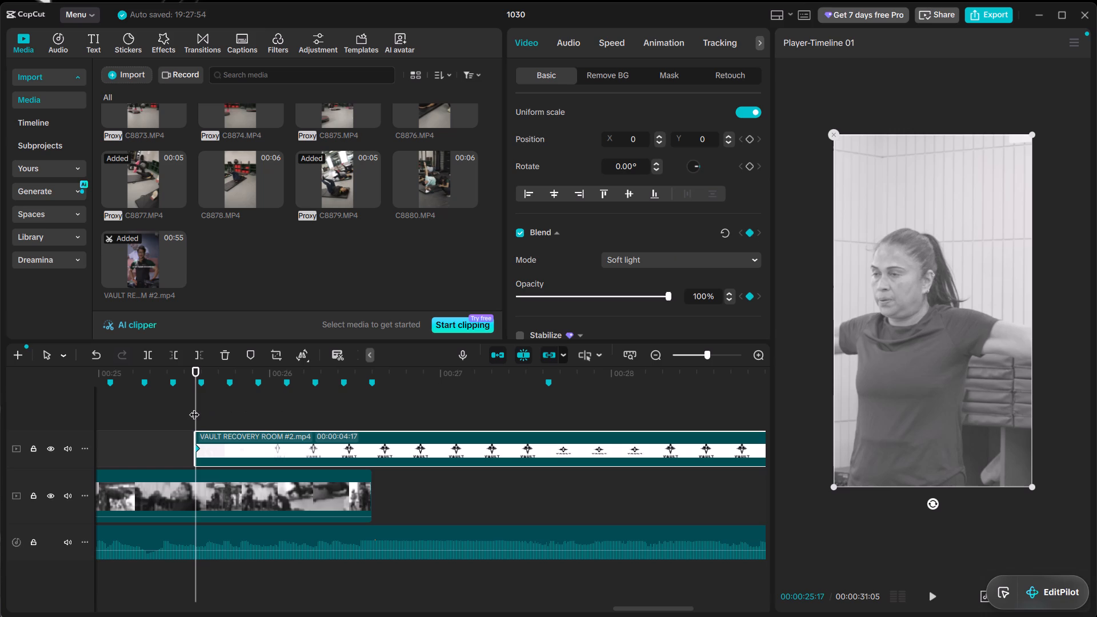
# Keyframe the outro overlay's opacity all the way down at 00:00:25:29 and preview the transition.
pyautogui.moveTo(194, 407); pyautogui.dragTo(266, 407)
pyautogui.moveTo(568, 296); pyautogui.dragTo(547, 293)
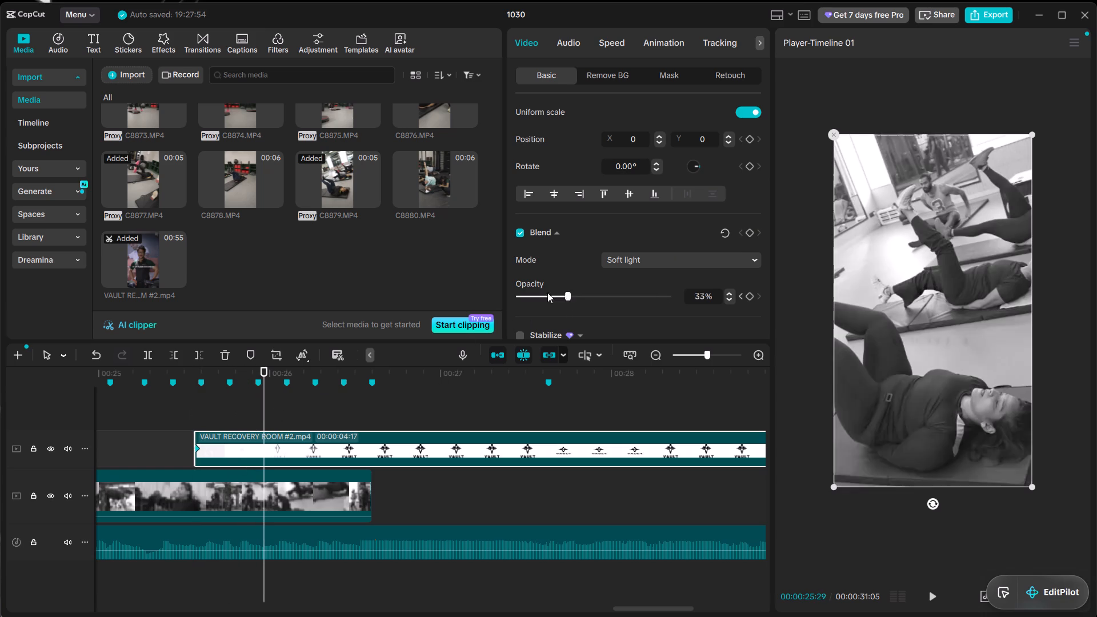
pyautogui.moveTo(547, 293); pyautogui.dragTo(348, 291)
pyautogui.click(161, 420)
pyautogui.click(127, 416)
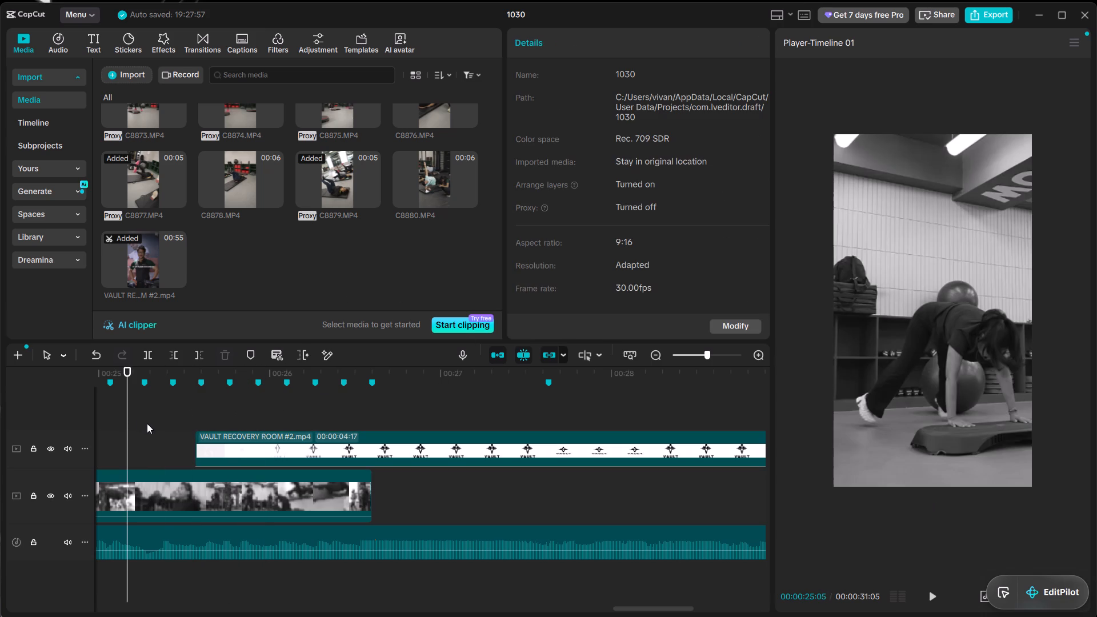
pyautogui.press('space')
pyautogui.keyDown('ctrl'); pyautogui.scroll(-4, 345, 462); pyautogui.keyUp('ctrl')
pyautogui.press('space')
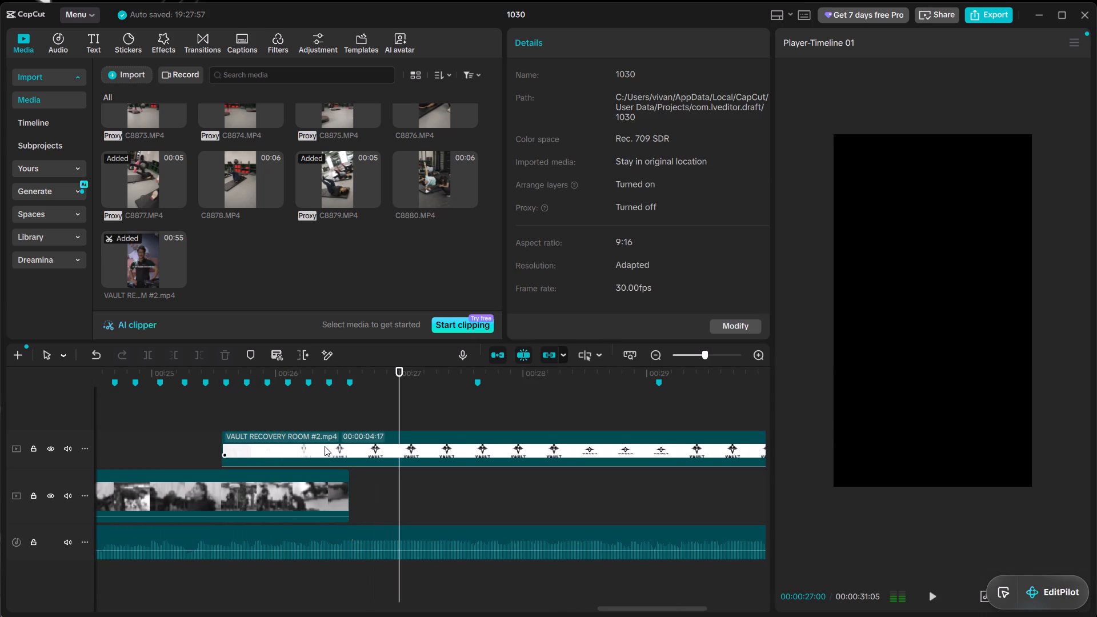
# Set the outro overlay's opacity keyframe at 00:00:25:29 to 100%.
pyautogui.click(314, 418)
pyautogui.click(307, 456)
pyautogui.click(275, 448)
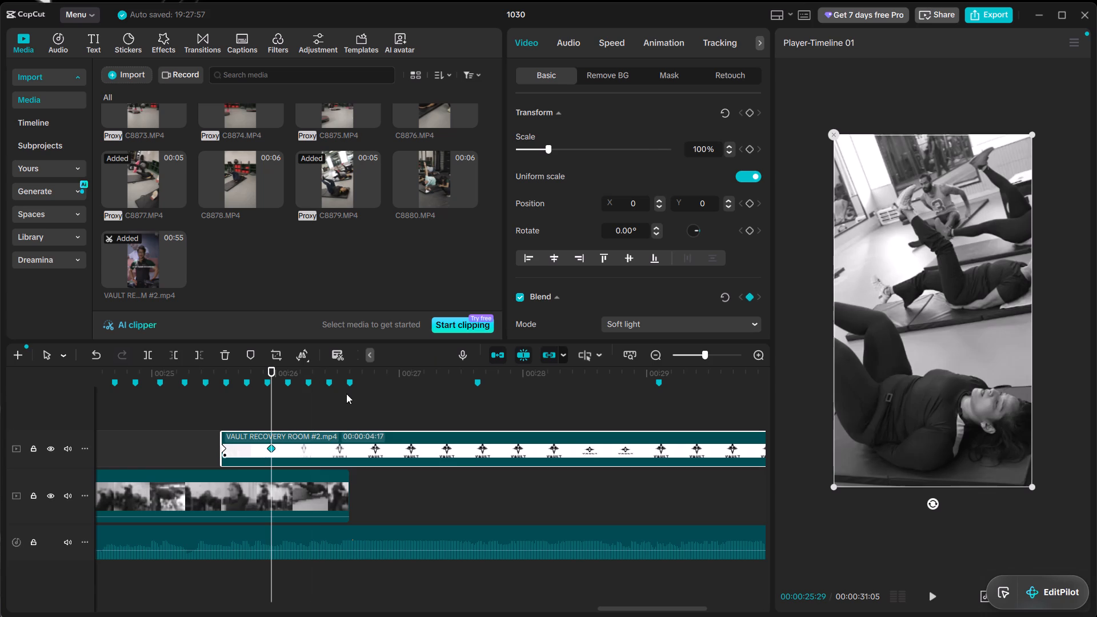
pyautogui.scroll(-1, 541, 307)
pyautogui.moveTo(594, 299); pyautogui.dragTo(734, 299)
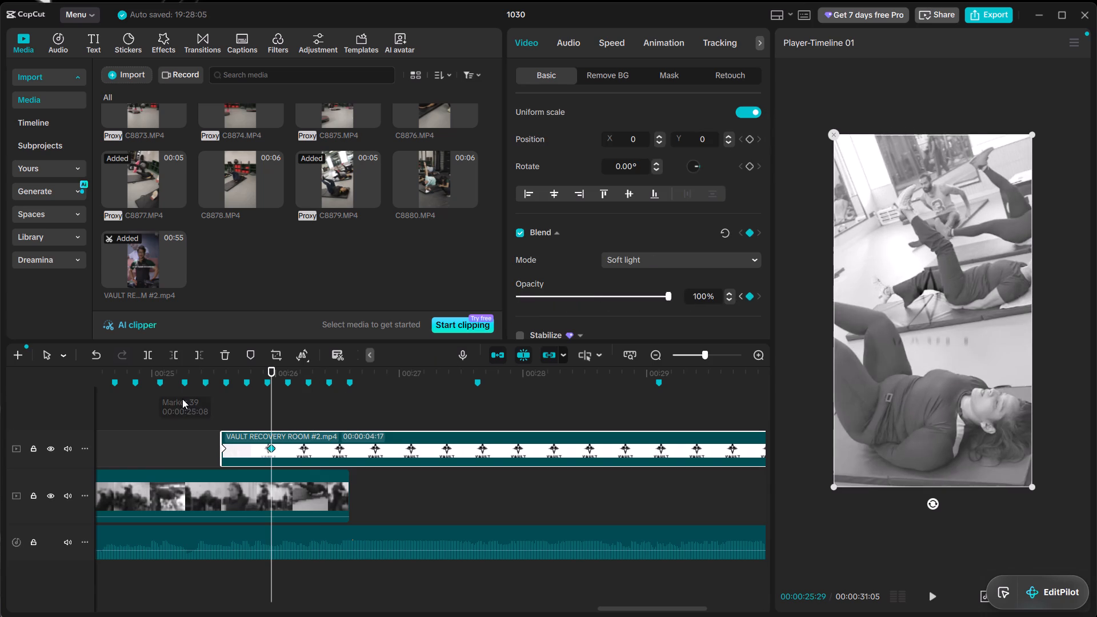
# Play back the ending to review how the rapid-cut clips blend into the VAULT logo outro.
pyautogui.click(182, 399)
pyautogui.press('space')
pyautogui.keyDown('alt'); pyautogui.scroll(2, 244, 436); pyautogui.keyUp('alt')
pyautogui.keyDown('alt'); pyautogui.scroll(-2, 250, 435); pyautogui.keyUp('alt')
pyautogui.keyDown('alt'); pyautogui.scroll(2, 251, 434); pyautogui.keyUp('alt')
pyautogui.keyDown('alt'); pyautogui.scroll(-2, 266, 434); pyautogui.keyUp('alt')
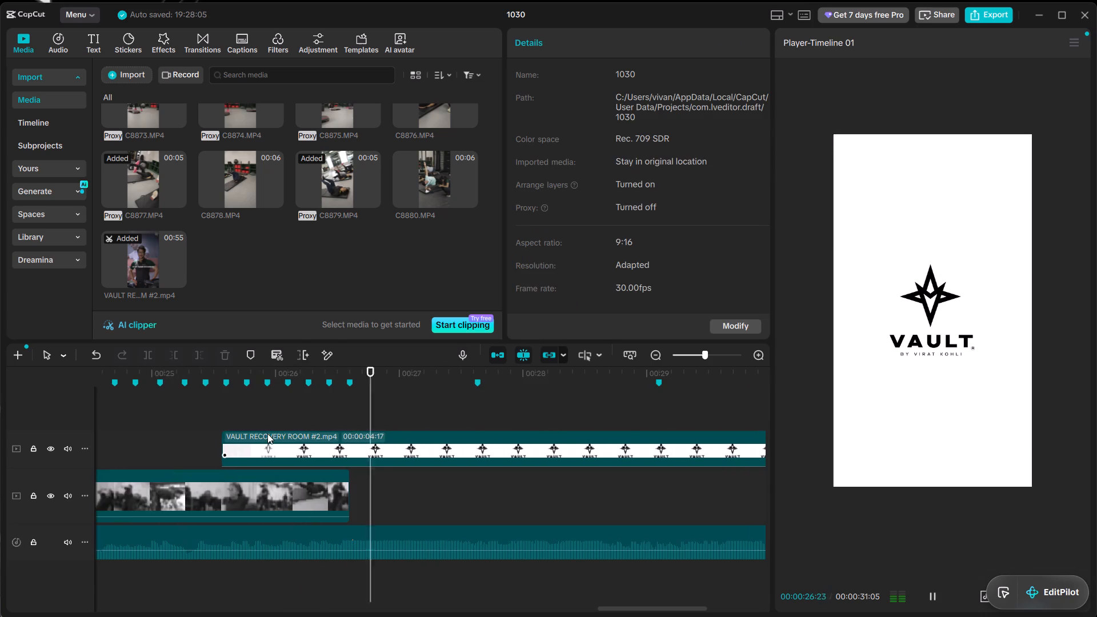
pyautogui.keyDown('alt'); pyautogui.scroll(3, 303, 434); pyautogui.keyUp('alt')
pyautogui.keyDown('alt'); pyautogui.scroll(-4, 317, 434); pyautogui.keyUp('alt')
pyautogui.keyDown('alt'); pyautogui.scroll(3, 321, 432); pyautogui.keyUp('alt')
pyautogui.keyDown('alt'); pyautogui.scroll(-3, 321, 432); pyautogui.keyUp('alt')
pyautogui.keyDown('alt'); pyautogui.scroll(-2, 492, 412); pyautogui.keyUp('alt')
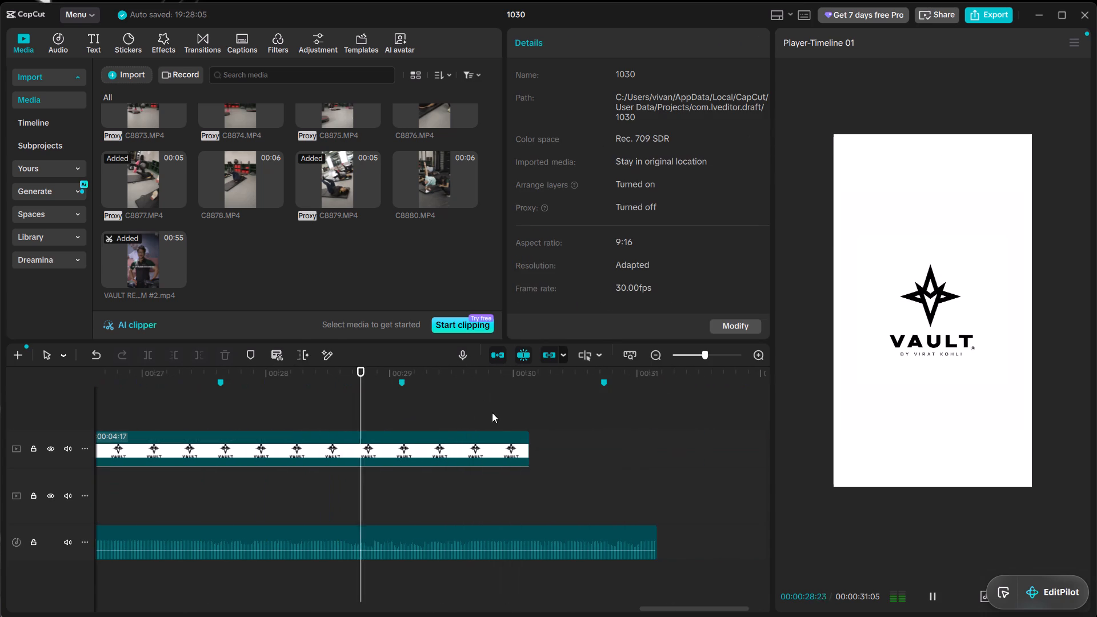
# Split the music track at the end of the outro overlay, at 00:00:30:04, and delete the leftover part.
pyautogui.click(534, 412)
pyautogui.keyDown('ctrl'); pyautogui.click(540, 540); pyautogui.keyUp('ctrl')
pyautogui.hotkey('ctrl', 'b')
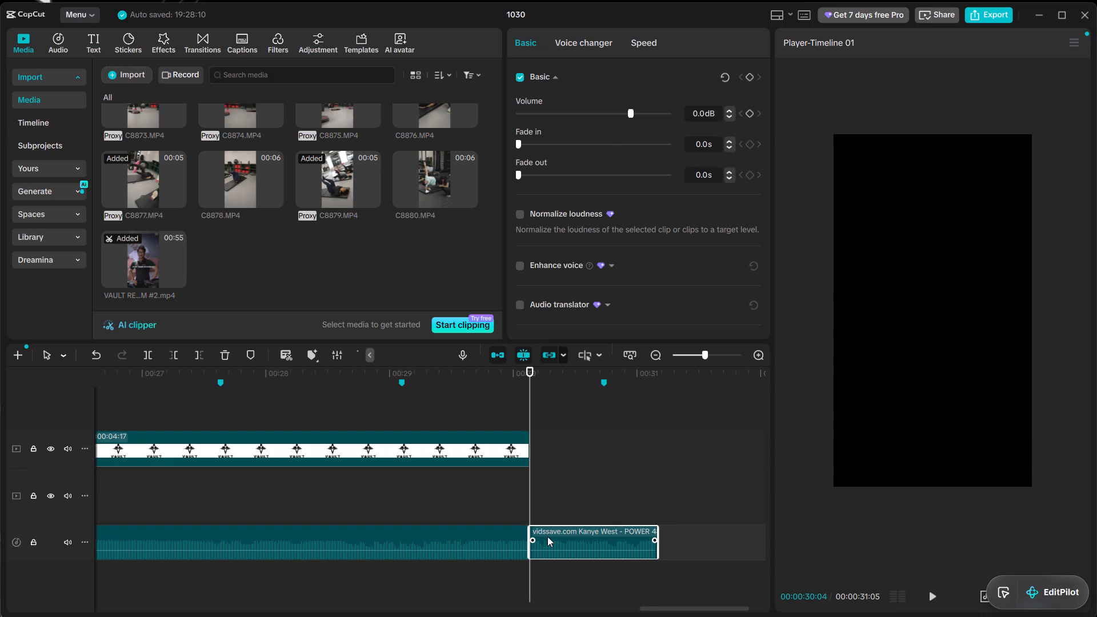
pyautogui.press('BackSpace')
# Set a 3.0 s fade out on the remaining music track.
pyautogui.click(448, 491)
pyautogui.click(485, 548)
pyautogui.moveTo(546, 178); pyautogui.dragTo(574, 182)
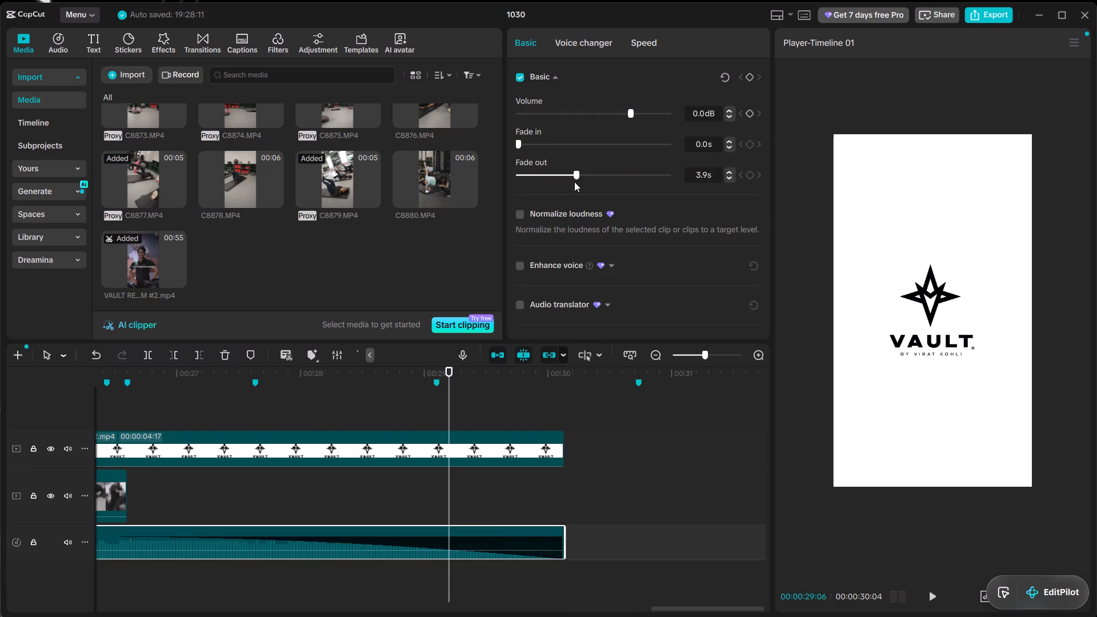
pyautogui.moveTo(574, 182); pyautogui.dragTo(563, 181)
# Combine all clips on the timeline, including the outro overlay and music, into one compound clip.
pyautogui.keyDown('ctrl'); pyautogui.scroll(-20, 455, 478); pyautogui.keyUp('ctrl')
pyautogui.keyDown('ctrl'); pyautogui.scroll(-8, 455, 478); pyautogui.keyUp('ctrl')
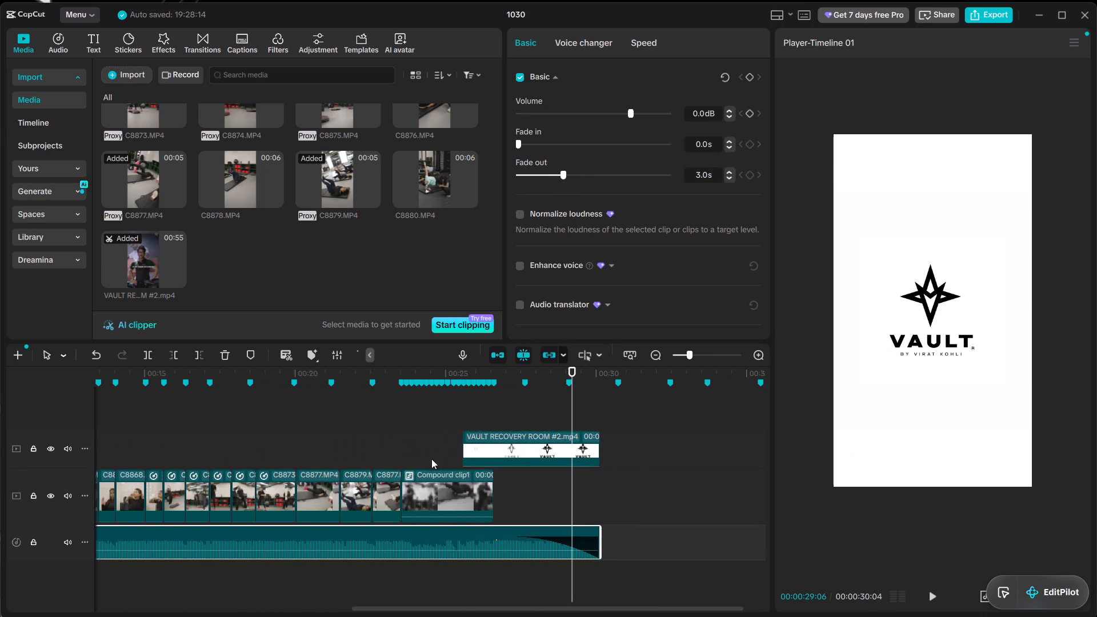
pyautogui.hotkey('ctrl', 'a')
pyautogui.rightClick(525, 448)
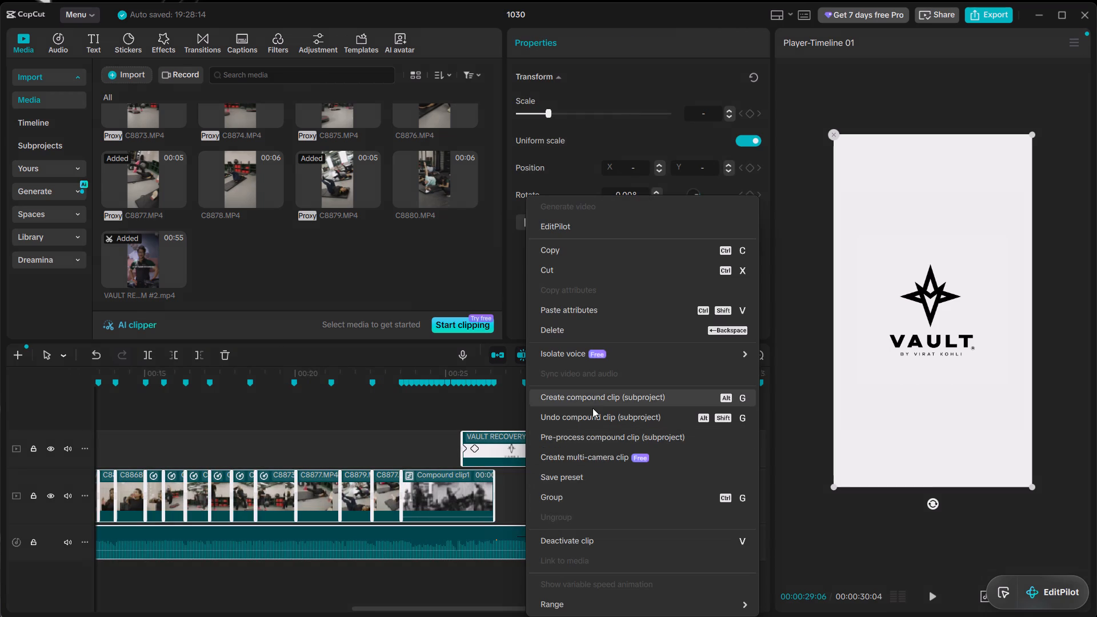
pyautogui.click(592, 403)
# Enable Motion blur on the new compound clip and set its Blur to 0.
pyautogui.scroll(-8, 542, 288)
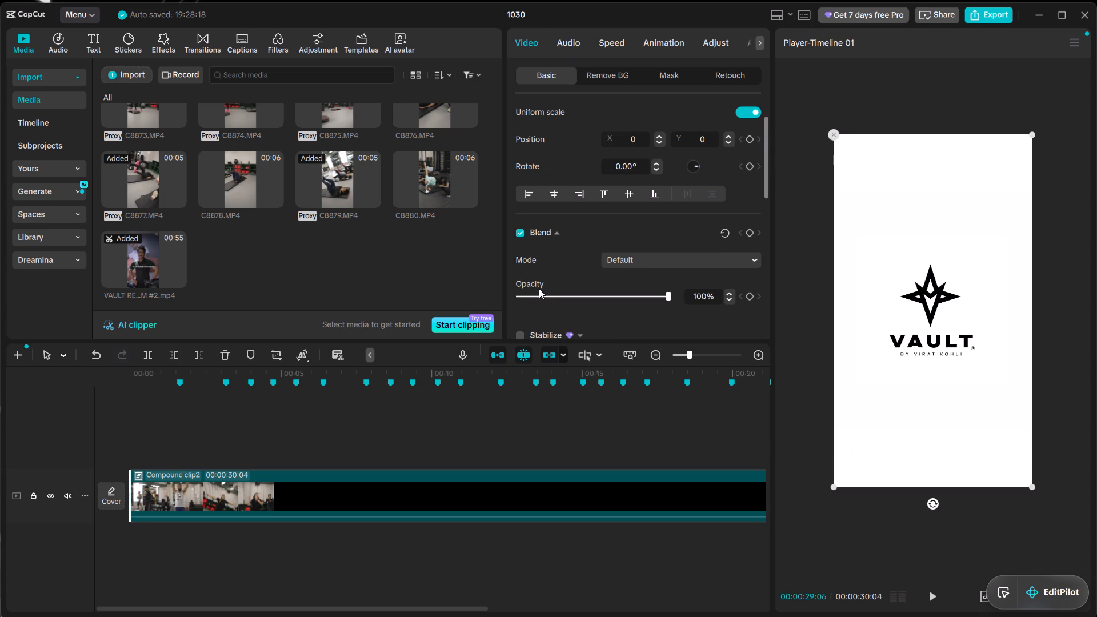
pyautogui.scroll(-5, 538, 286)
pyautogui.click(517, 271)
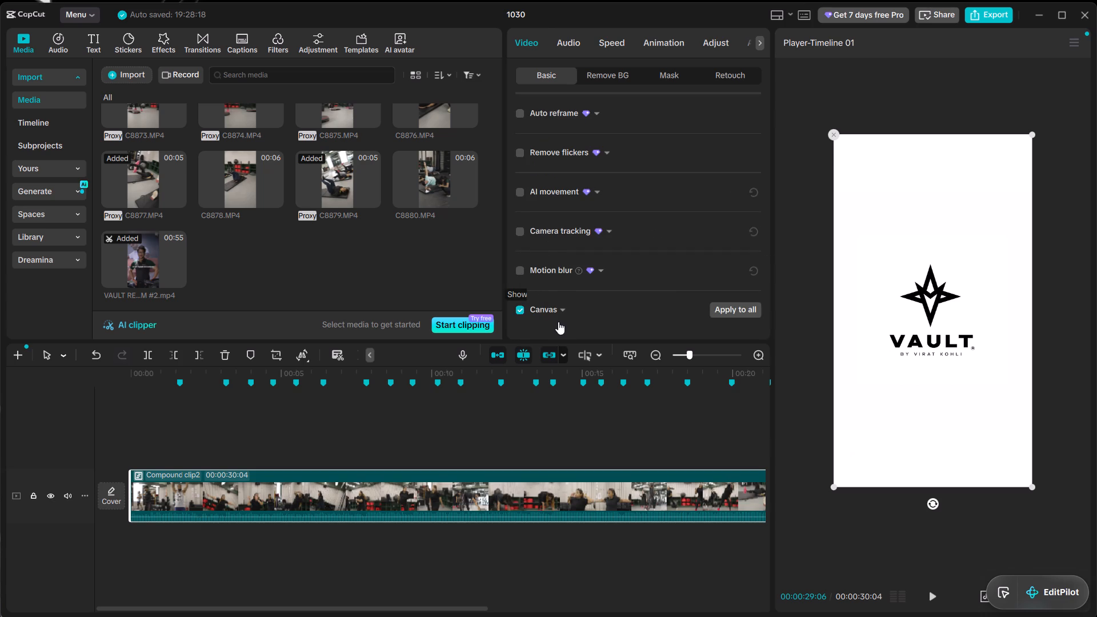
pyautogui.moveTo(555, 297); pyautogui.dragTo(540, 303)
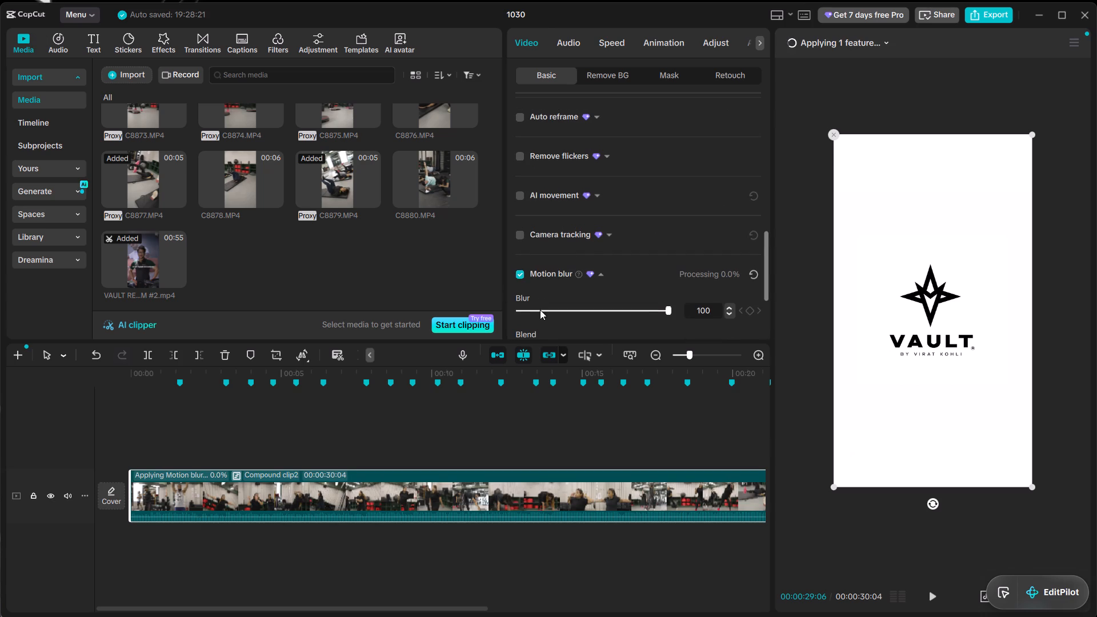
pyautogui.moveTo(540, 310); pyautogui.dragTo(479, 312)
pyautogui.scroll(-1, 569, 288)
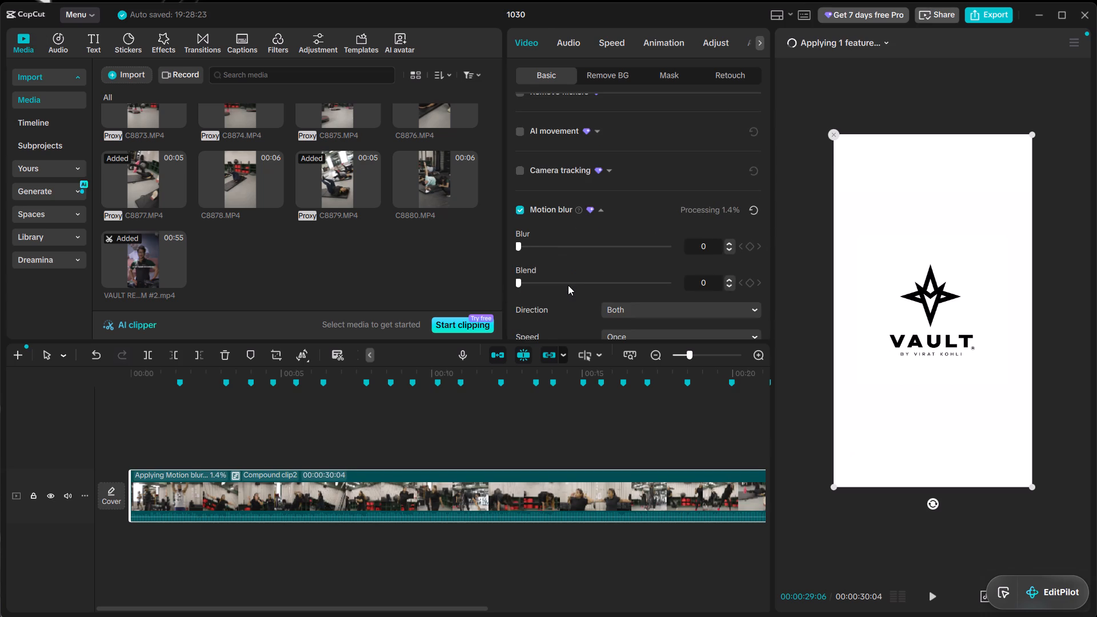
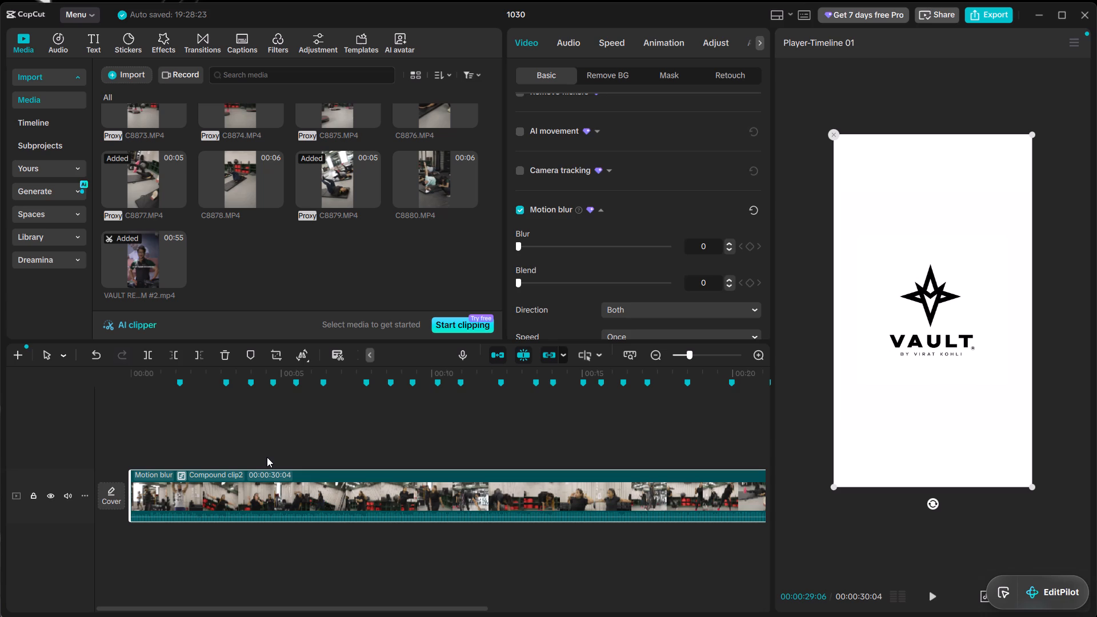
# Switch to File Explorer and open the CapCut drafts folder at AppData > Local > CapCut > User Data > Projects > com.lveditor.draft.
pyautogui.press('super+r')
pyautogui.press('Return')
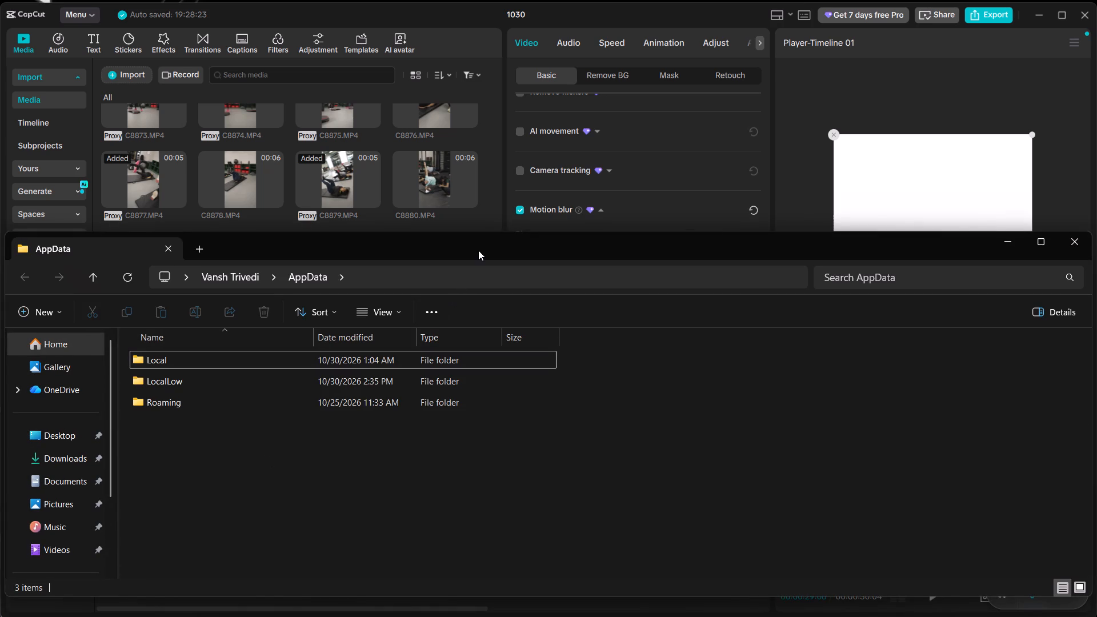
pyautogui.moveTo(478, 250); pyautogui.dragTo(643, 142)
pyautogui.doubleClick(471, 243)
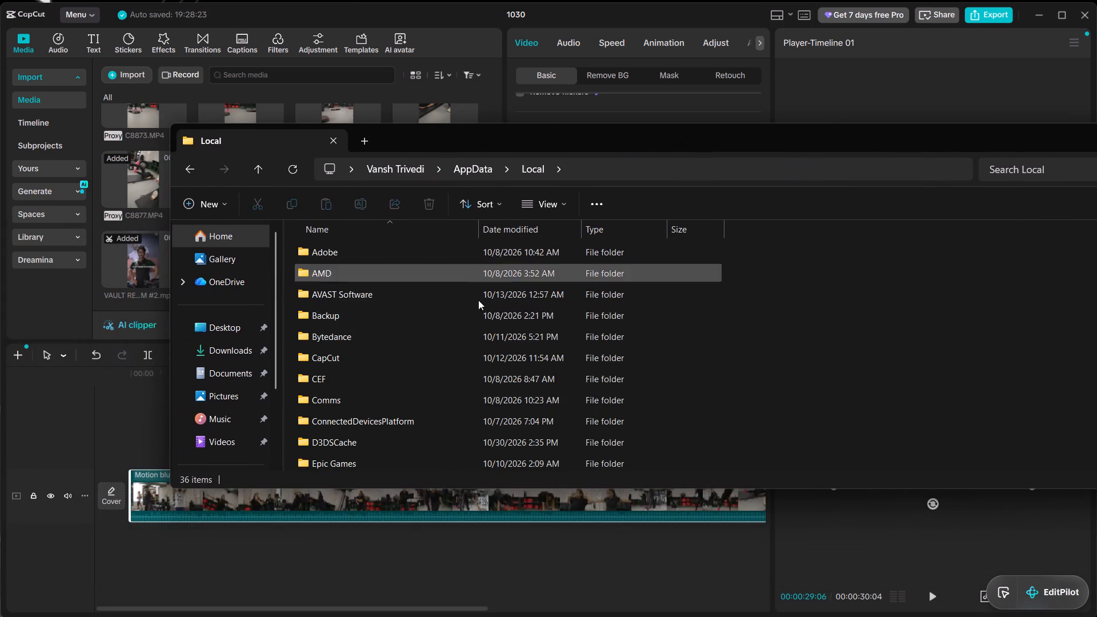
pyautogui.scroll(-1, 318, 336)
pyautogui.doubleClick(358, 311)
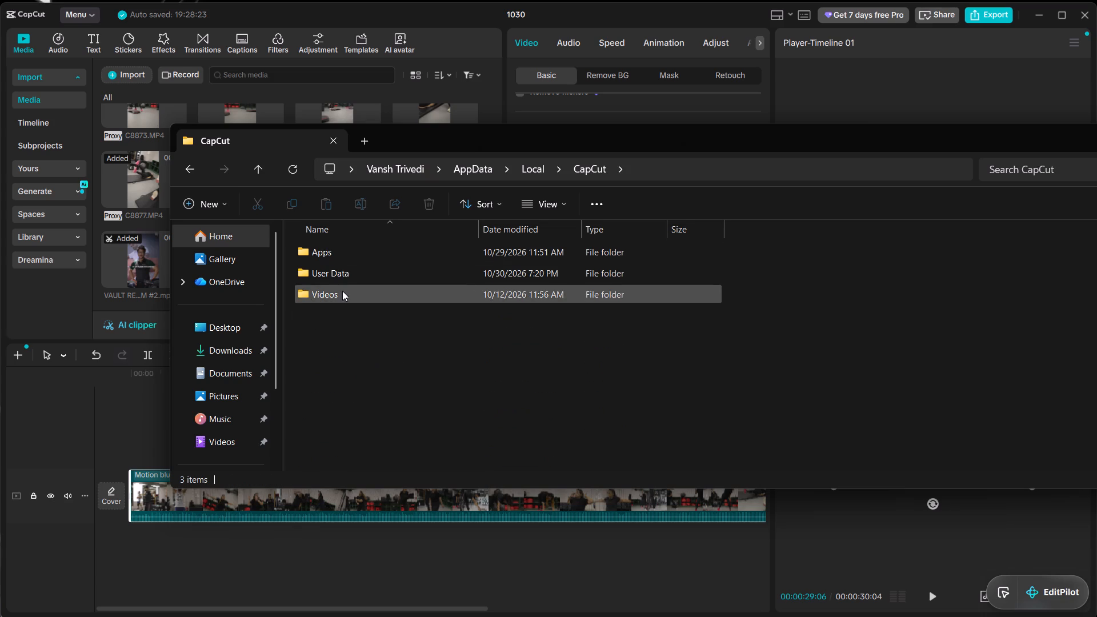
pyautogui.doubleClick(359, 277)
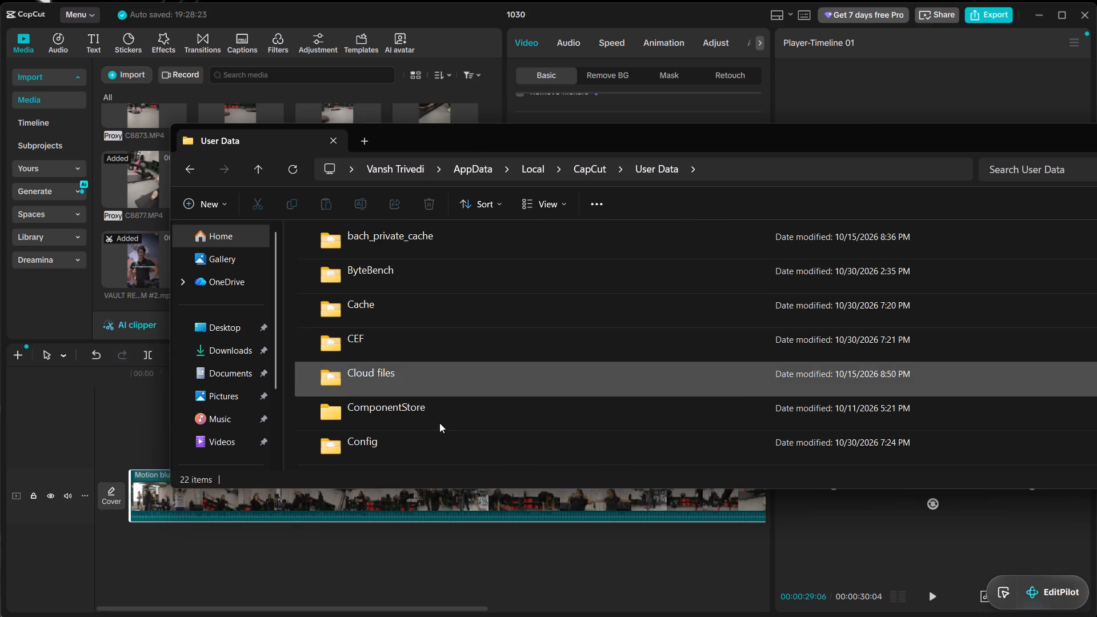
pyautogui.scroll(-3, 438, 418)
pyautogui.scroll(-1, 391, 434)
pyautogui.click(390, 391)
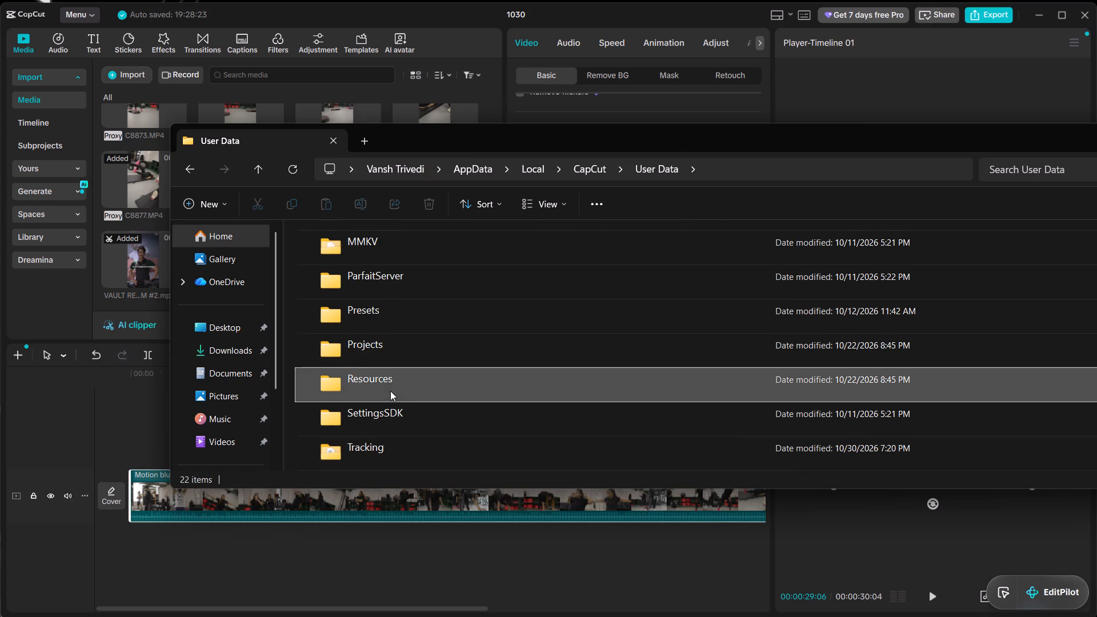
pyautogui.doubleClick(392, 352)
pyautogui.click(474, 351)
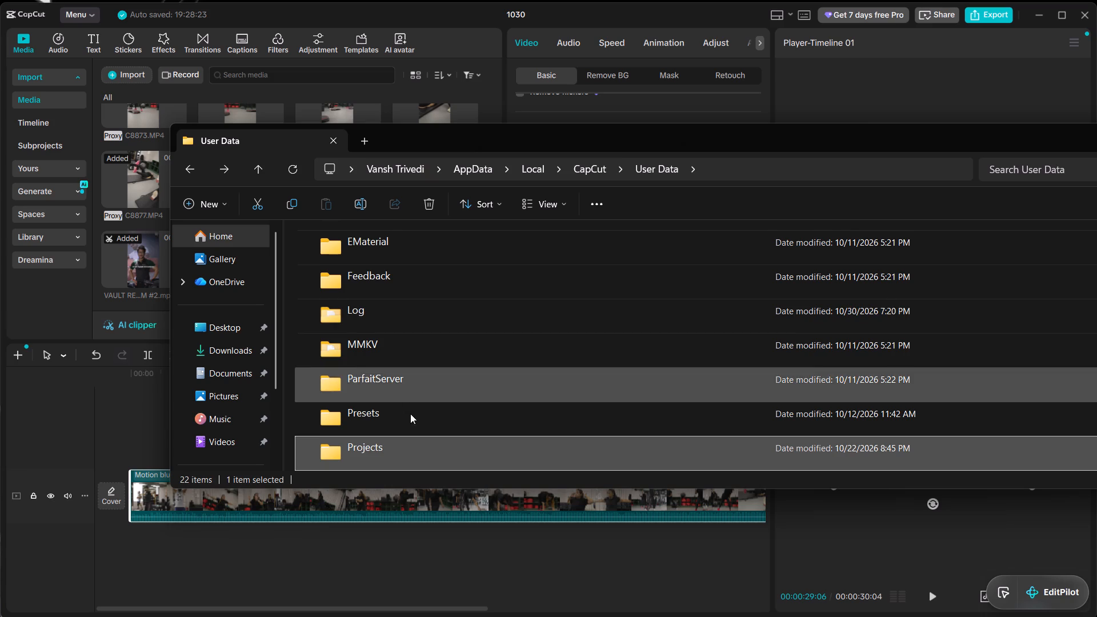
pyautogui.scroll(-1, 411, 415)
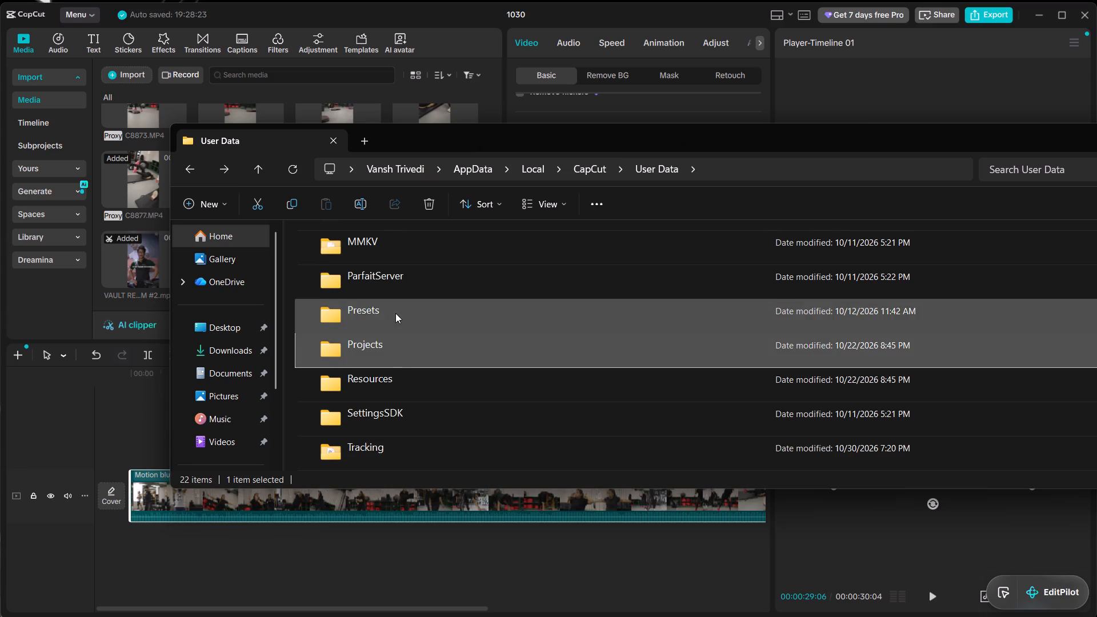
pyautogui.doubleClick(421, 354)
pyautogui.doubleClick(391, 281)
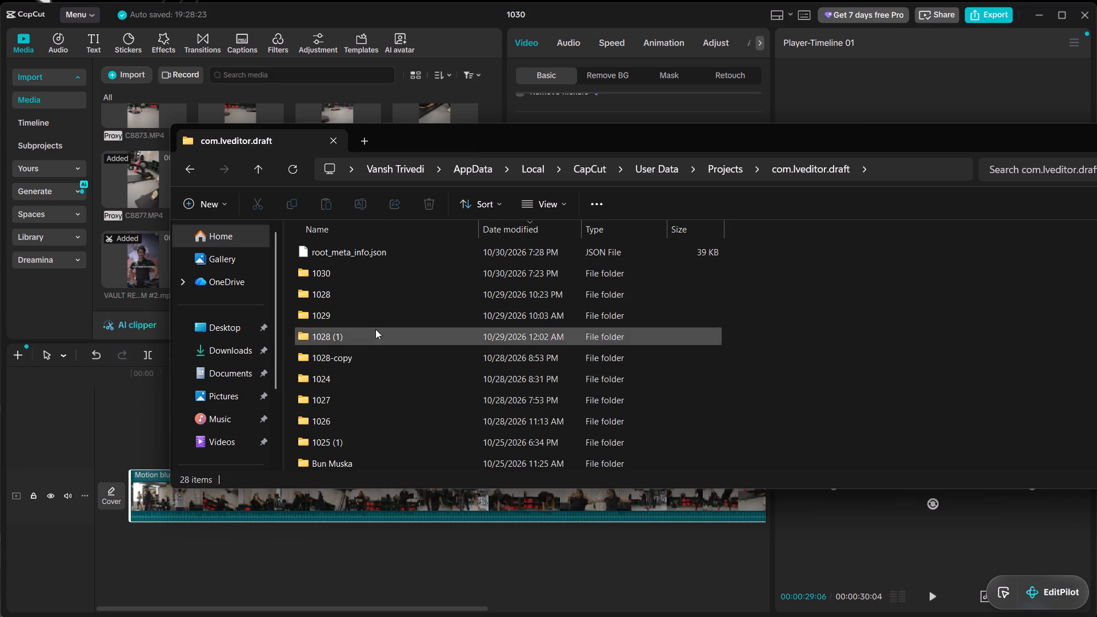
# Import the rendered MP4 from the 1030 draft's Resources > videoAlg folder into the CapCut project media.
pyautogui.doubleClick(352, 279)
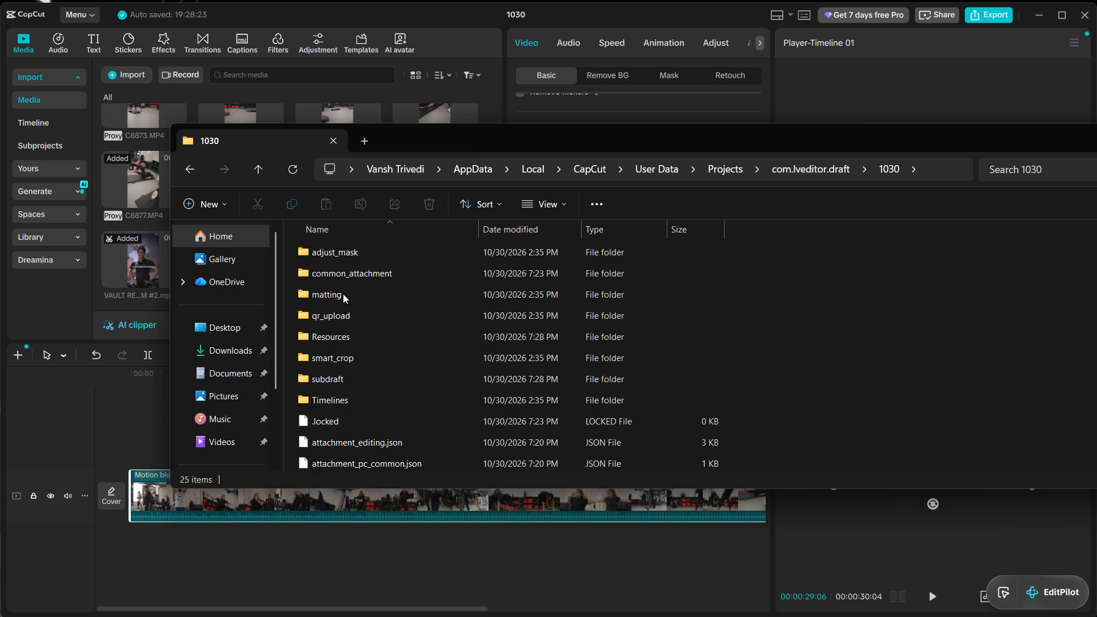
pyautogui.doubleClick(361, 340)
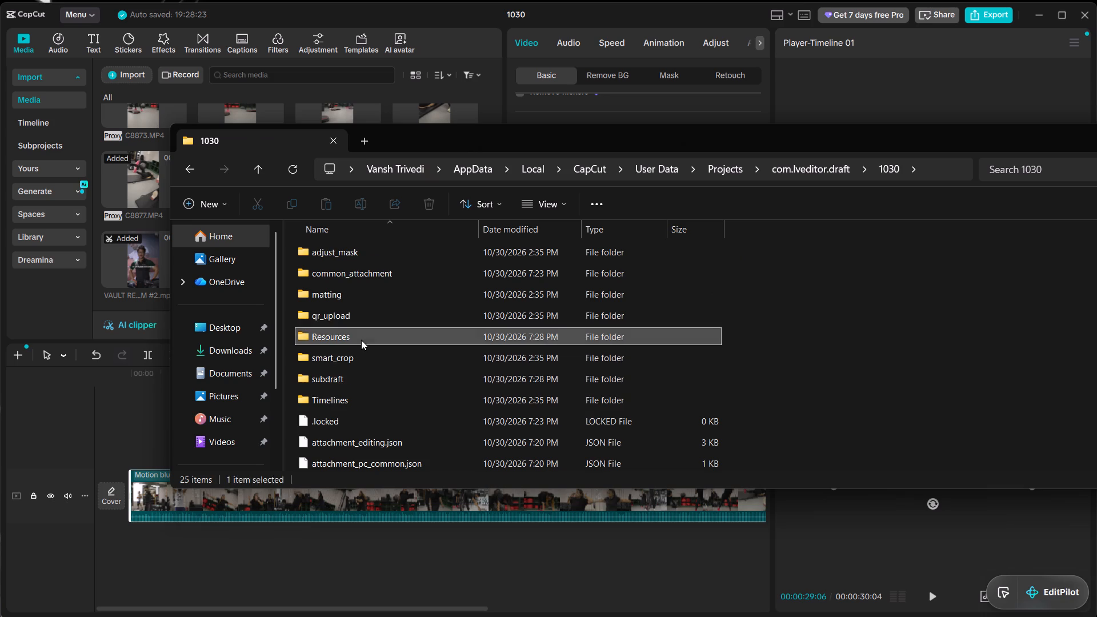
pyautogui.doubleClick(366, 340)
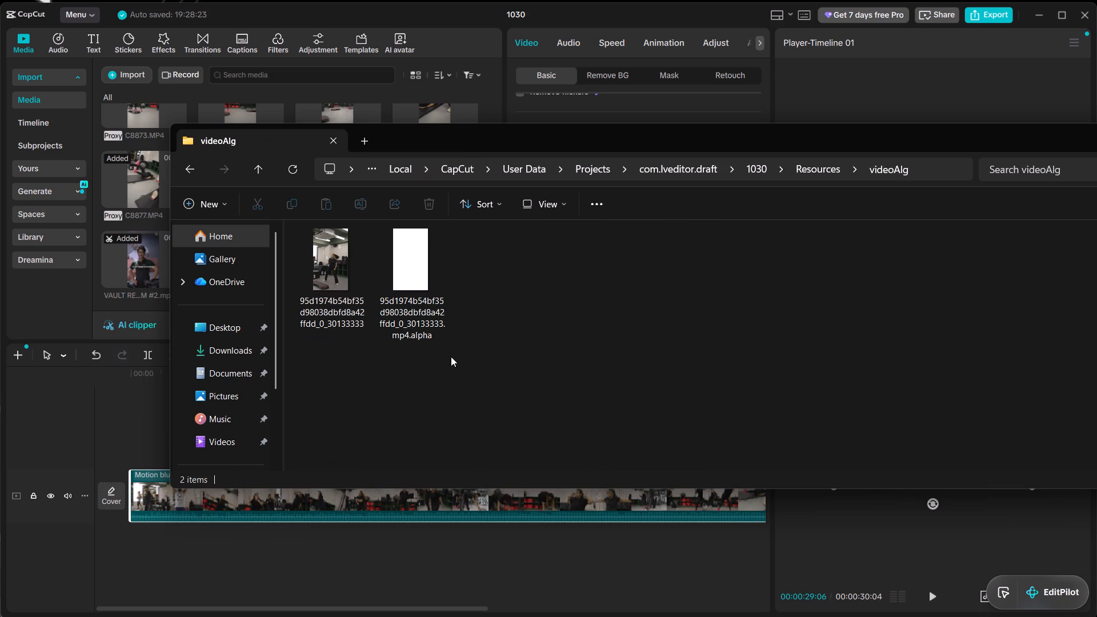
pyautogui.moveTo(349, 281); pyautogui.dragTo(122, 227)
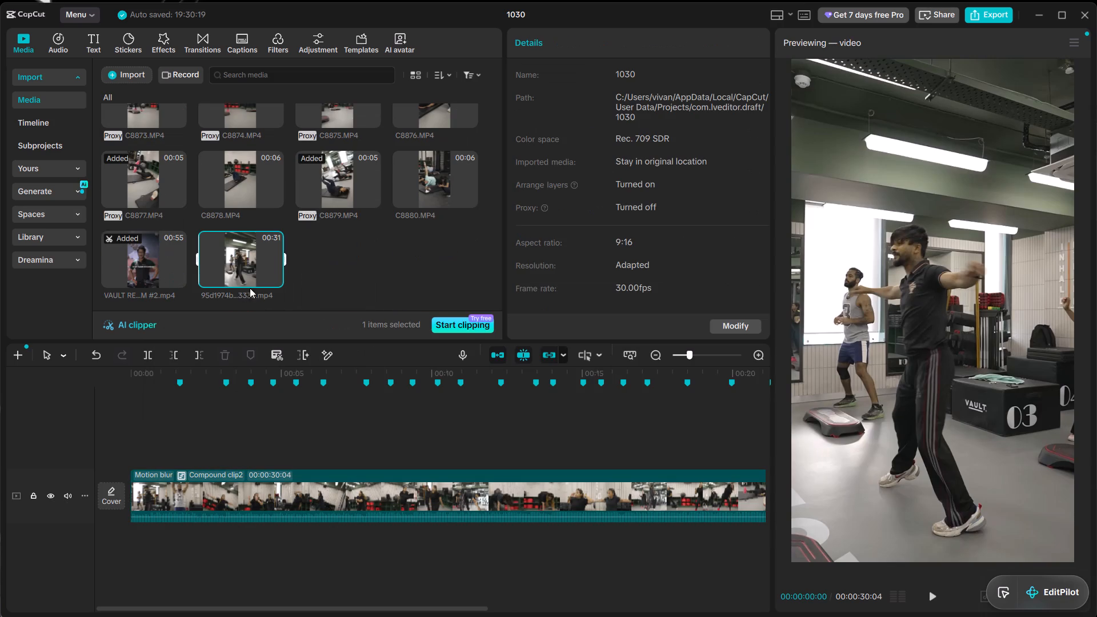
# Place the imported clip on the main track after Compound clip2 with main track magnet off, leaving a gap so it starts at about 00:00:32:20.
pyautogui.moveTo(237, 259); pyautogui.dragTo(766, 440)
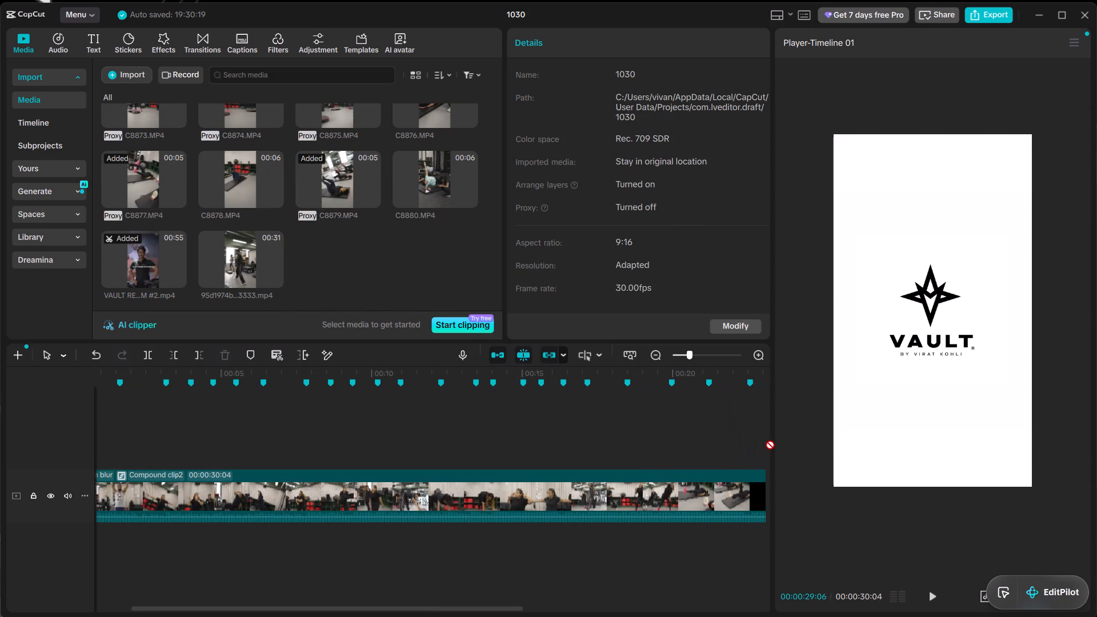
pyautogui.moveTo(766, 440); pyautogui.dragTo(635, 498)
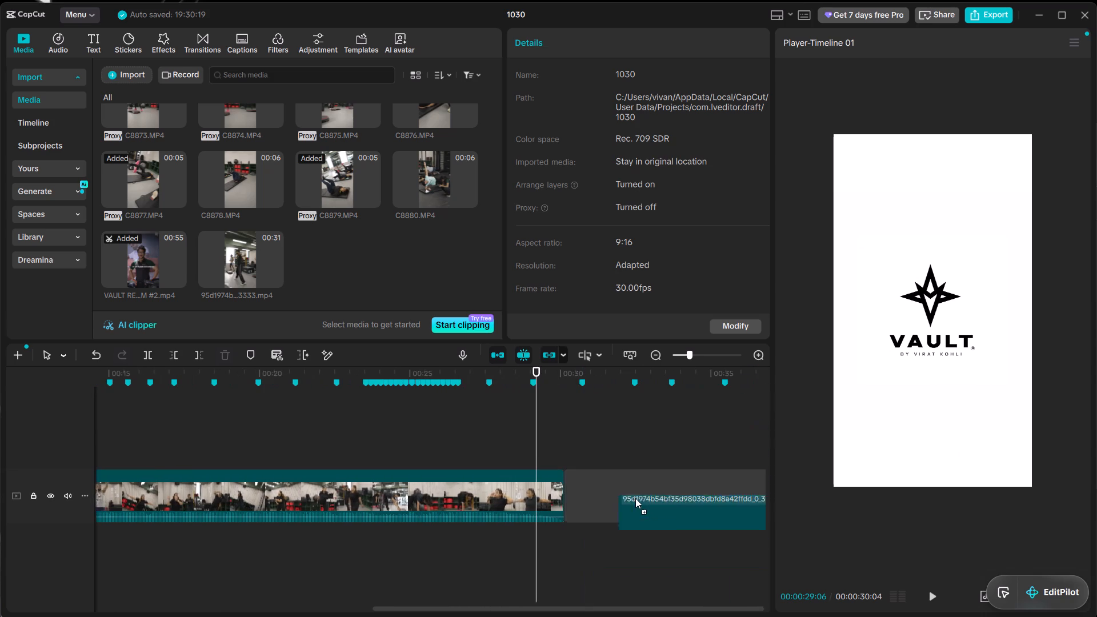
pyautogui.moveTo(635, 498); pyautogui.dragTo(656, 490)
pyautogui.click(494, 352)
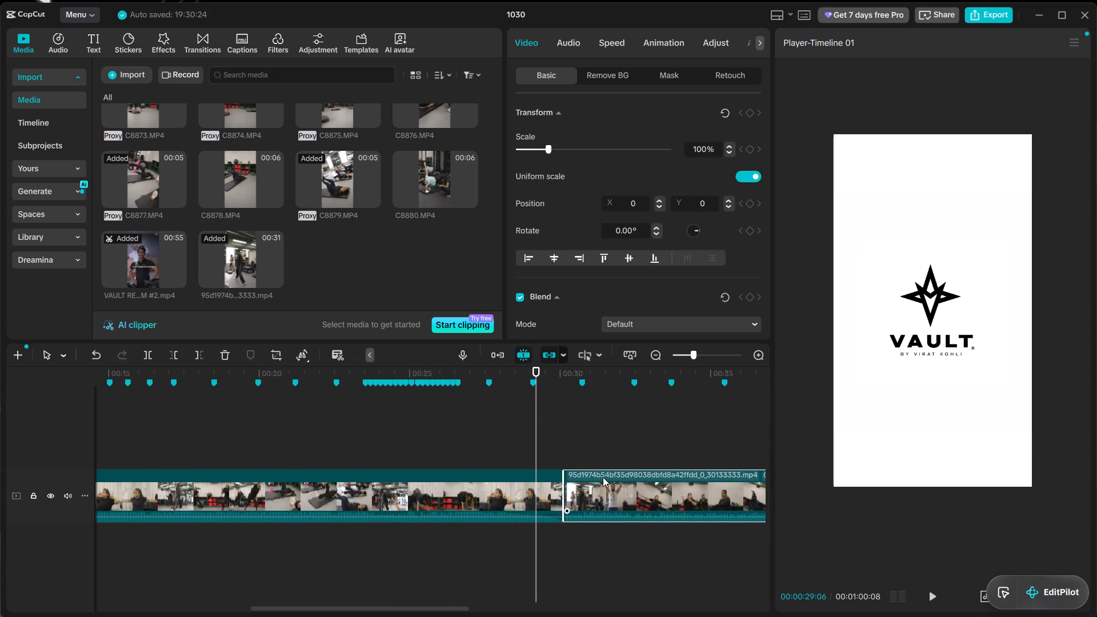
pyautogui.moveTo(609, 478); pyautogui.dragTo(685, 486)
# Mark the export in point at the start of the imported clip, at 00:00:32:20.
pyautogui.click(643, 453)
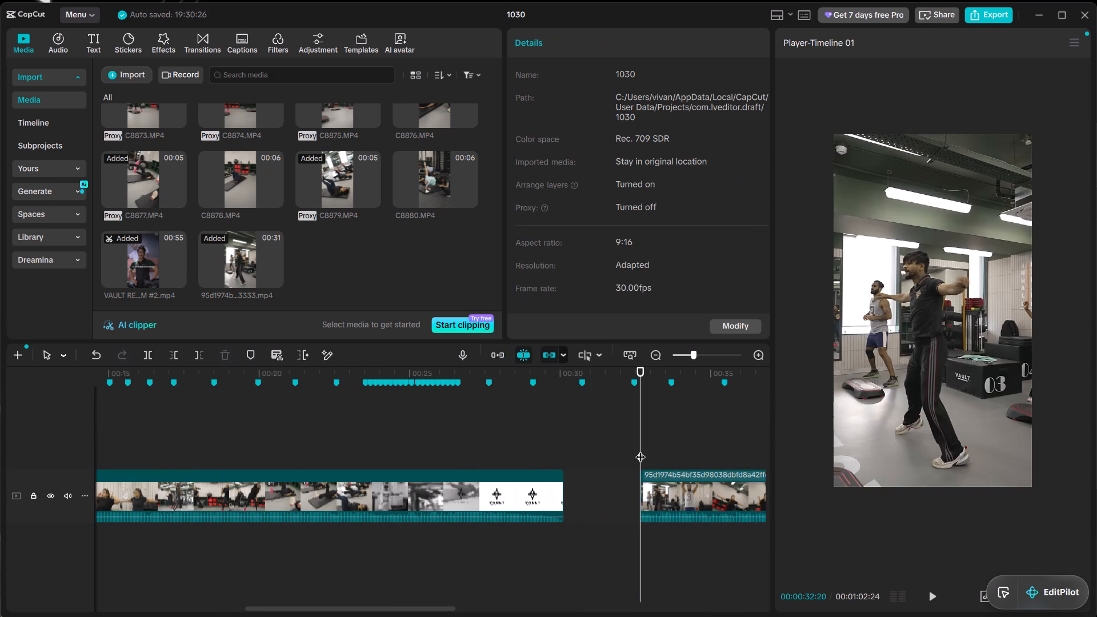
pyautogui.press('i')
# Open the export settings and name the exported video "Vault Hit".
pyautogui.click(978, 11)
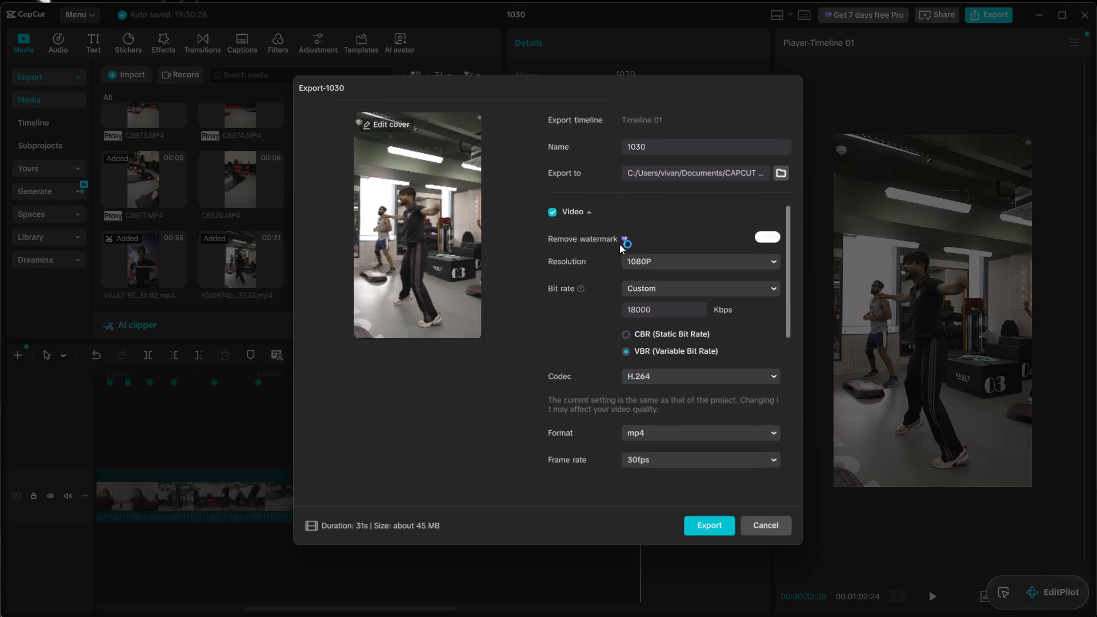
pyautogui.click(656, 149)
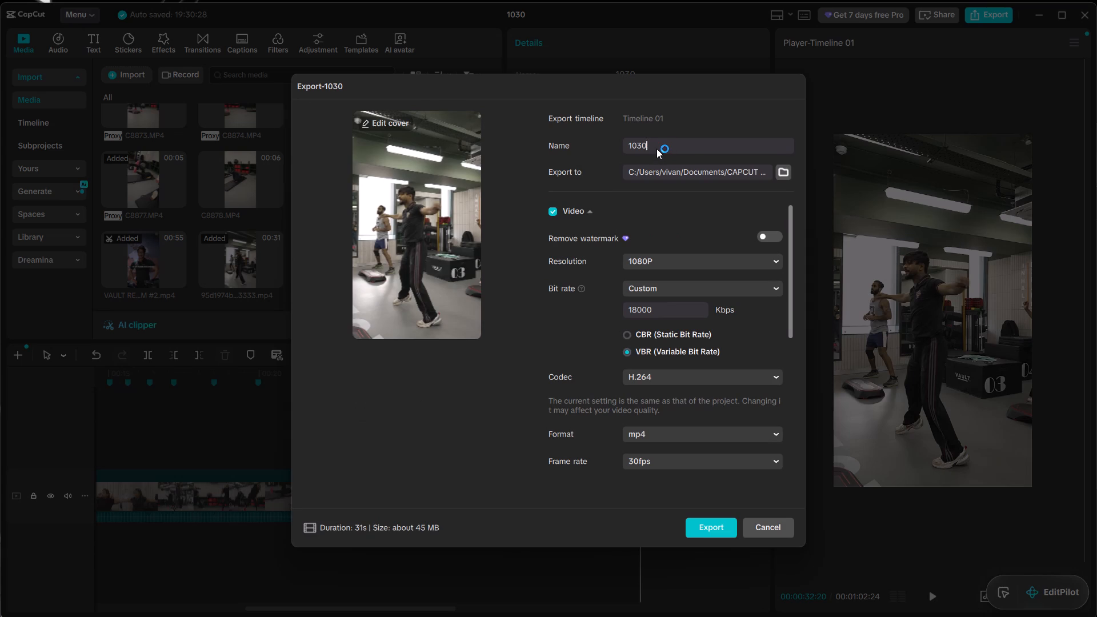
pyautogui.hotkey('ctrl', 'a')
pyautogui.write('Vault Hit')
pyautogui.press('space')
# Complete the export name as "Vault Hit & core draft" and export the video.
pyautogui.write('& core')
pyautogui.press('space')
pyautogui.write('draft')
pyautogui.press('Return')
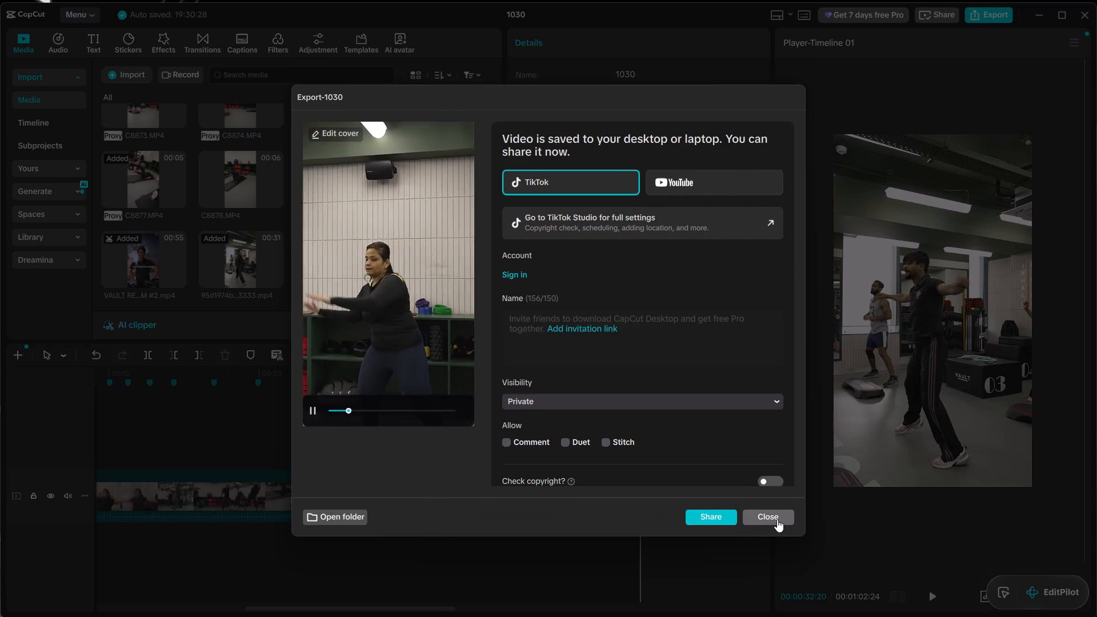
# Check the later part of the exported video in the preview, and close the export window.
pyautogui.click(409, 412)
pyautogui.click(427, 414)
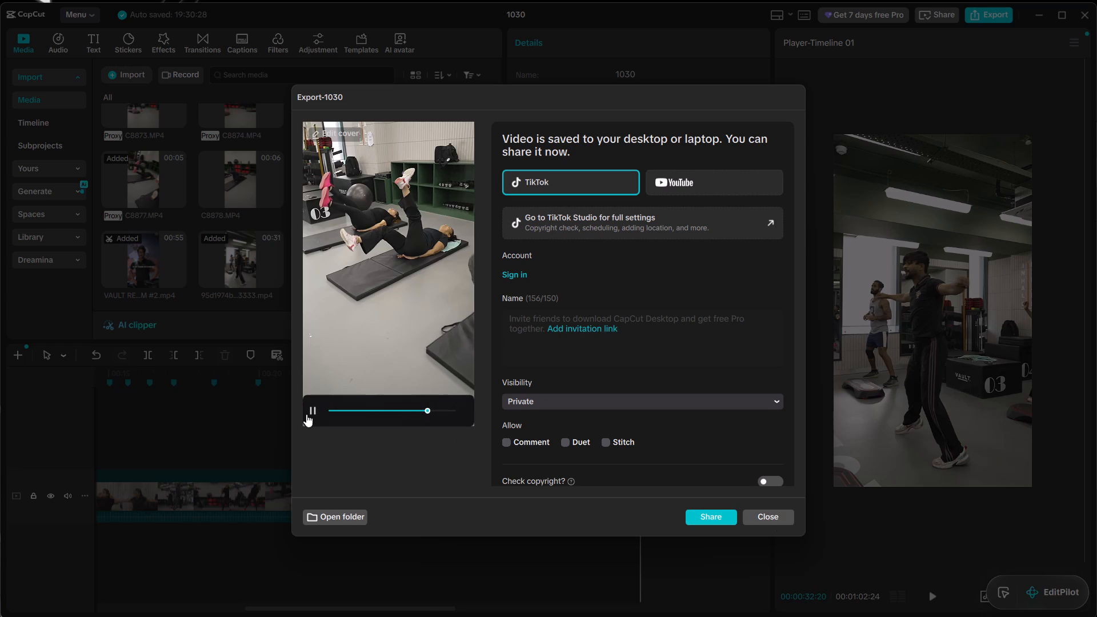
pyautogui.click(311, 410)
pyautogui.click(314, 410)
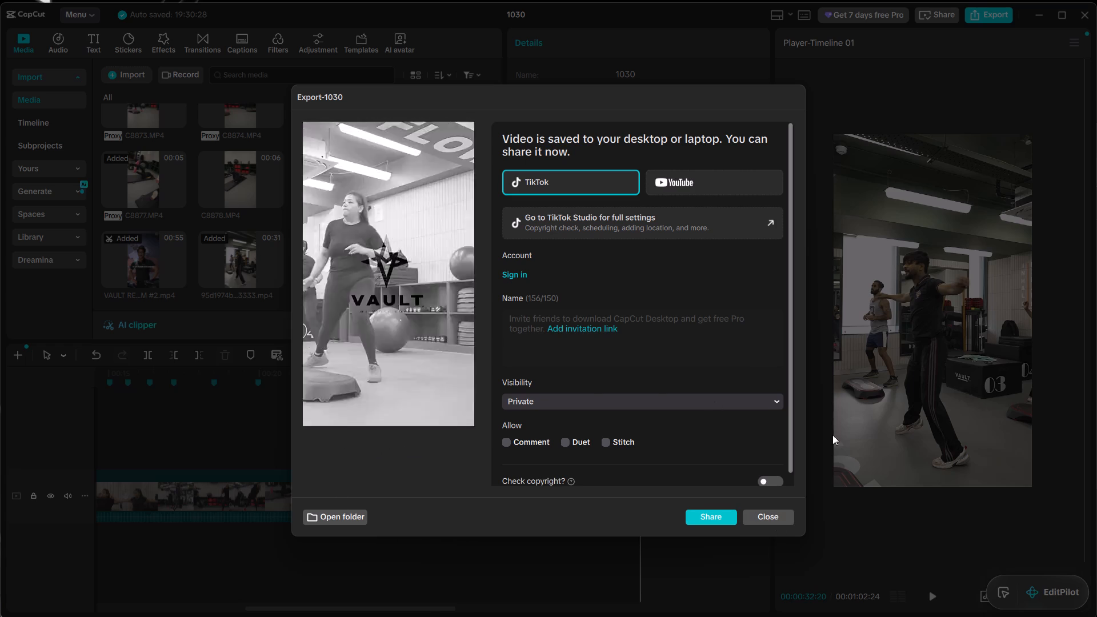
pyautogui.click(774, 516)
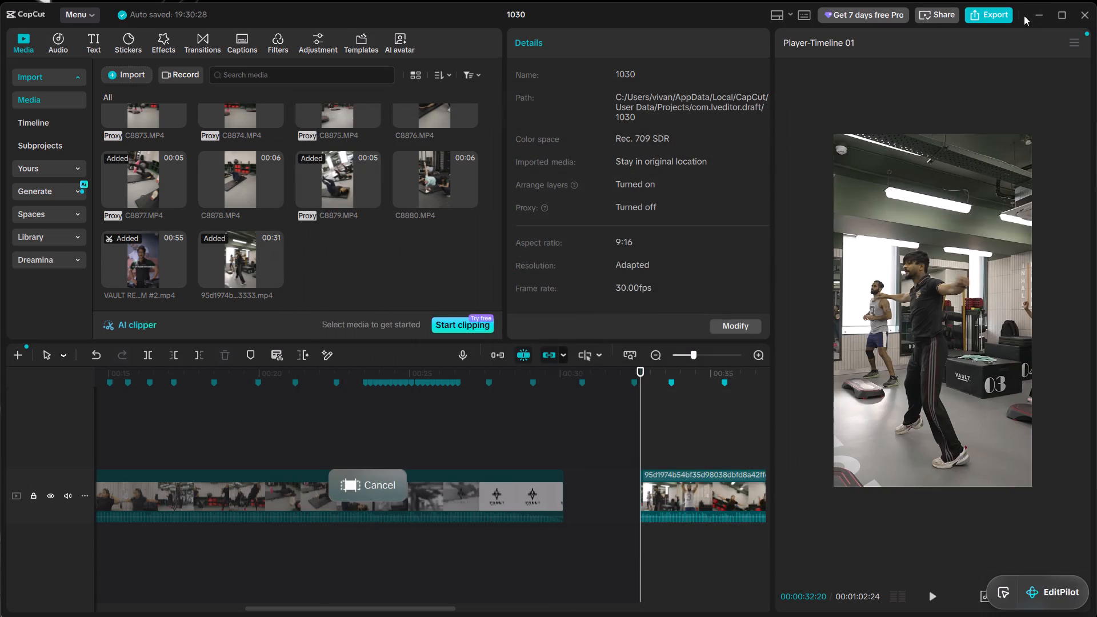
# Minimize the CapCut window.
pyautogui.click(1026, 16)
pyautogui.click(1034, 18)
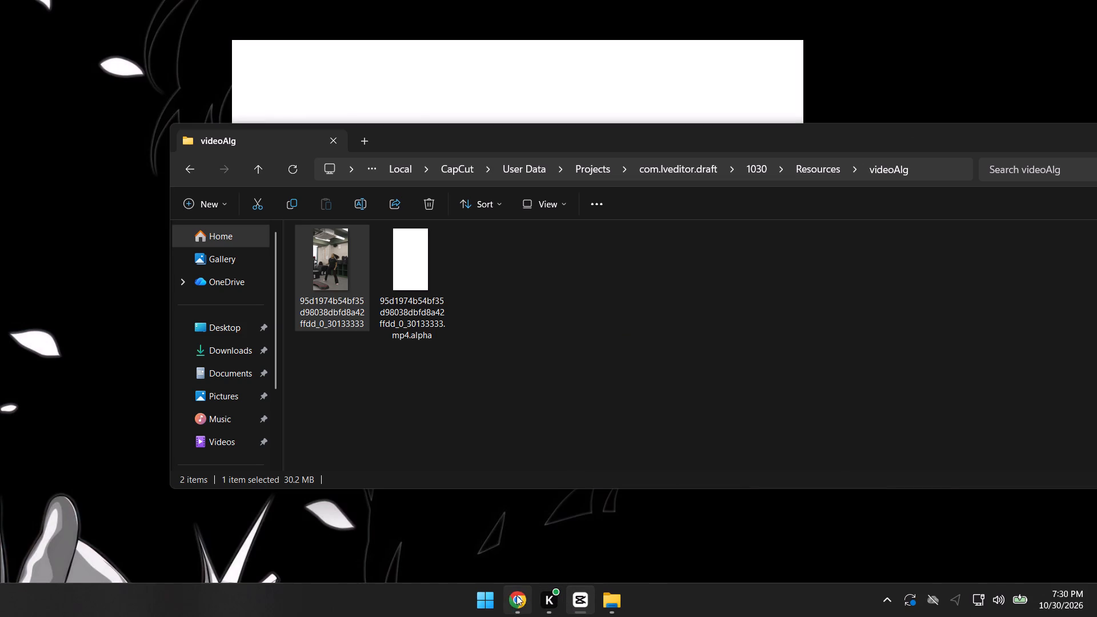
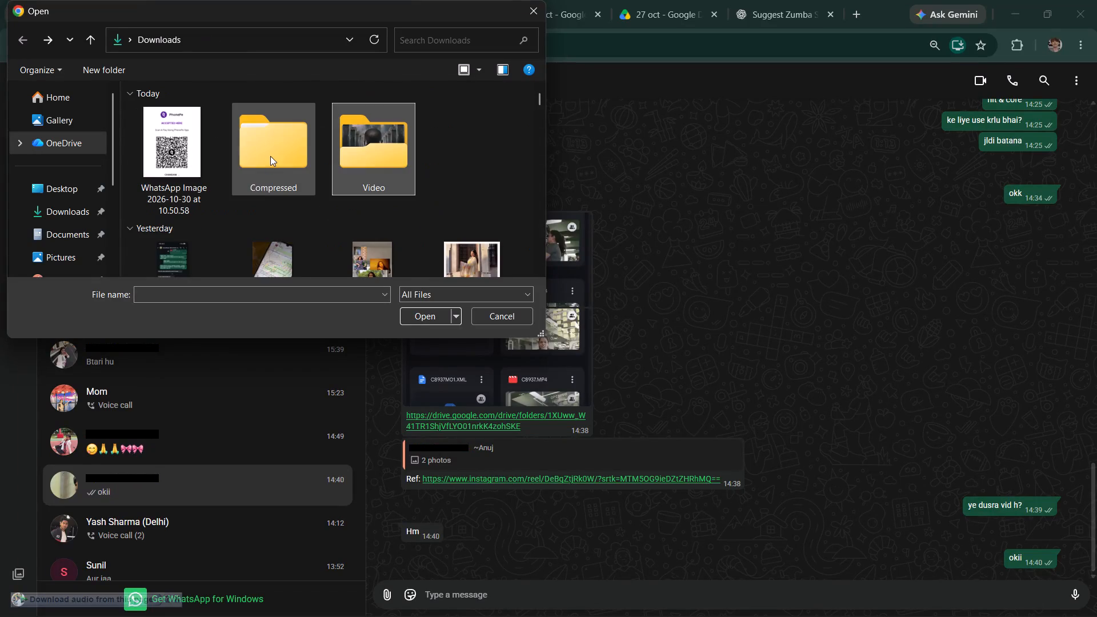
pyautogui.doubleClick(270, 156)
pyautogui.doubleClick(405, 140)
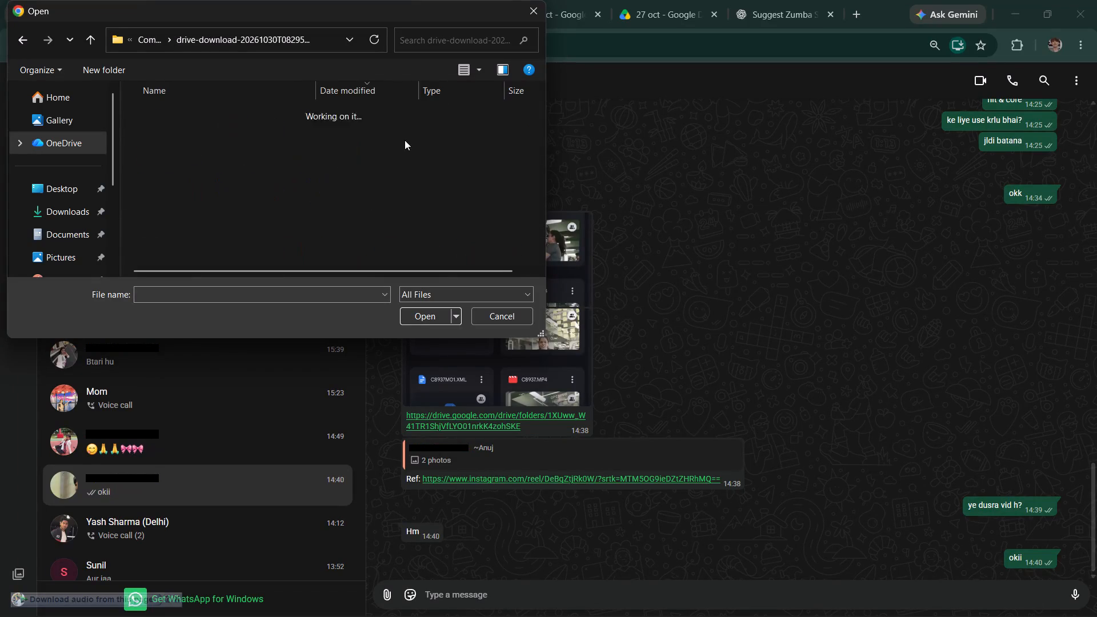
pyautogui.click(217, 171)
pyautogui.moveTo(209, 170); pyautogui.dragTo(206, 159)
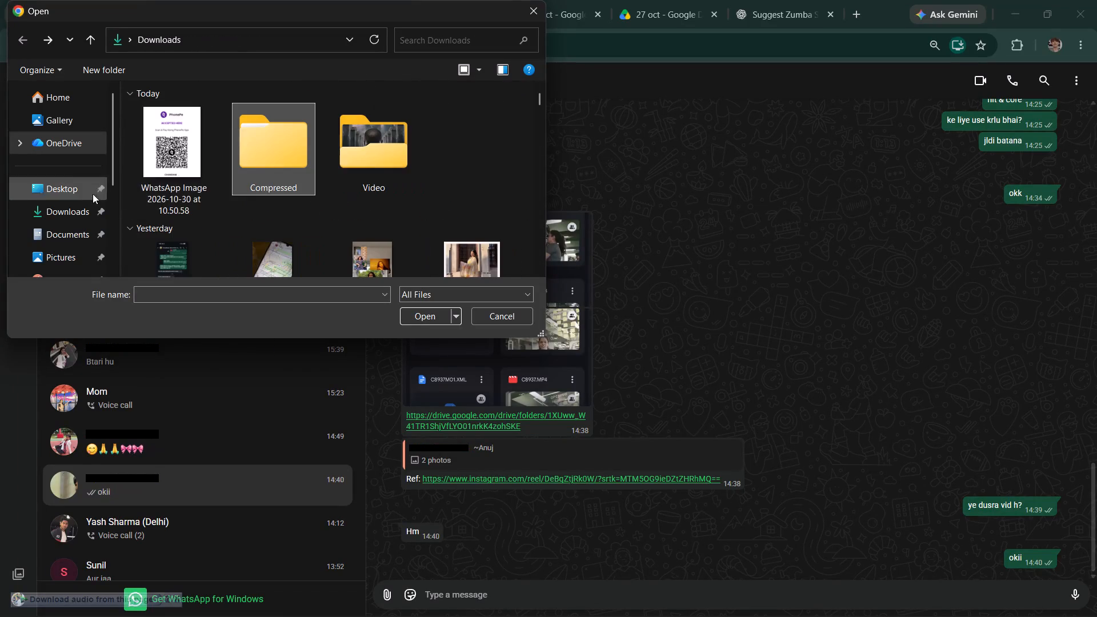
# Choose the "Vault Hit & core draft" video from the Documents > CAPCUT EXPORTS folder as the file to attach to the chat.
pyautogui.click(83, 231)
pyautogui.doubleClick(198, 130)
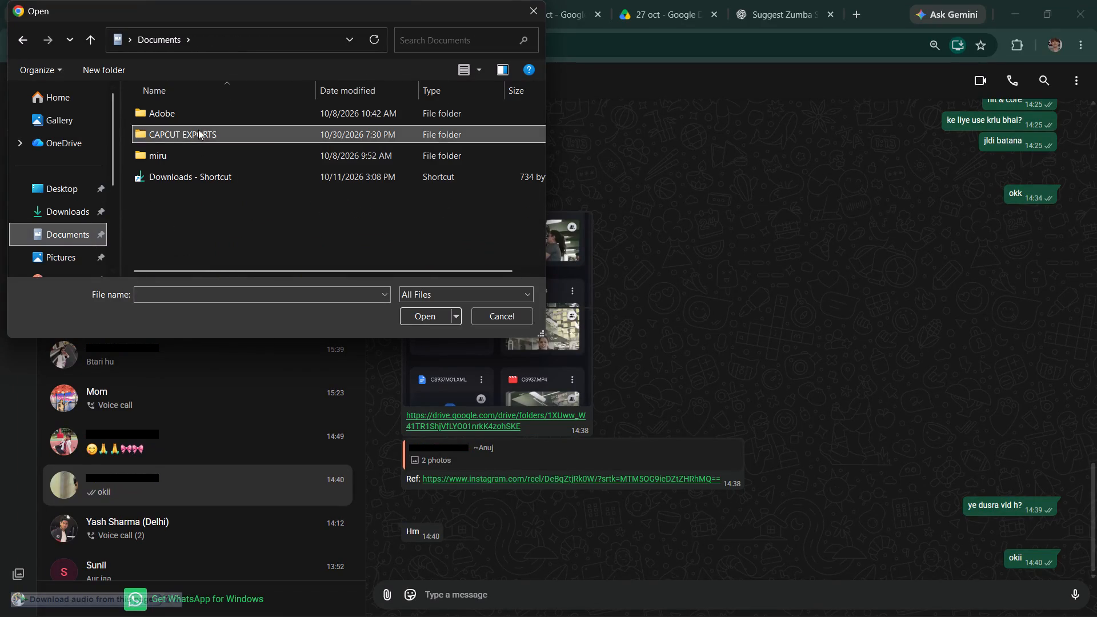
pyautogui.click(182, 121)
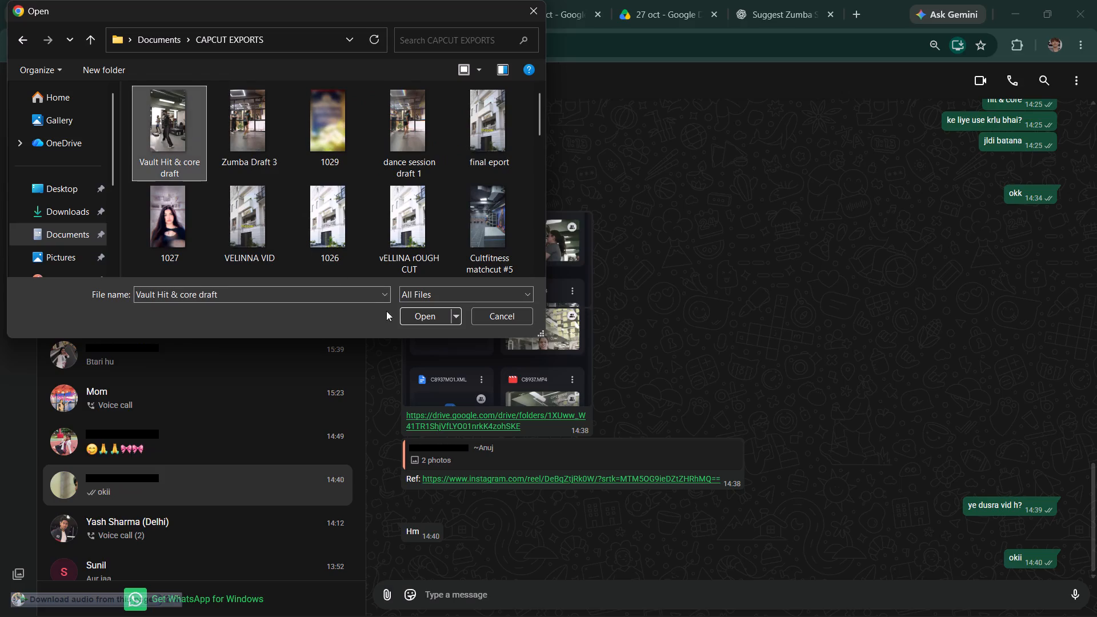